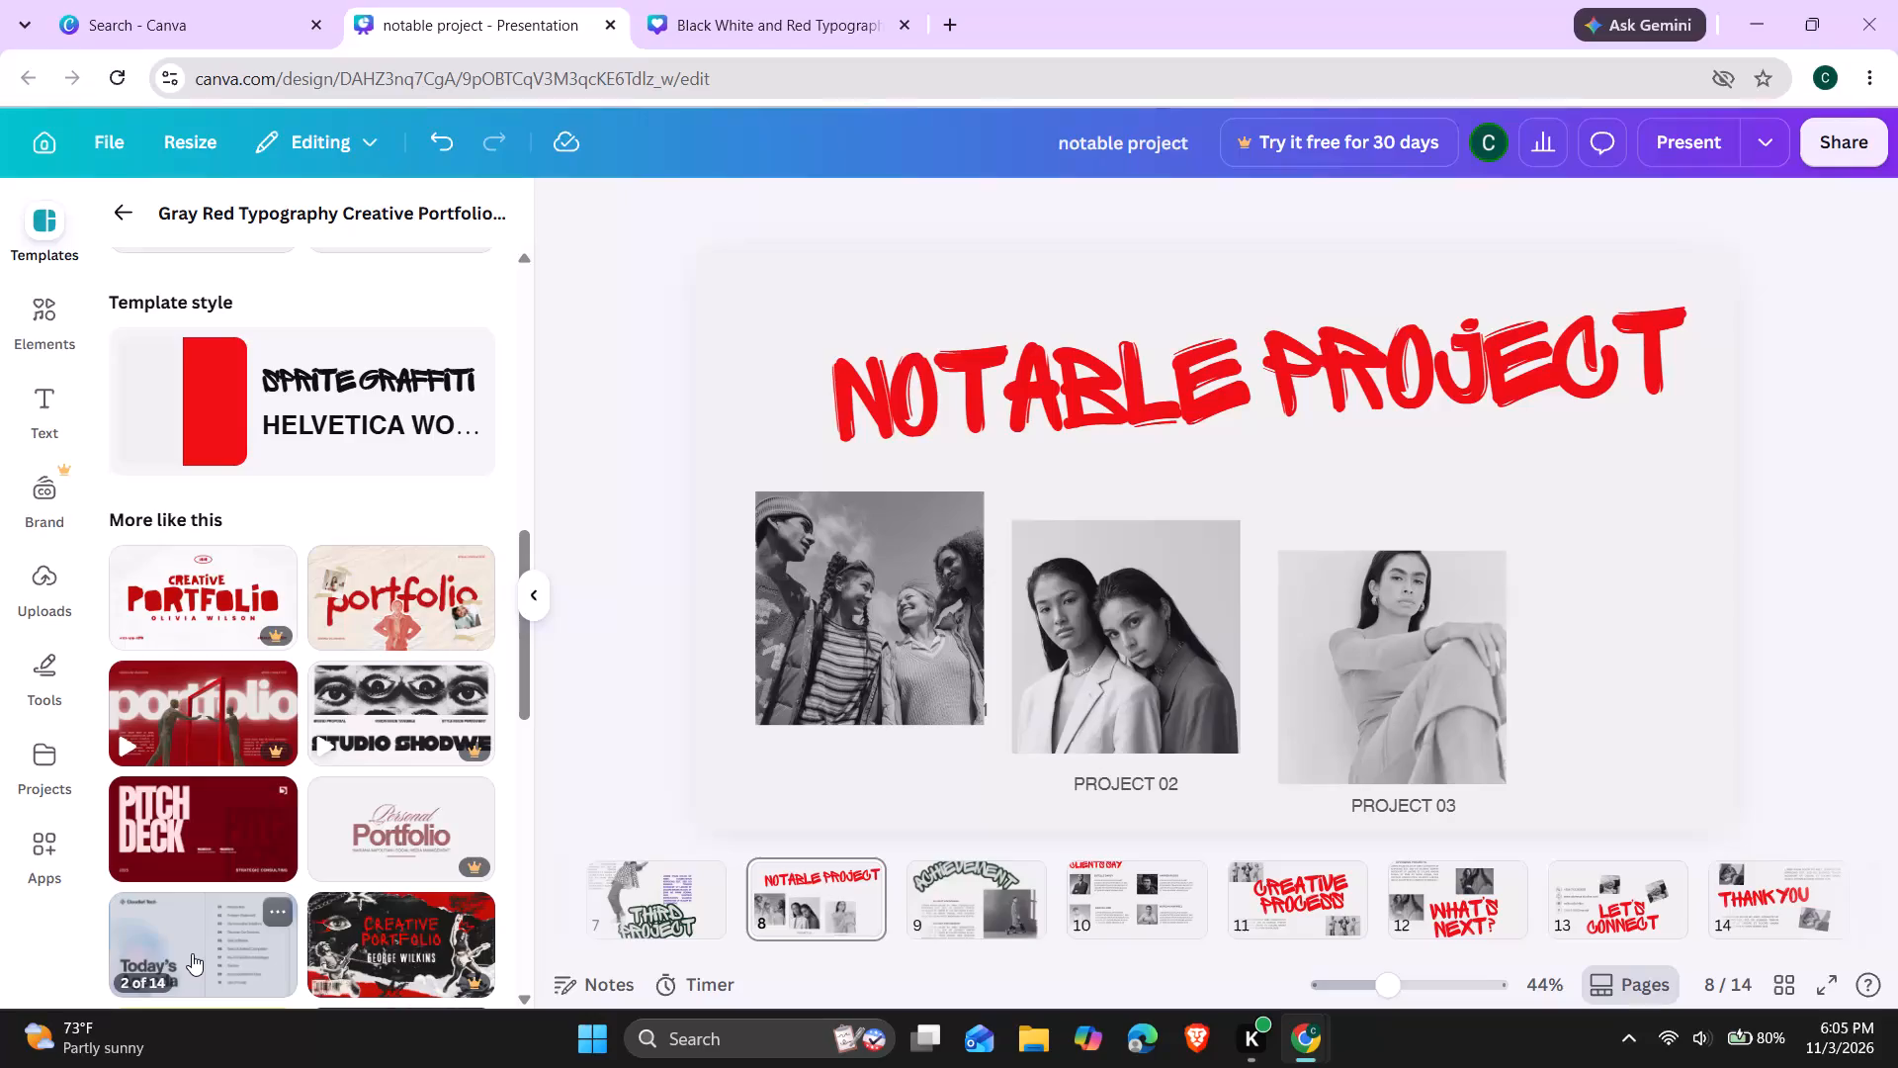
Replace all pages with the 14 pages of the White Blue and Grey Modern Startup Pitch Deck Presentation template.
double_click(192, 953)
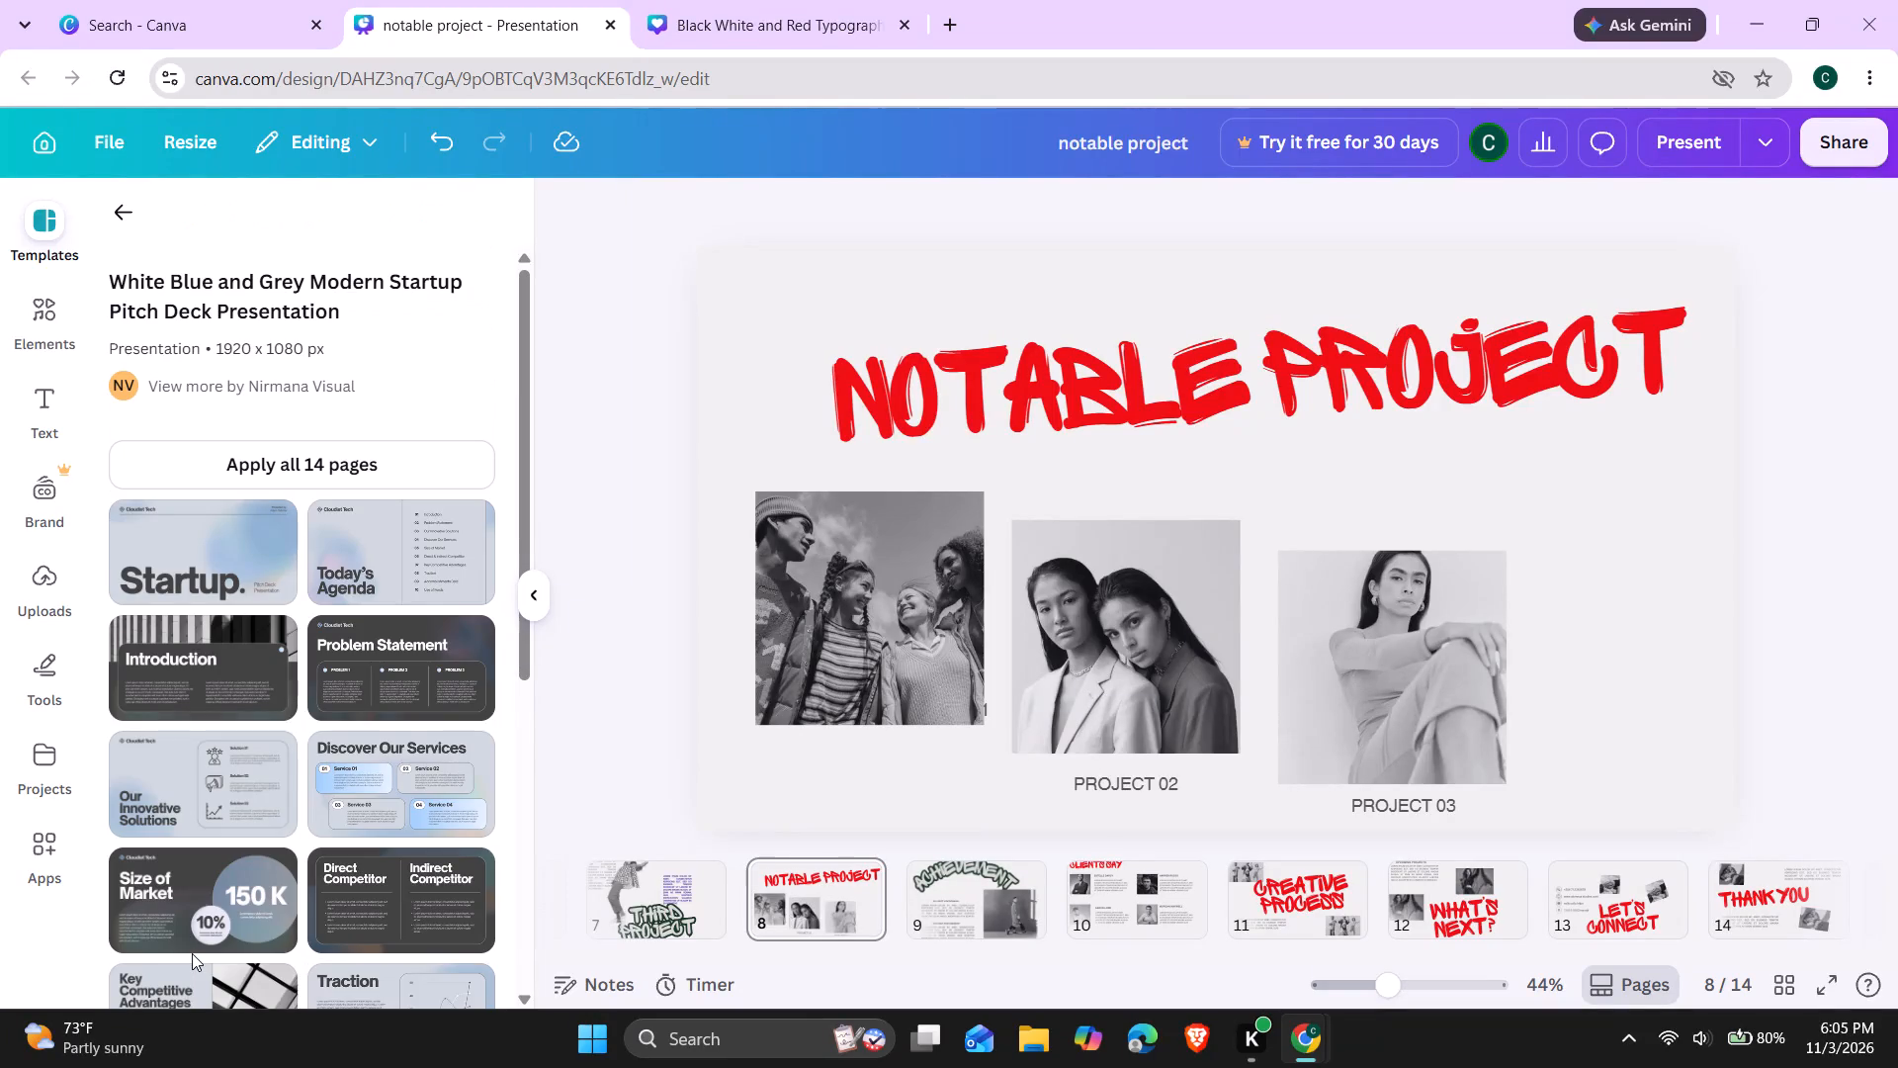
click(320, 485)
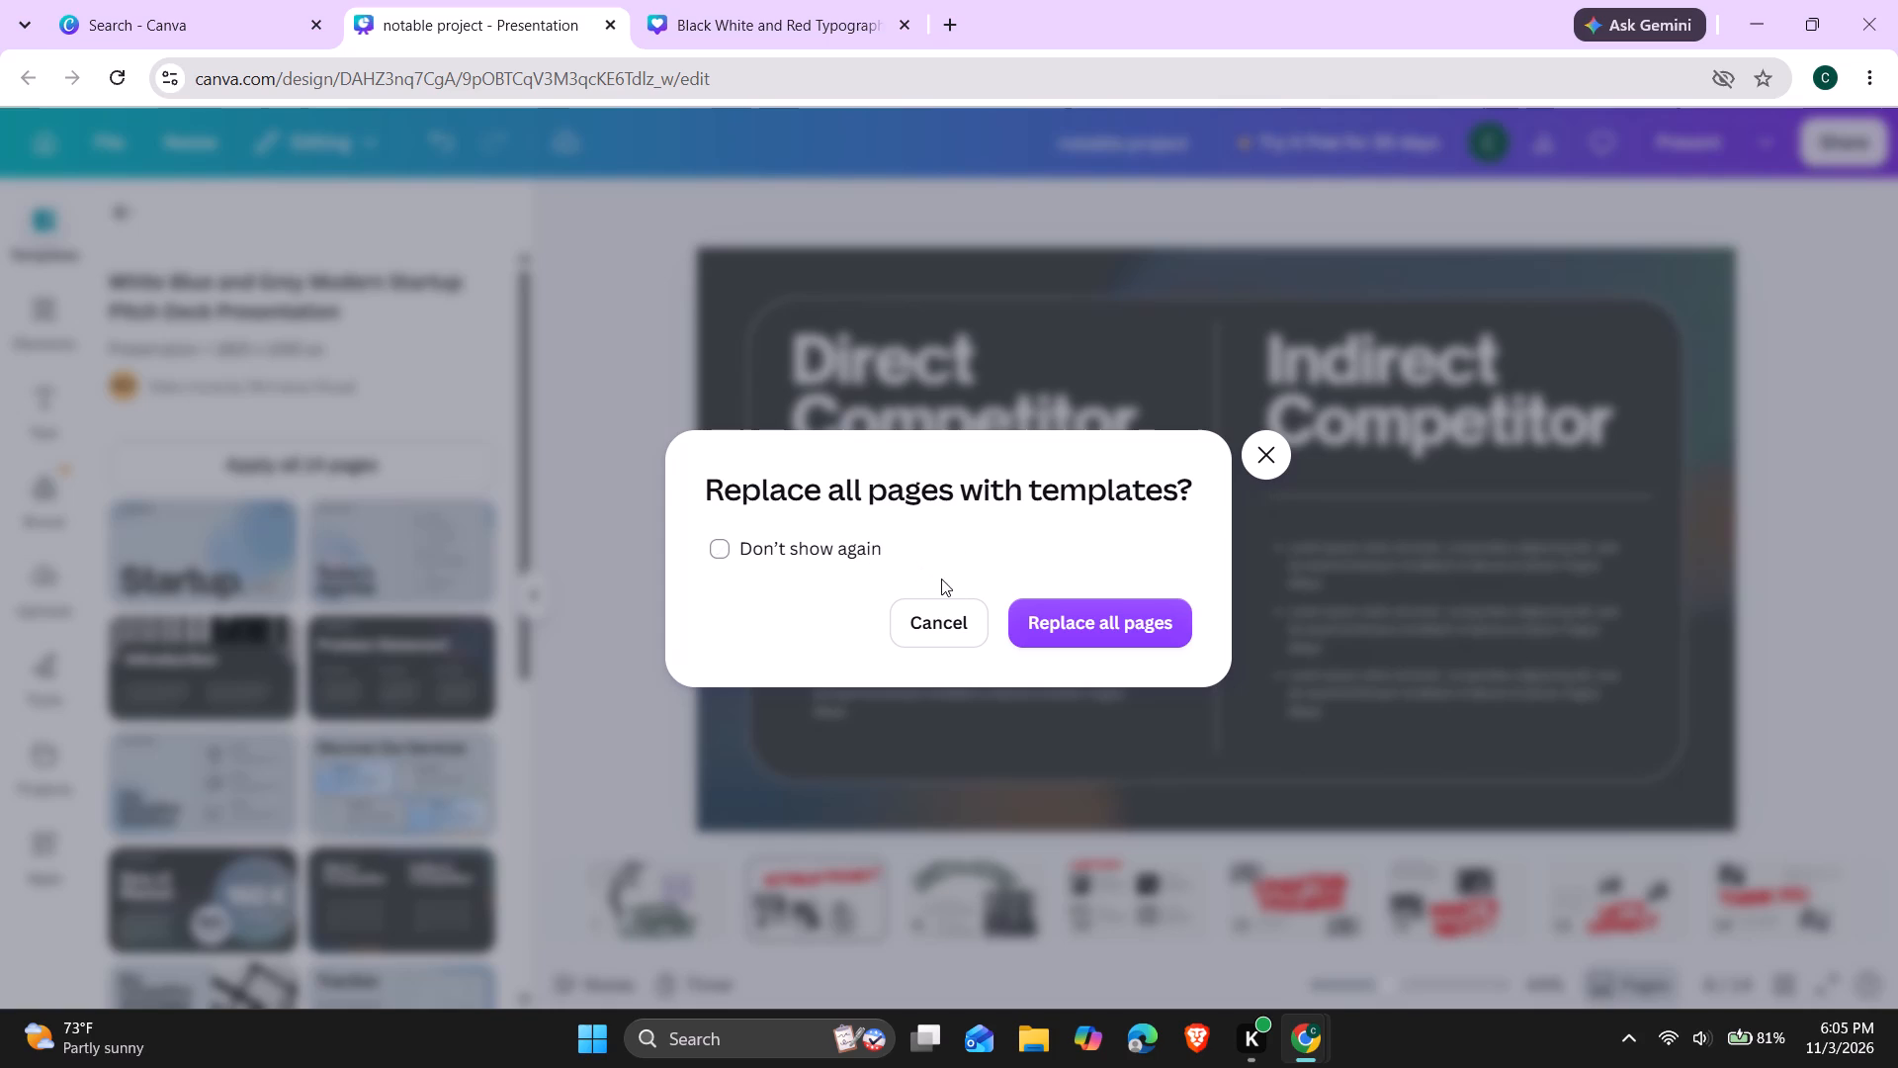
click(1056, 619)
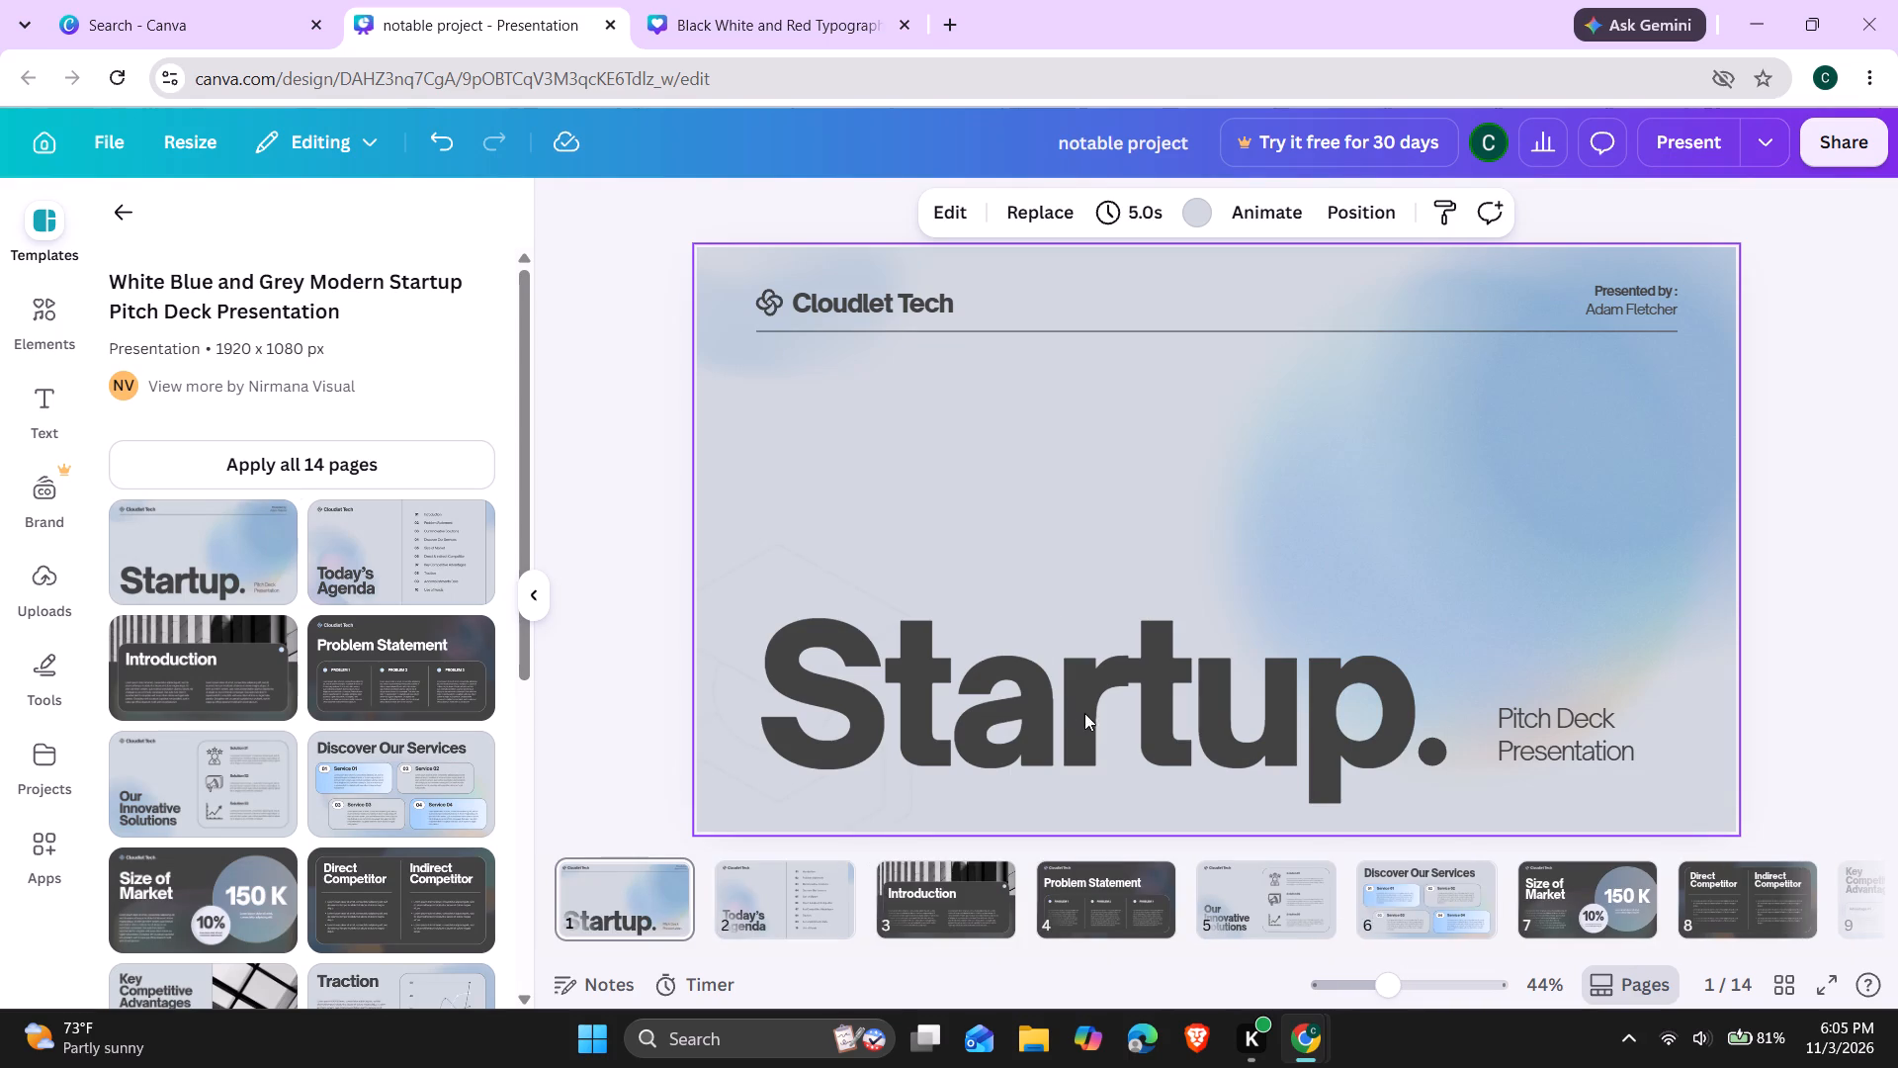
On the cover page, move the Startup title up toward the centre and raise the Pitch Deck Presentation text and the round dot.
drag(1097, 736, 1161, 542)
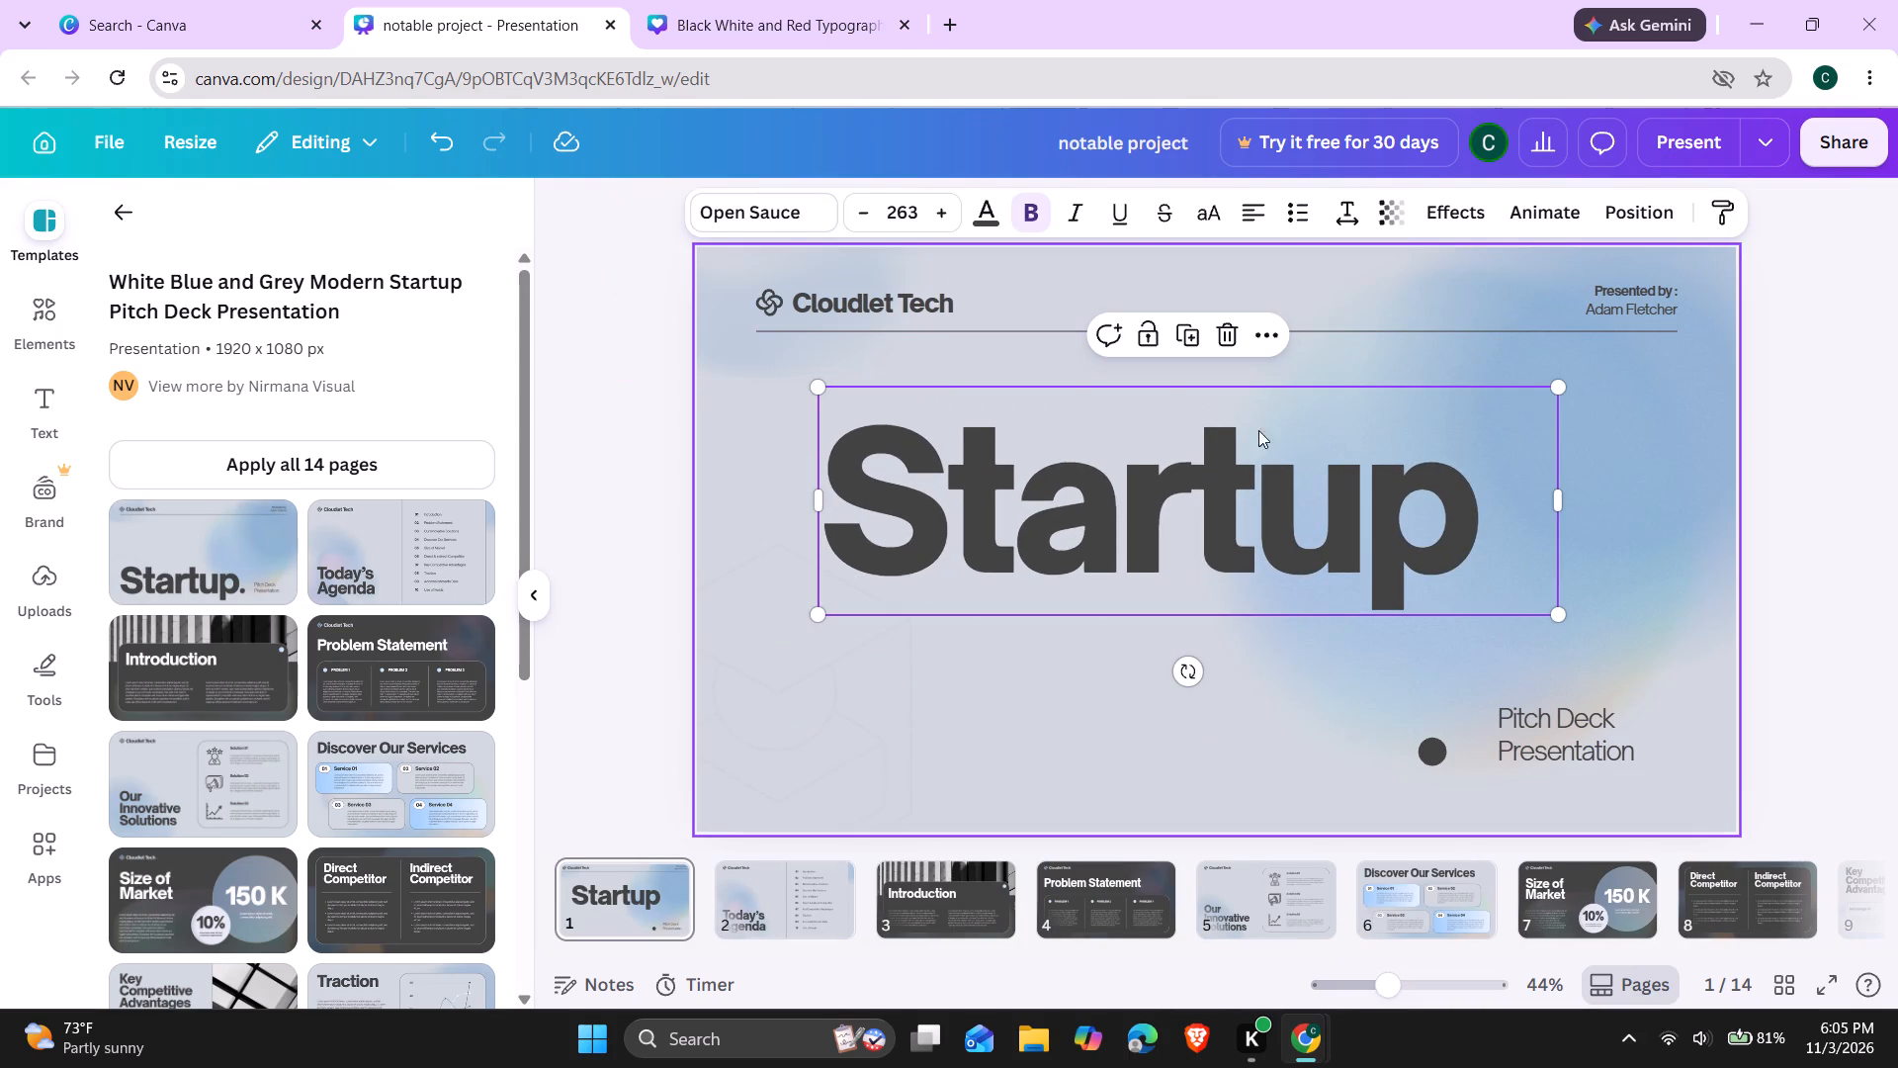
drag(1537, 720, 1568, 697)
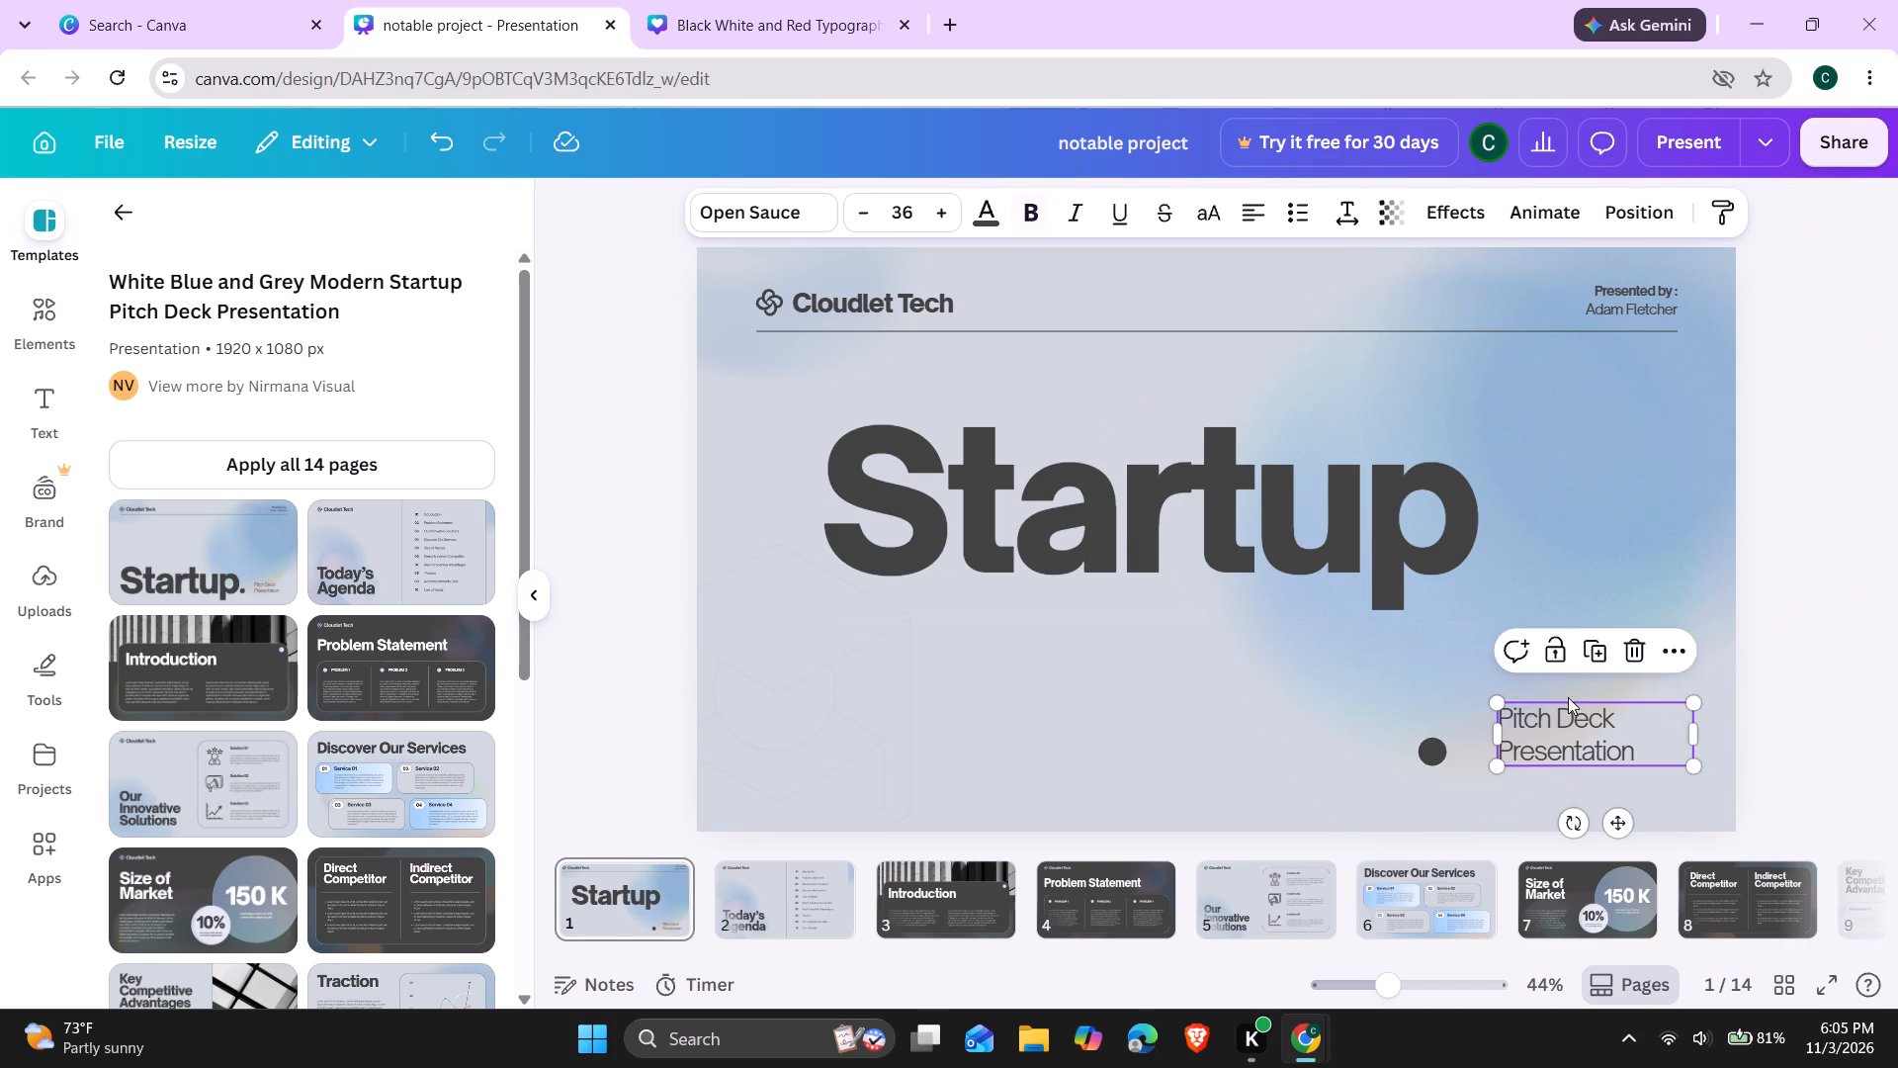
drag(1568, 697, 1597, 667)
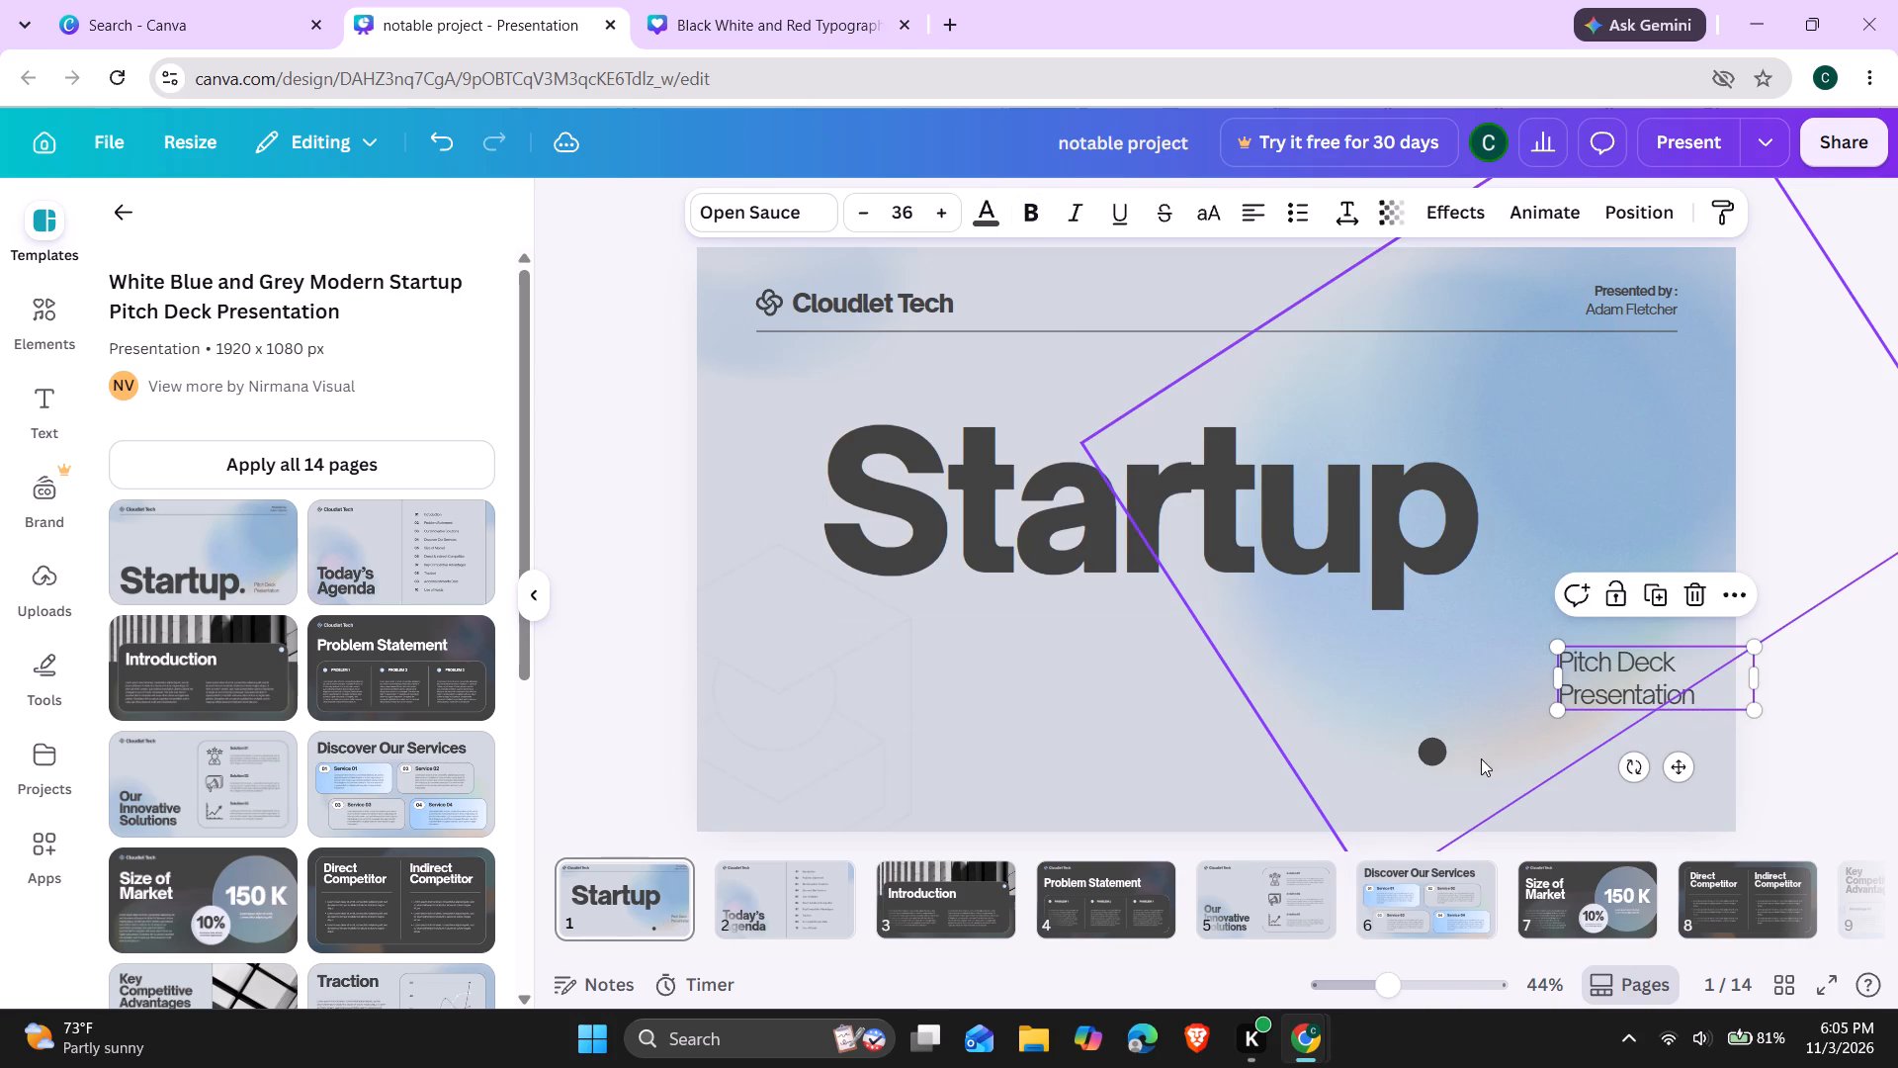
drag(1437, 756, 1459, 679)
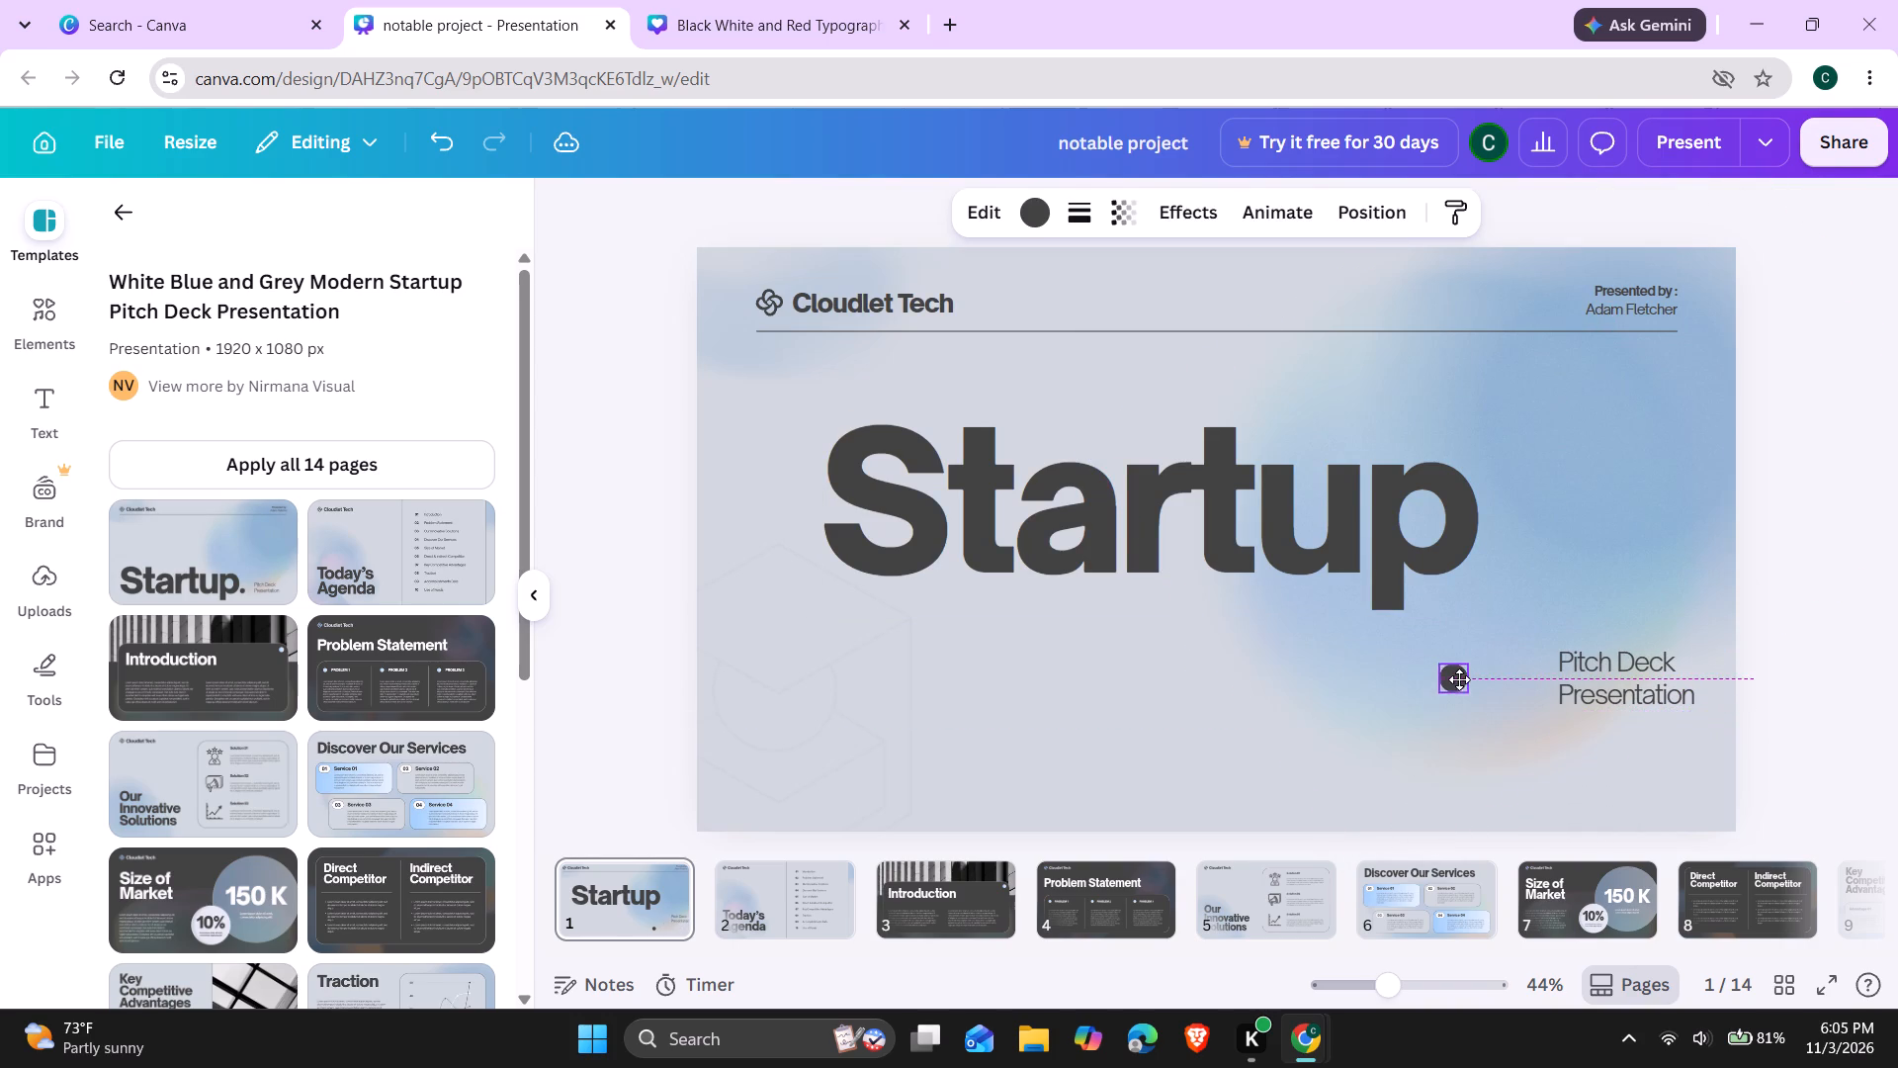
drag(1459, 679, 1459, 658)
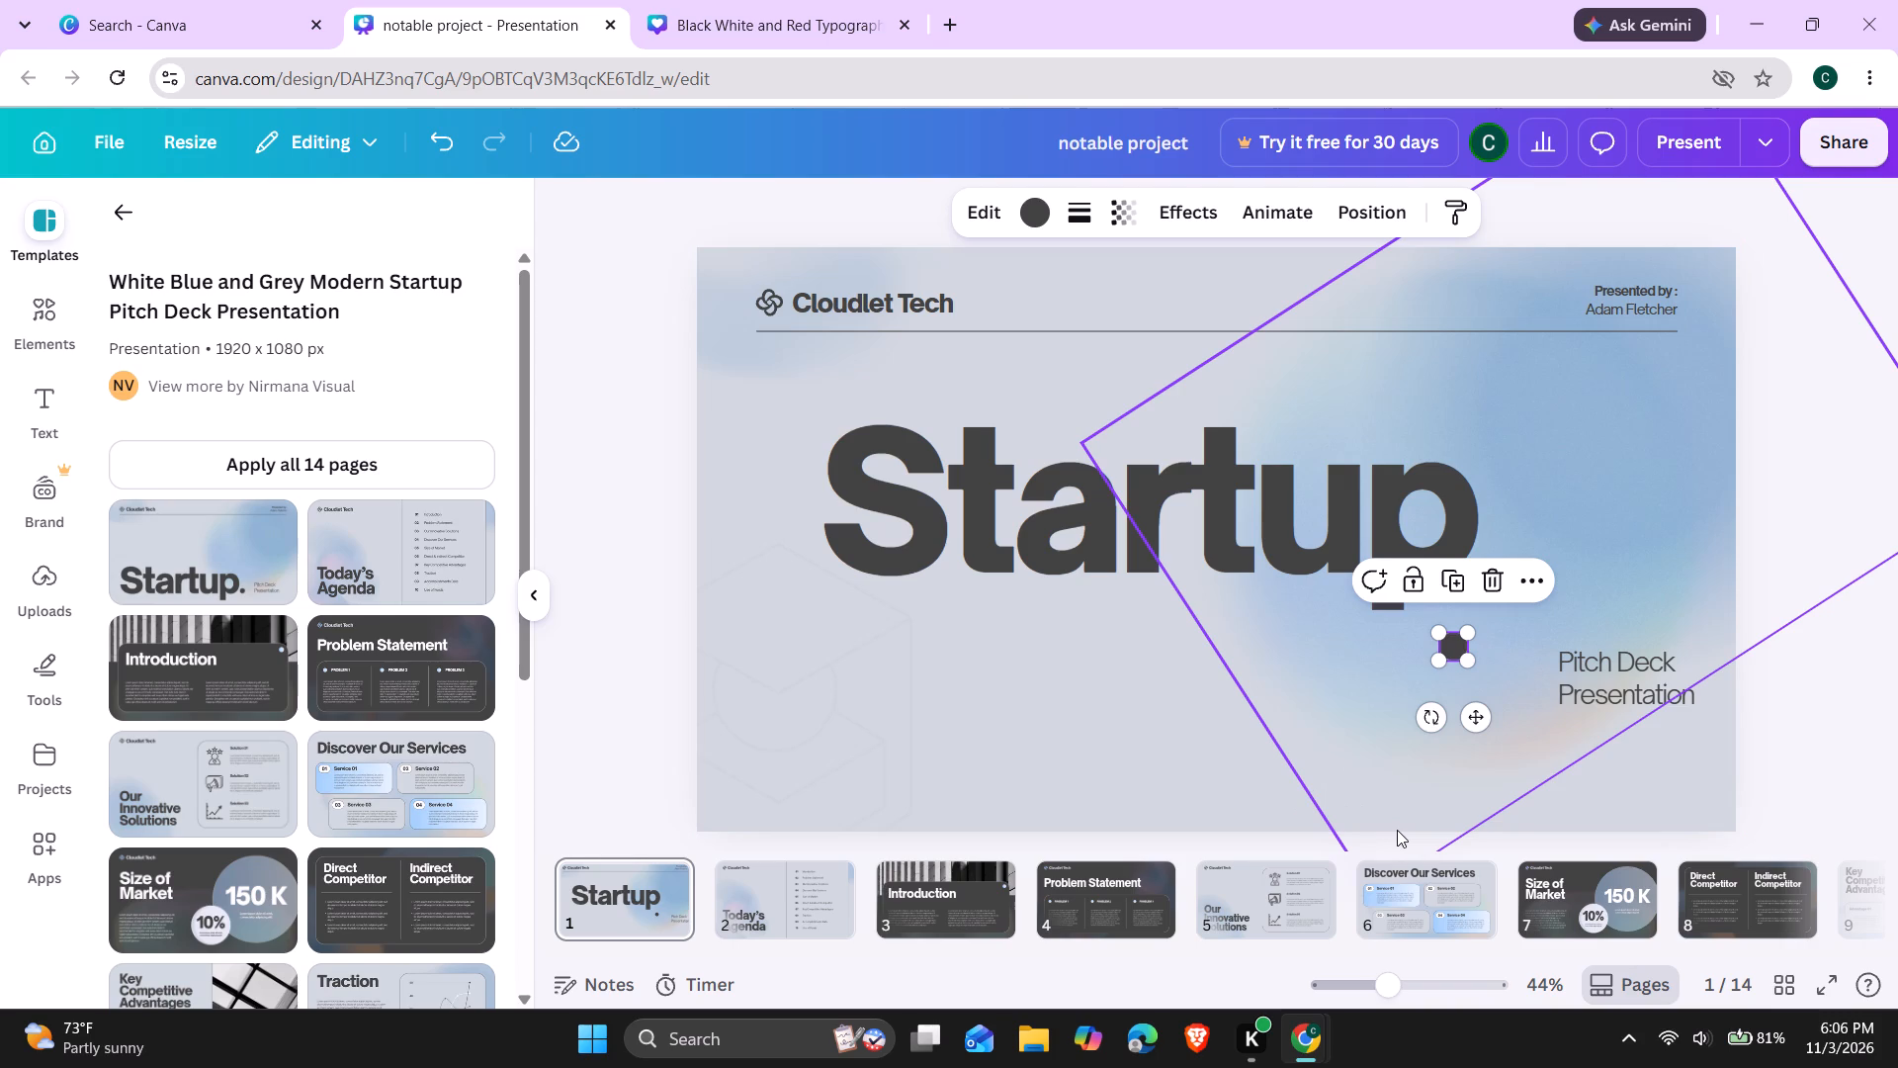
On page 2, move the Today's Agenda heading up to the middle of its column.
click(733, 910)
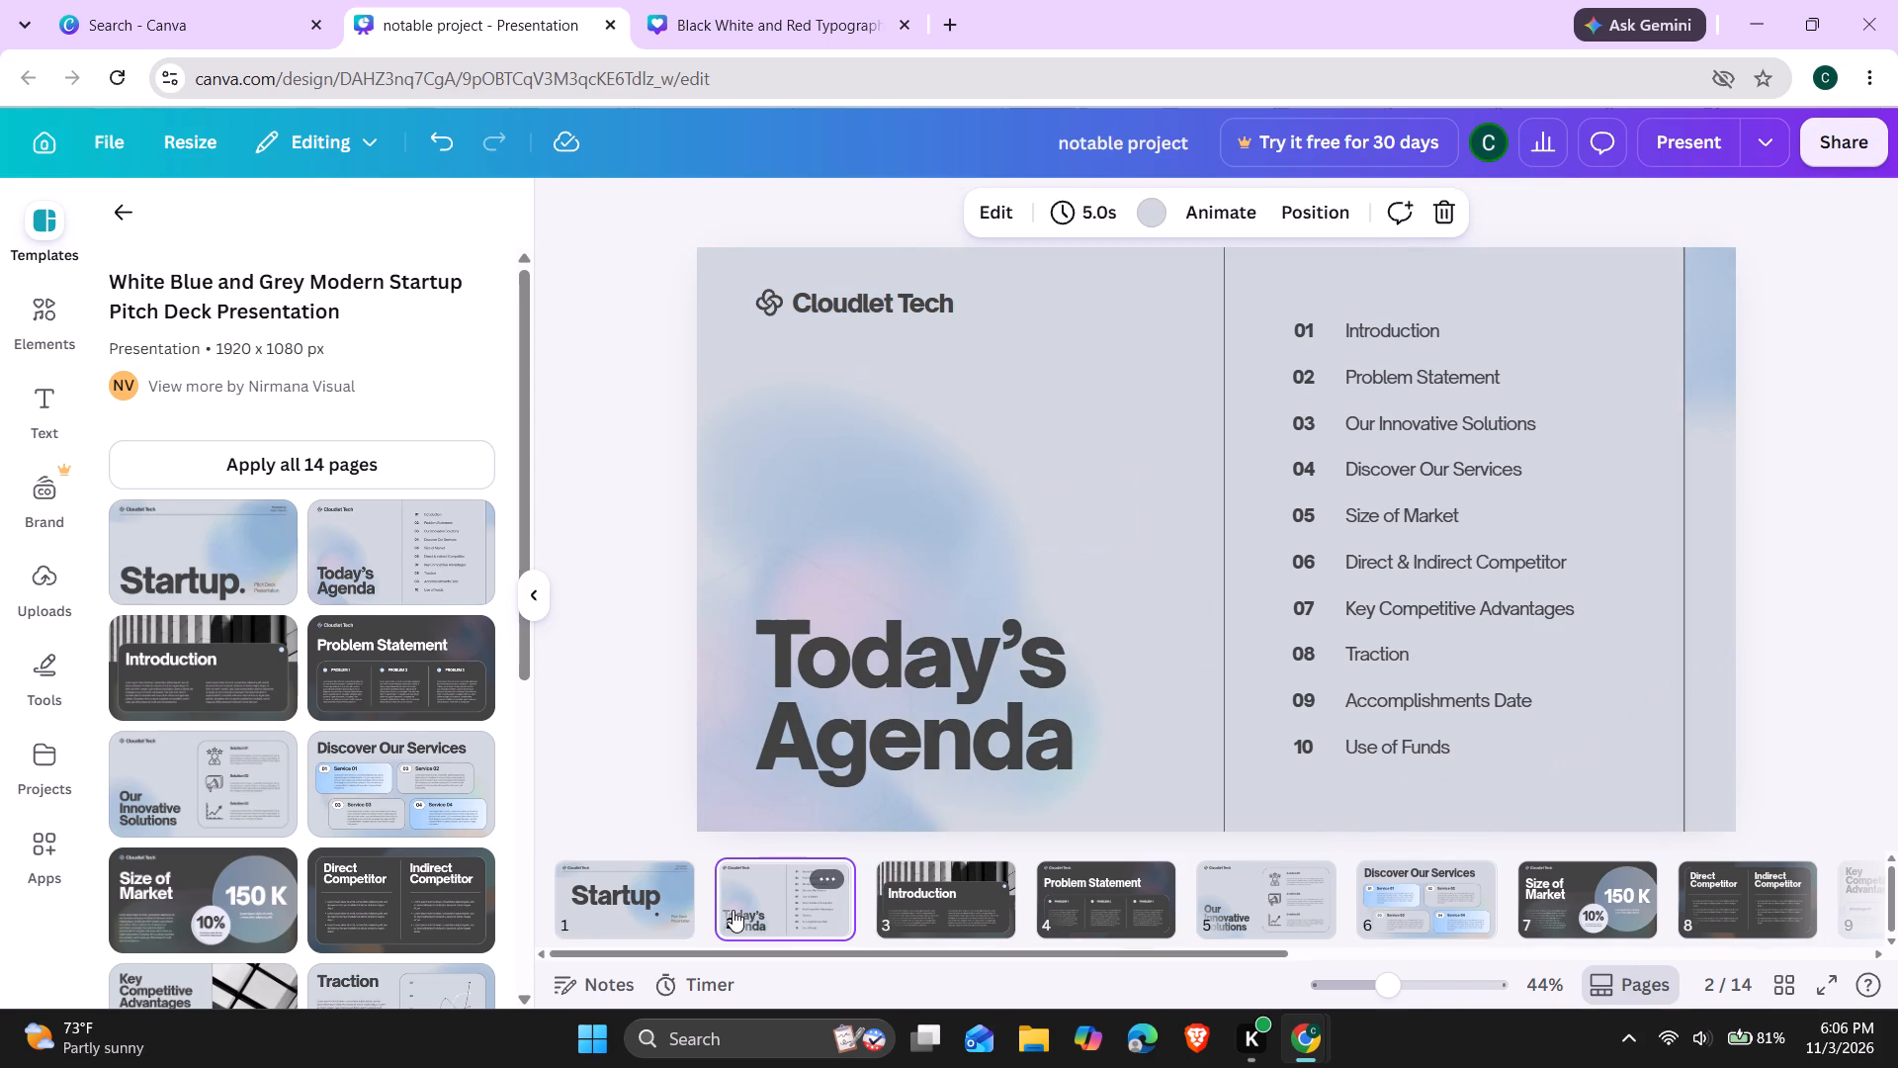
drag(898, 676, 915, 596)
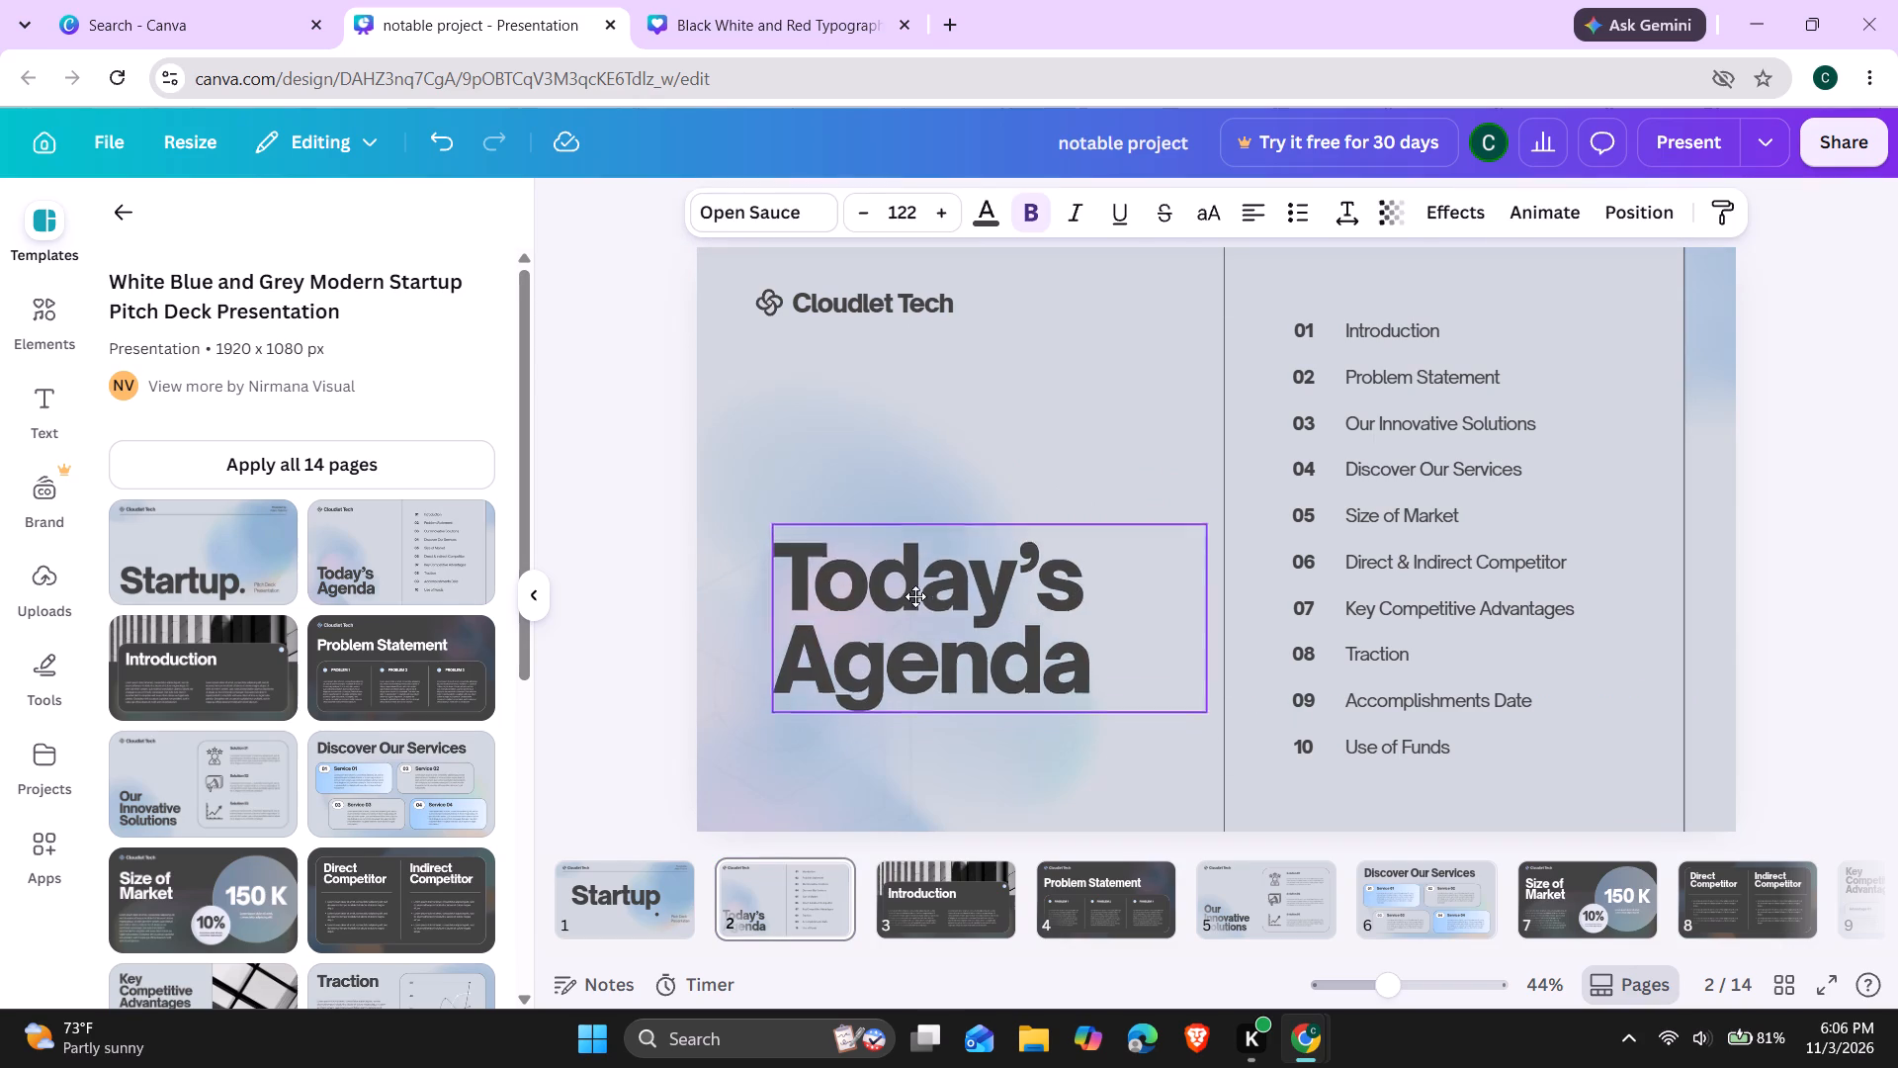
drag(915, 596, 913, 510)
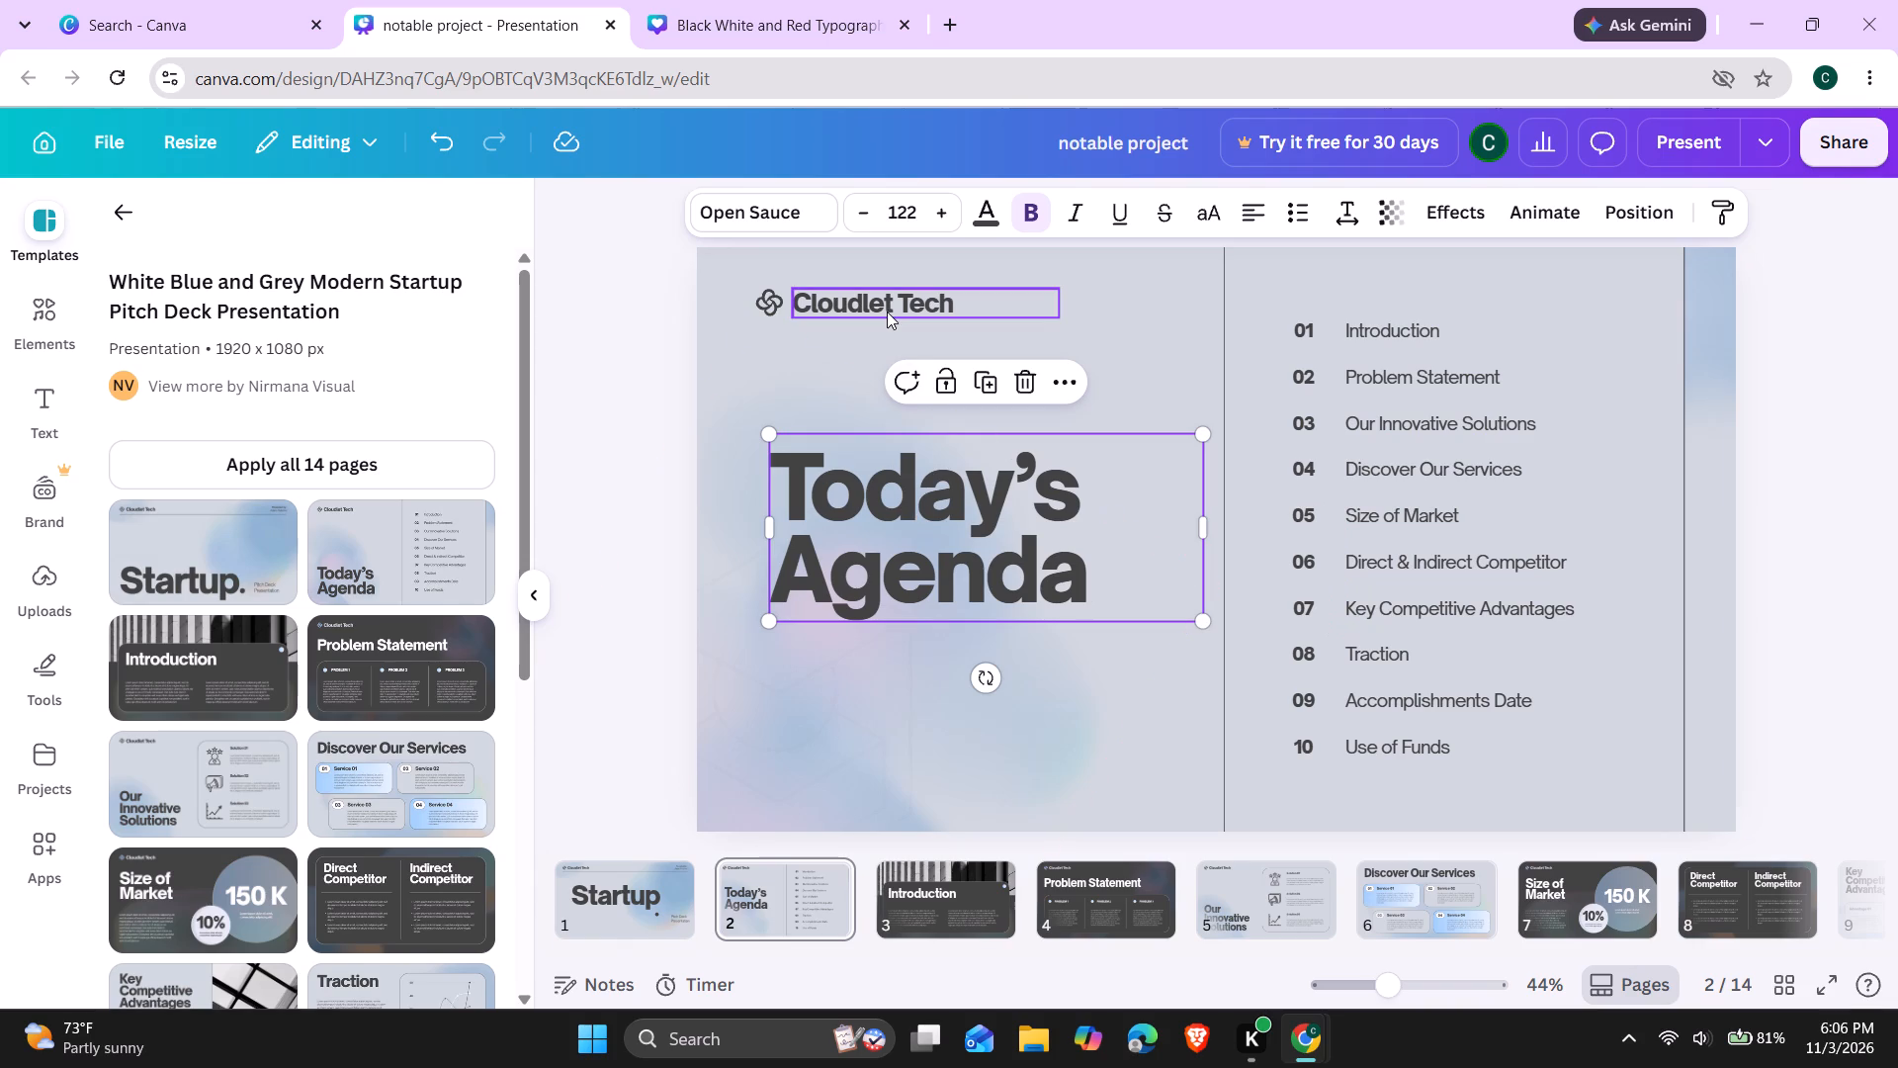
Move the Cloudlet Tech name and its logo lower and inward on page 2, keeping the logo directly beside the name.
drag(886, 311, 925, 404)
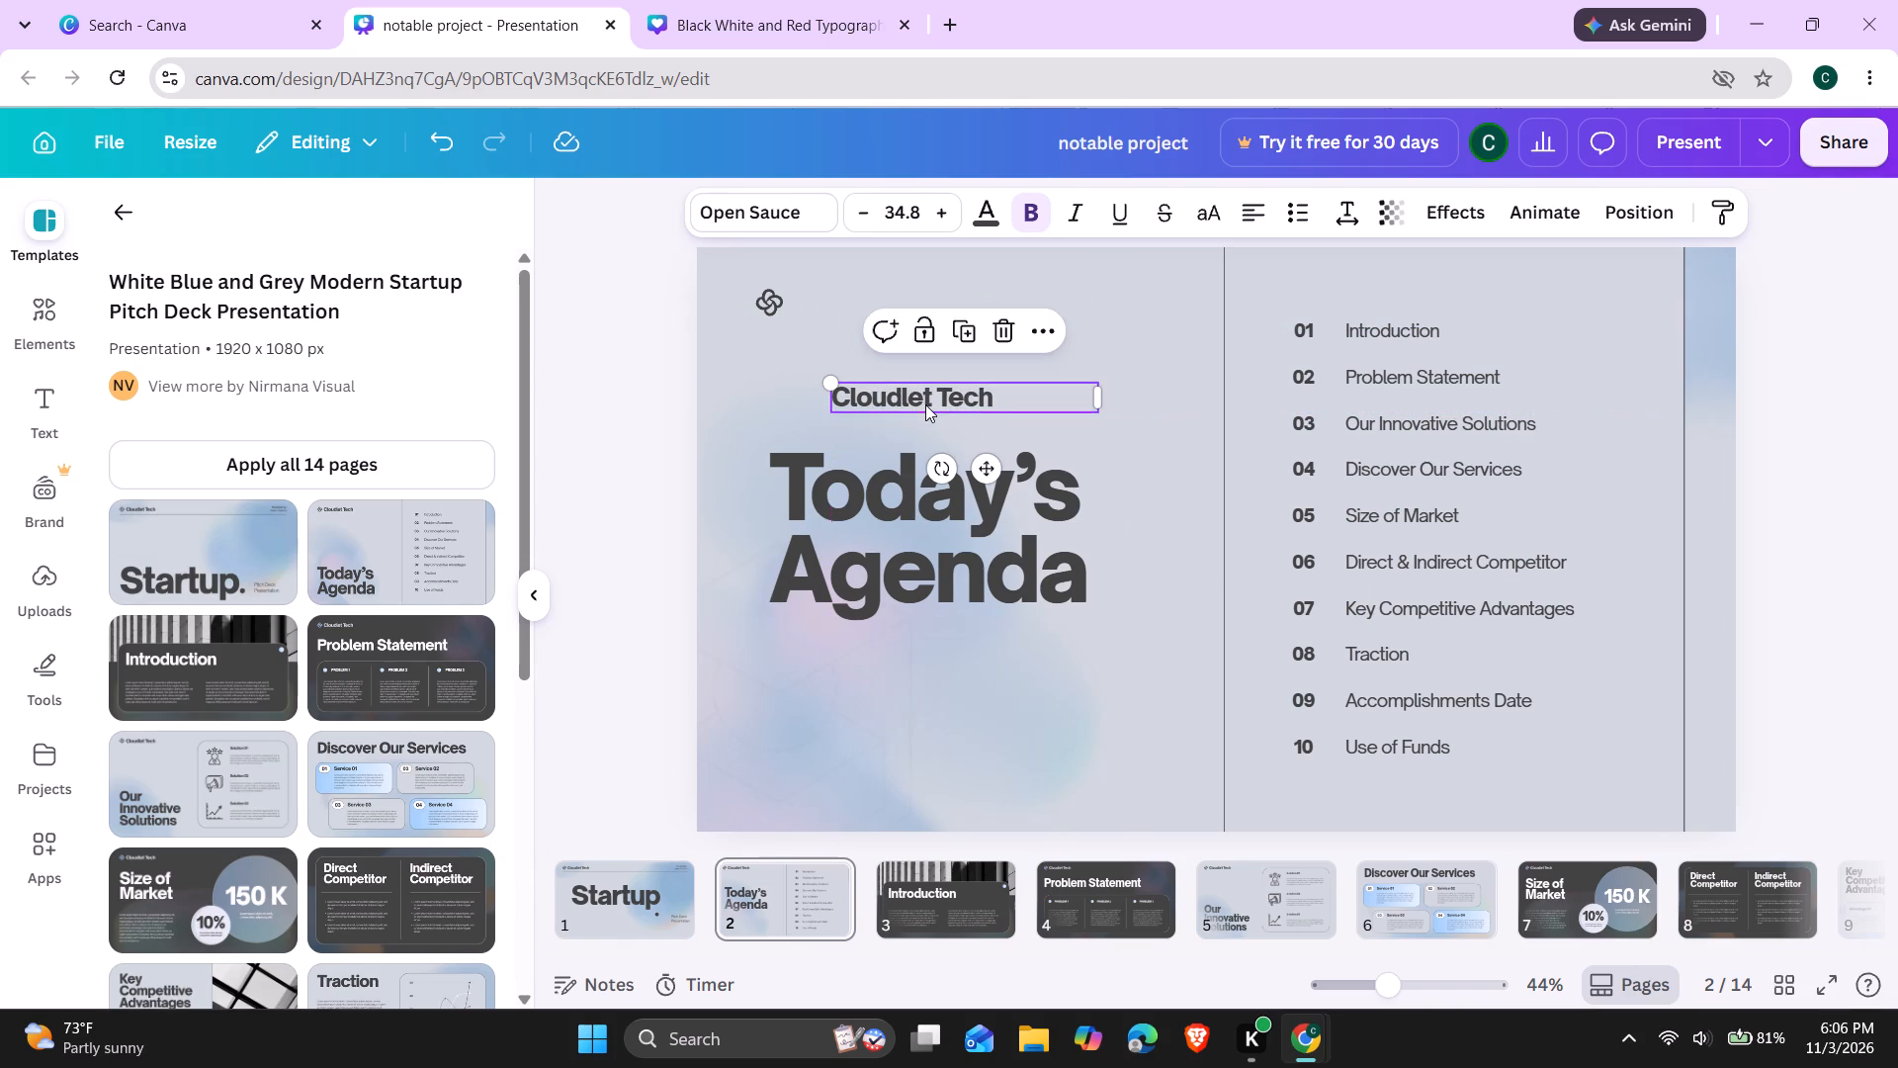
drag(769, 304, 769, 354)
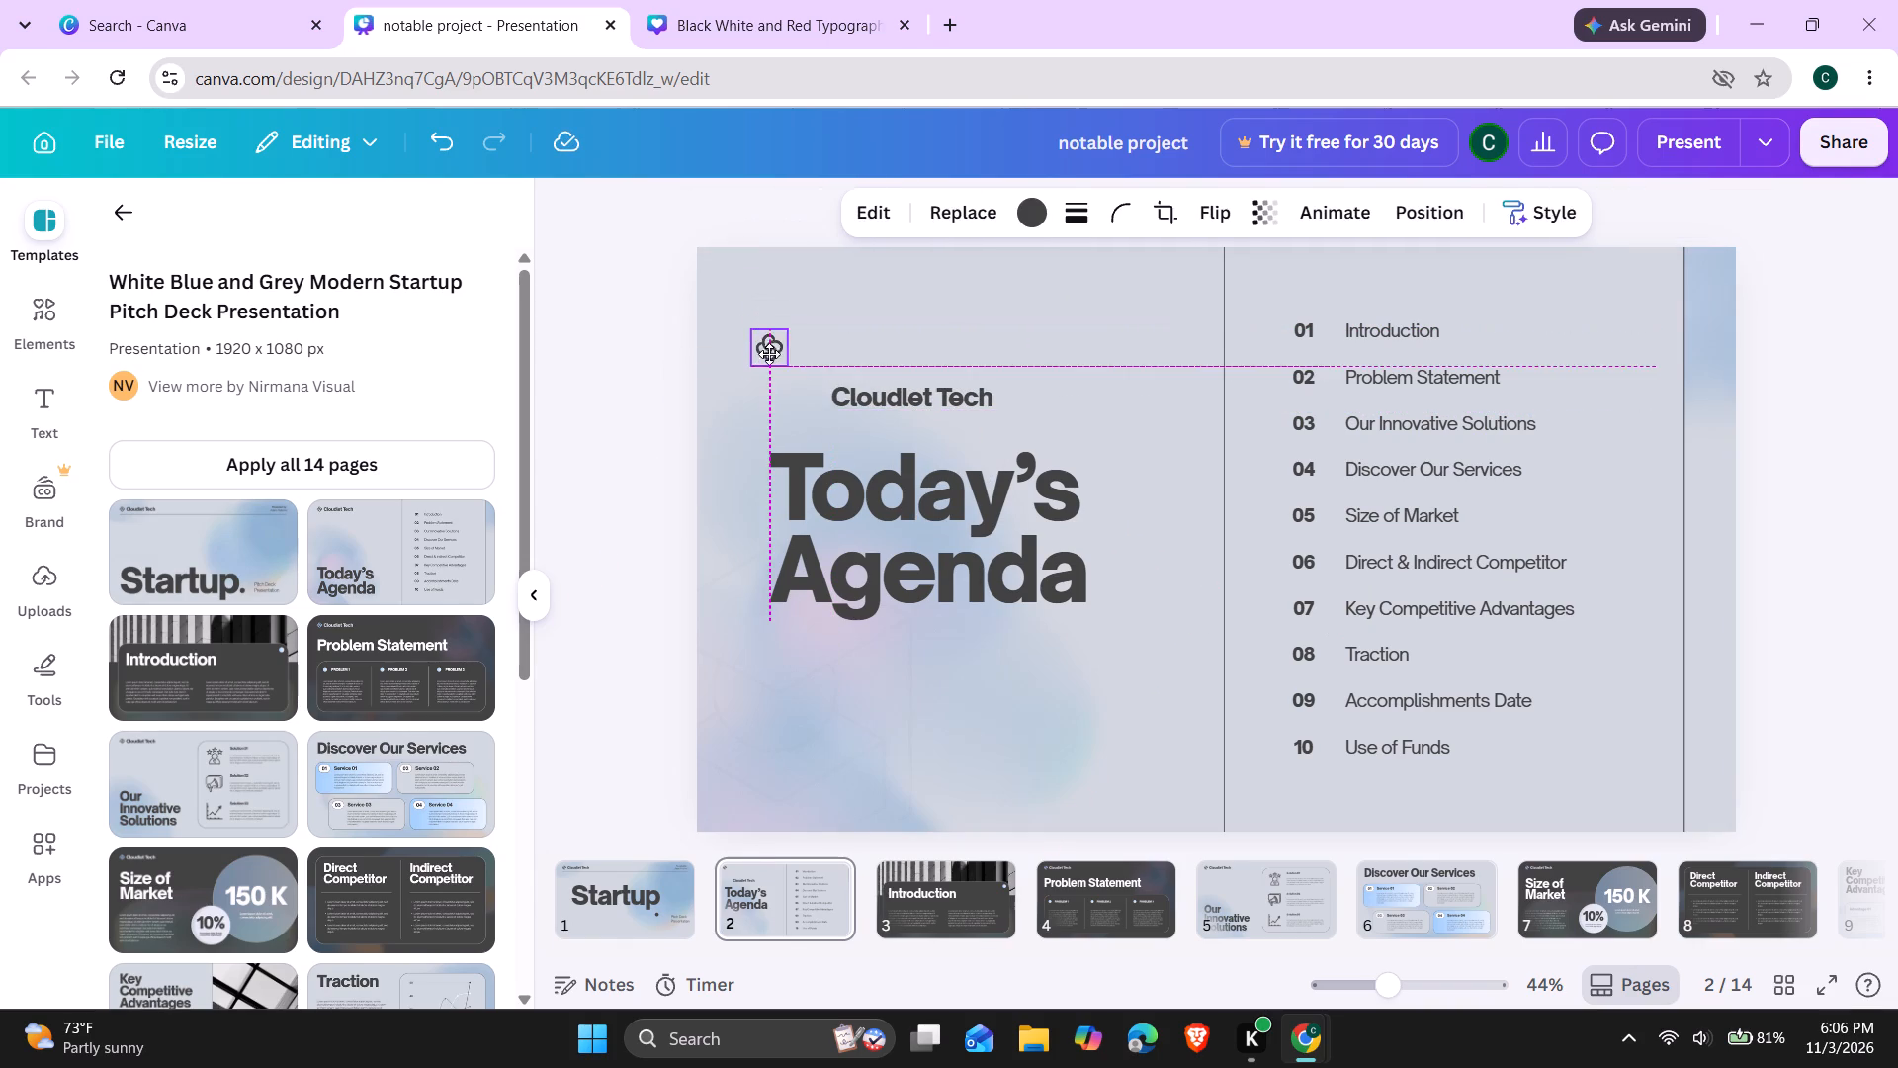
drag(769, 354, 791, 369)
drag(865, 390, 861, 381)
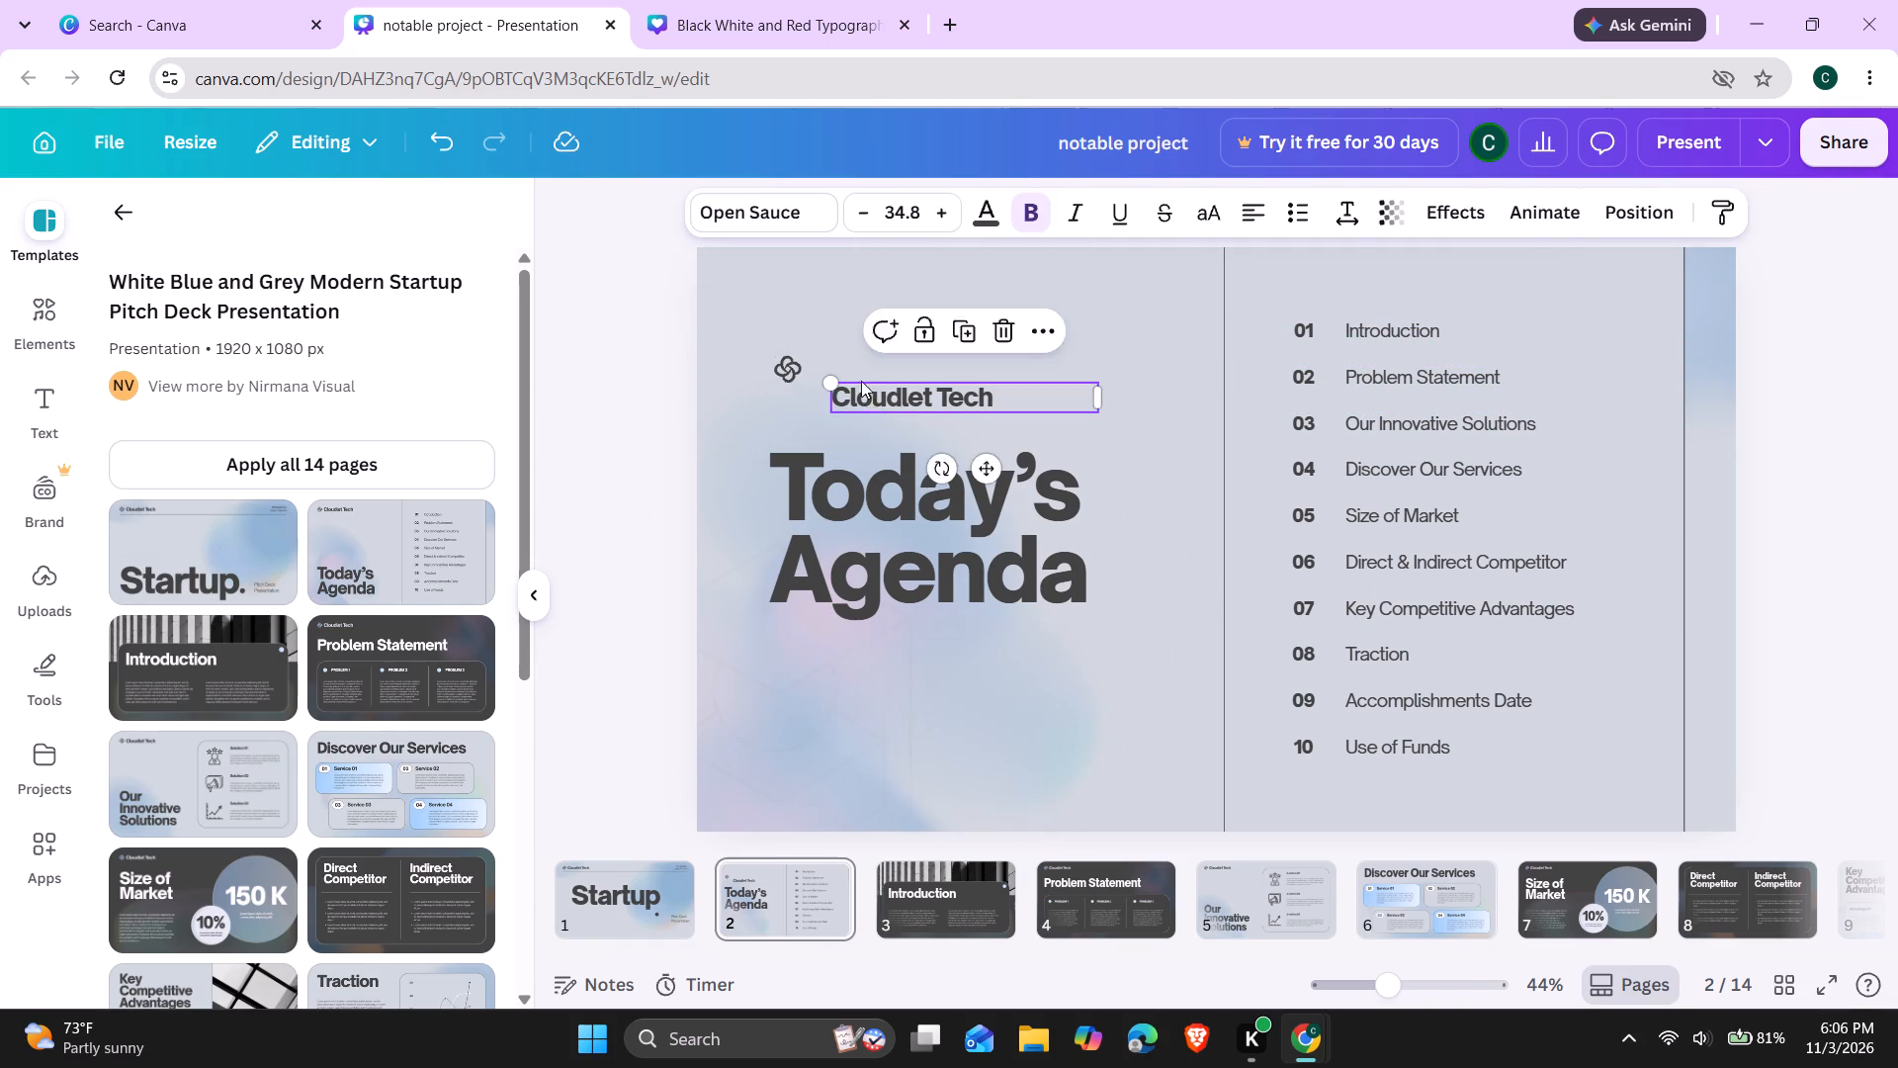
drag(861, 381, 864, 338)
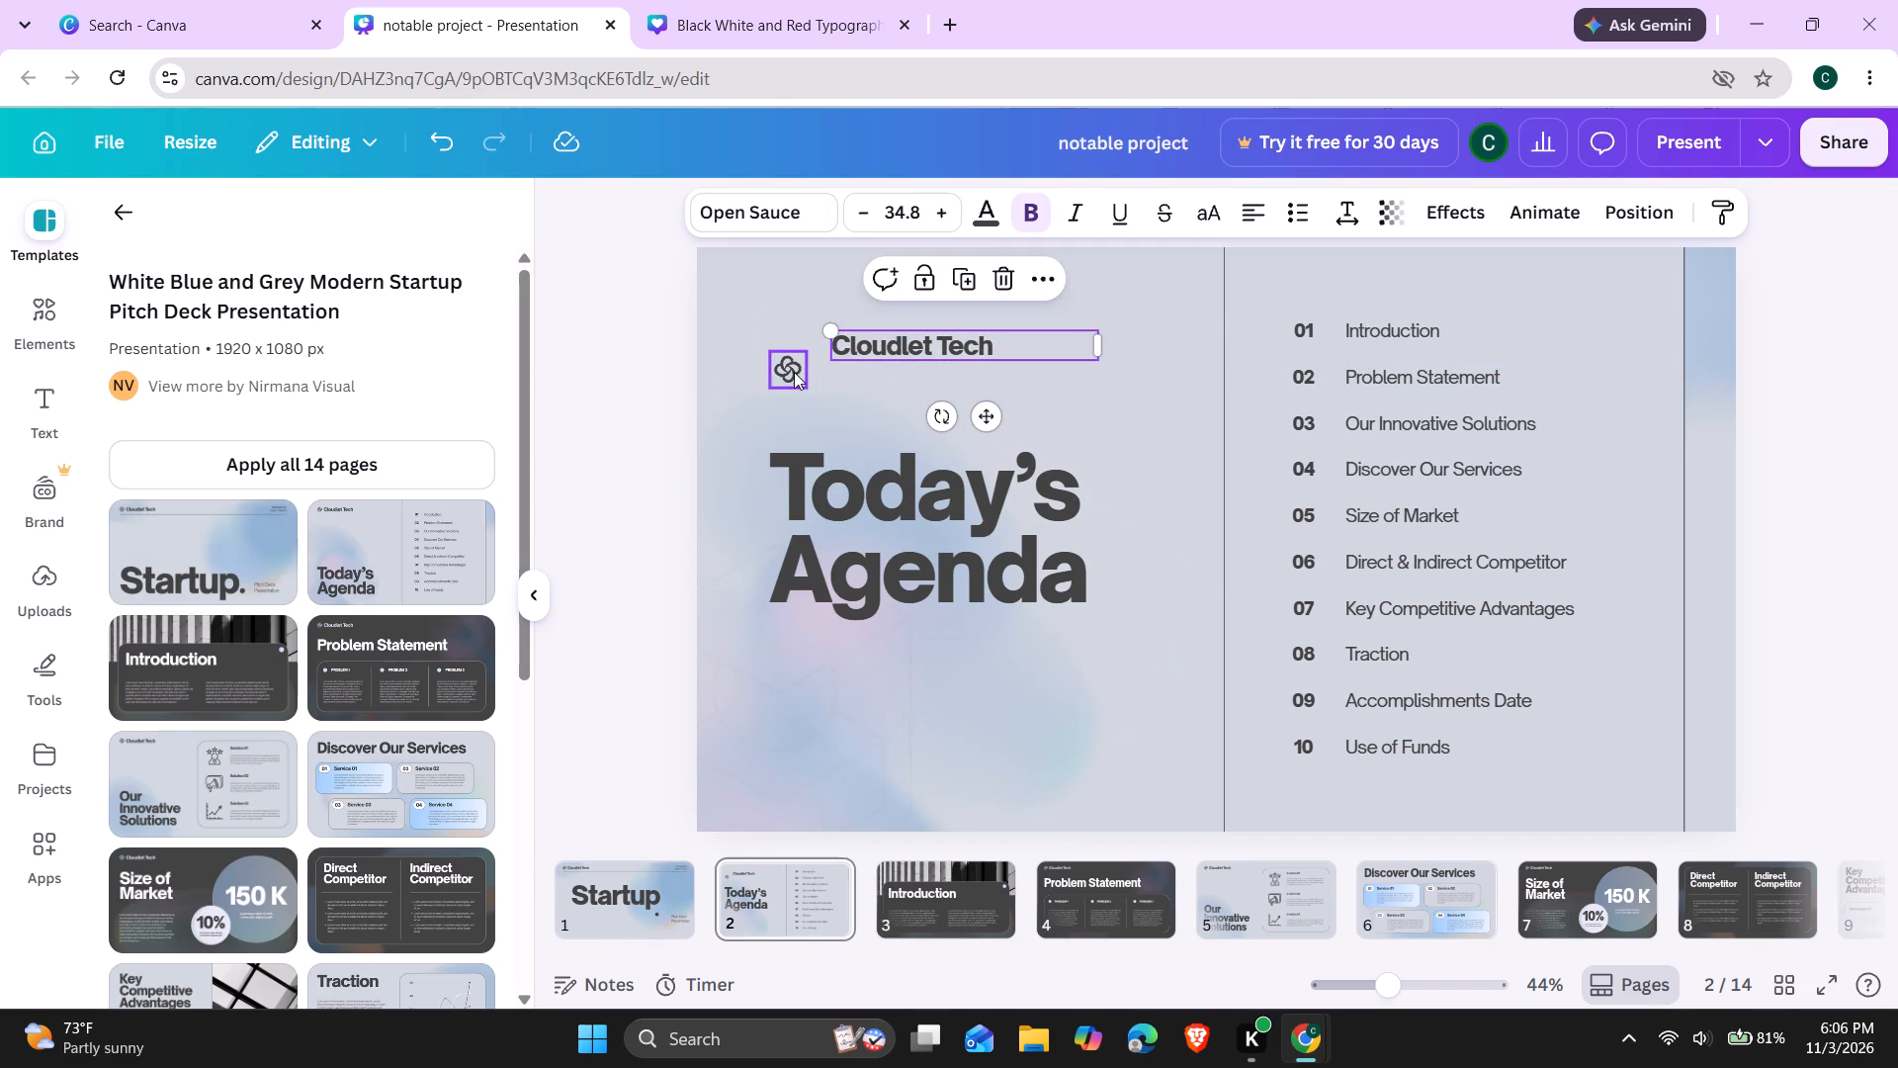
drag(793, 370, 815, 345)
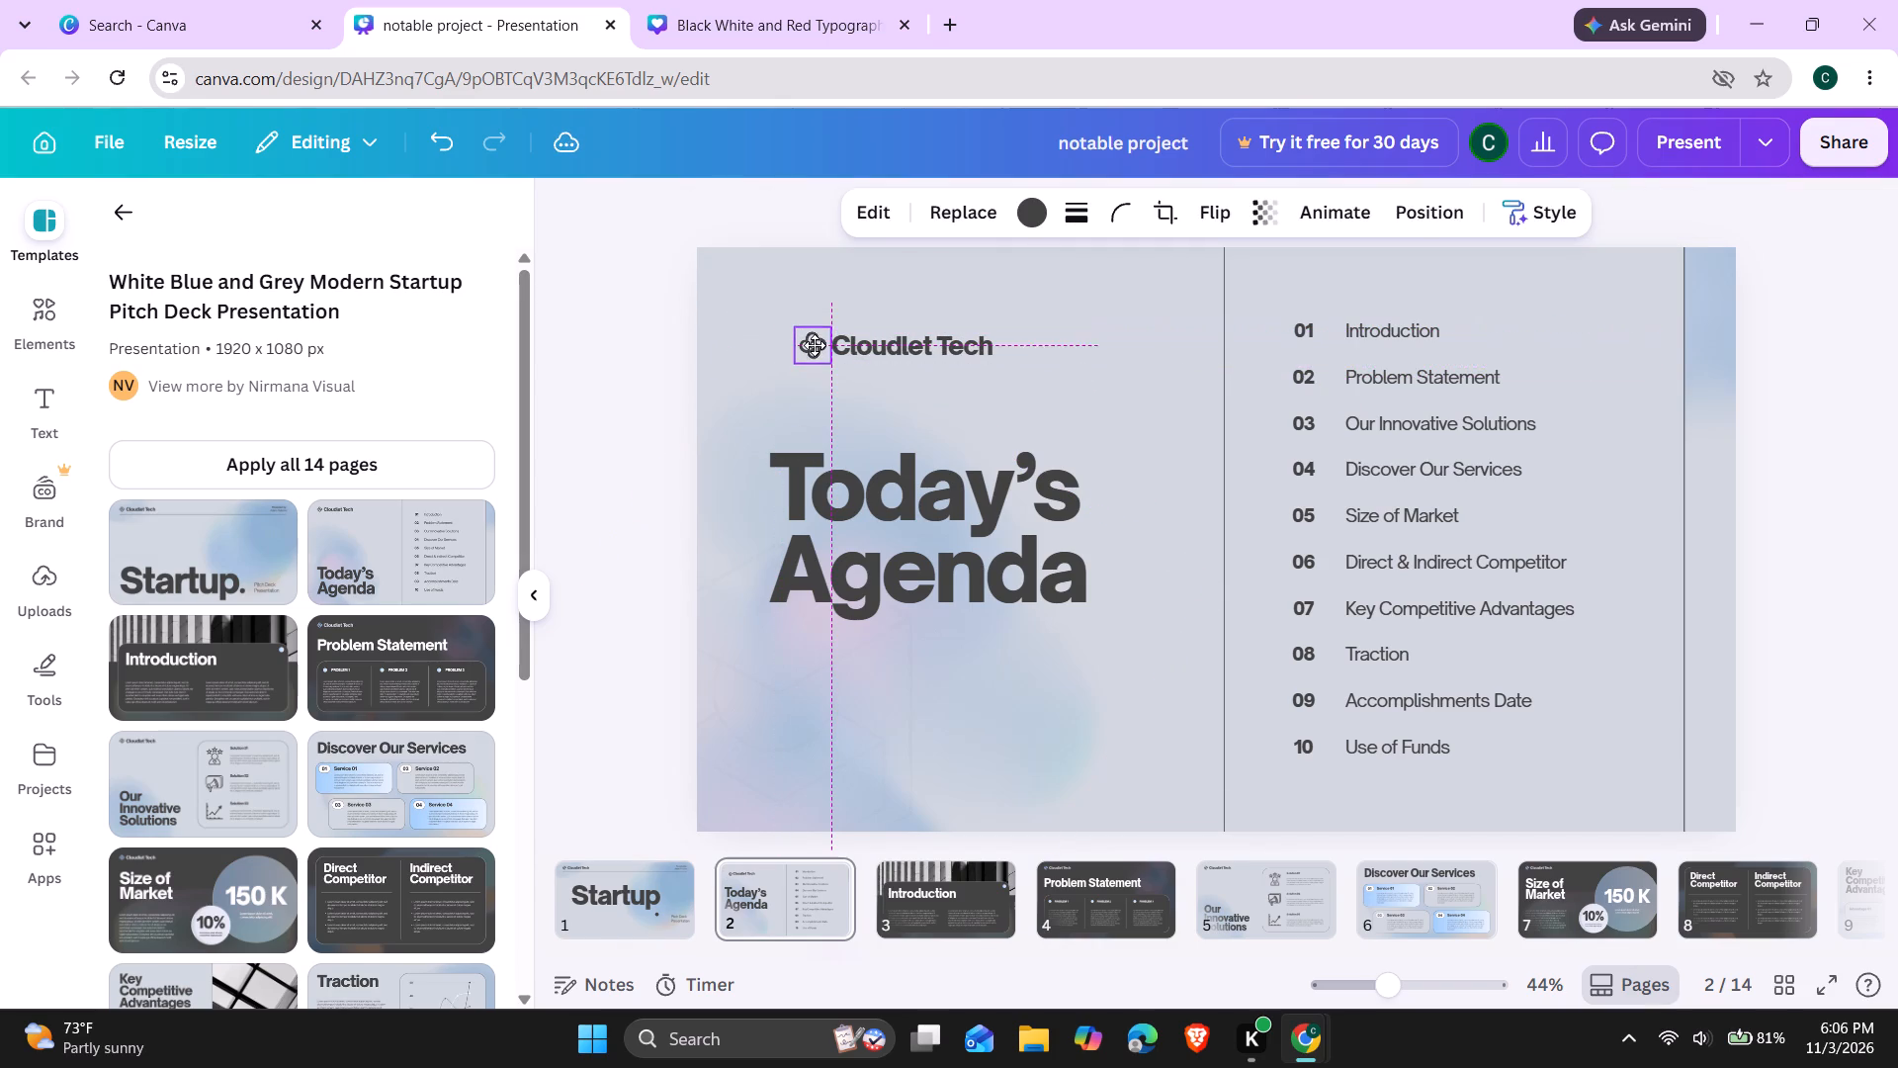
drag(815, 345, 812, 349)
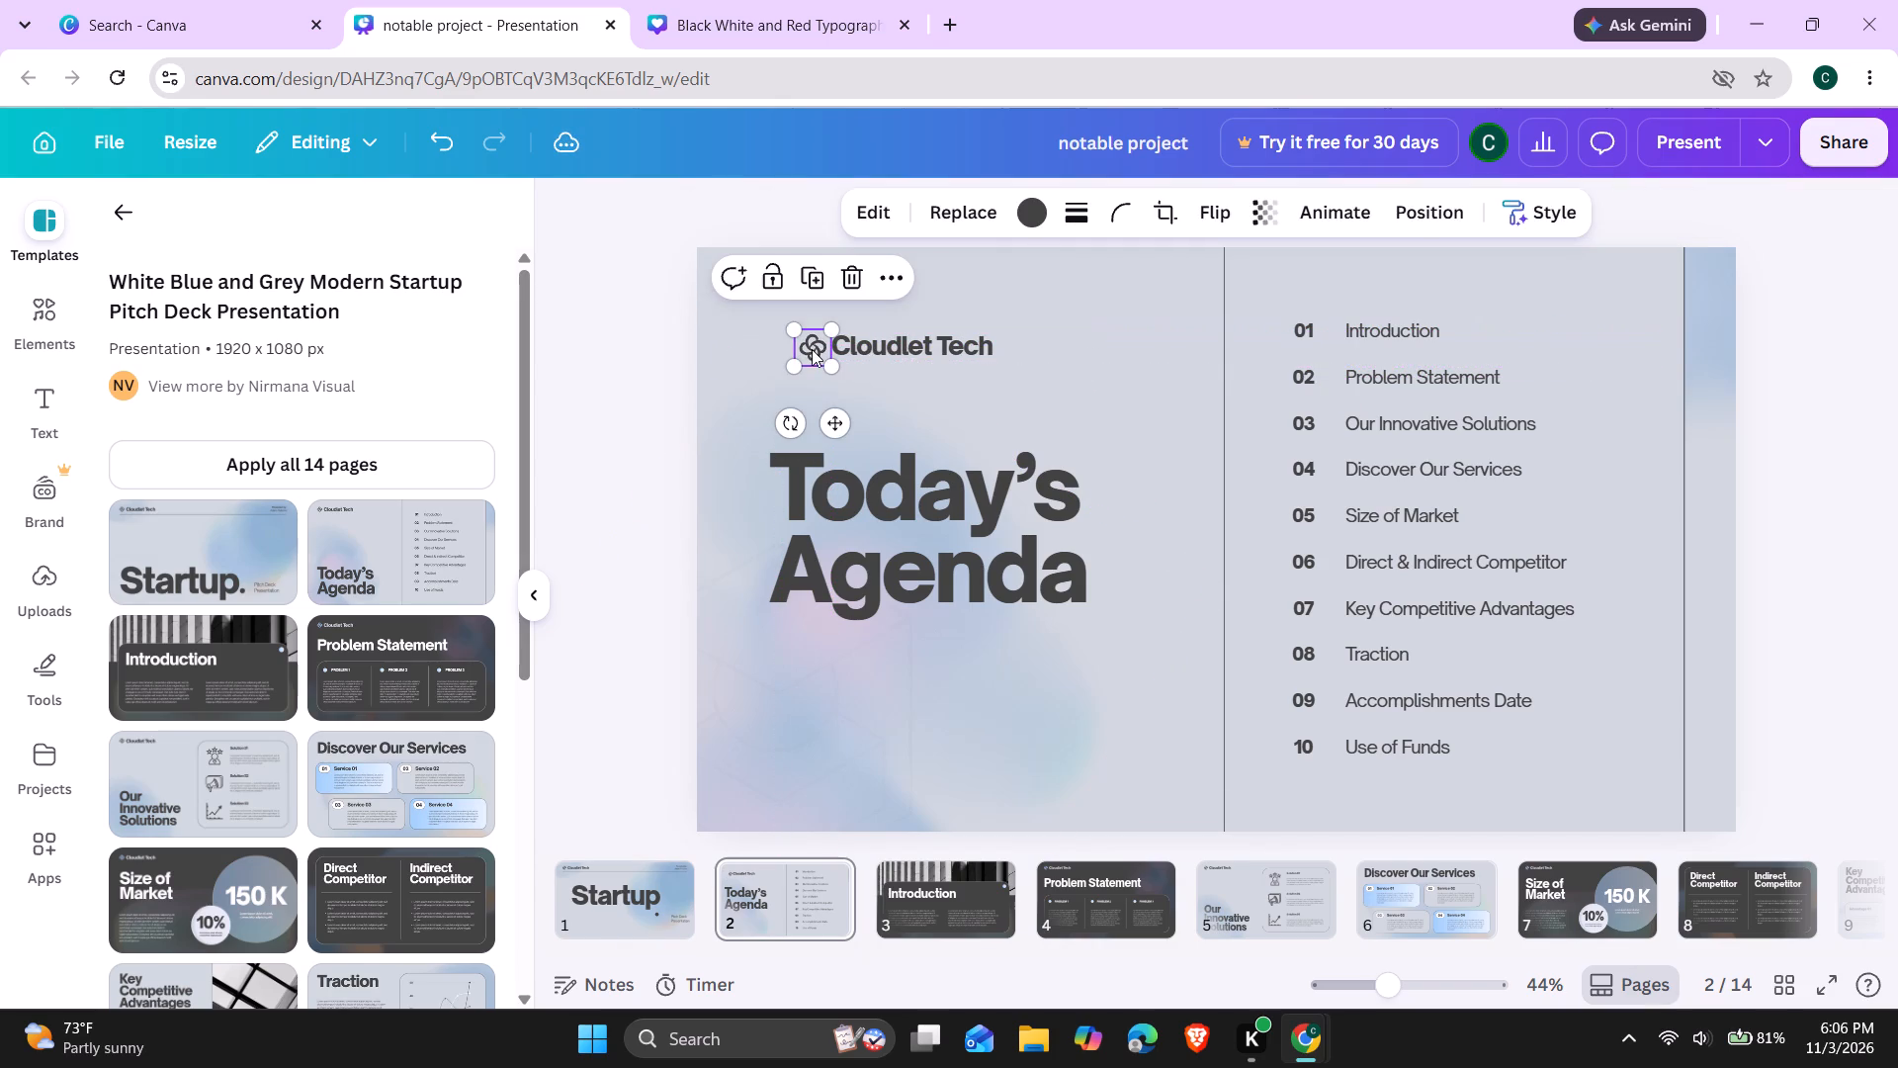
Shift the Today's Agenda heading slightly up and right so it sits beneath the Cloudlet Tech logo.
drag(868, 506, 883, 484)
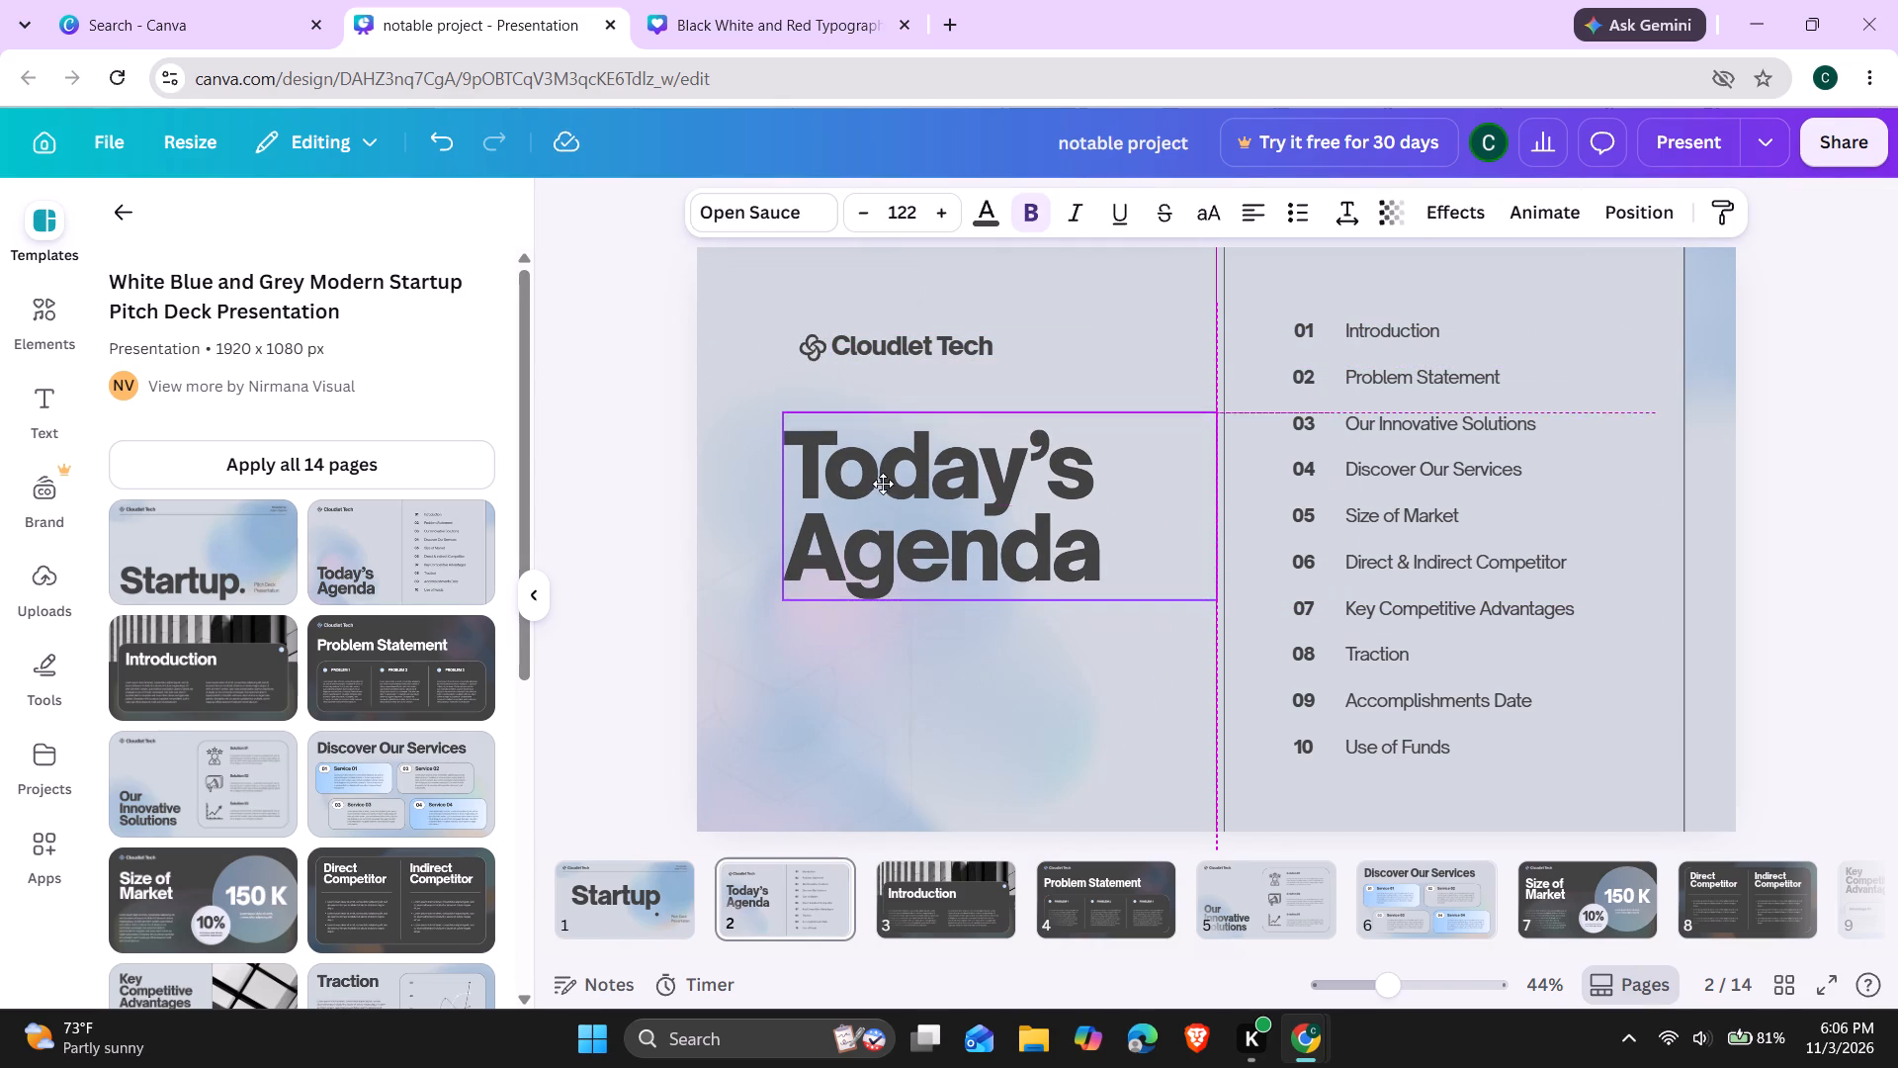
drag(883, 484, 885, 481)
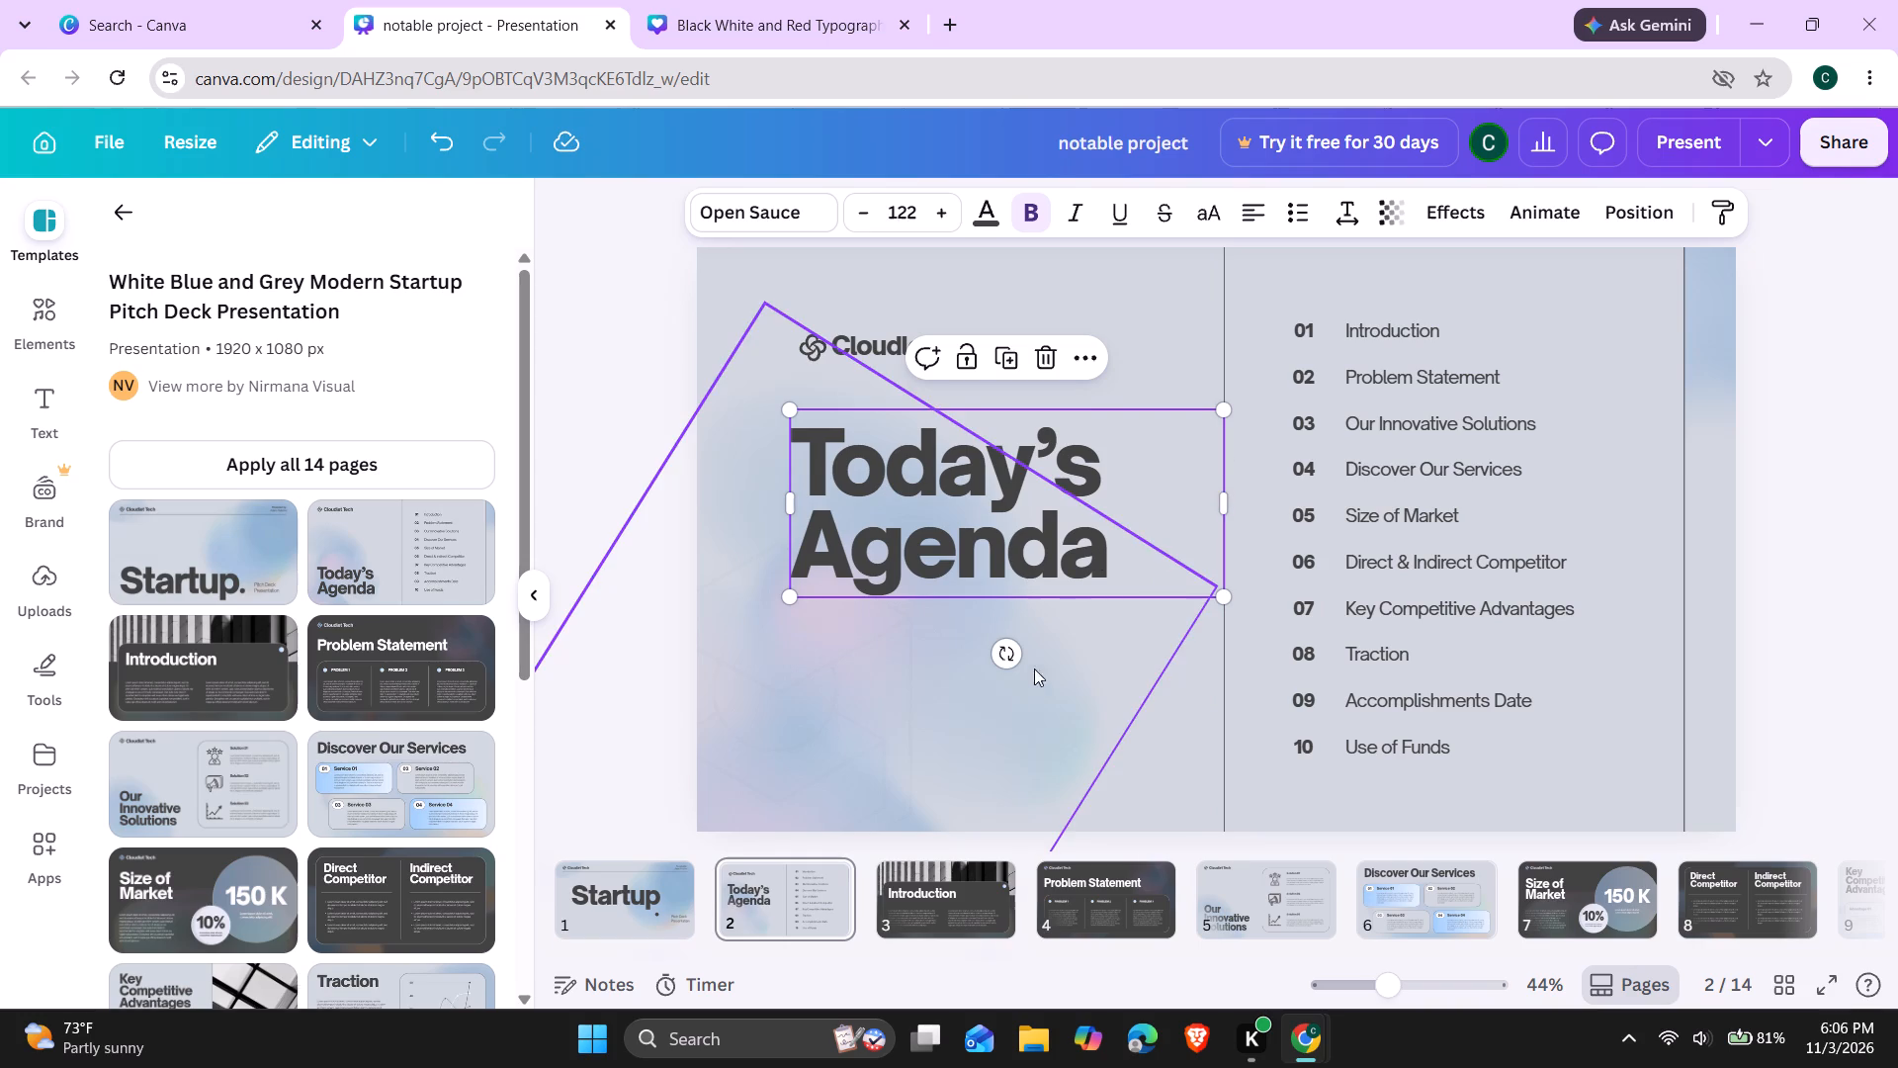
On page 3, centre the Introduction heading near the card's top and raise the right paragraph slightly above the left one.
click(947, 900)
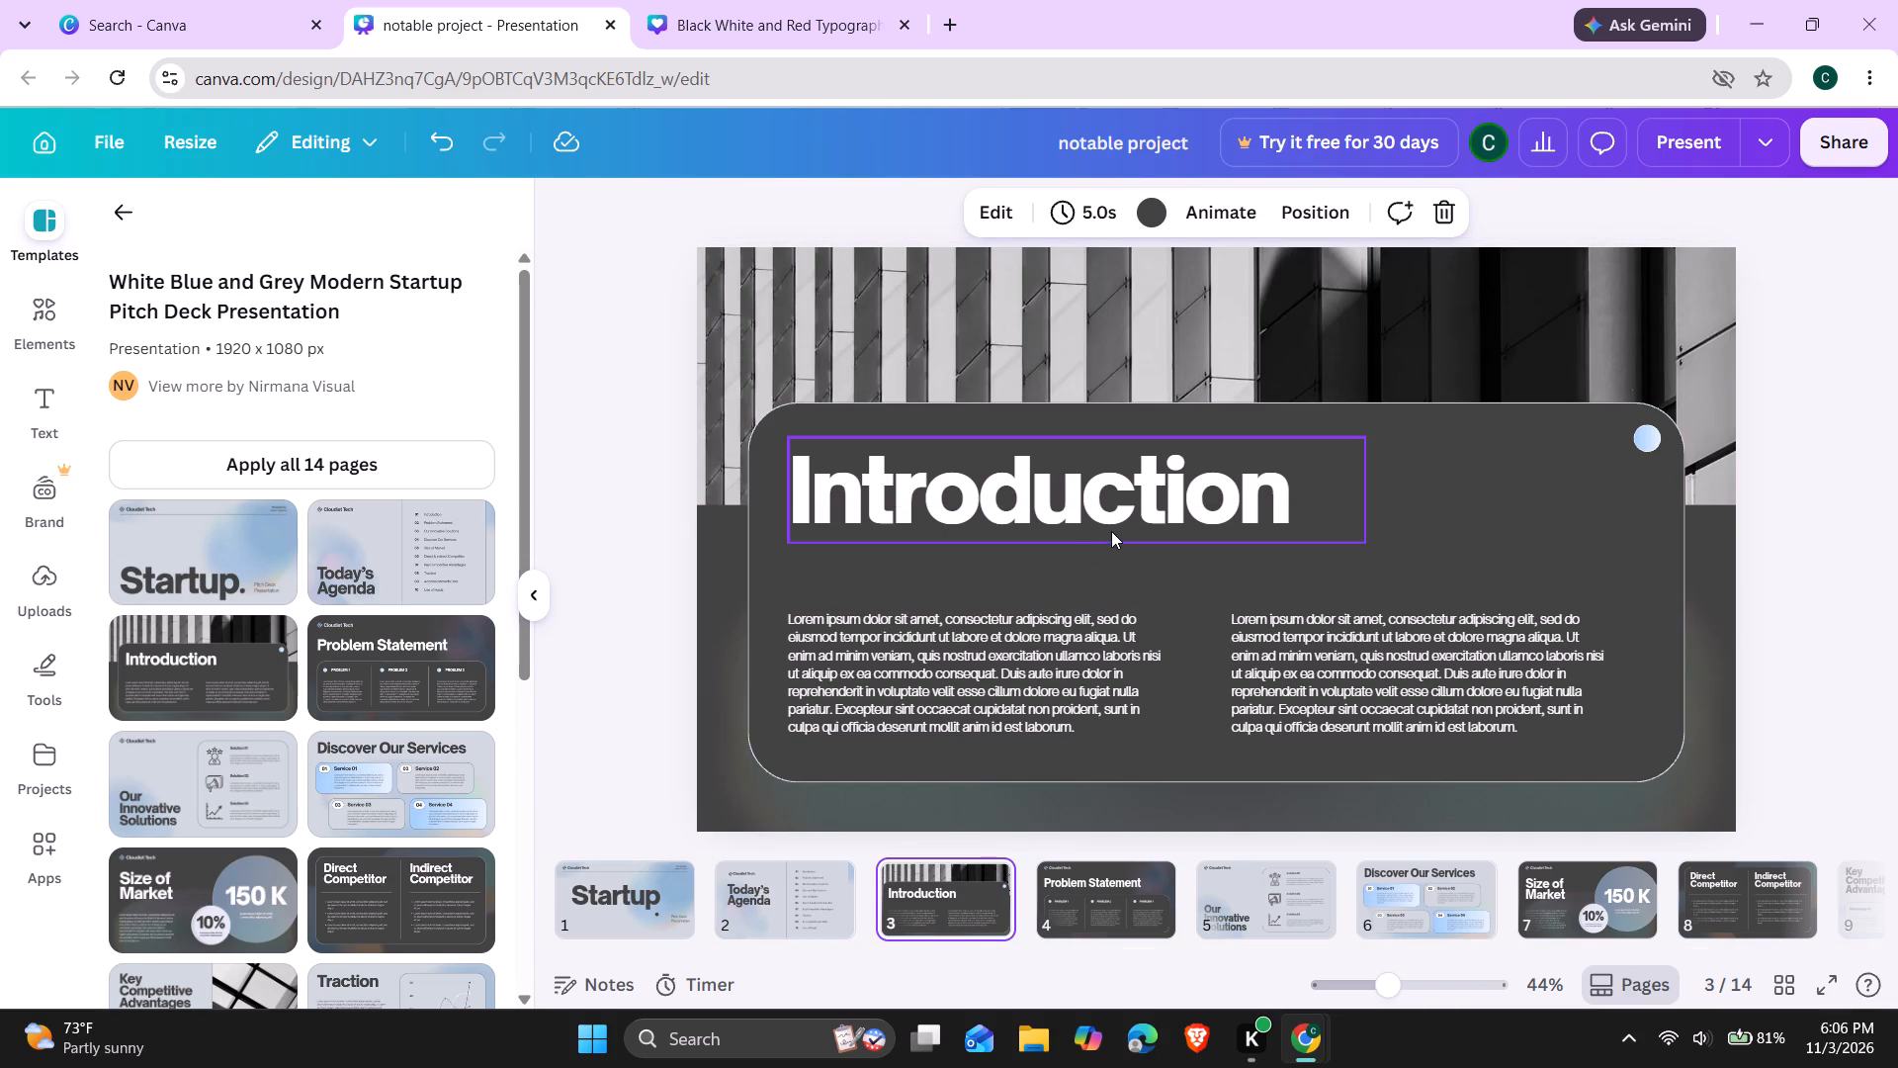
drag(1093, 513, 1169, 526)
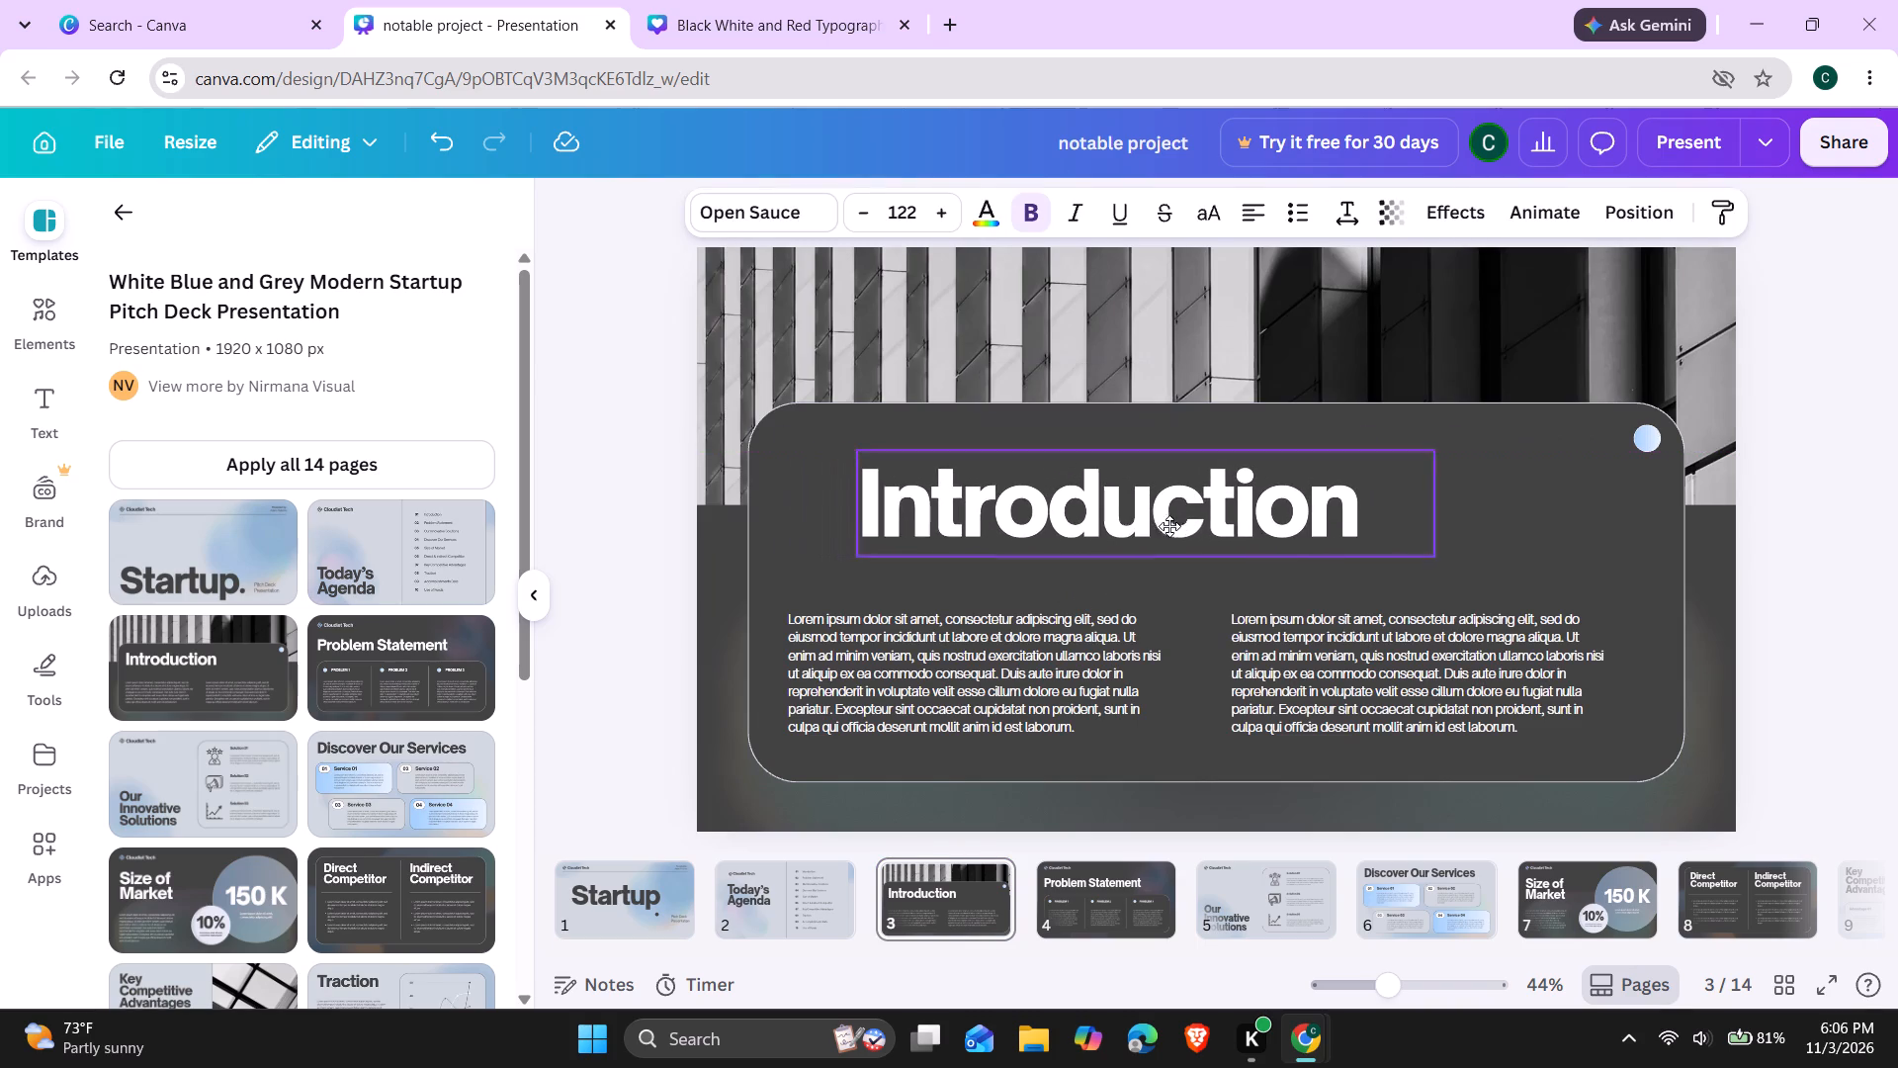
drag(1169, 526, 1225, 519)
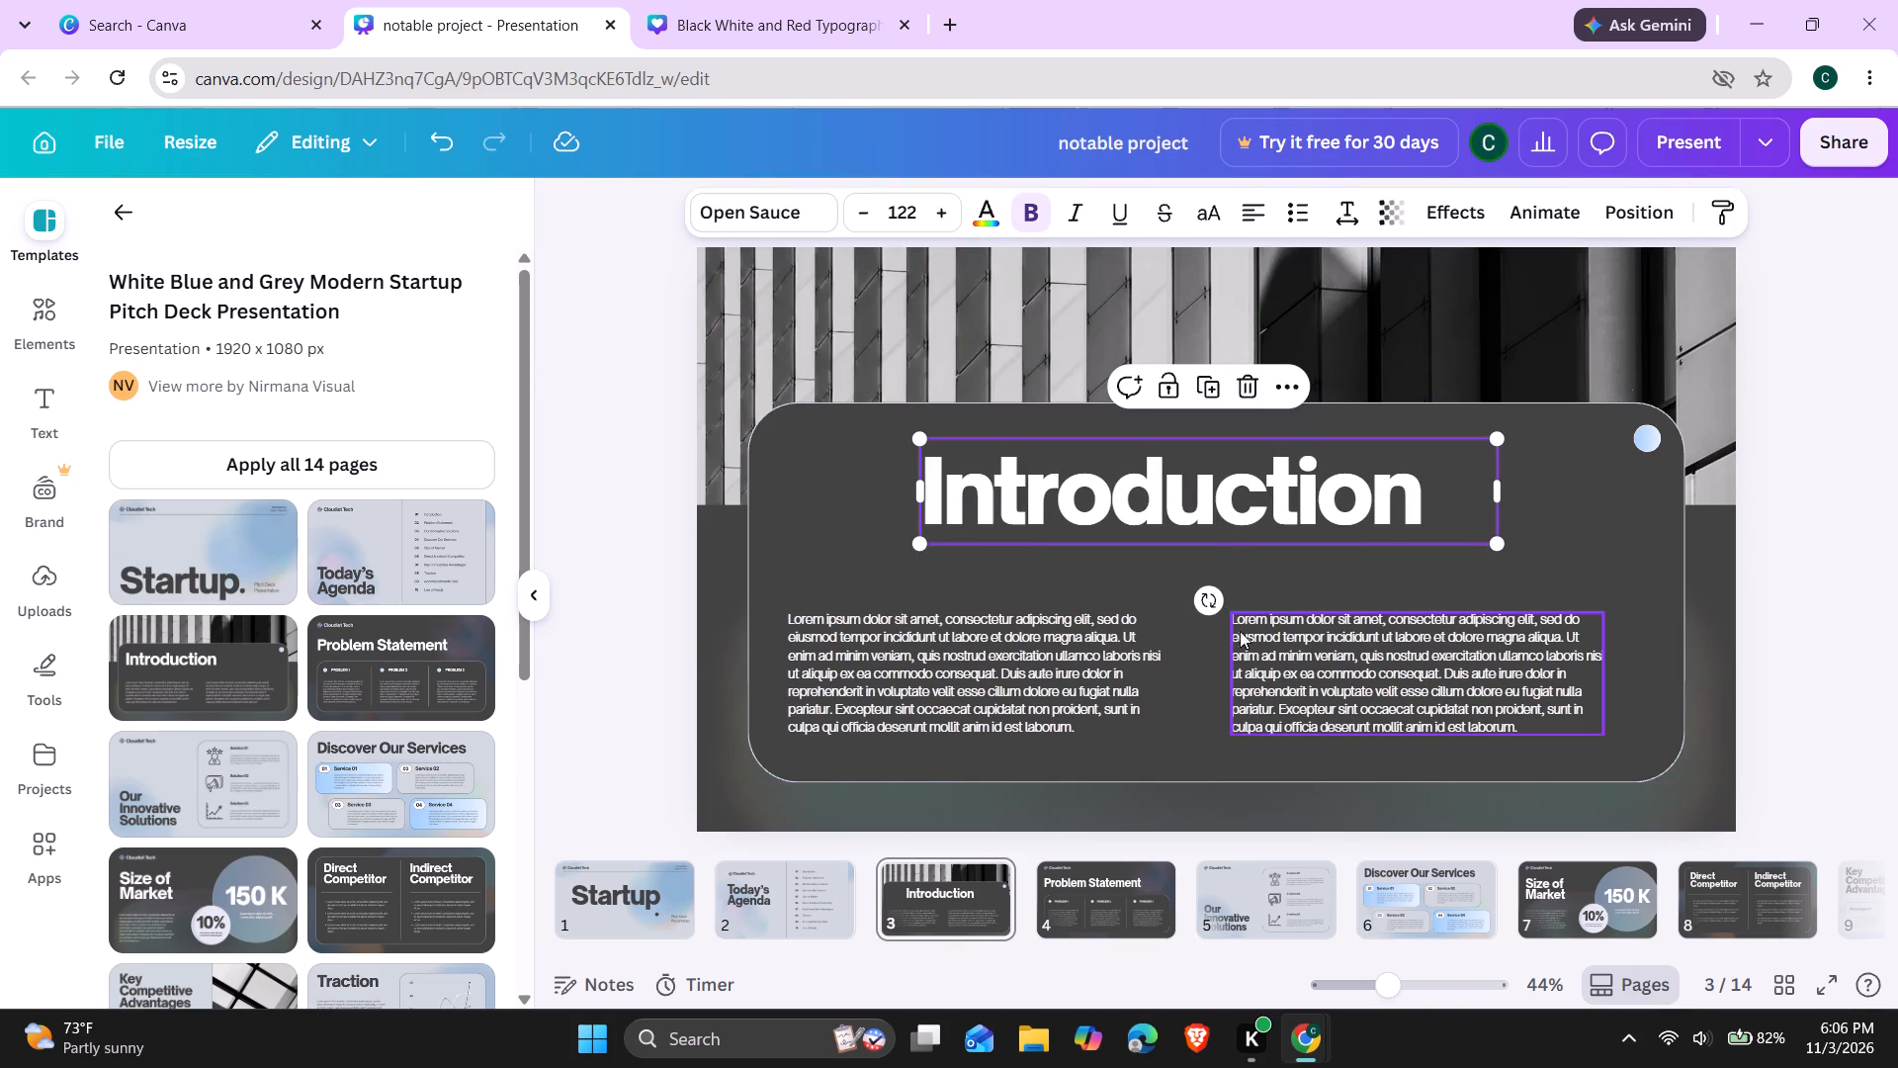
drag(1296, 657, 1294, 620)
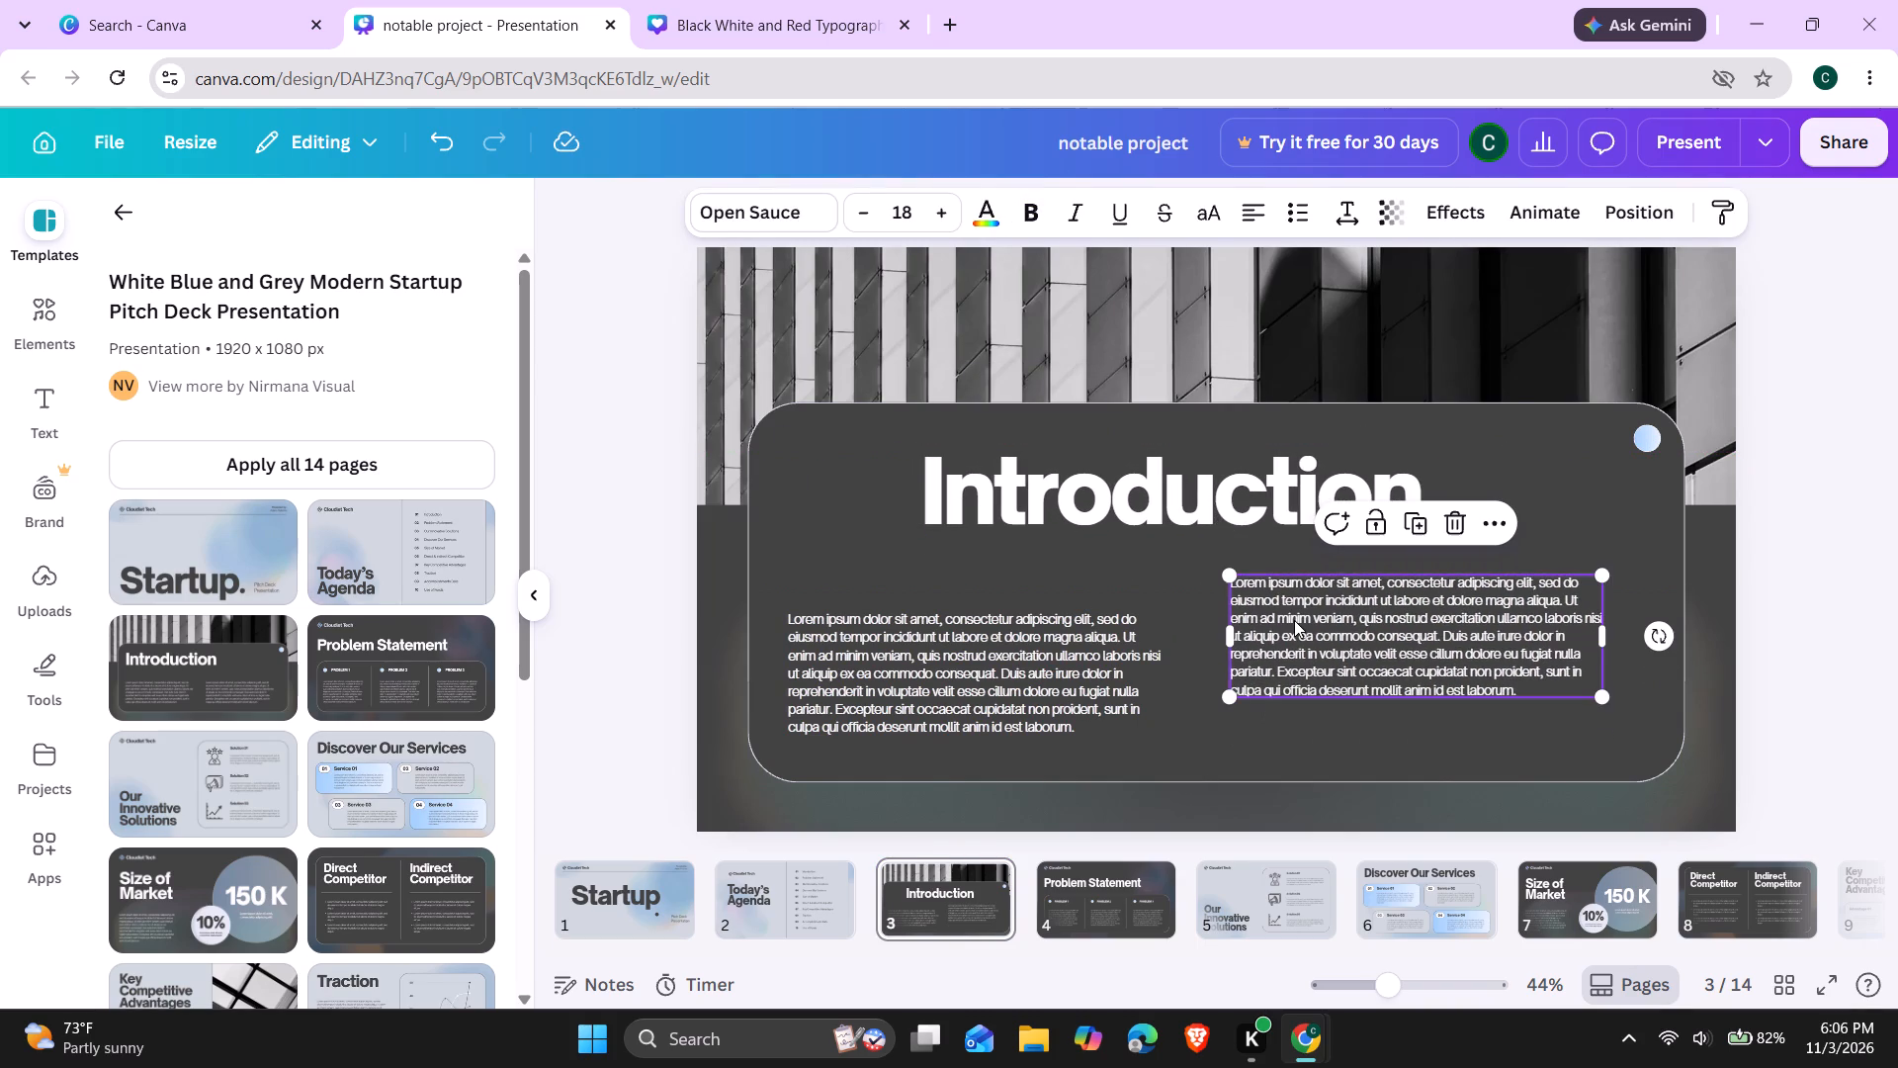
click(1273, 728)
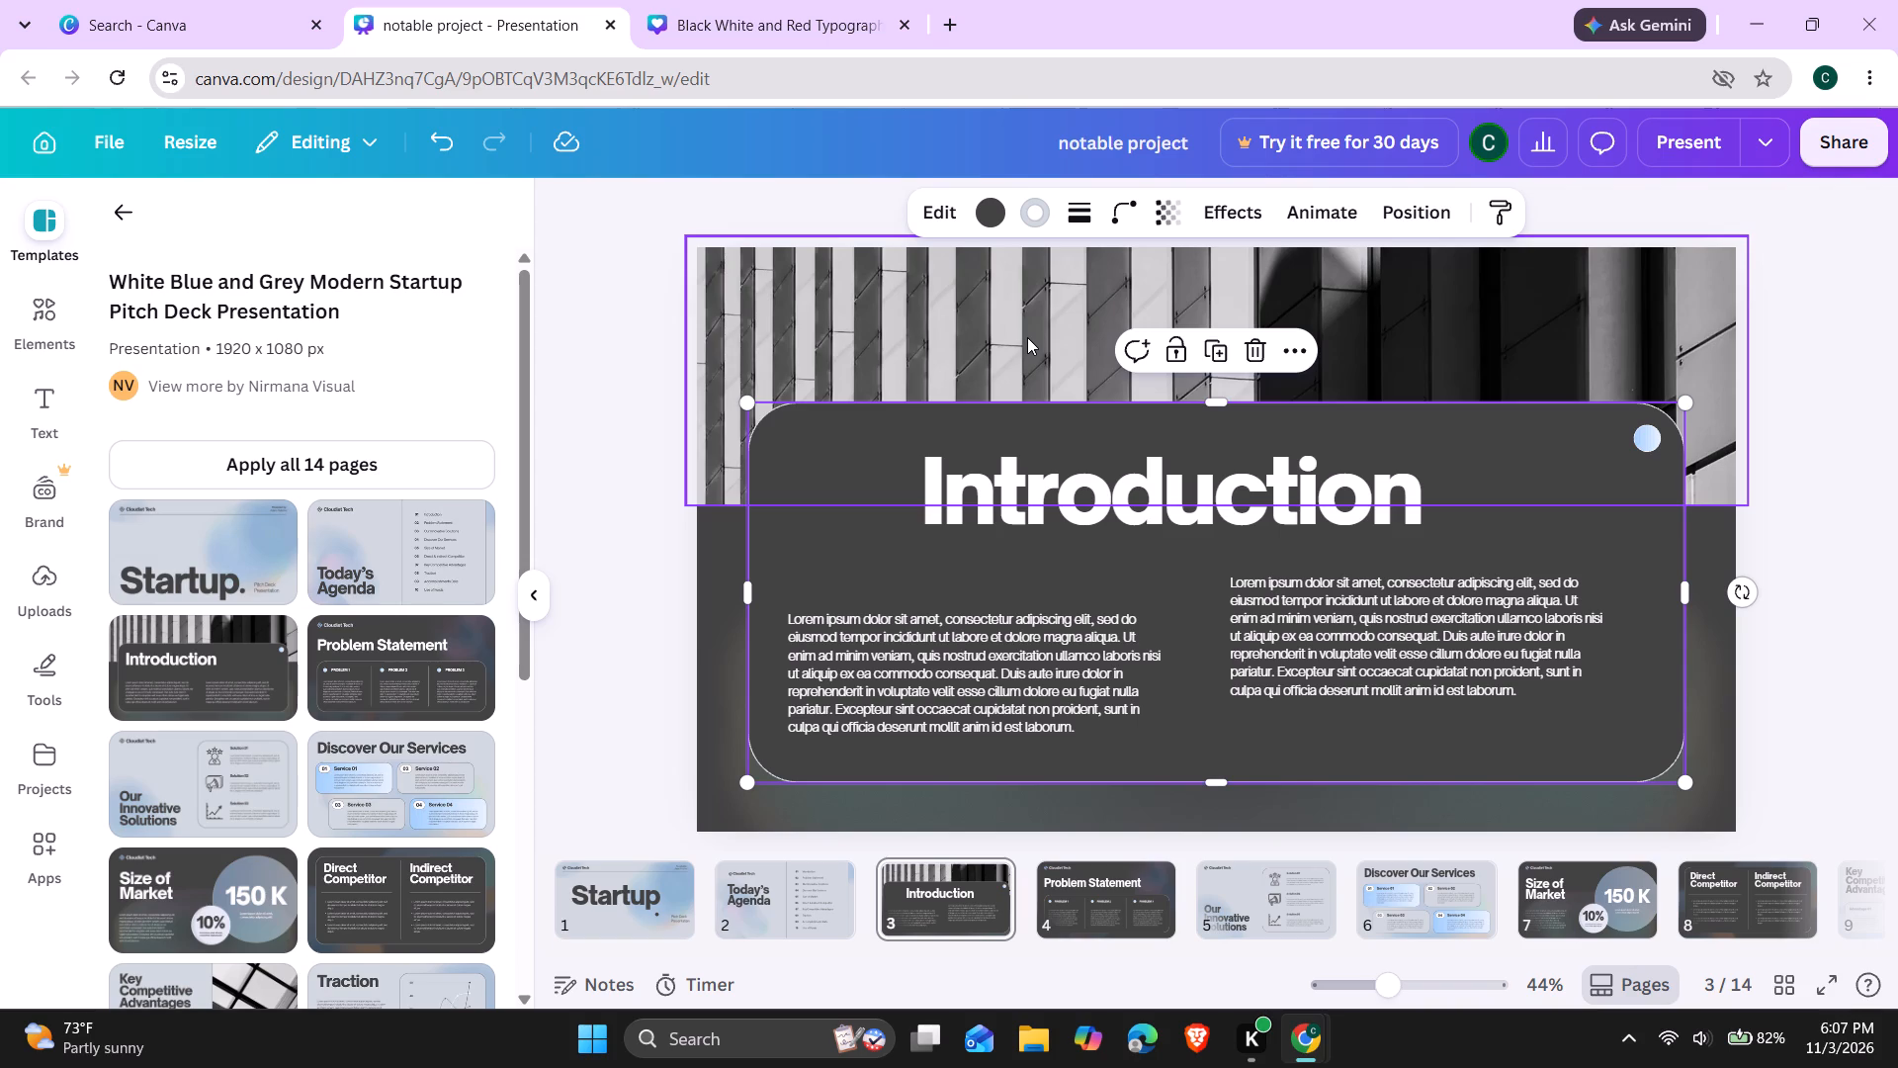
click(906, 871)
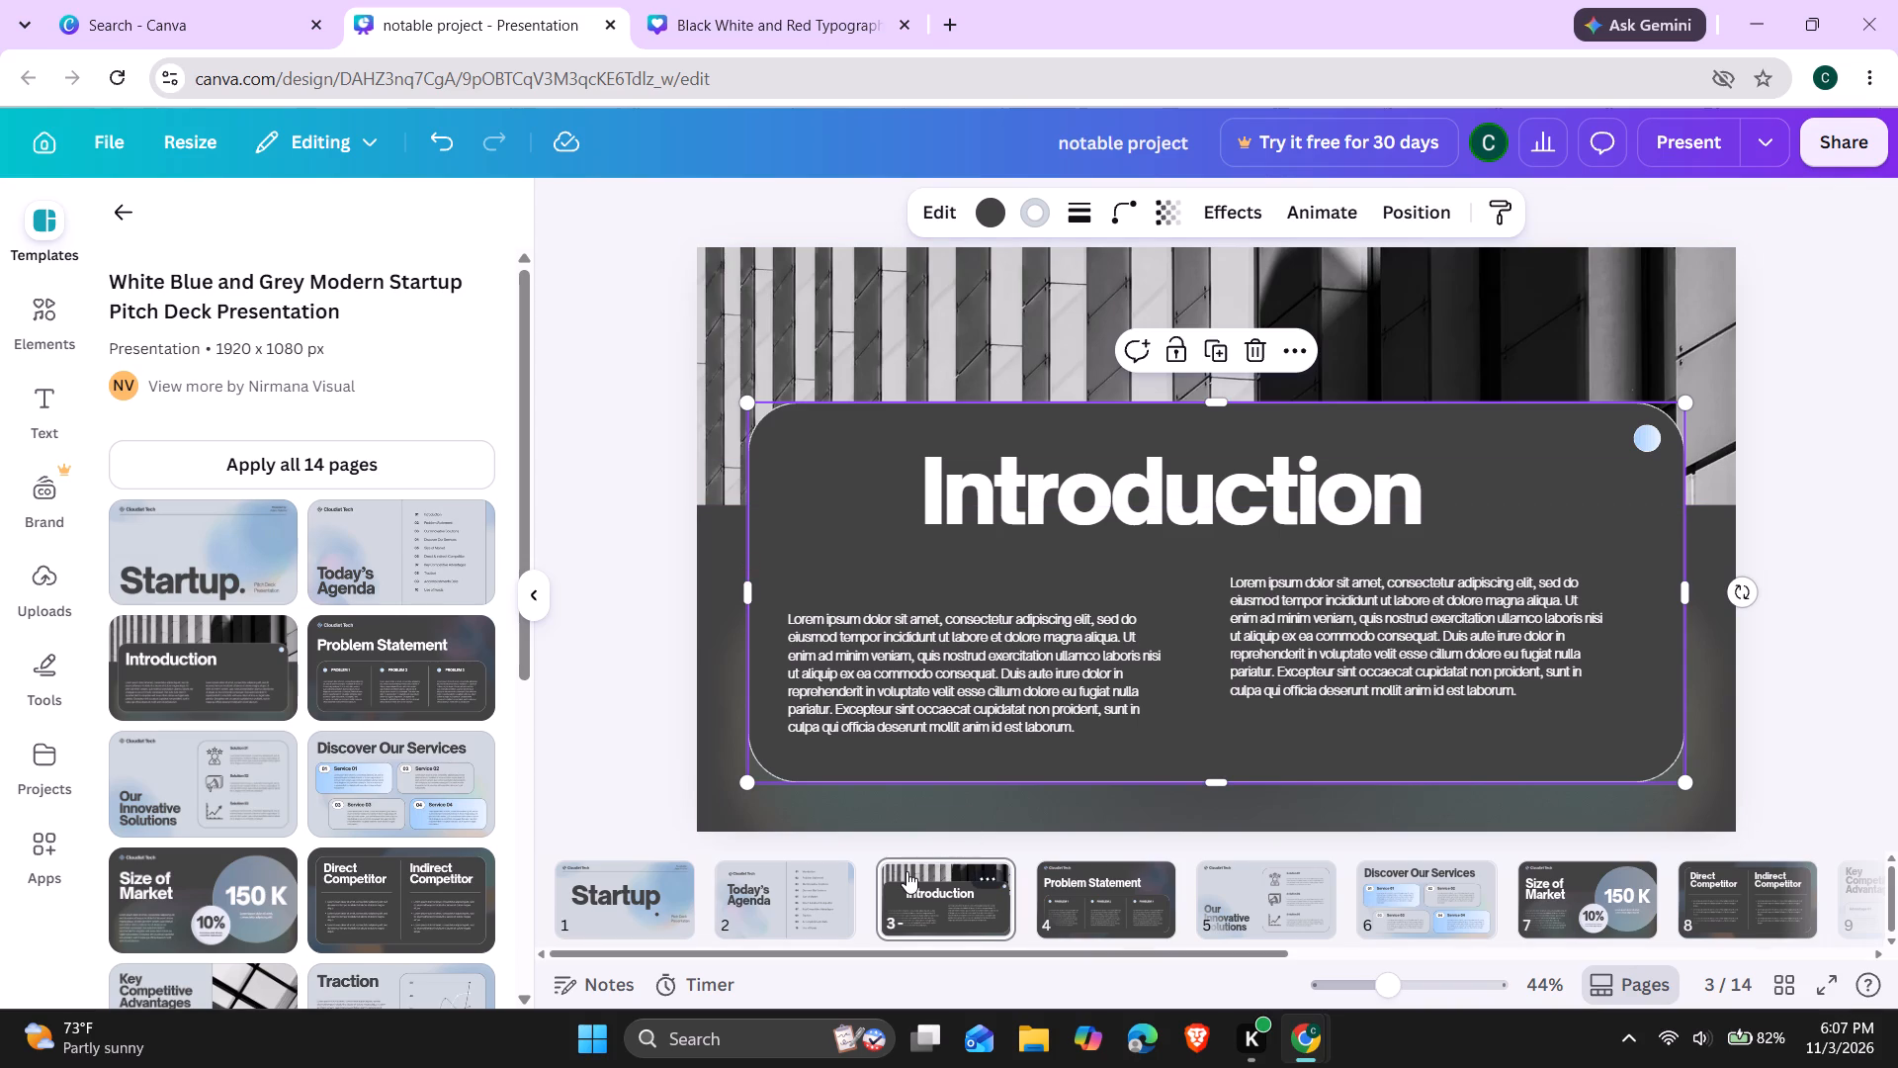
Open page 4, the Problem Statement page.
click(1101, 913)
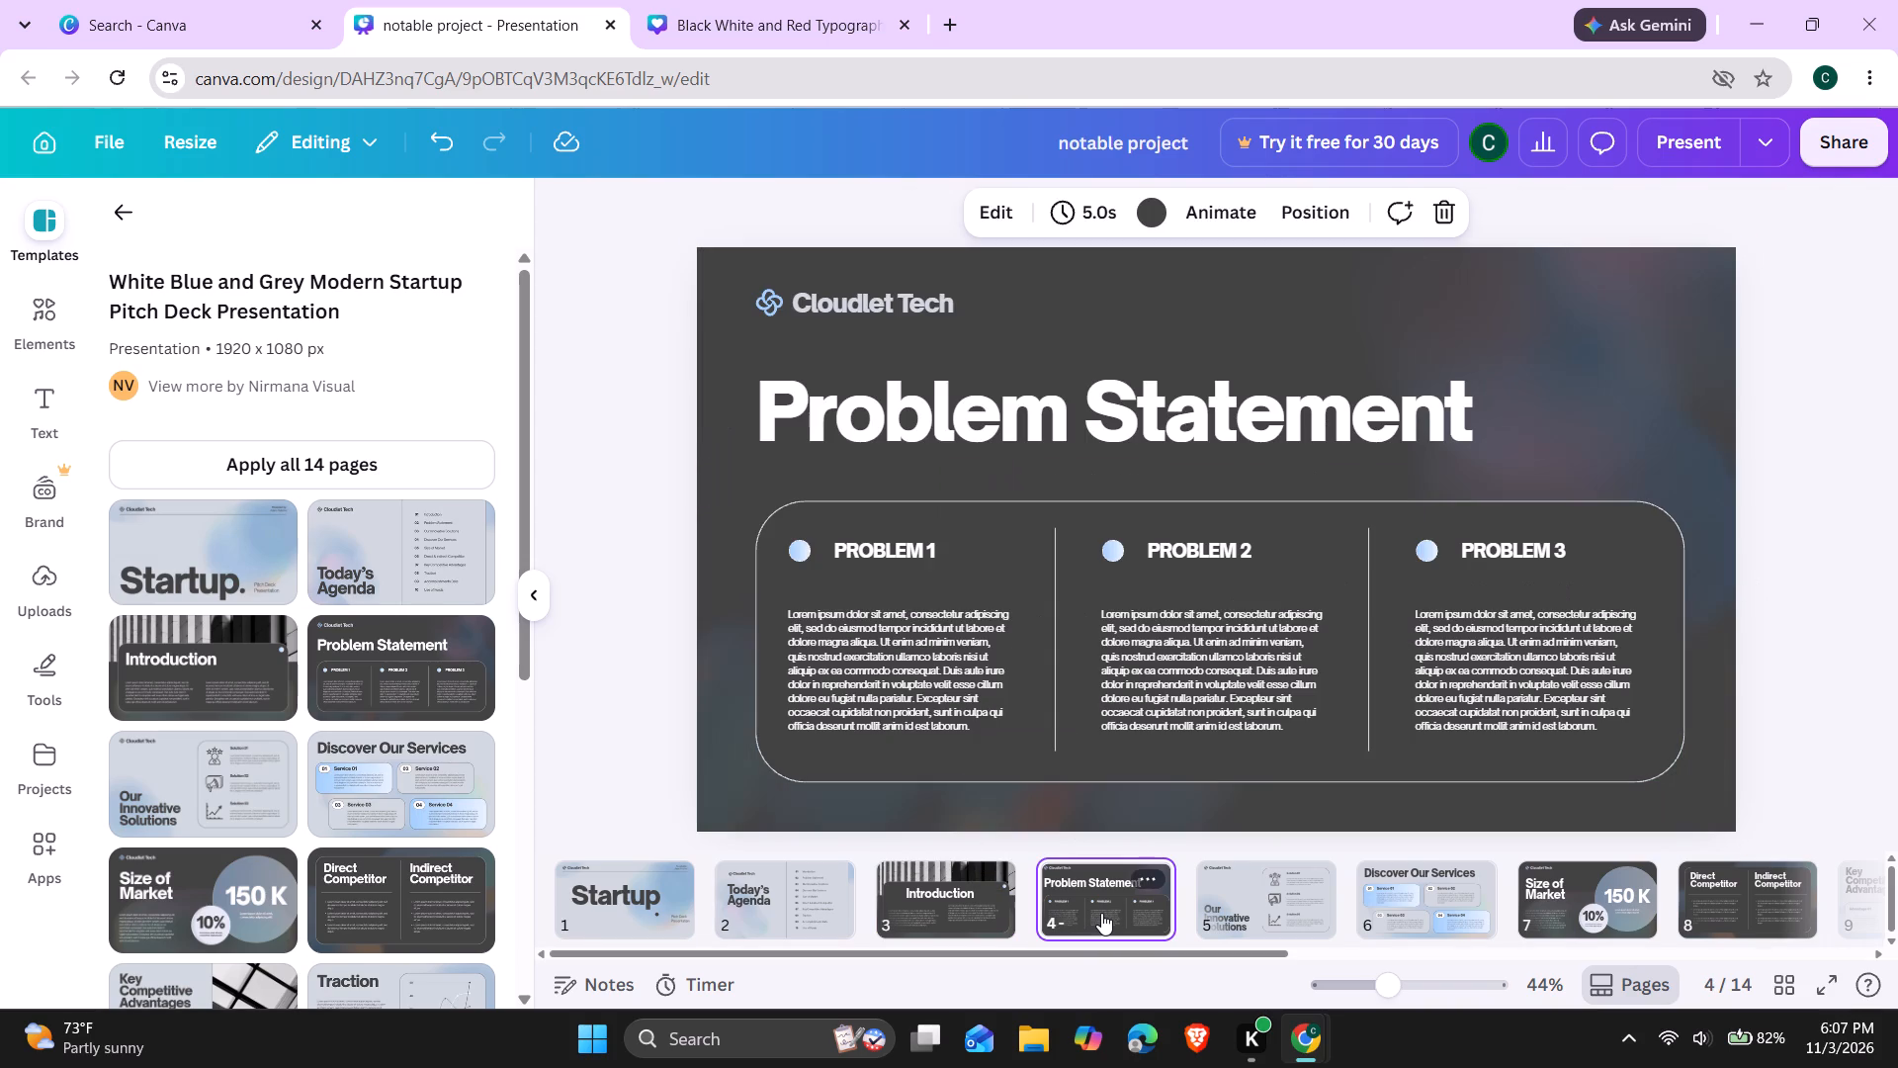
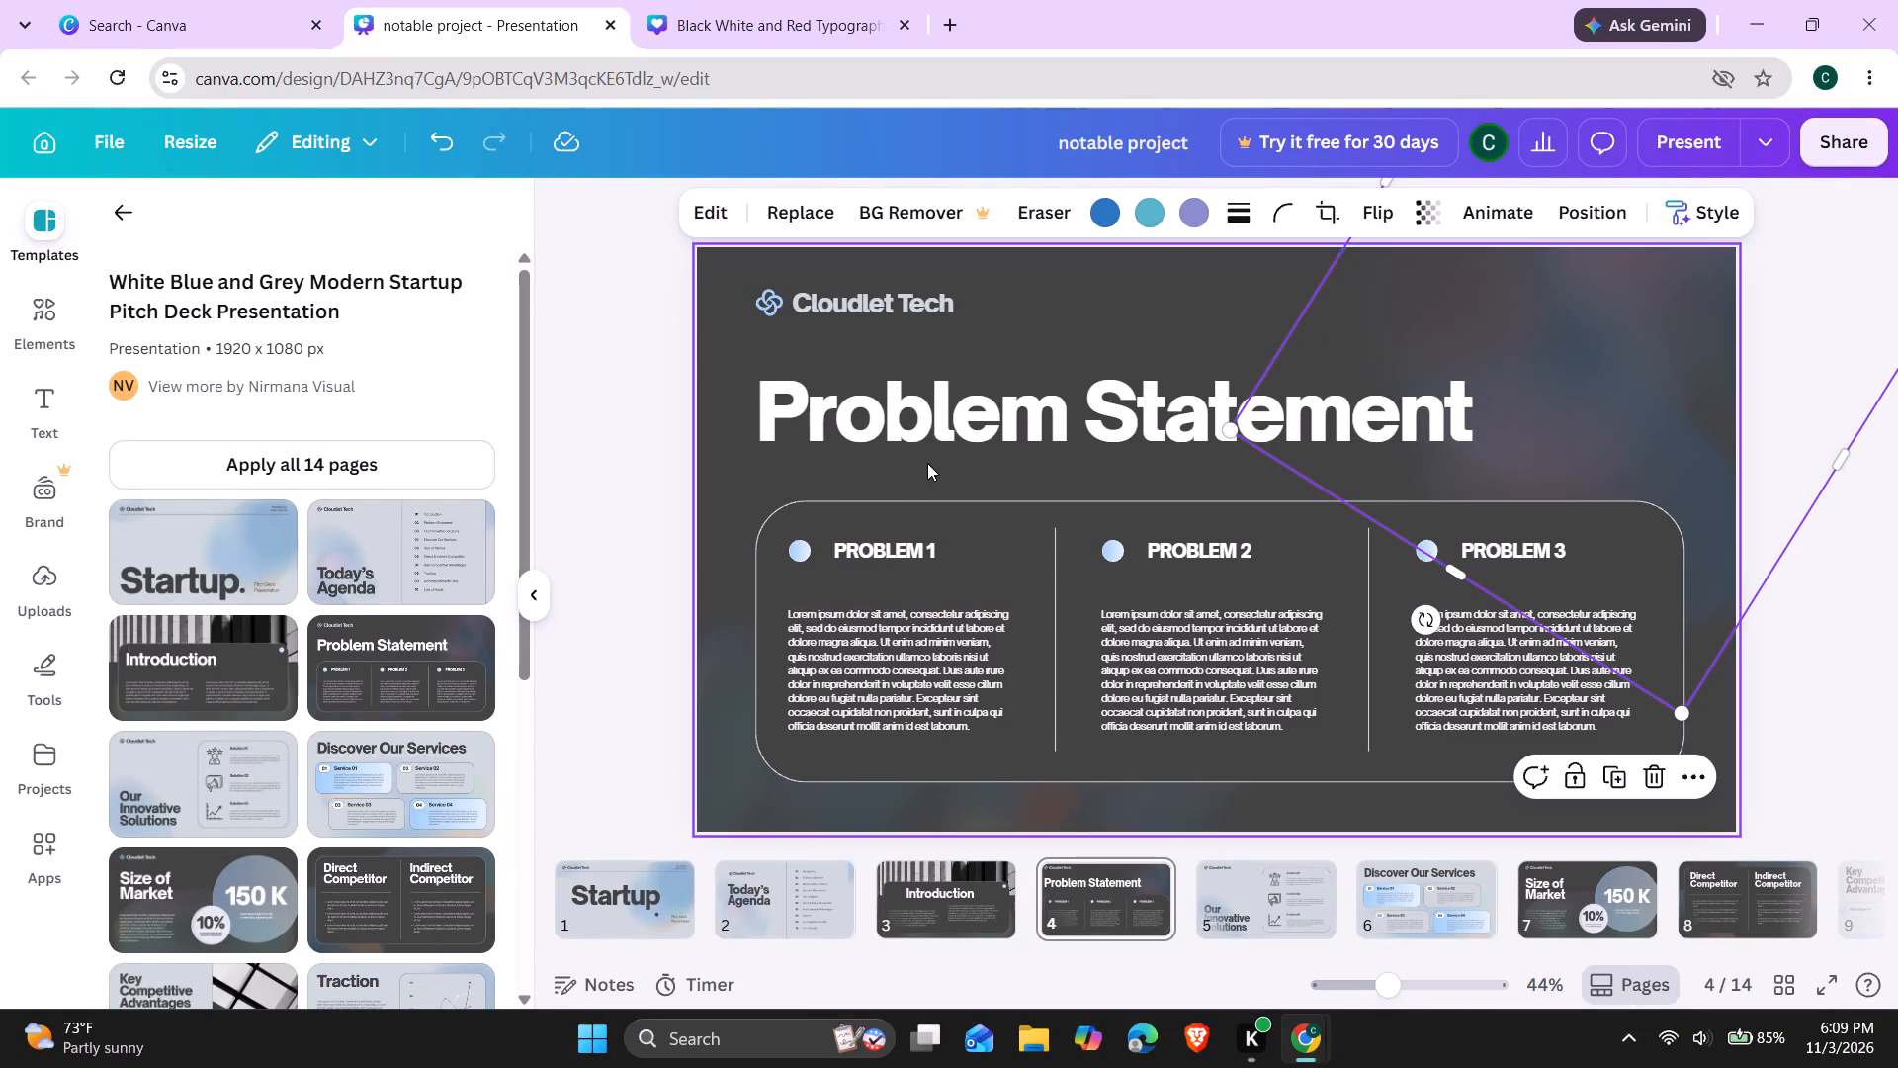
Move the Problem Statement heading and the rounded frame below it up and left, close to the page's left edge.
drag(927, 436, 879, 412)
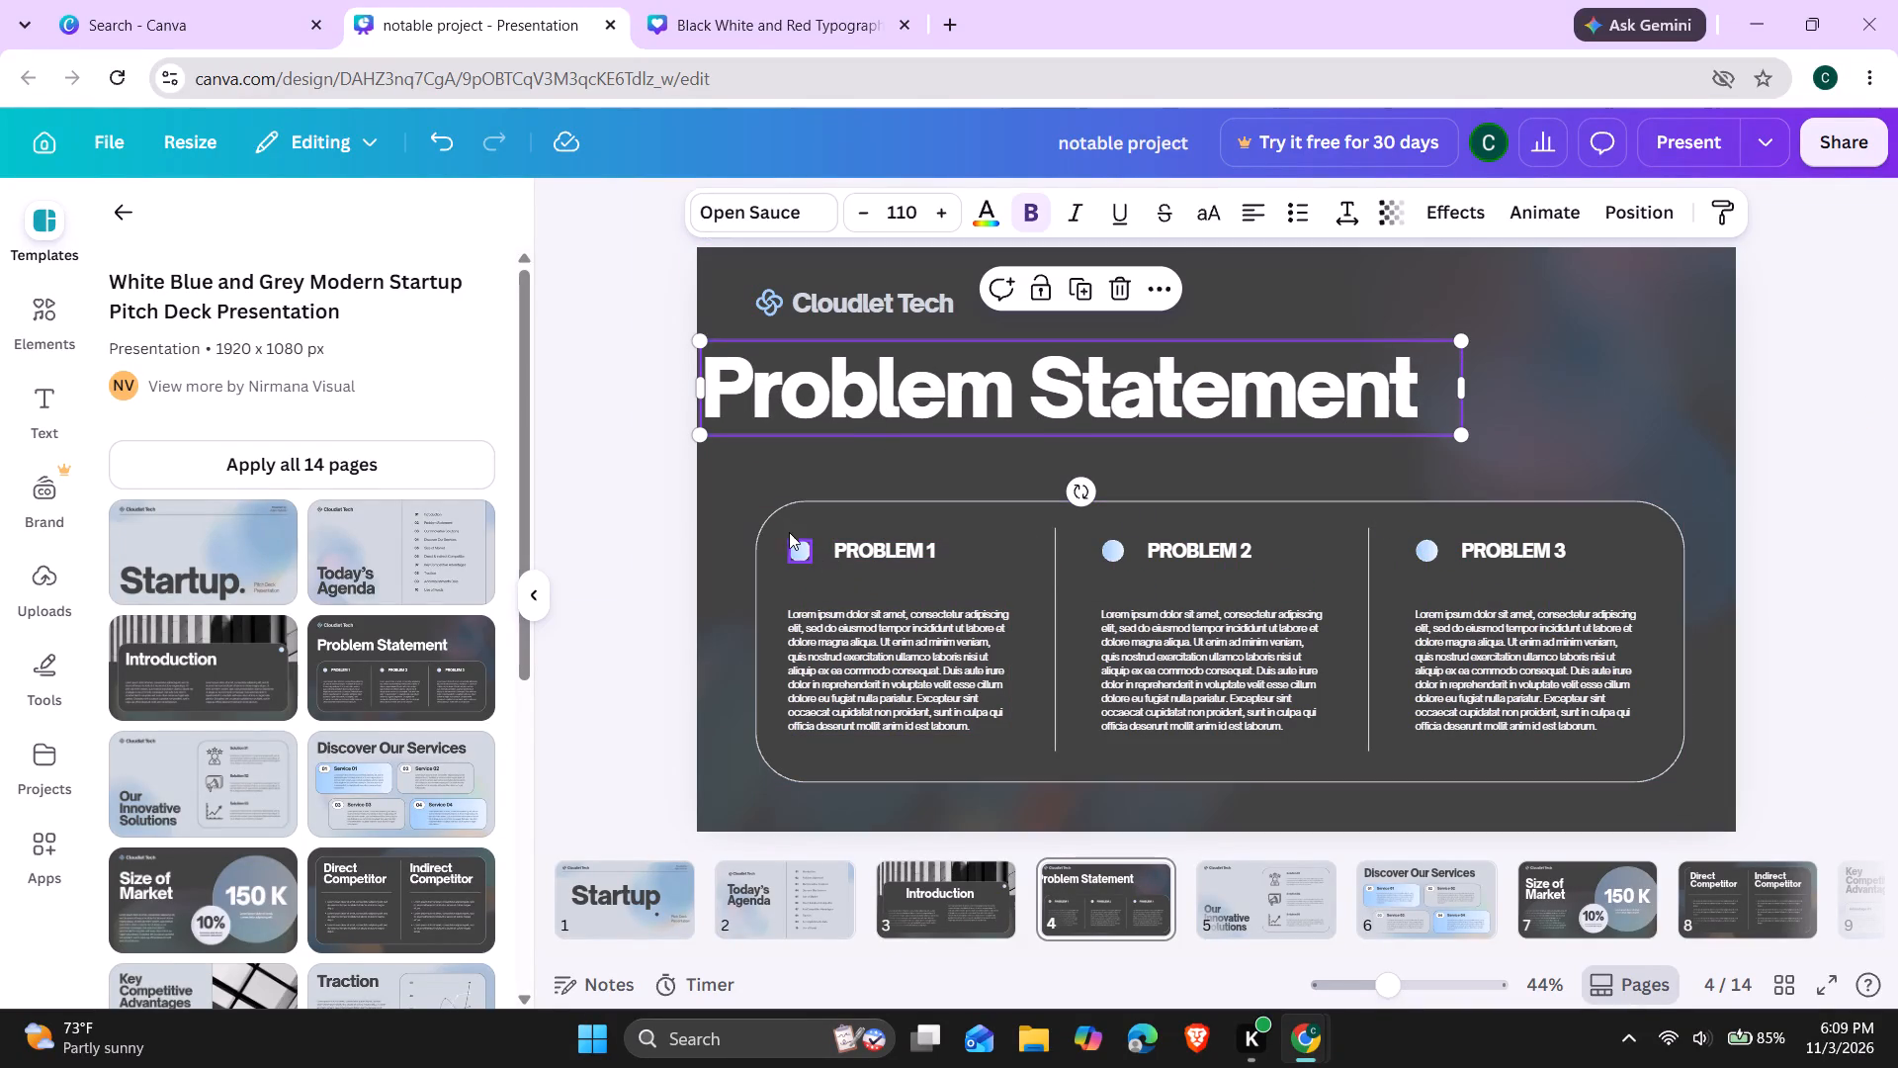
drag(780, 524, 740, 501)
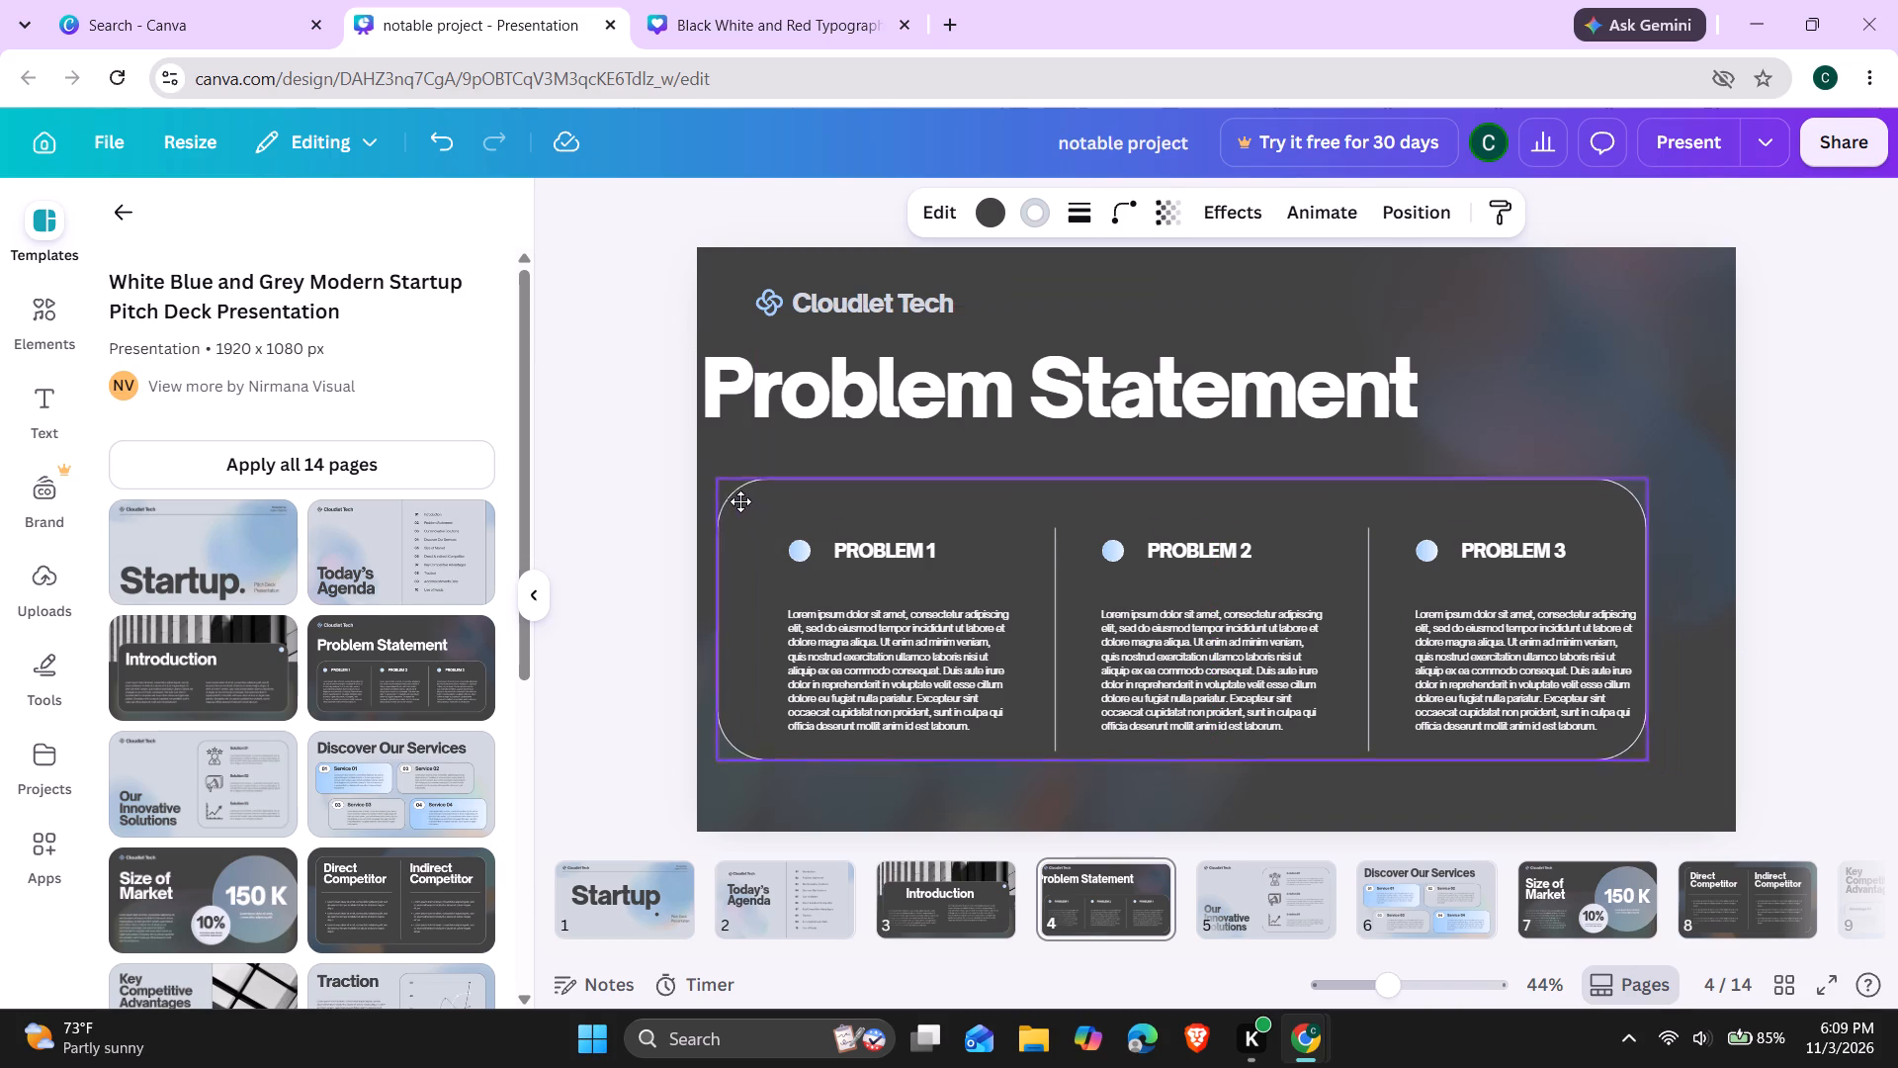
drag(740, 501, 728, 488)
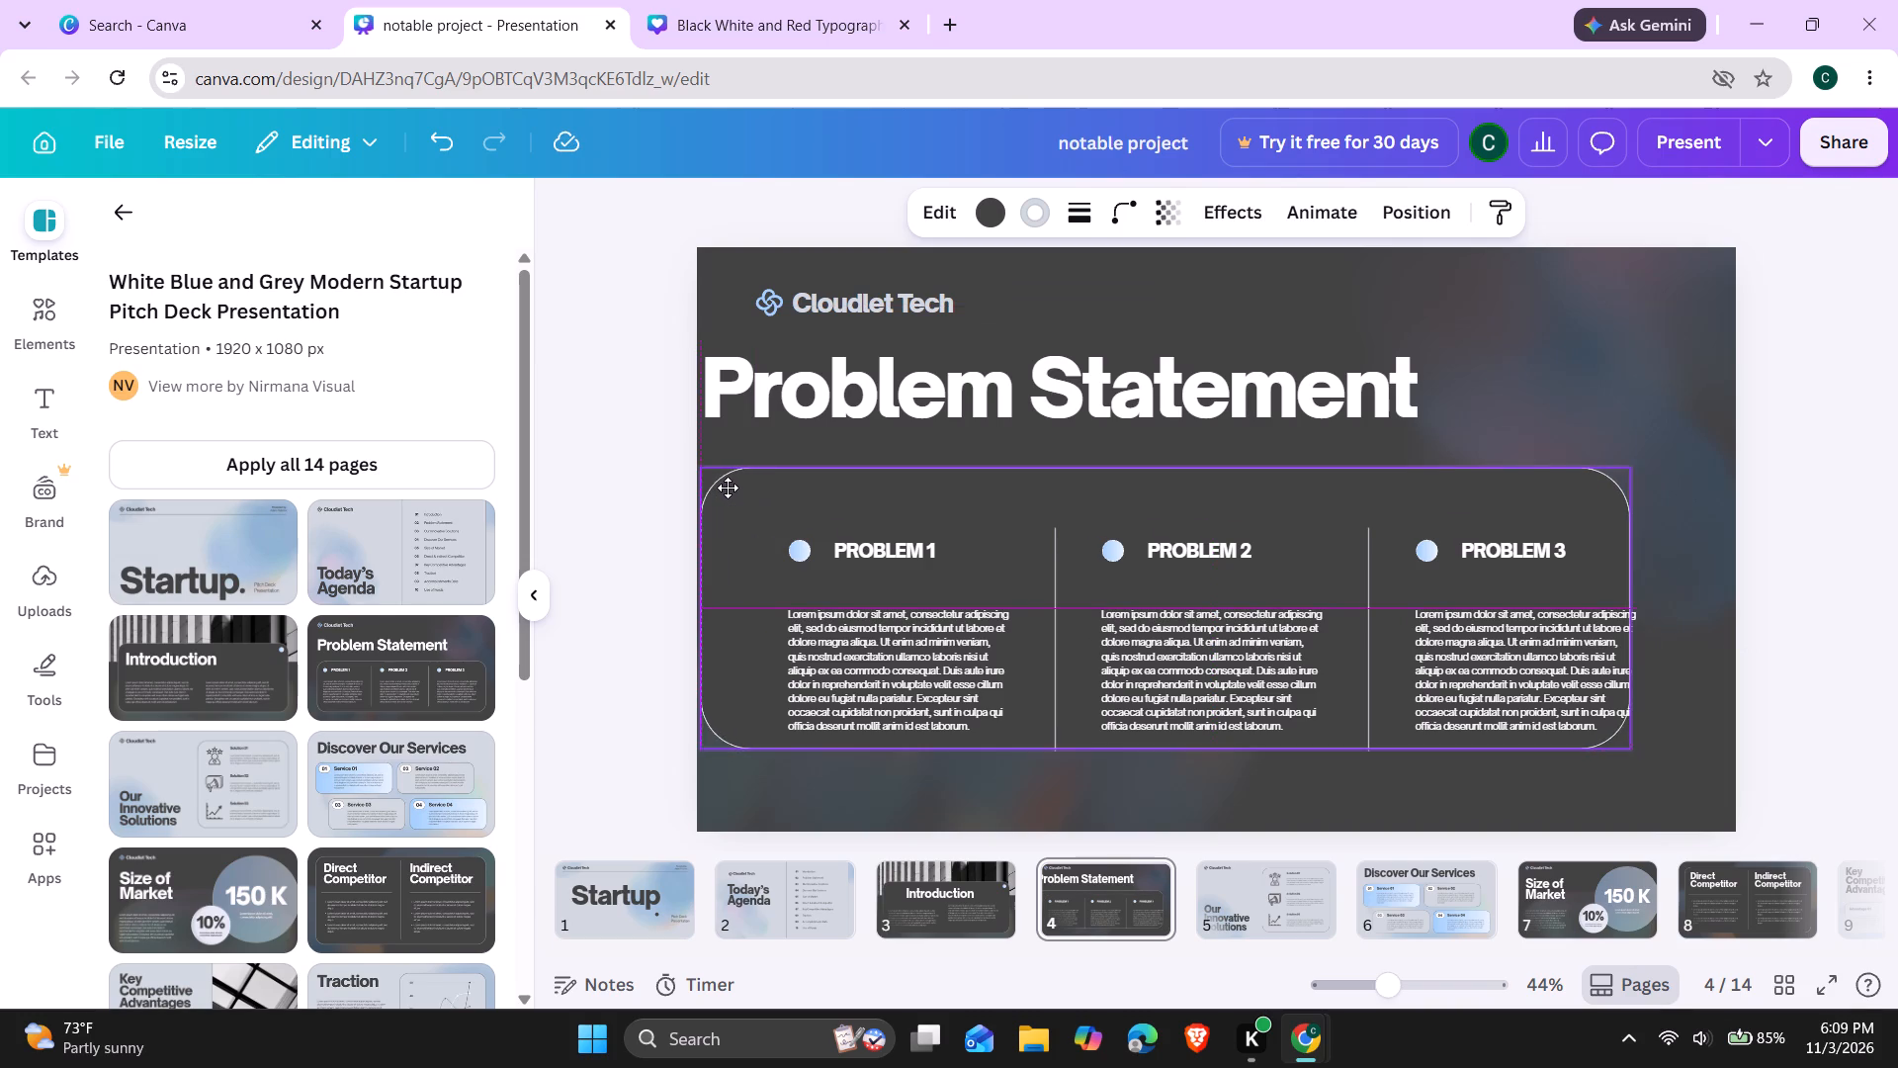
drag(728, 488, 726, 479)
Move the Problem 1 bullet, heading and paragraph up and left inside the frame, with the heading directly beside its bullet.
drag(799, 540, 741, 488)
drag(881, 550, 824, 511)
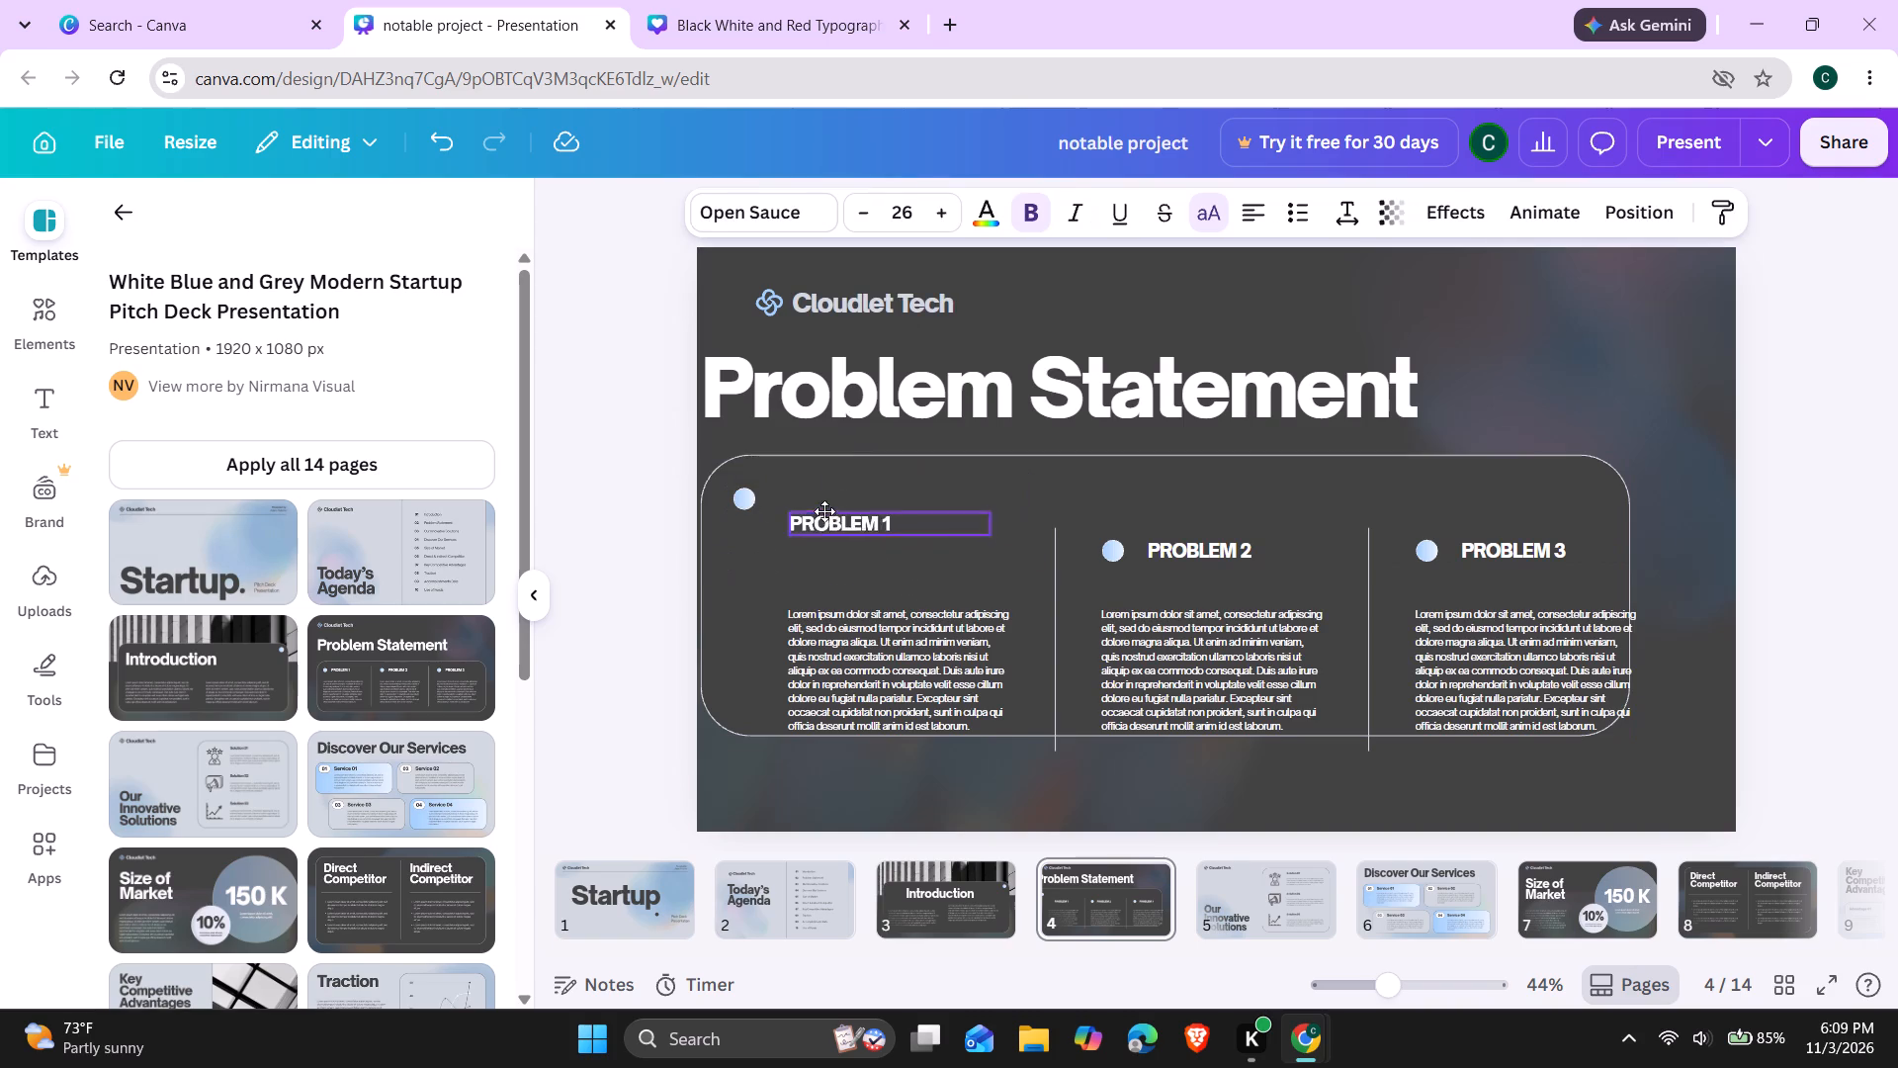
drag(824, 511, 816, 495)
drag(853, 645, 827, 639)
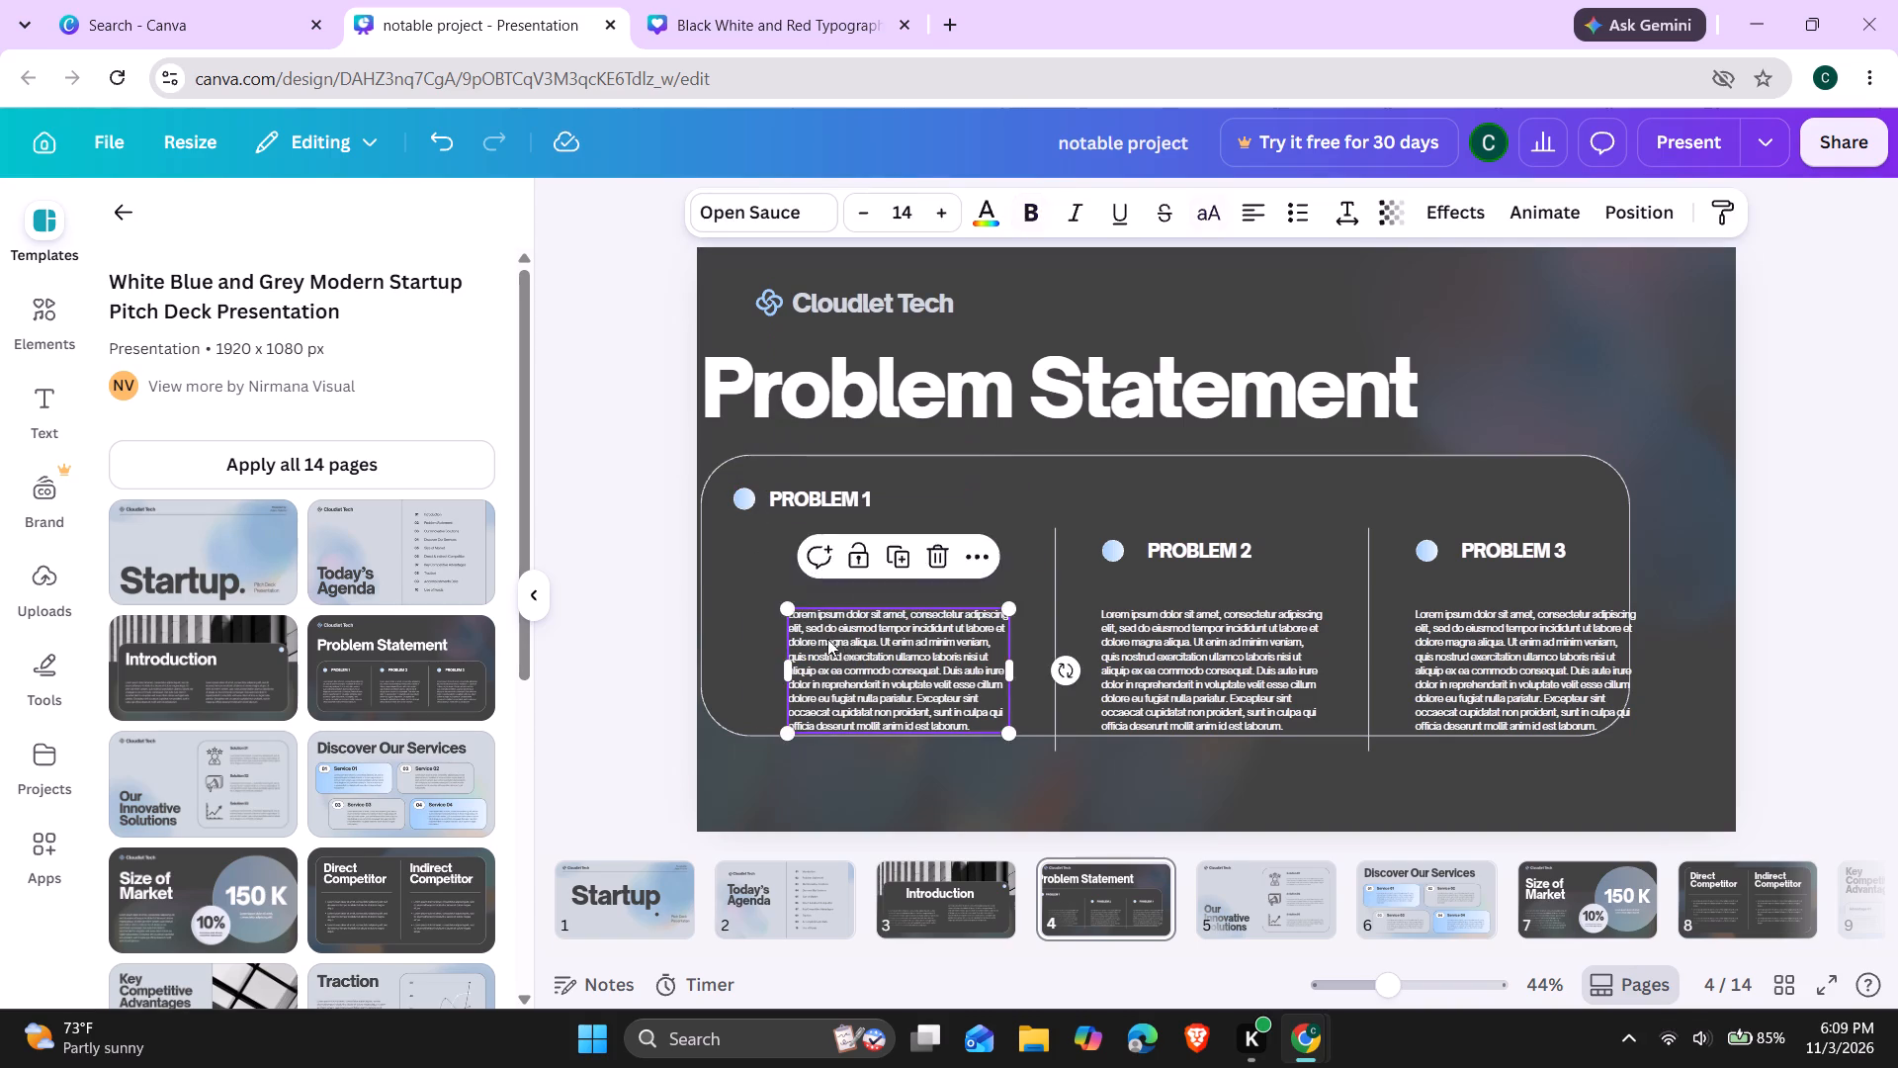
drag(827, 639, 795, 600)
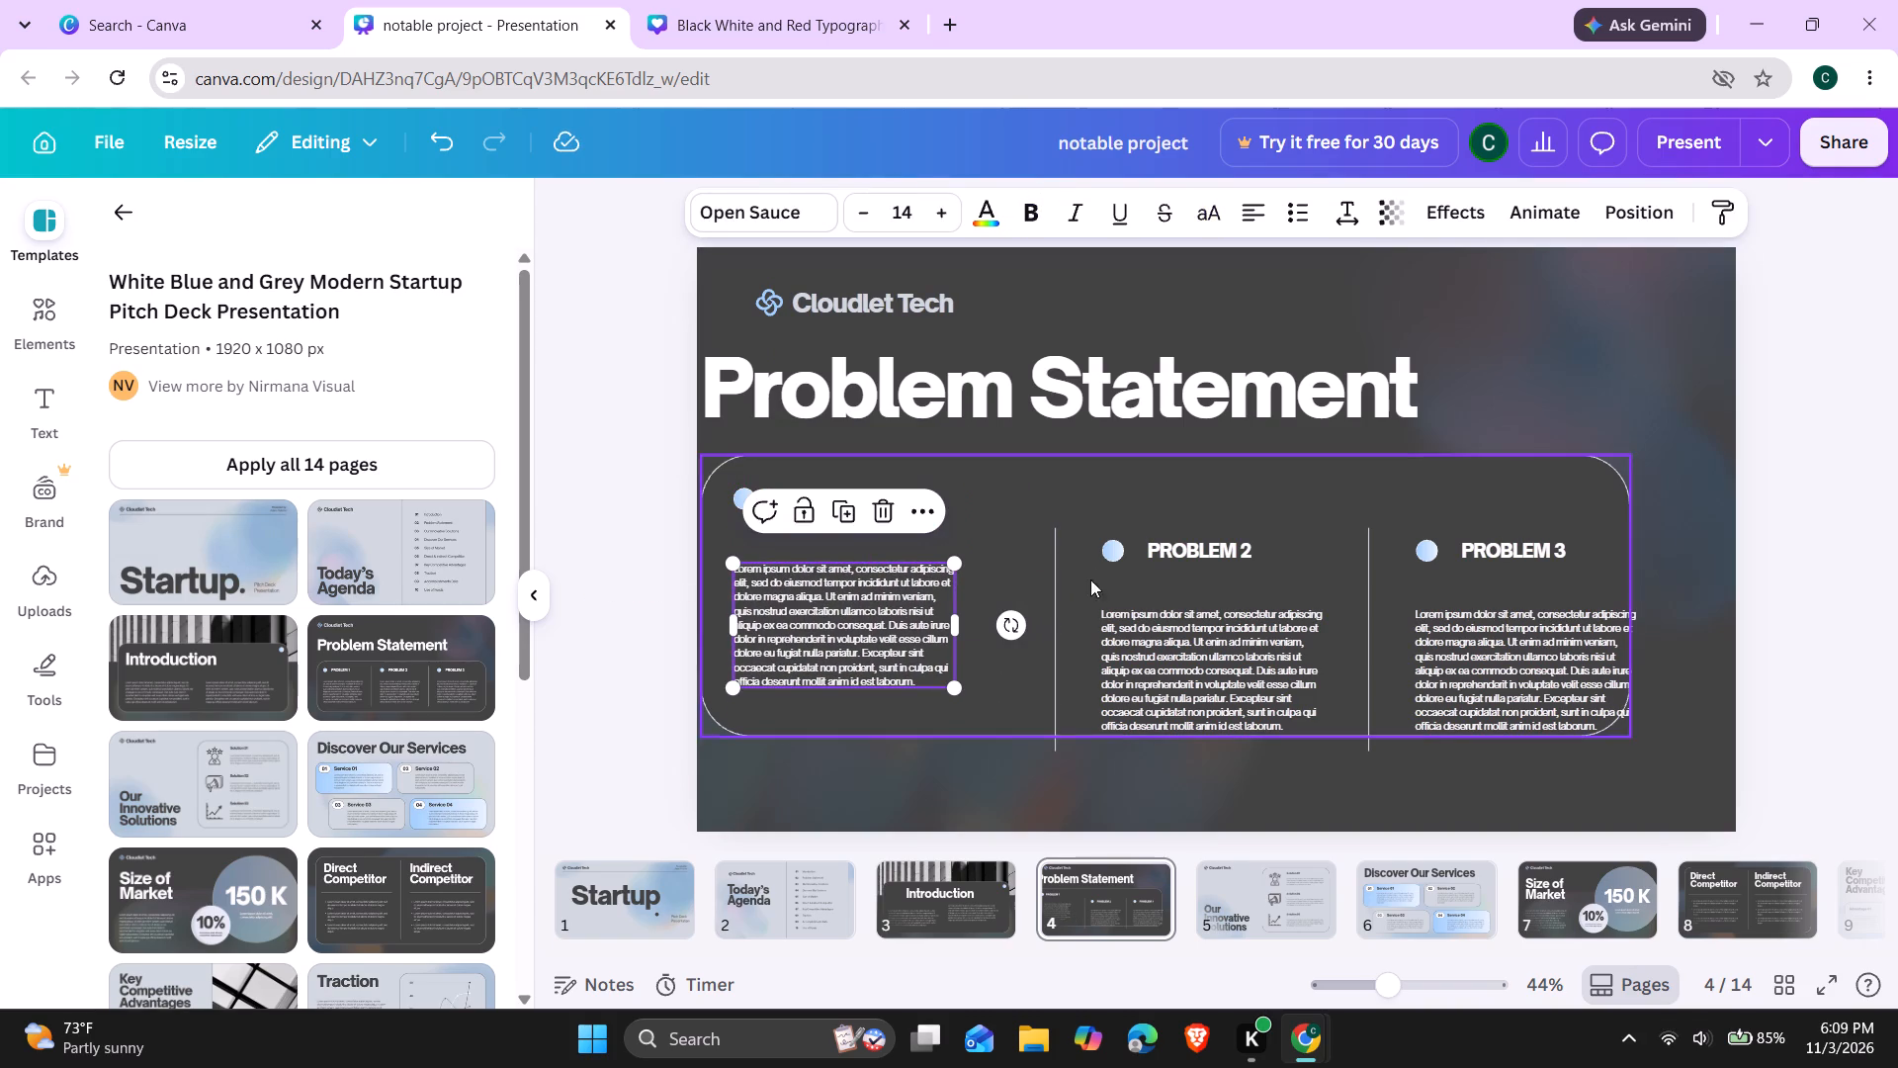
Shift the first divider and the Problem 2 bullet, heading and paragraph up and left, level with the Problem 1 column.
drag(1117, 549, 1090, 519)
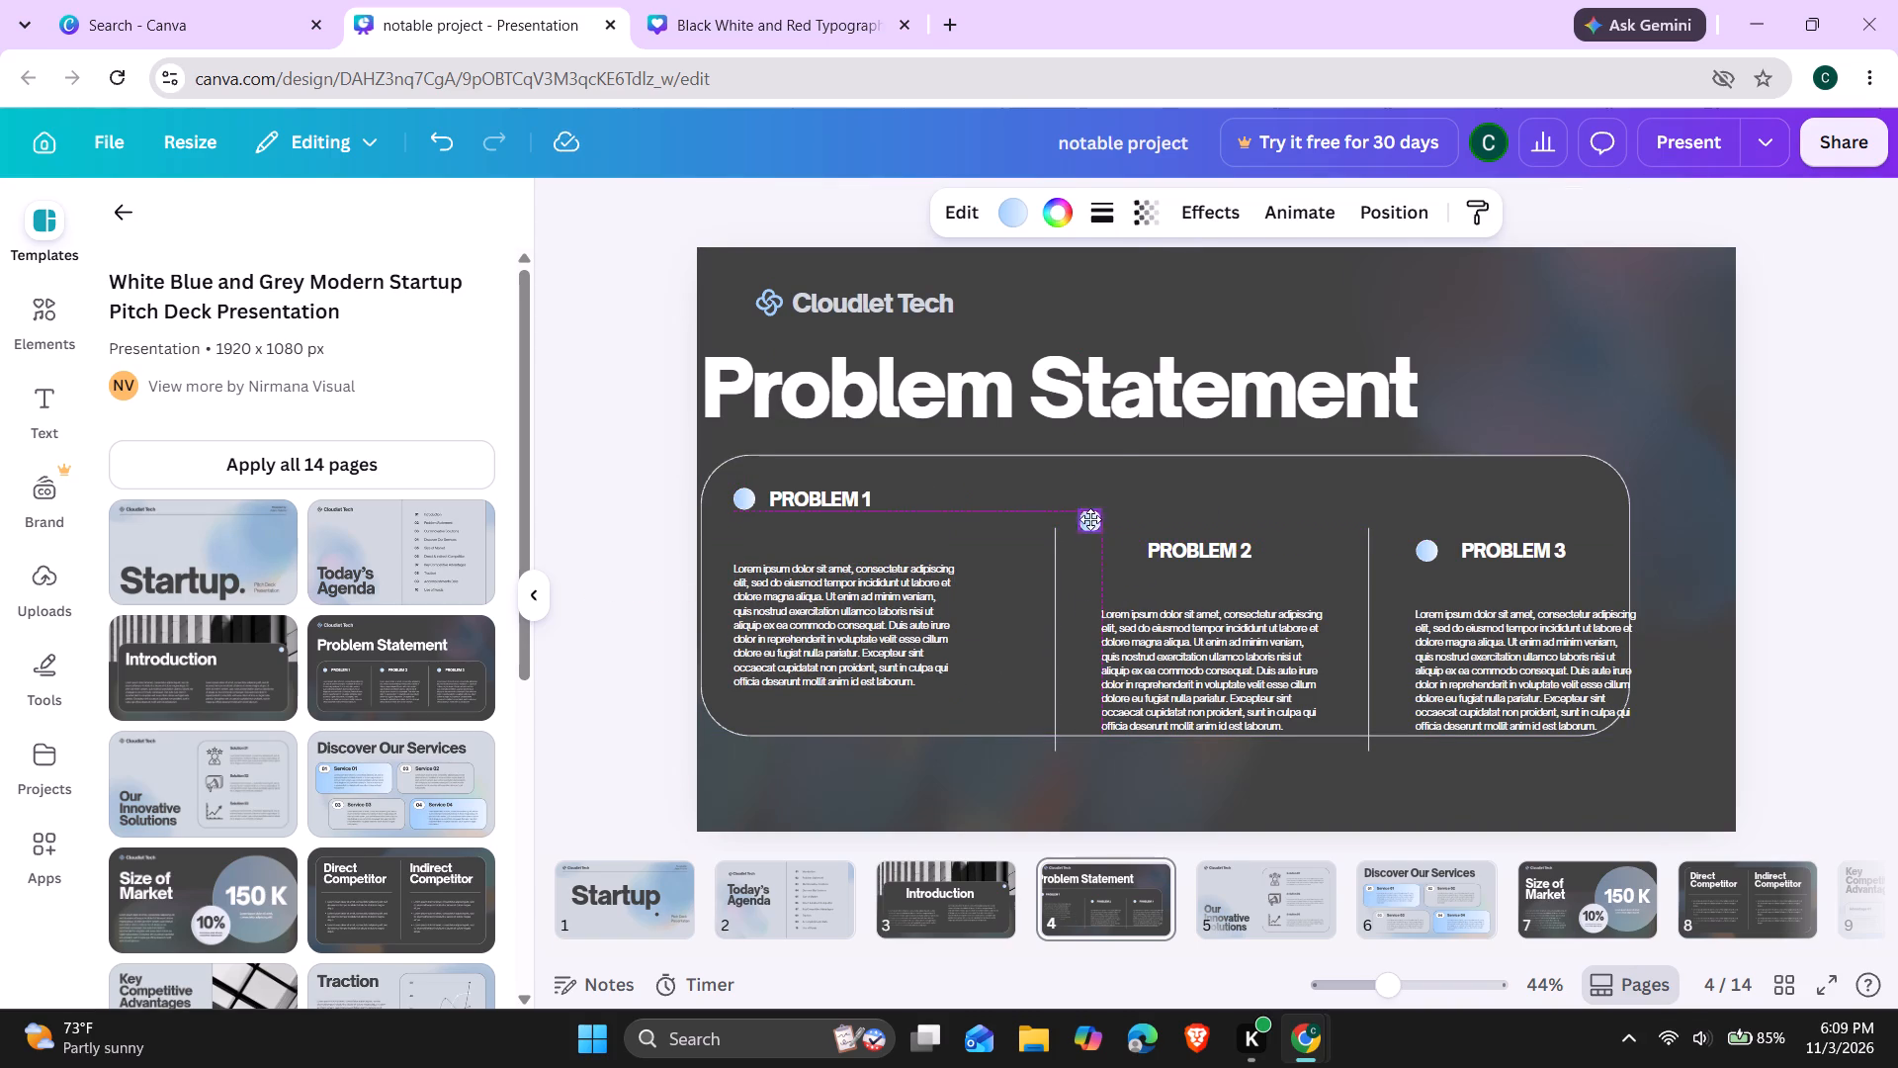
drag(1090, 519, 1102, 495)
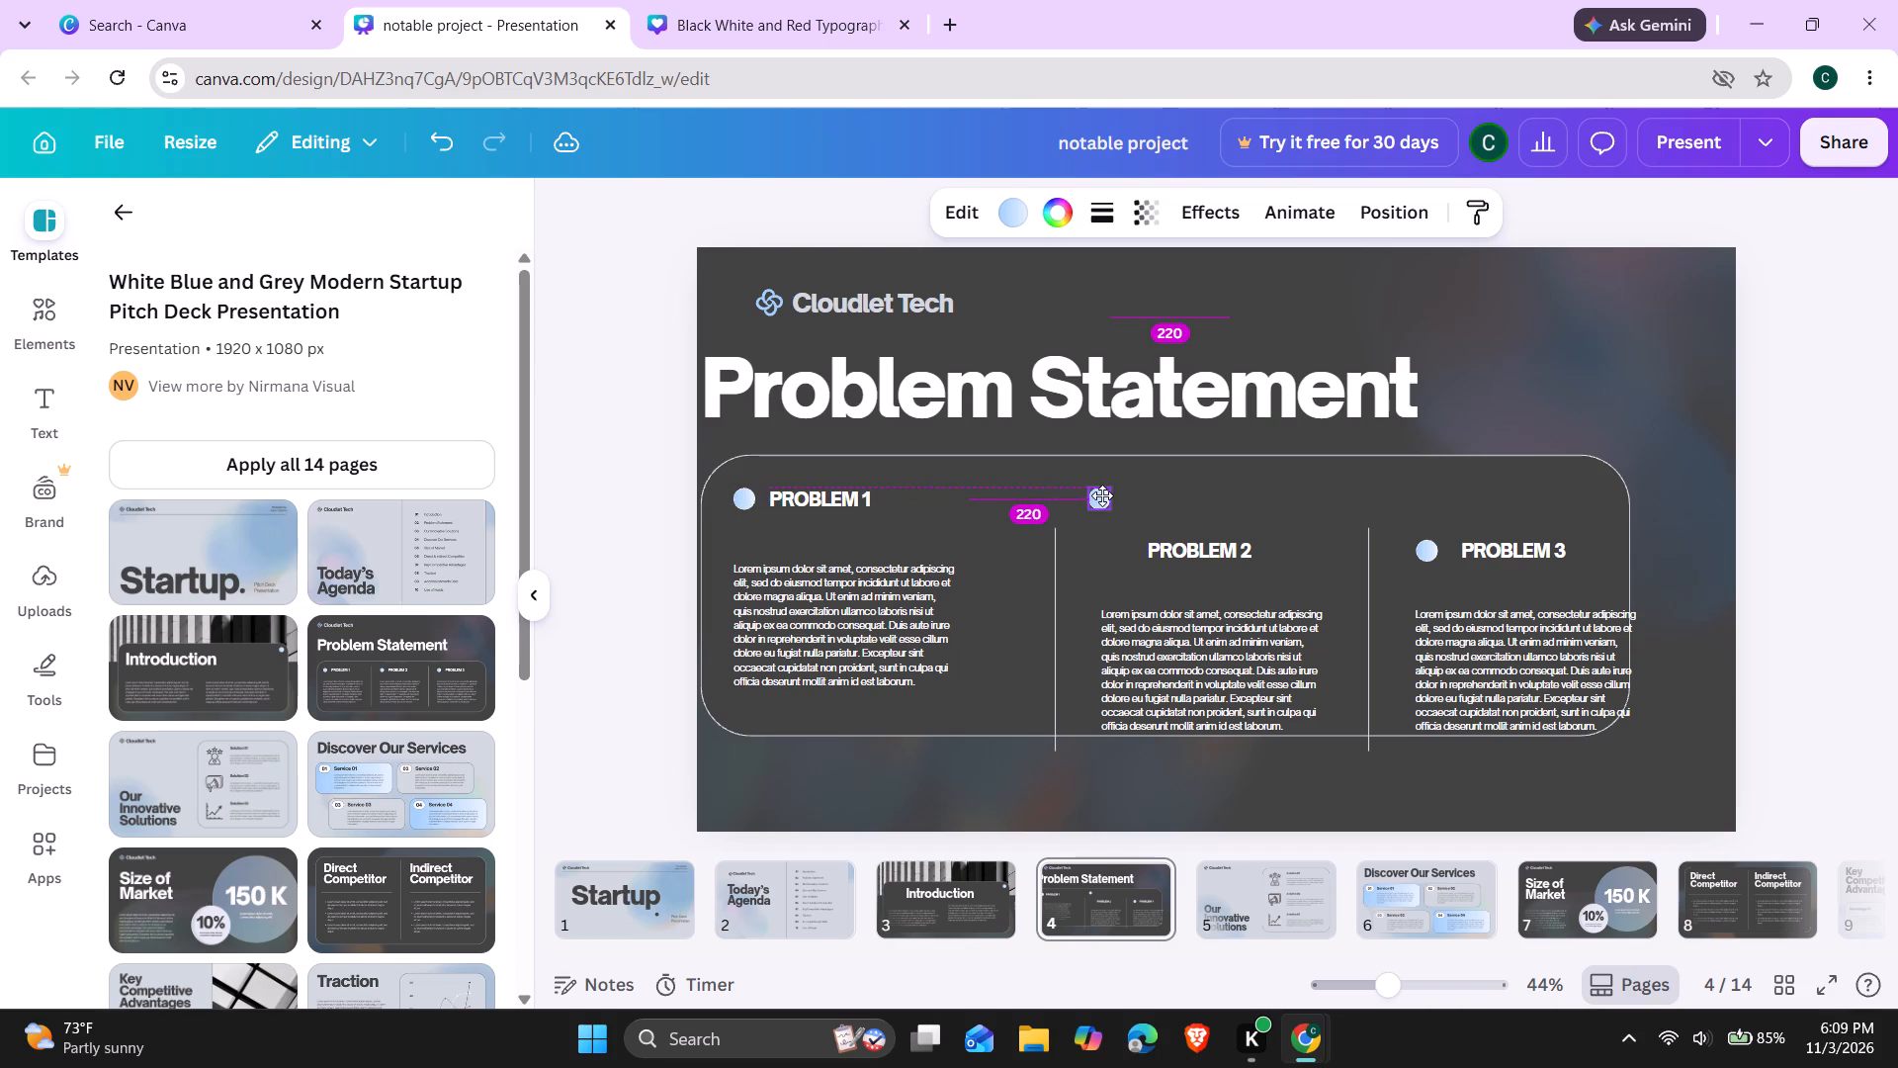
drag(1102, 495, 1102, 499)
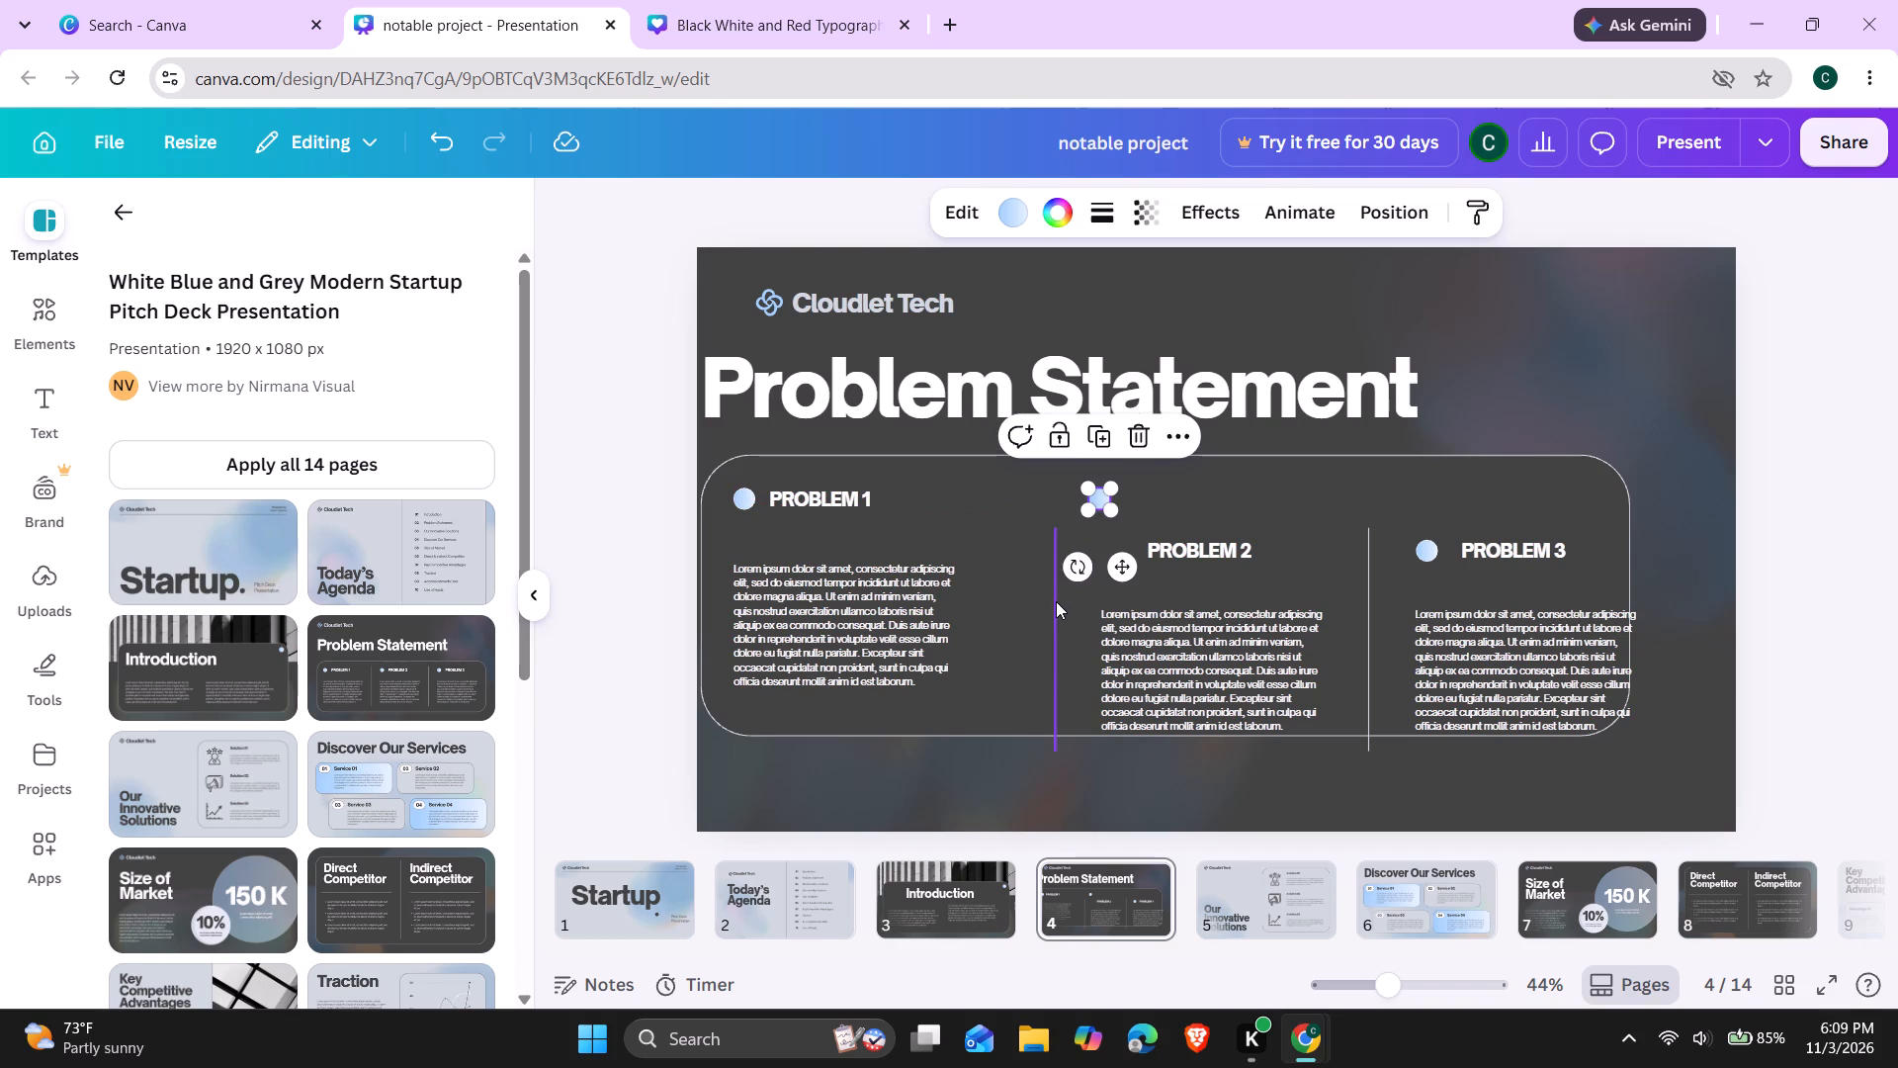
drag(1056, 601, 1001, 556)
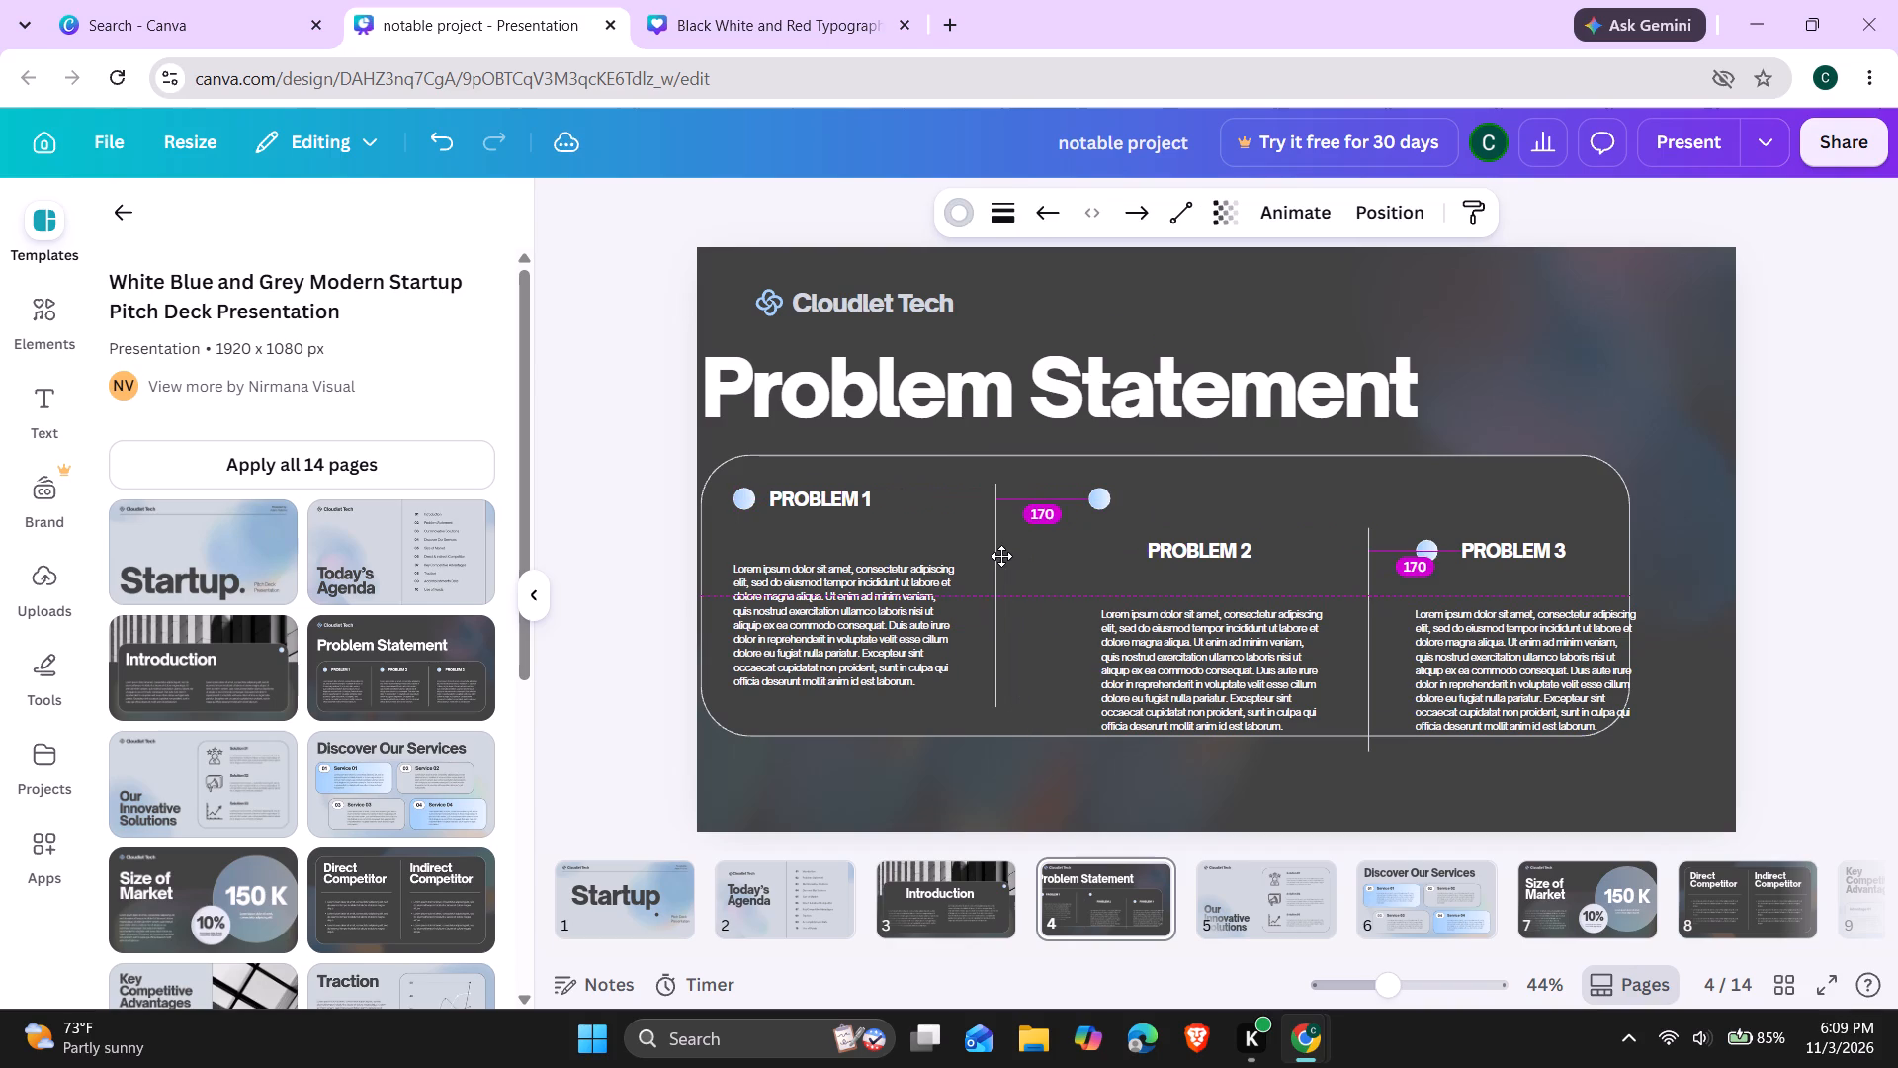
drag(1001, 556, 1024, 554)
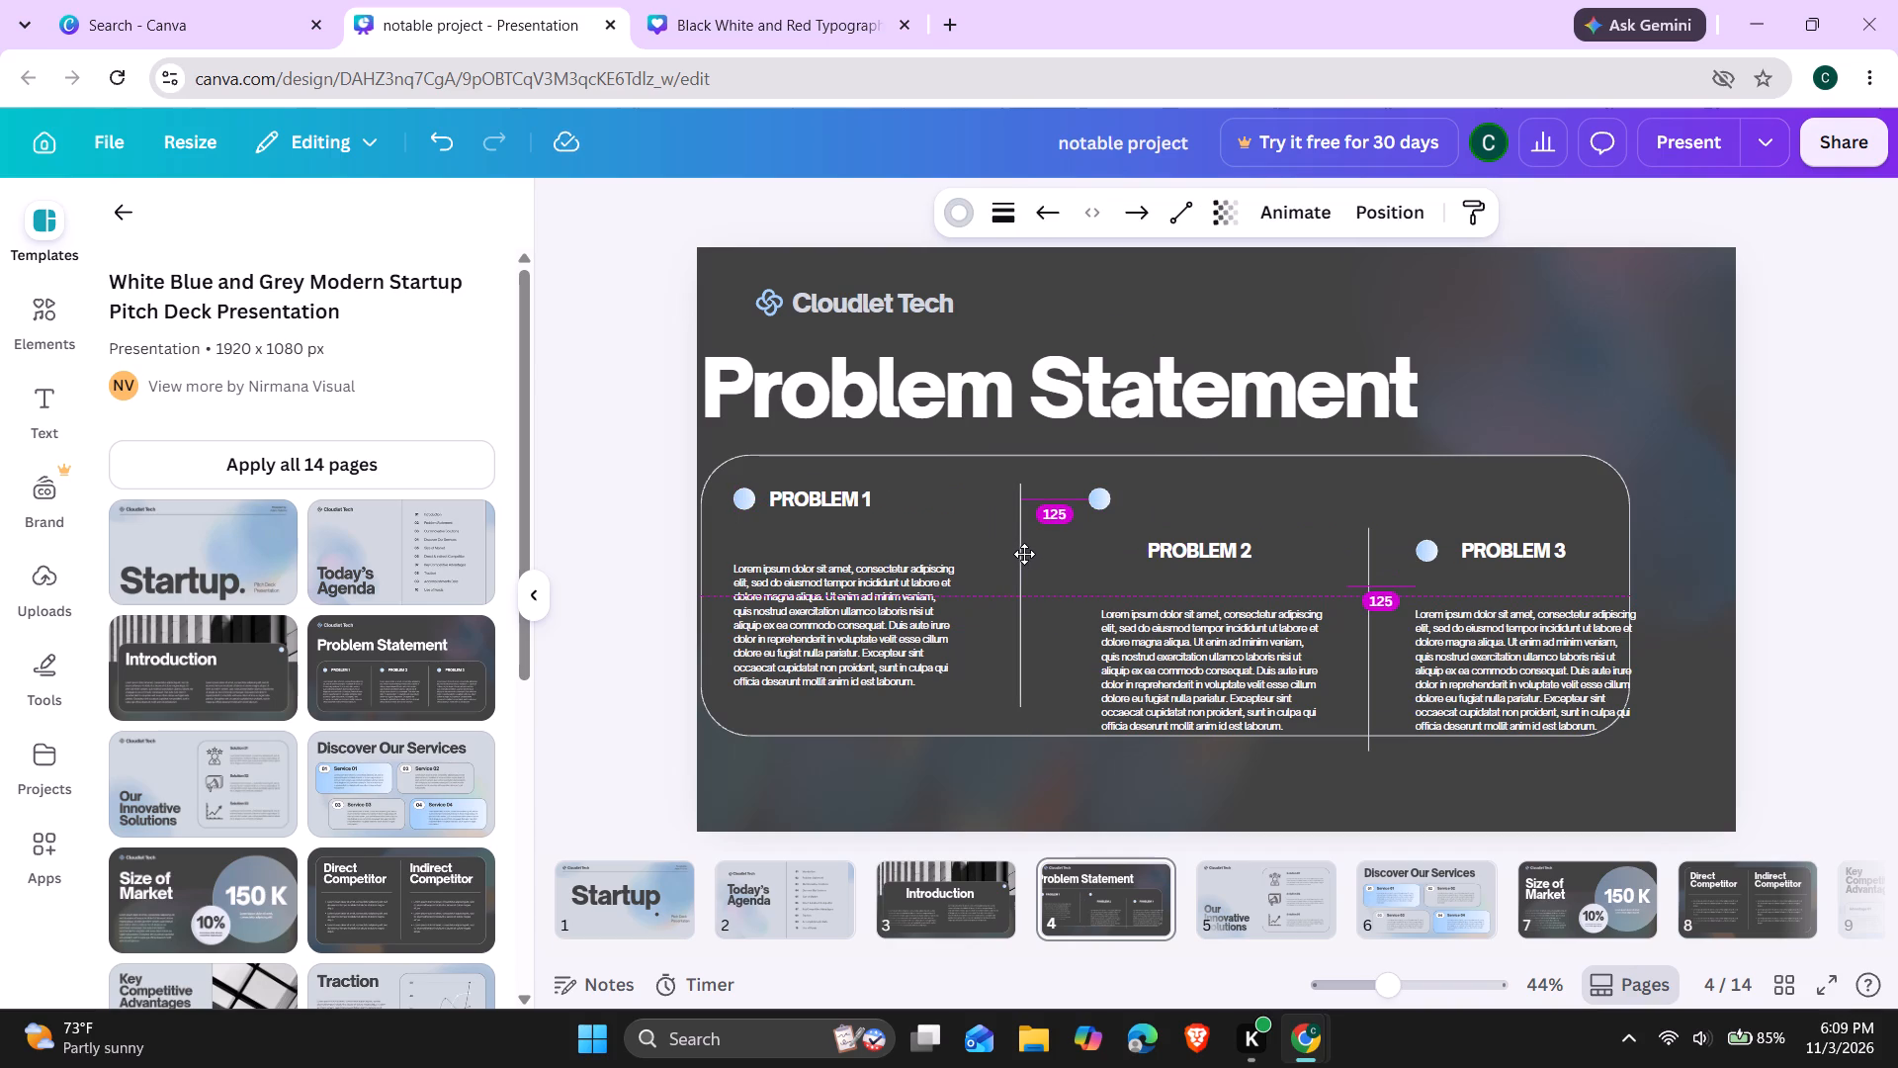
drag(1024, 554, 1024, 551)
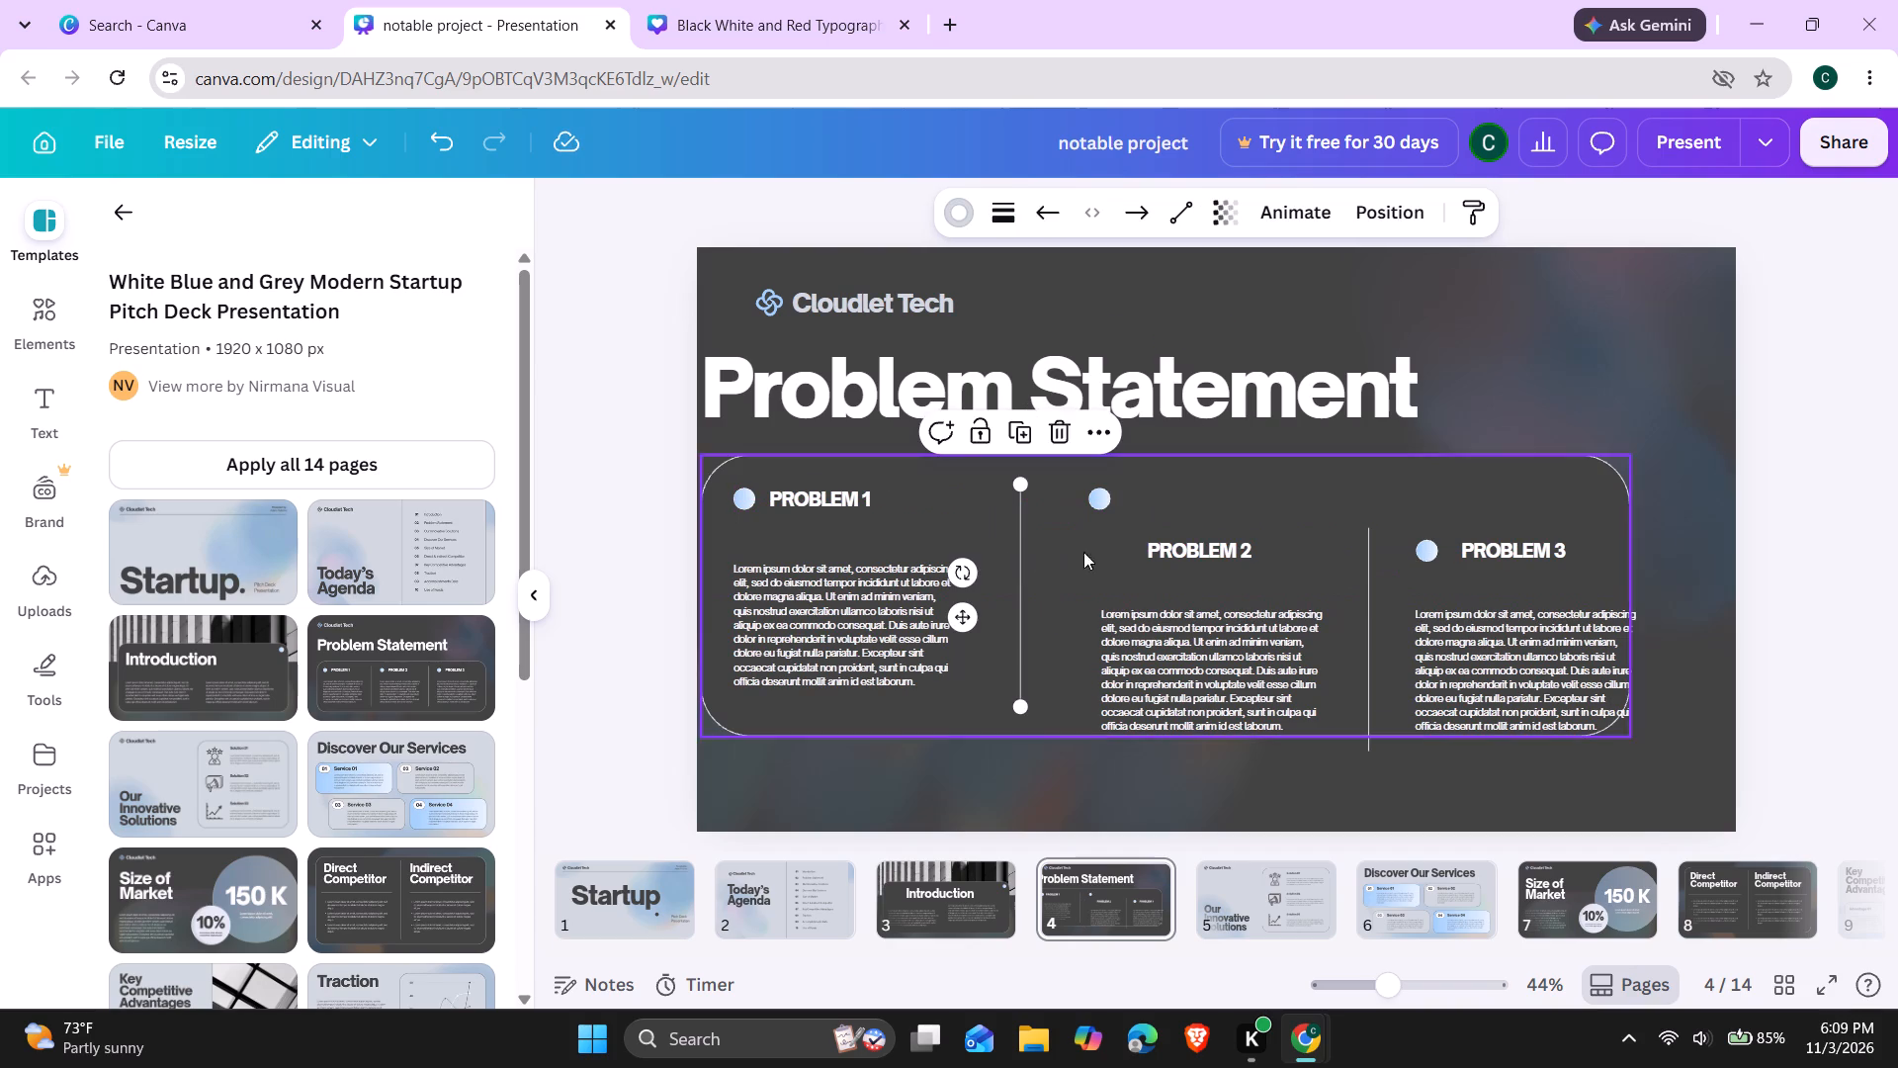
drag(1205, 549, 1200, 502)
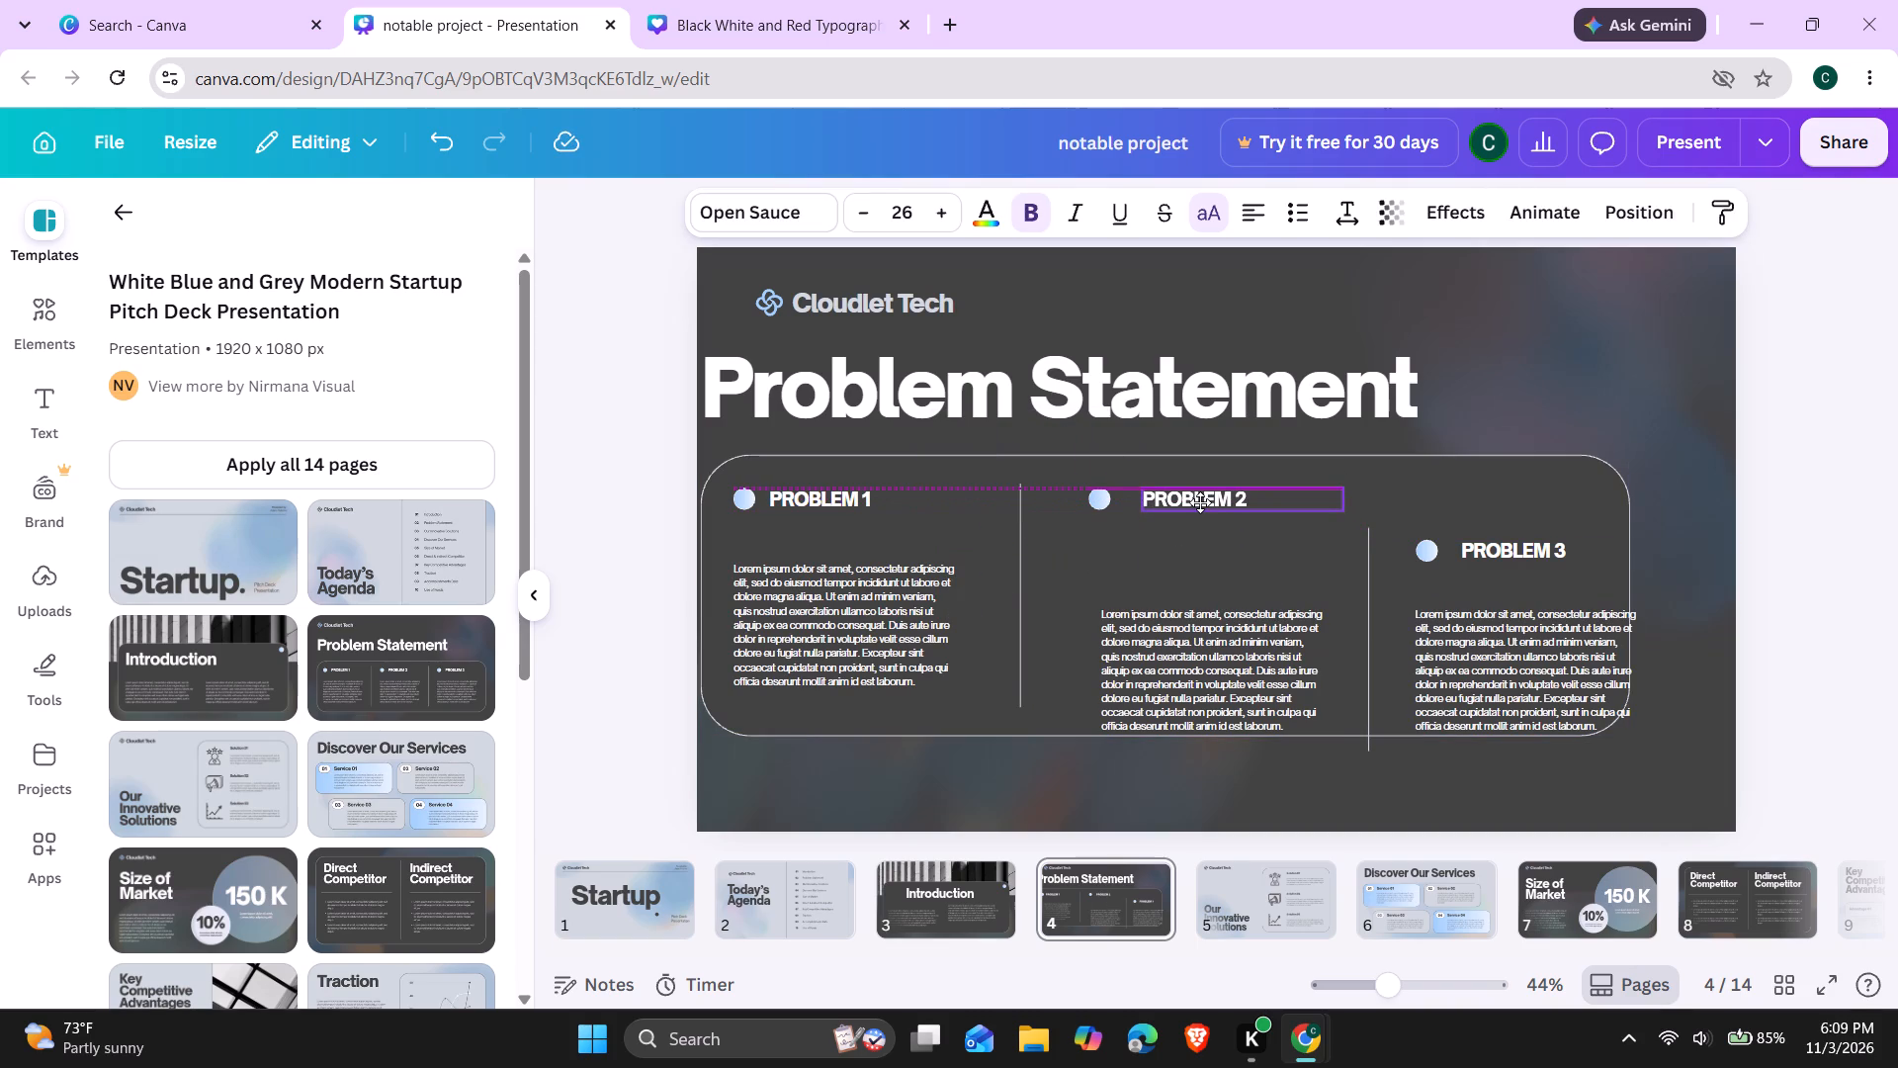
drag(1200, 502, 1190, 496)
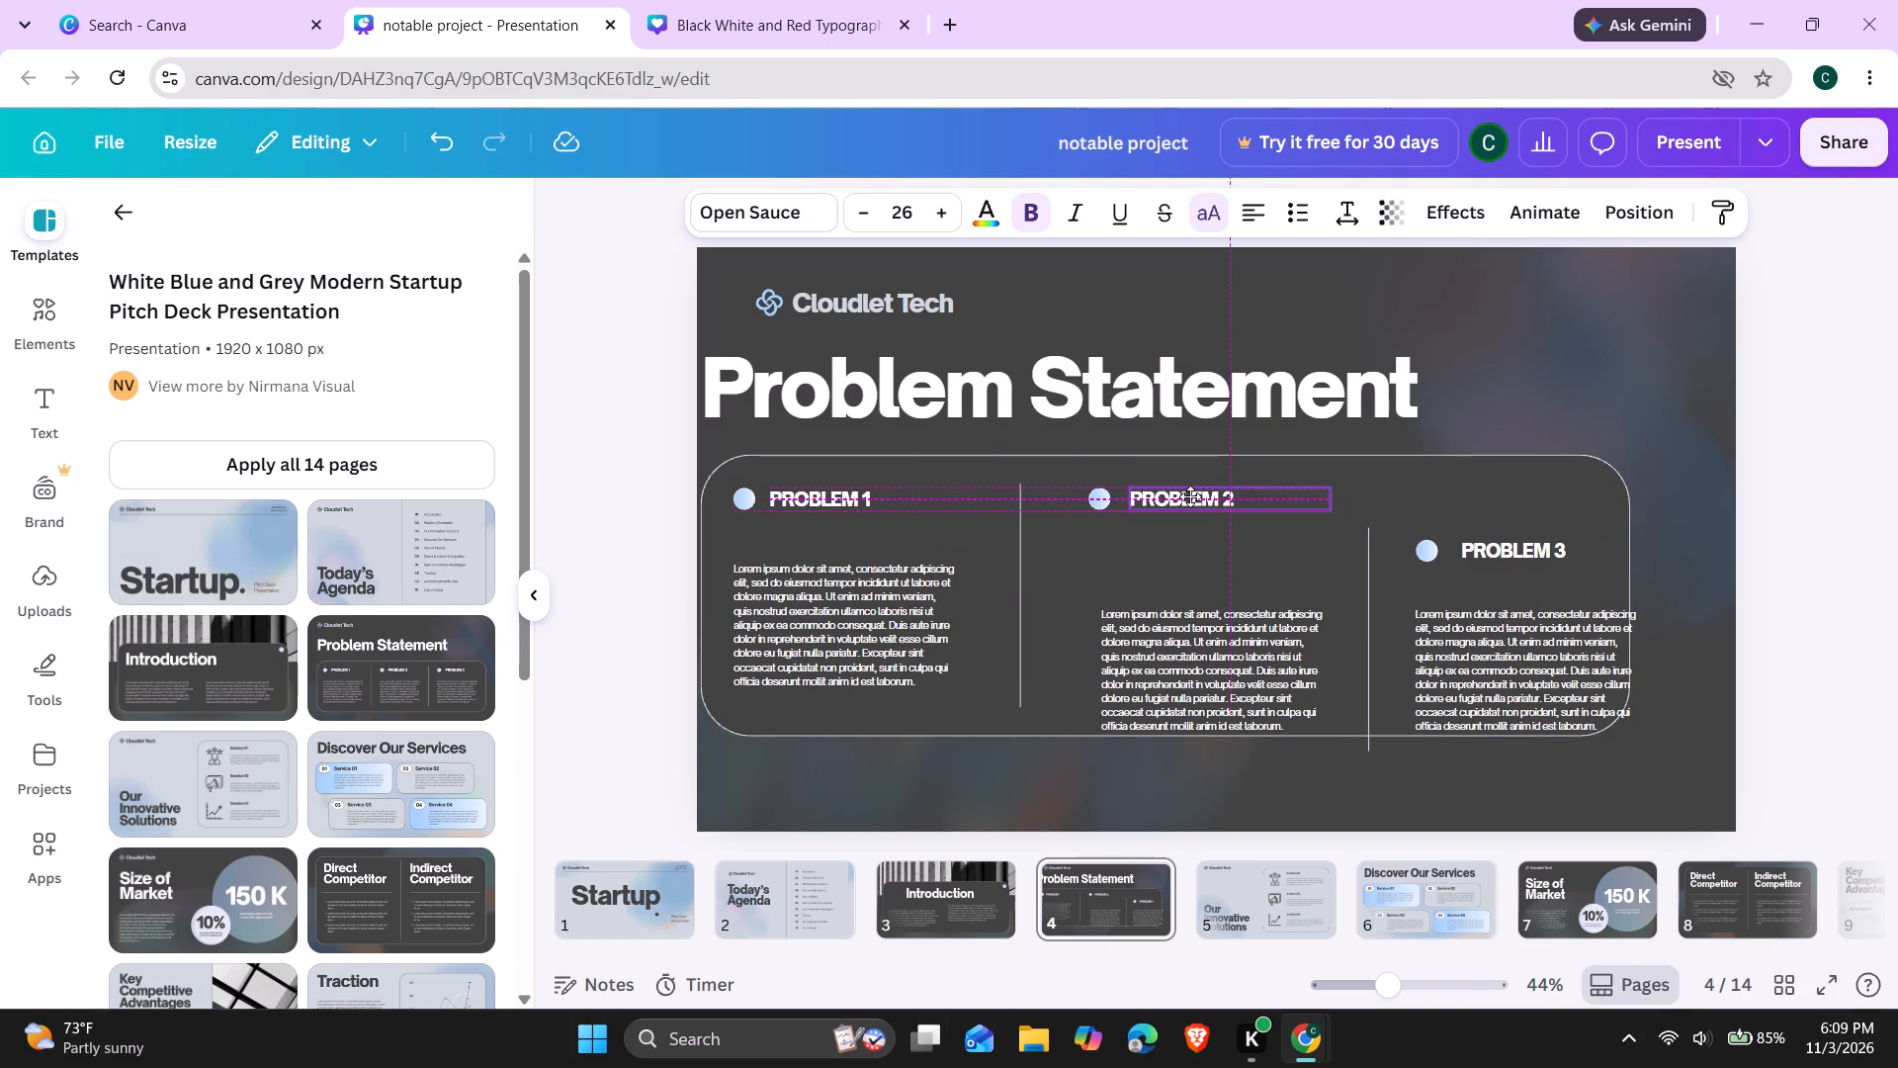
drag(1190, 496, 1182, 496)
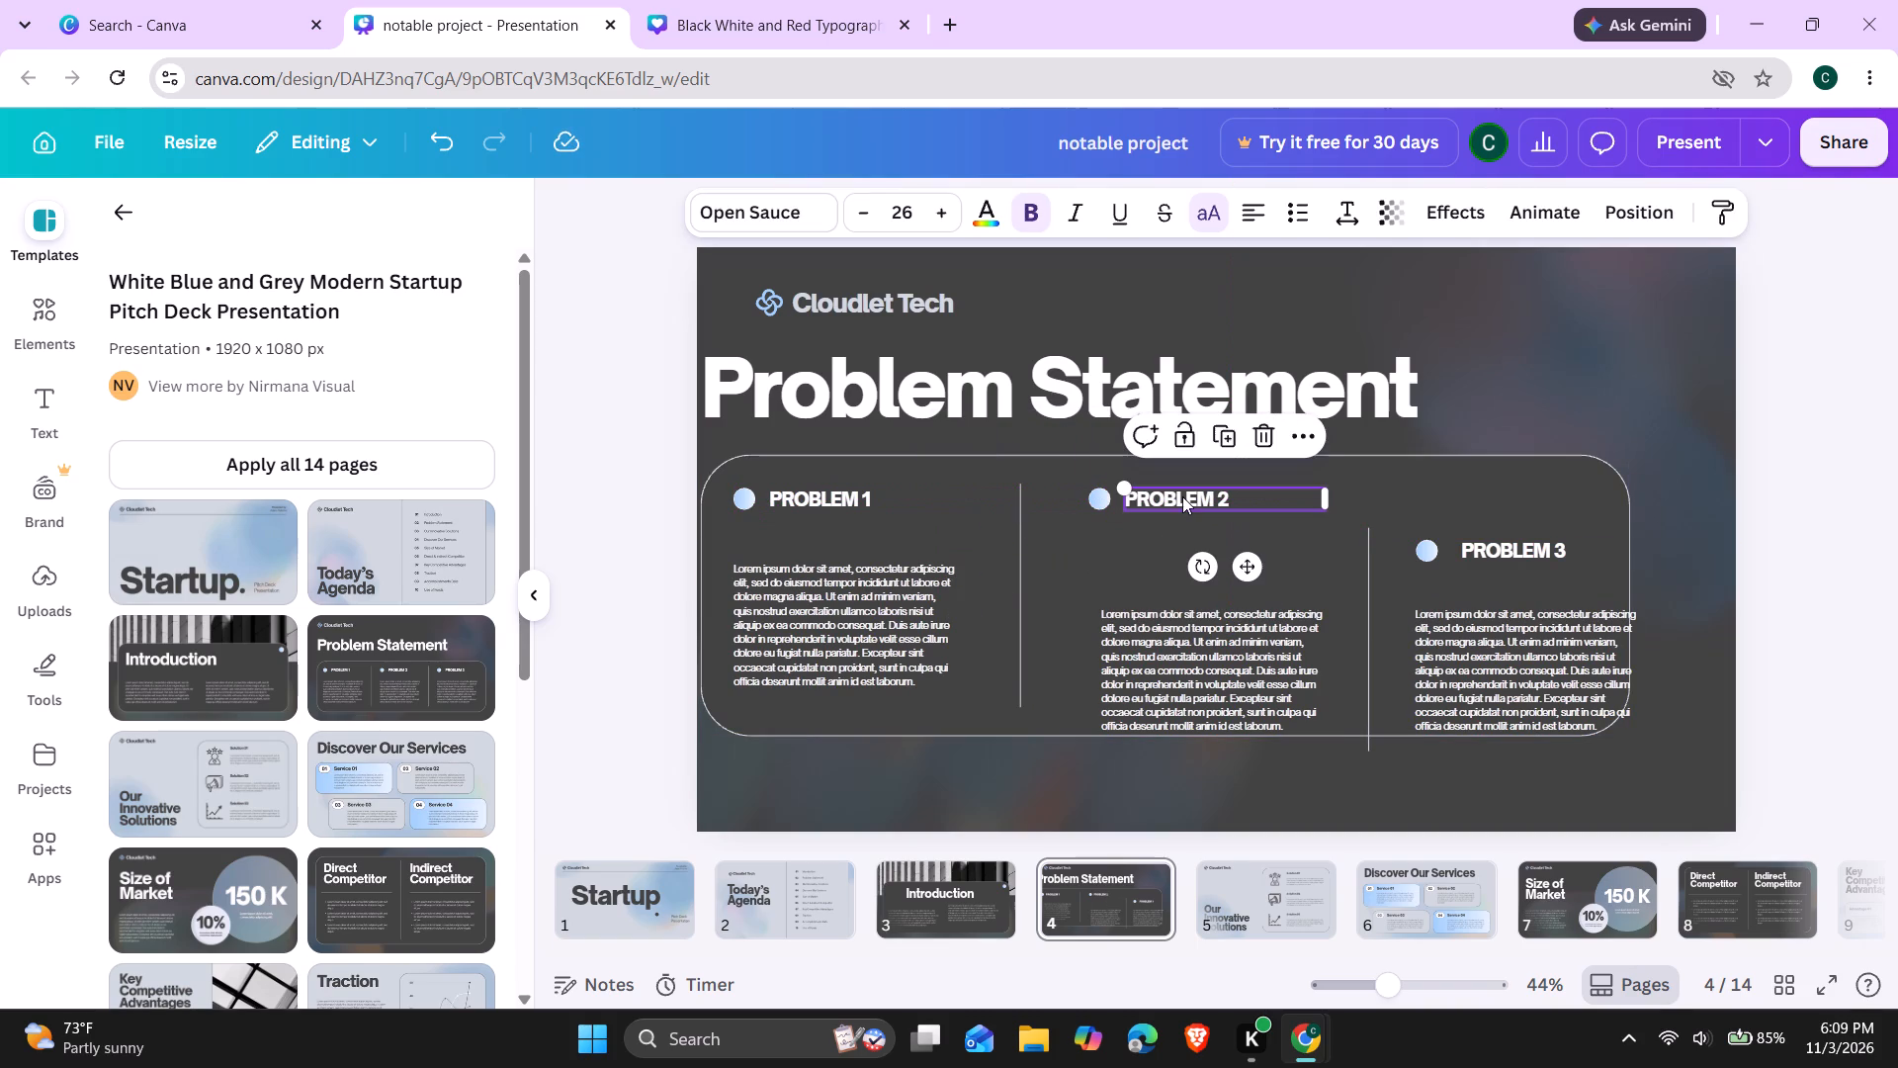
drag(1149, 646, 1142, 641)
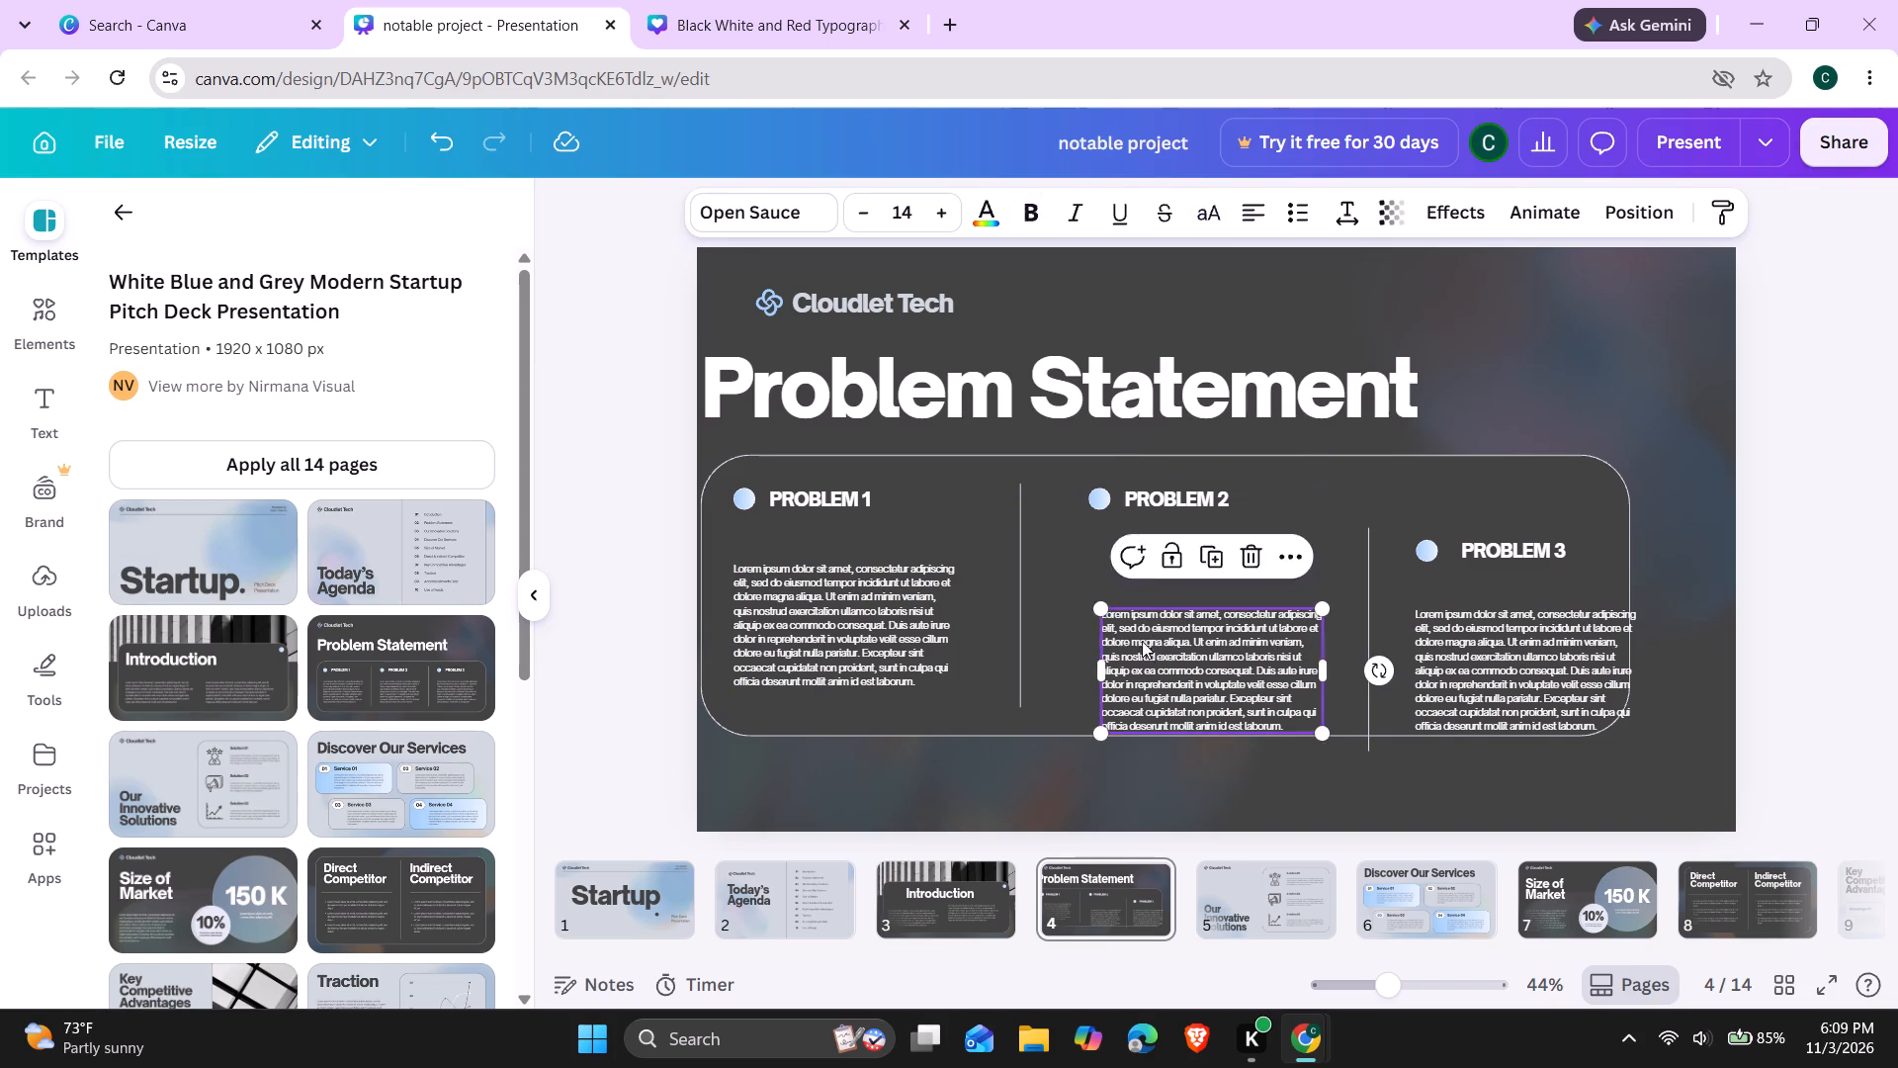
drag(1142, 641, 1091, 600)
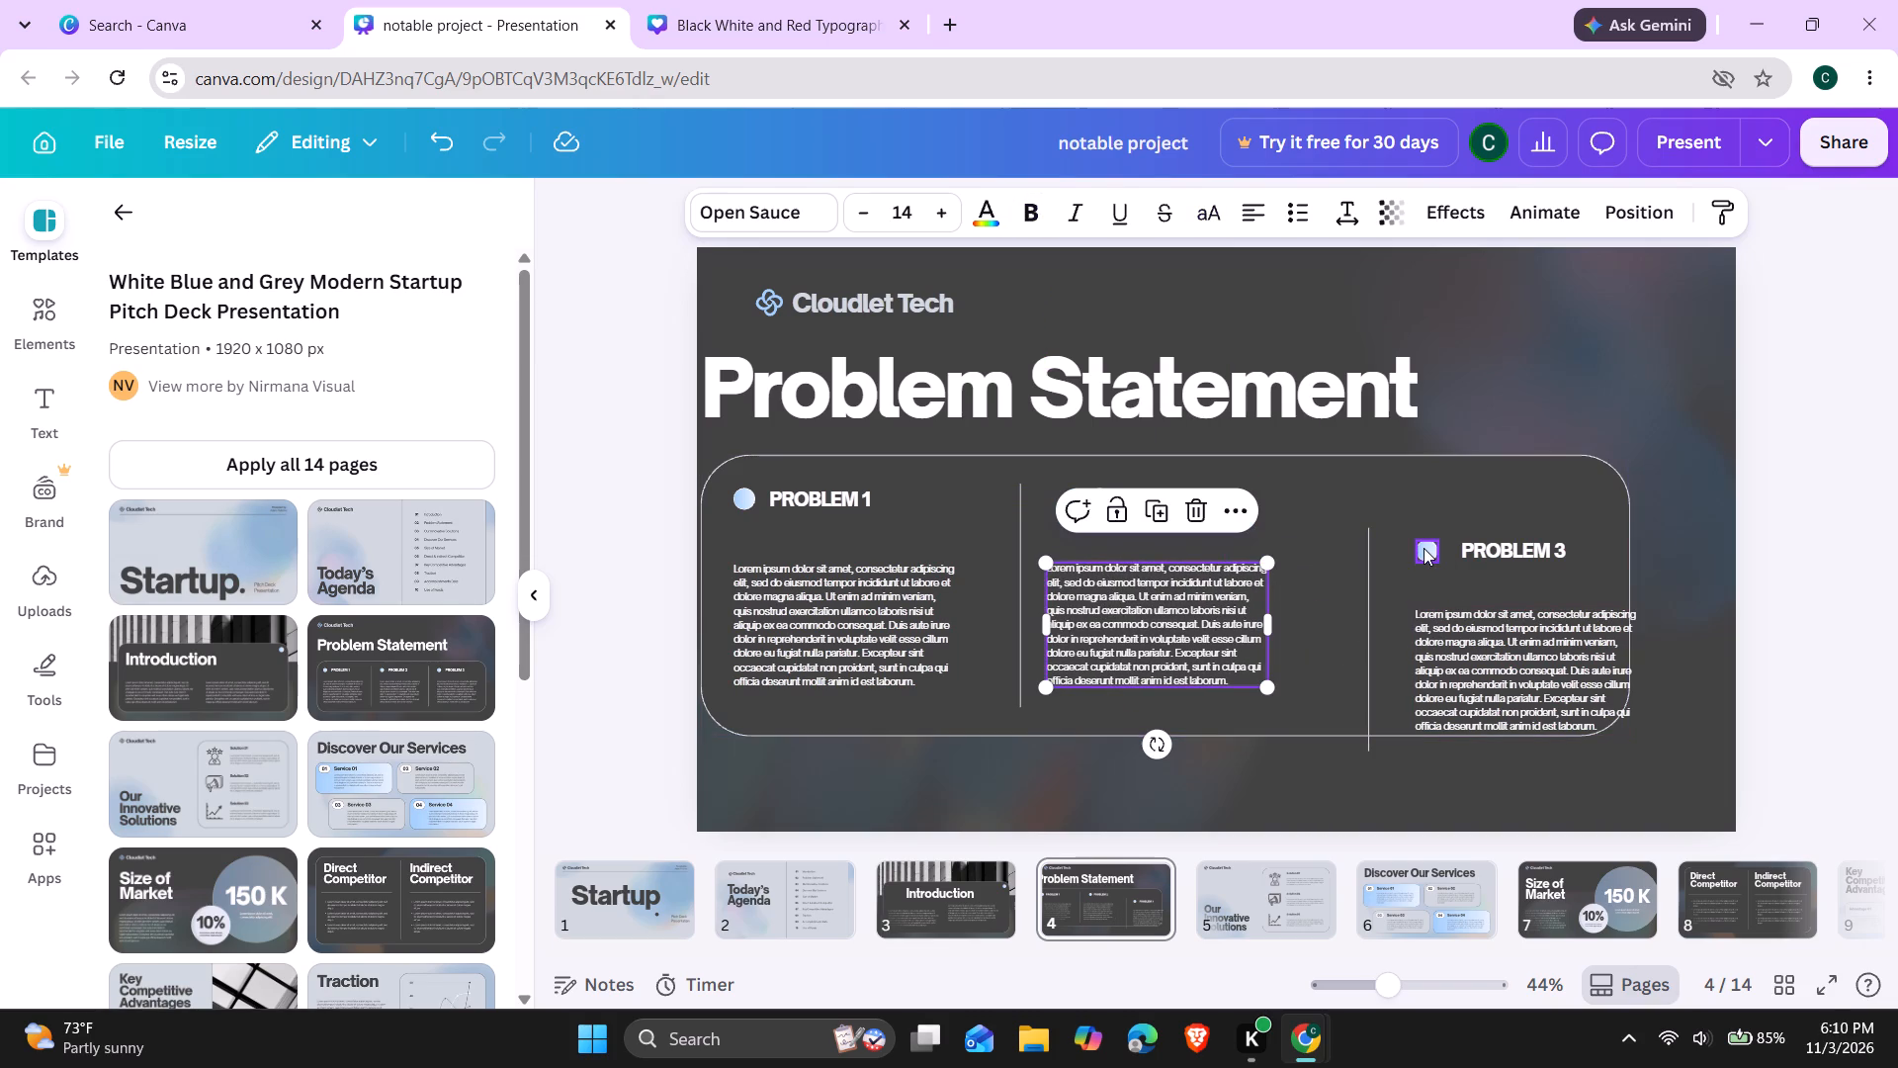
Shift the second divider and the Problem 3 bullet, heading and paragraph up and left, in line with the other two columns.
drag(1423, 548, 1416, 514)
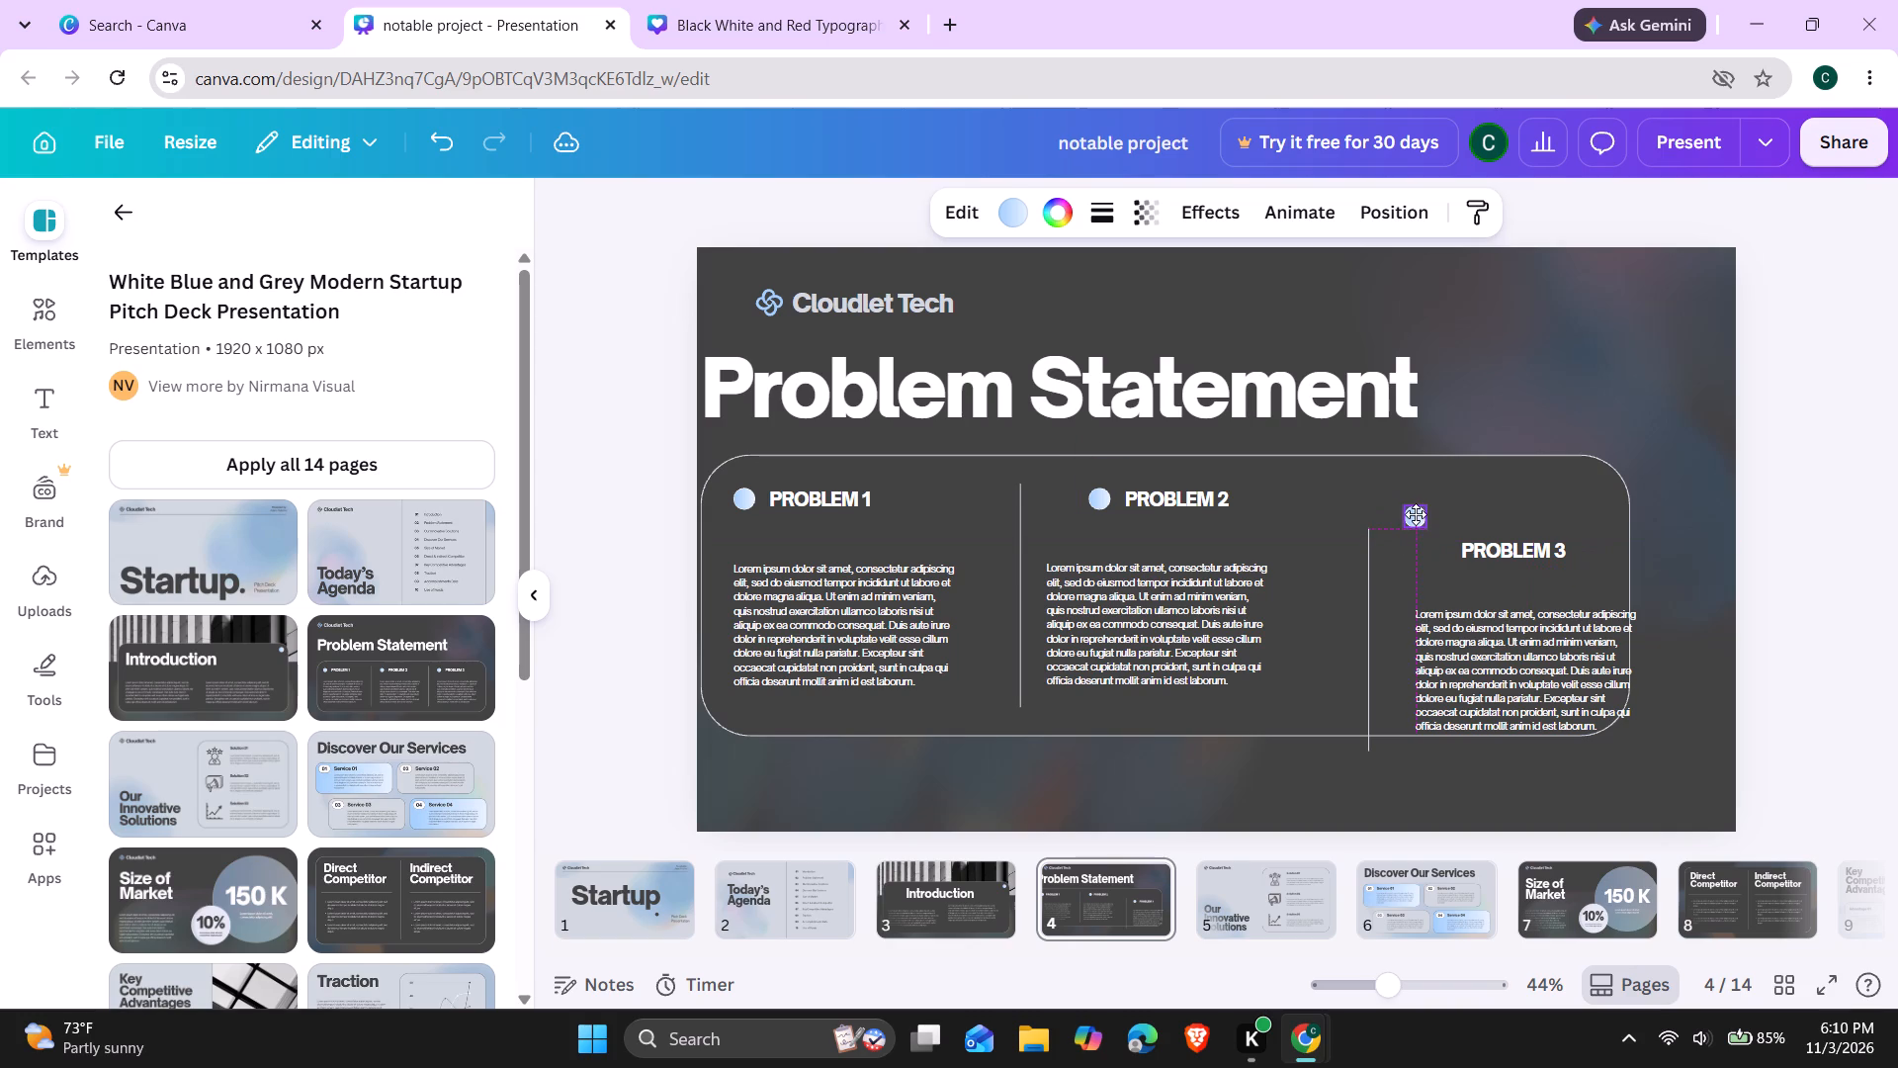
drag(1416, 514, 1416, 502)
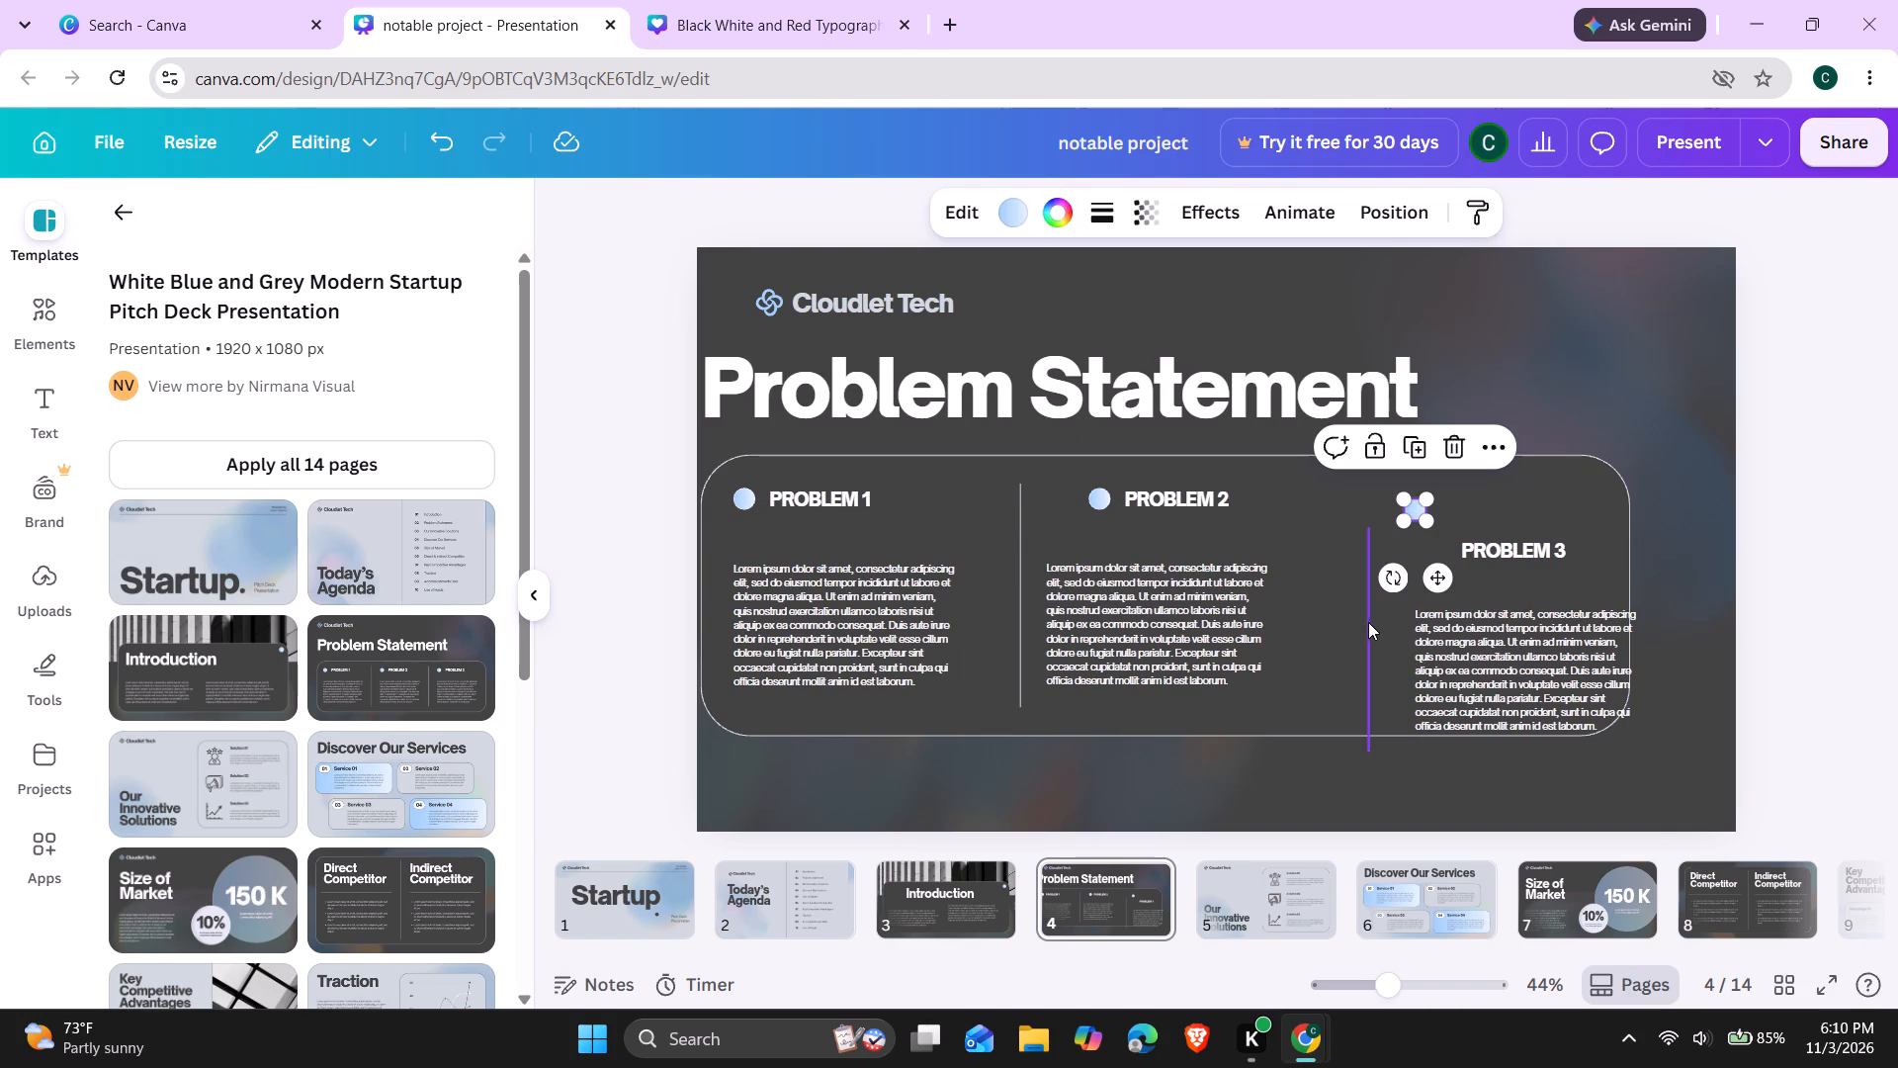
drag(1370, 622, 1349, 585)
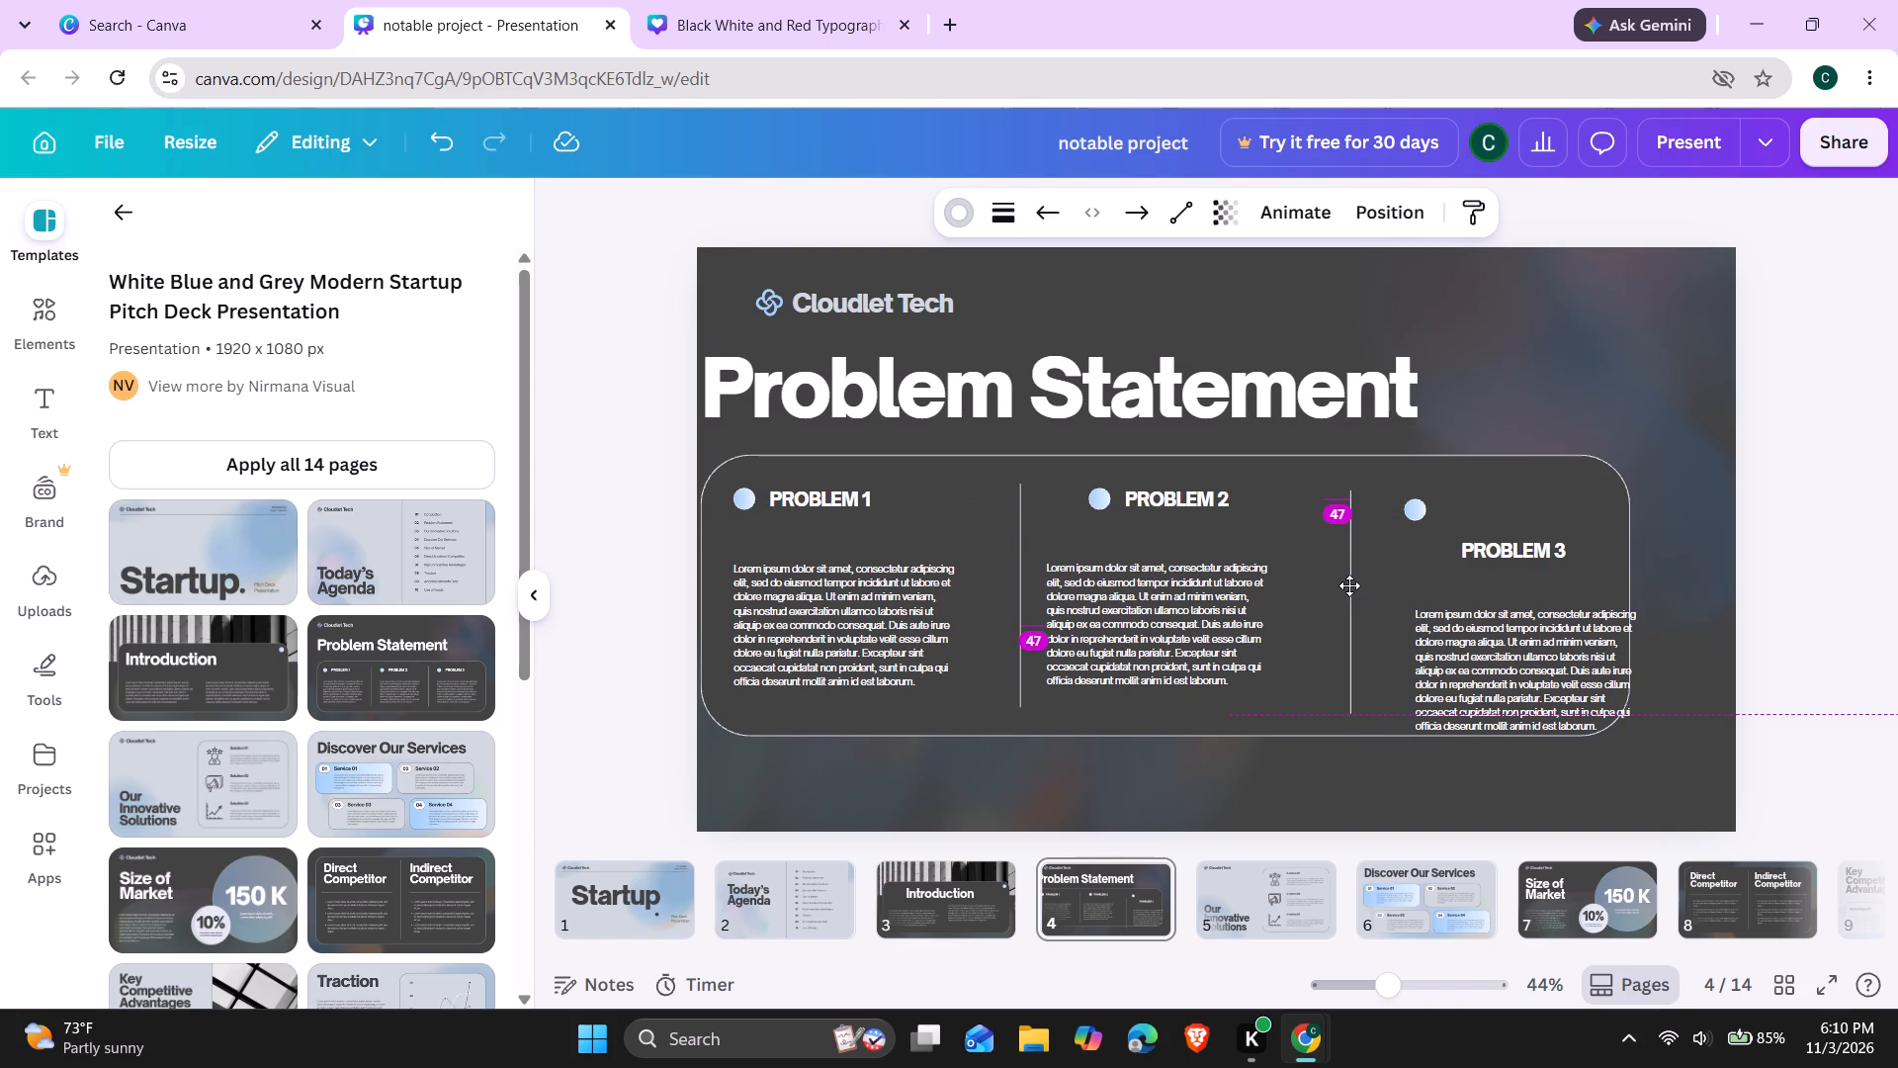
drag(1349, 585, 1347, 585)
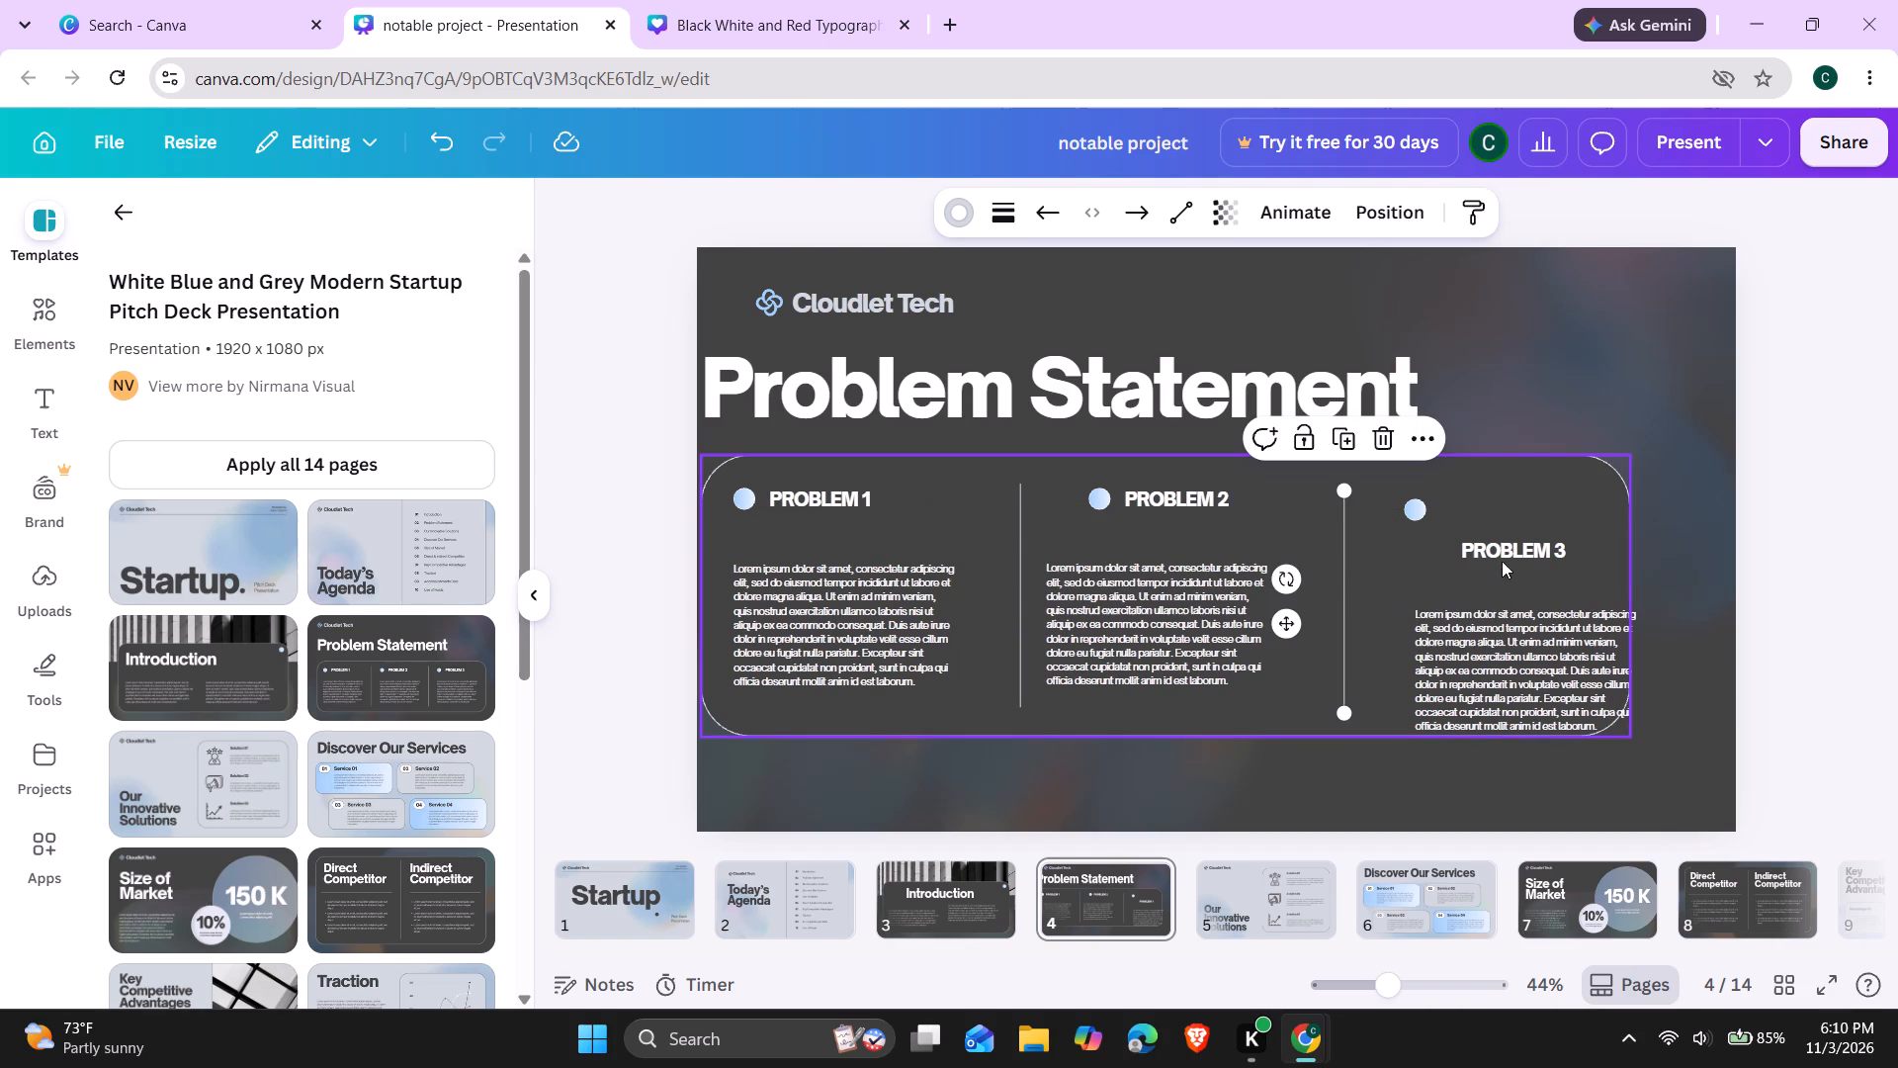
drag(1496, 549, 1485, 511)
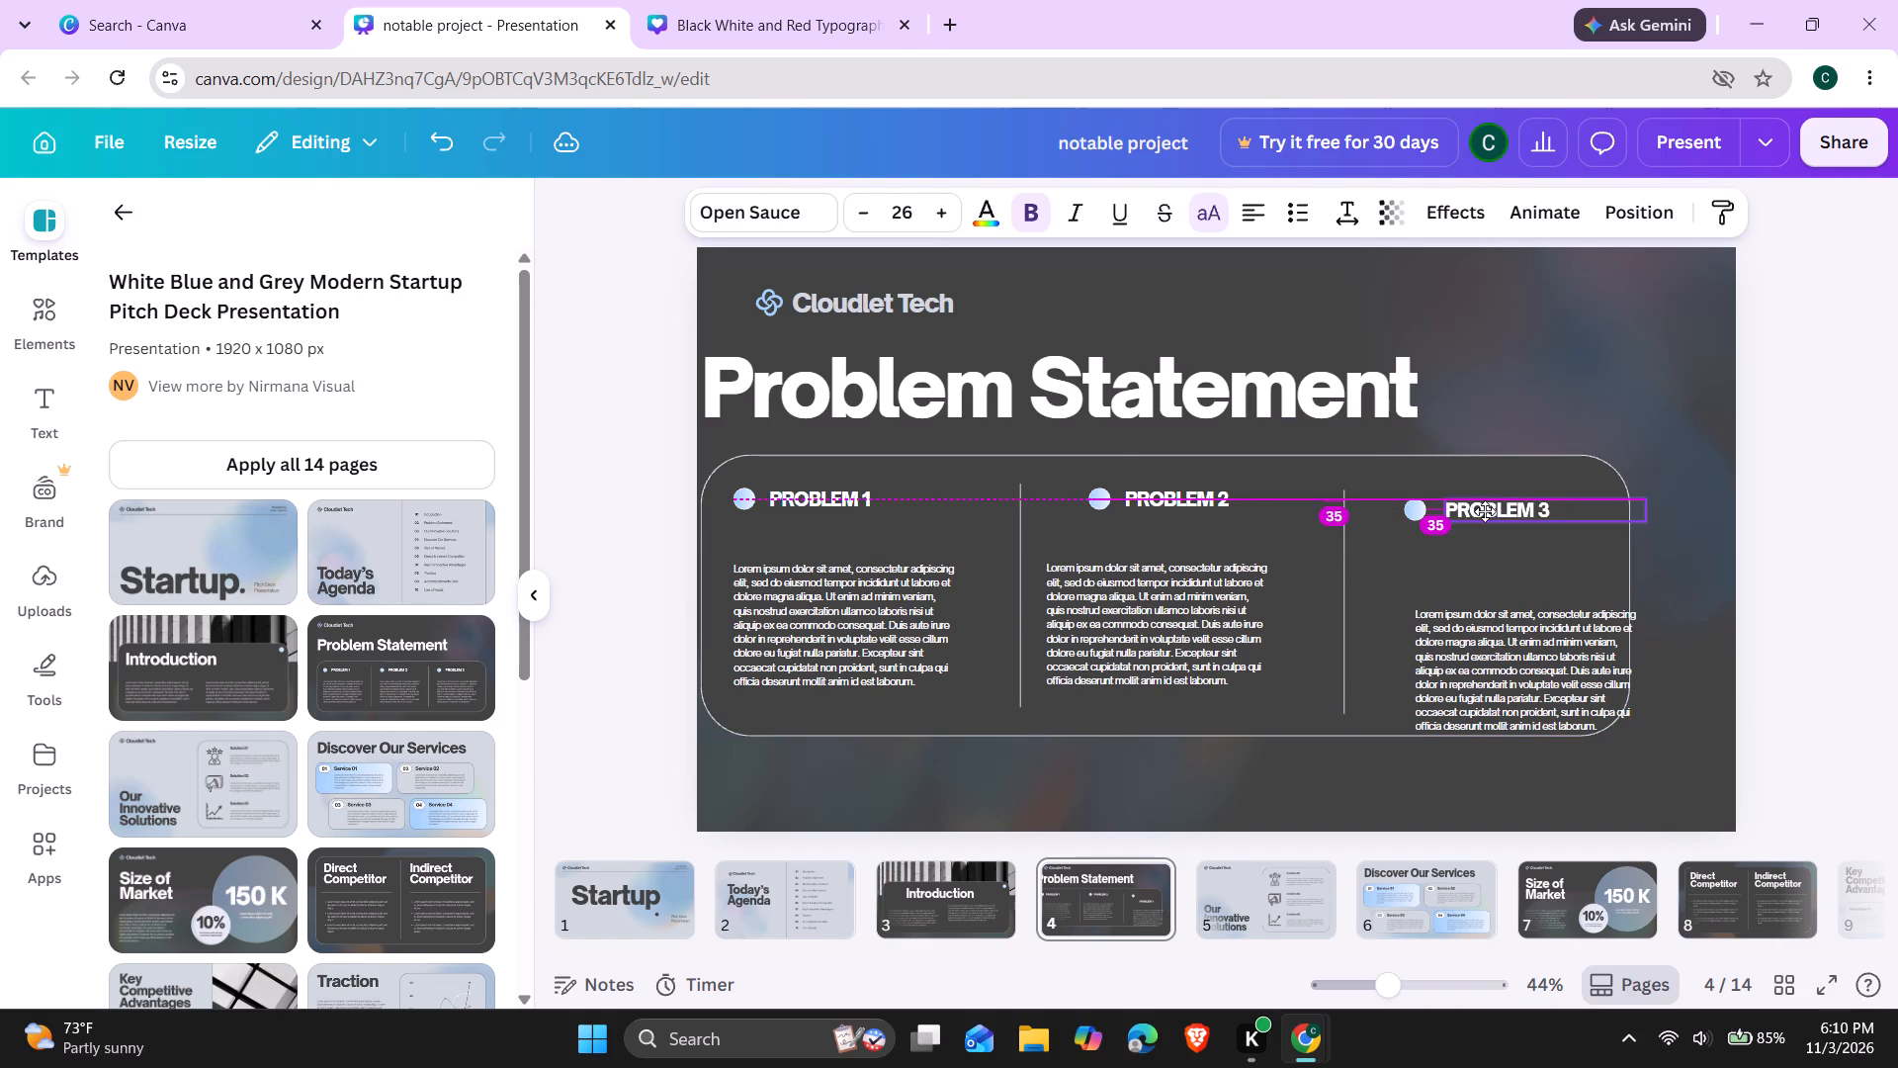
drag(1485, 511, 1490, 507)
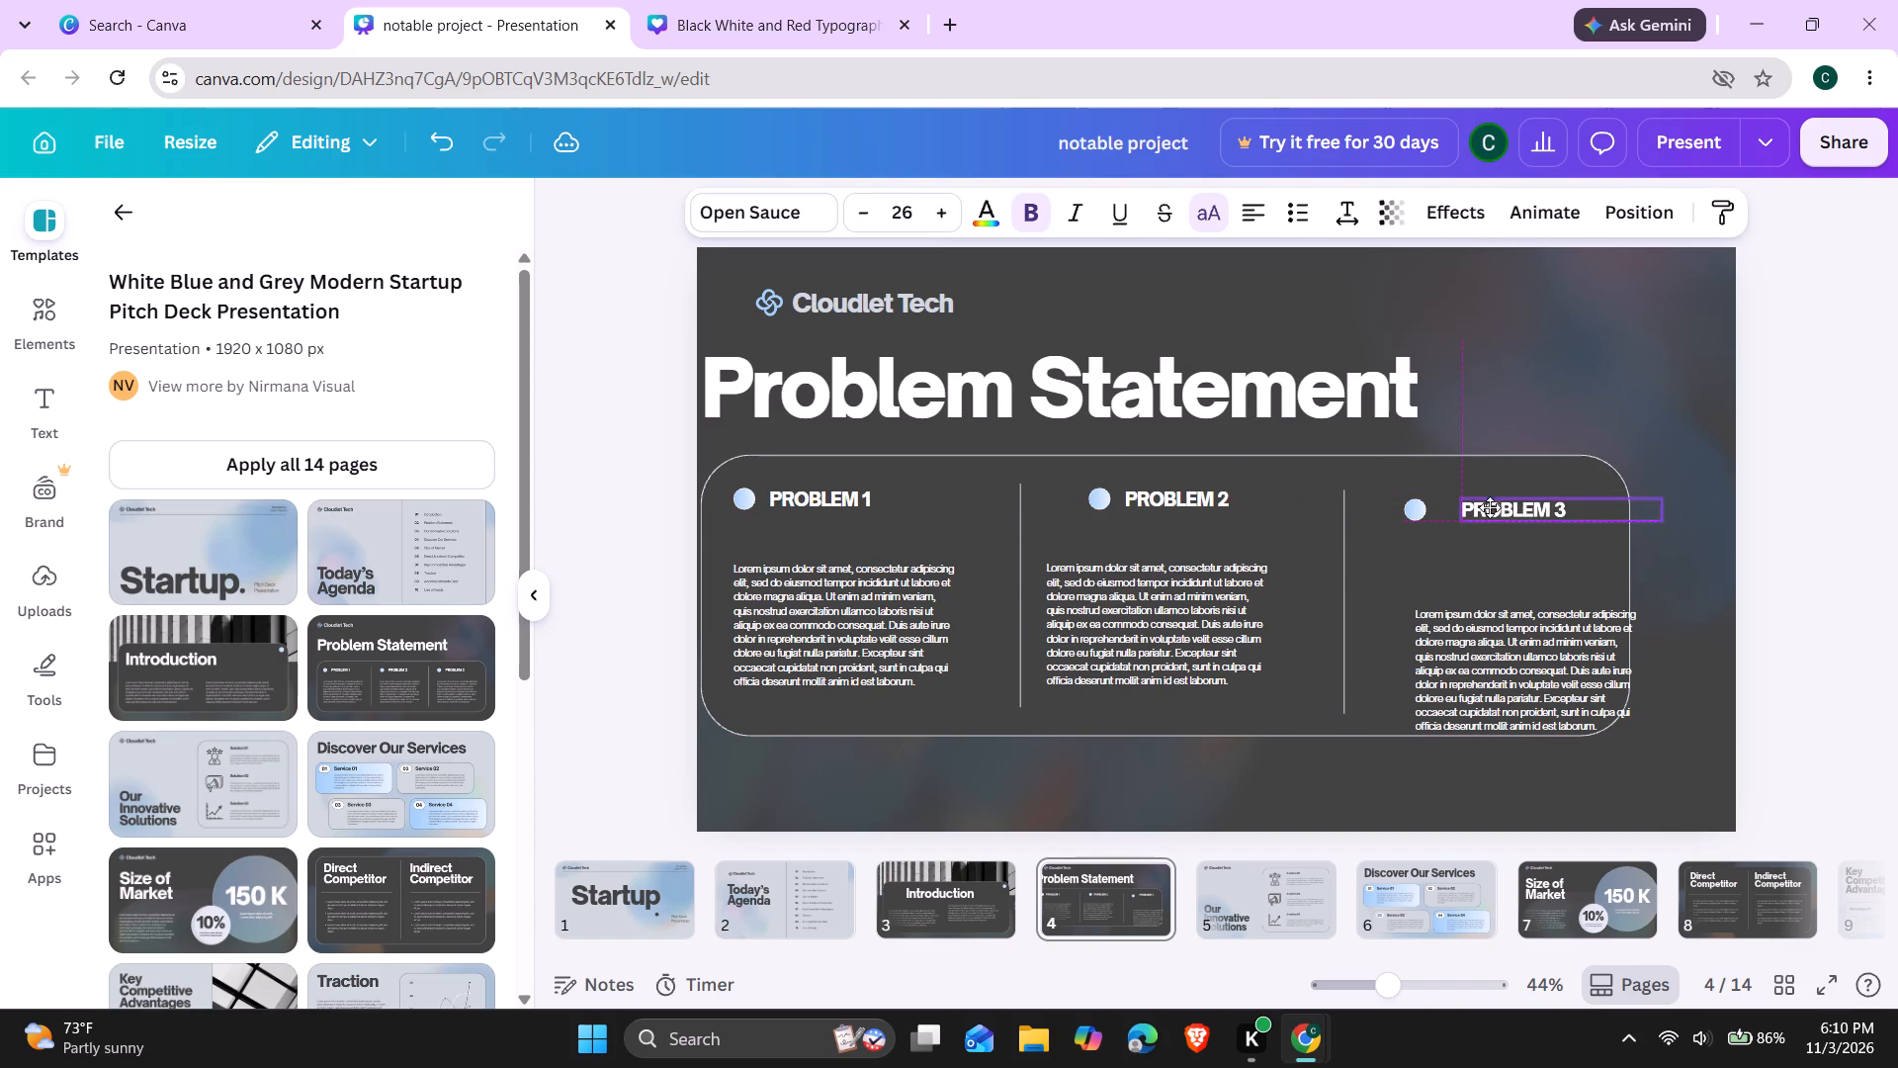
drag(1490, 507, 1470, 494)
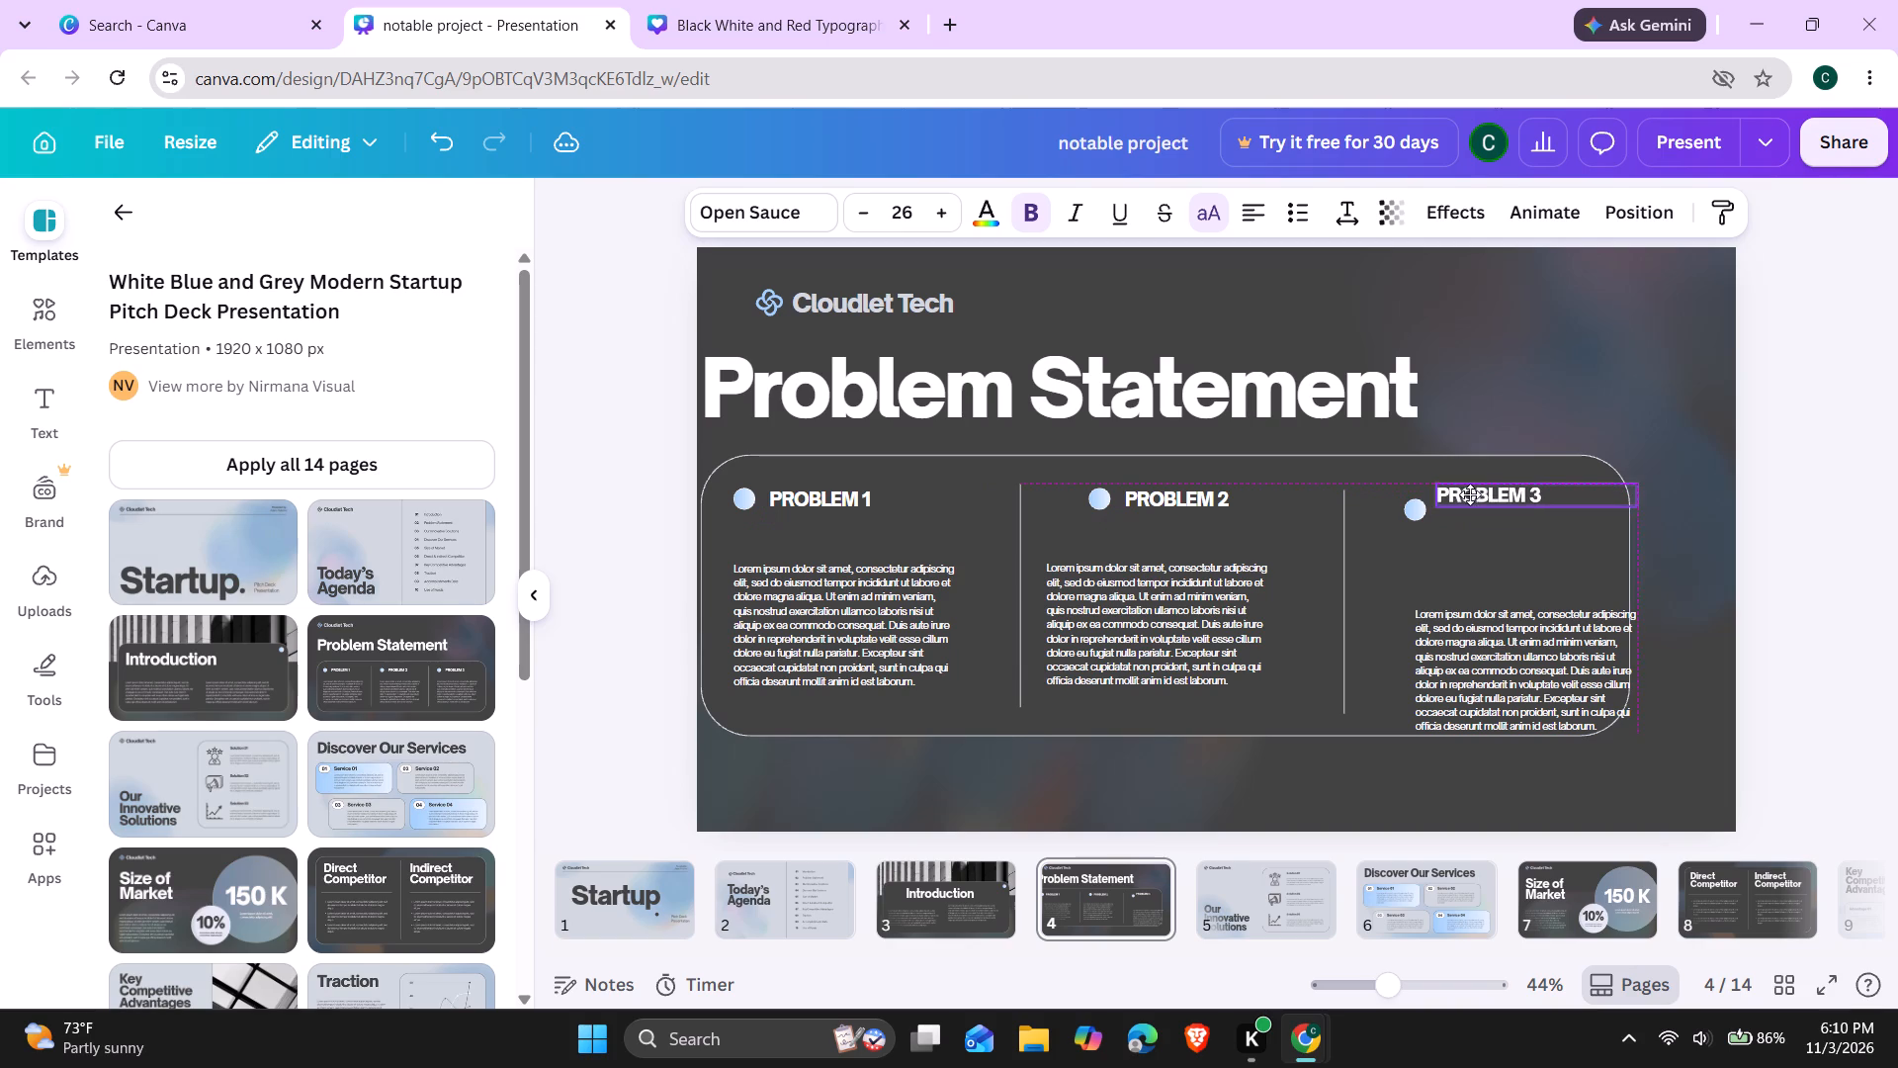
drag(1470, 494, 1483, 495)
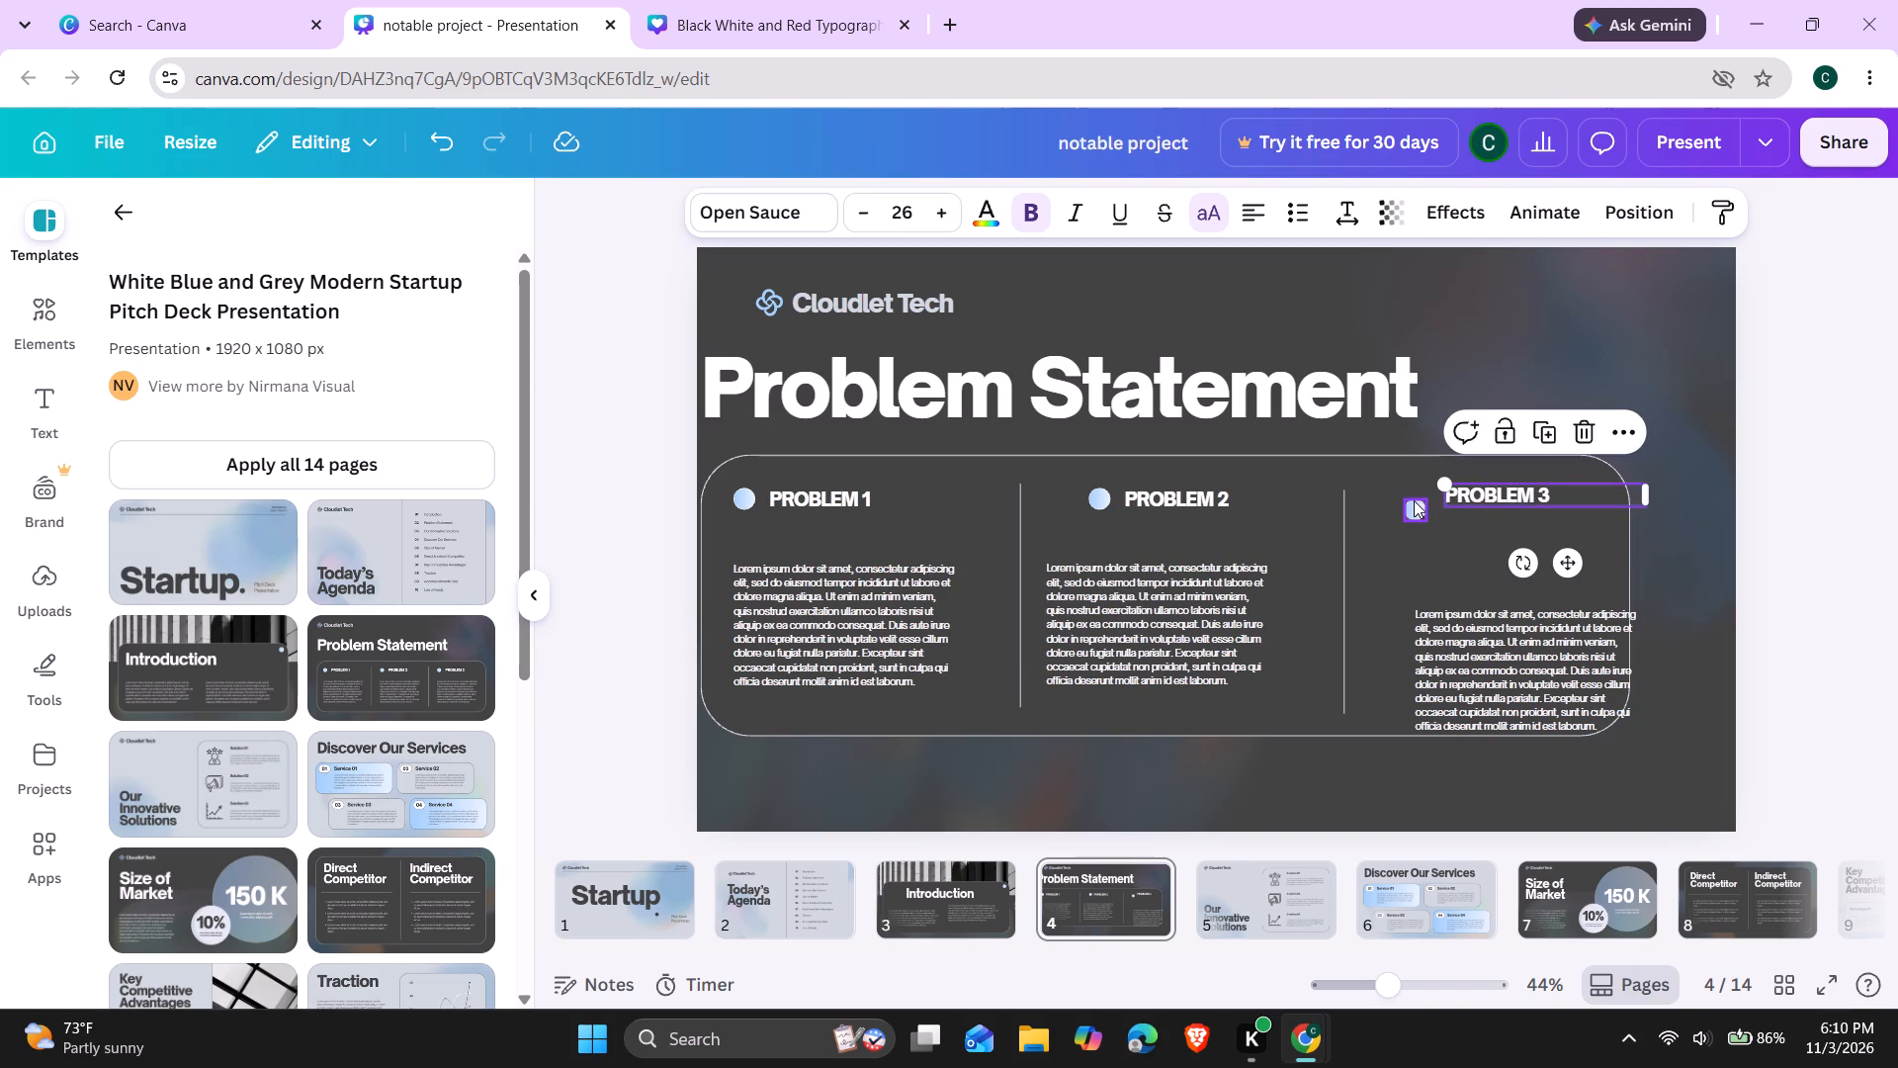
drag(1413, 504, 1397, 499)
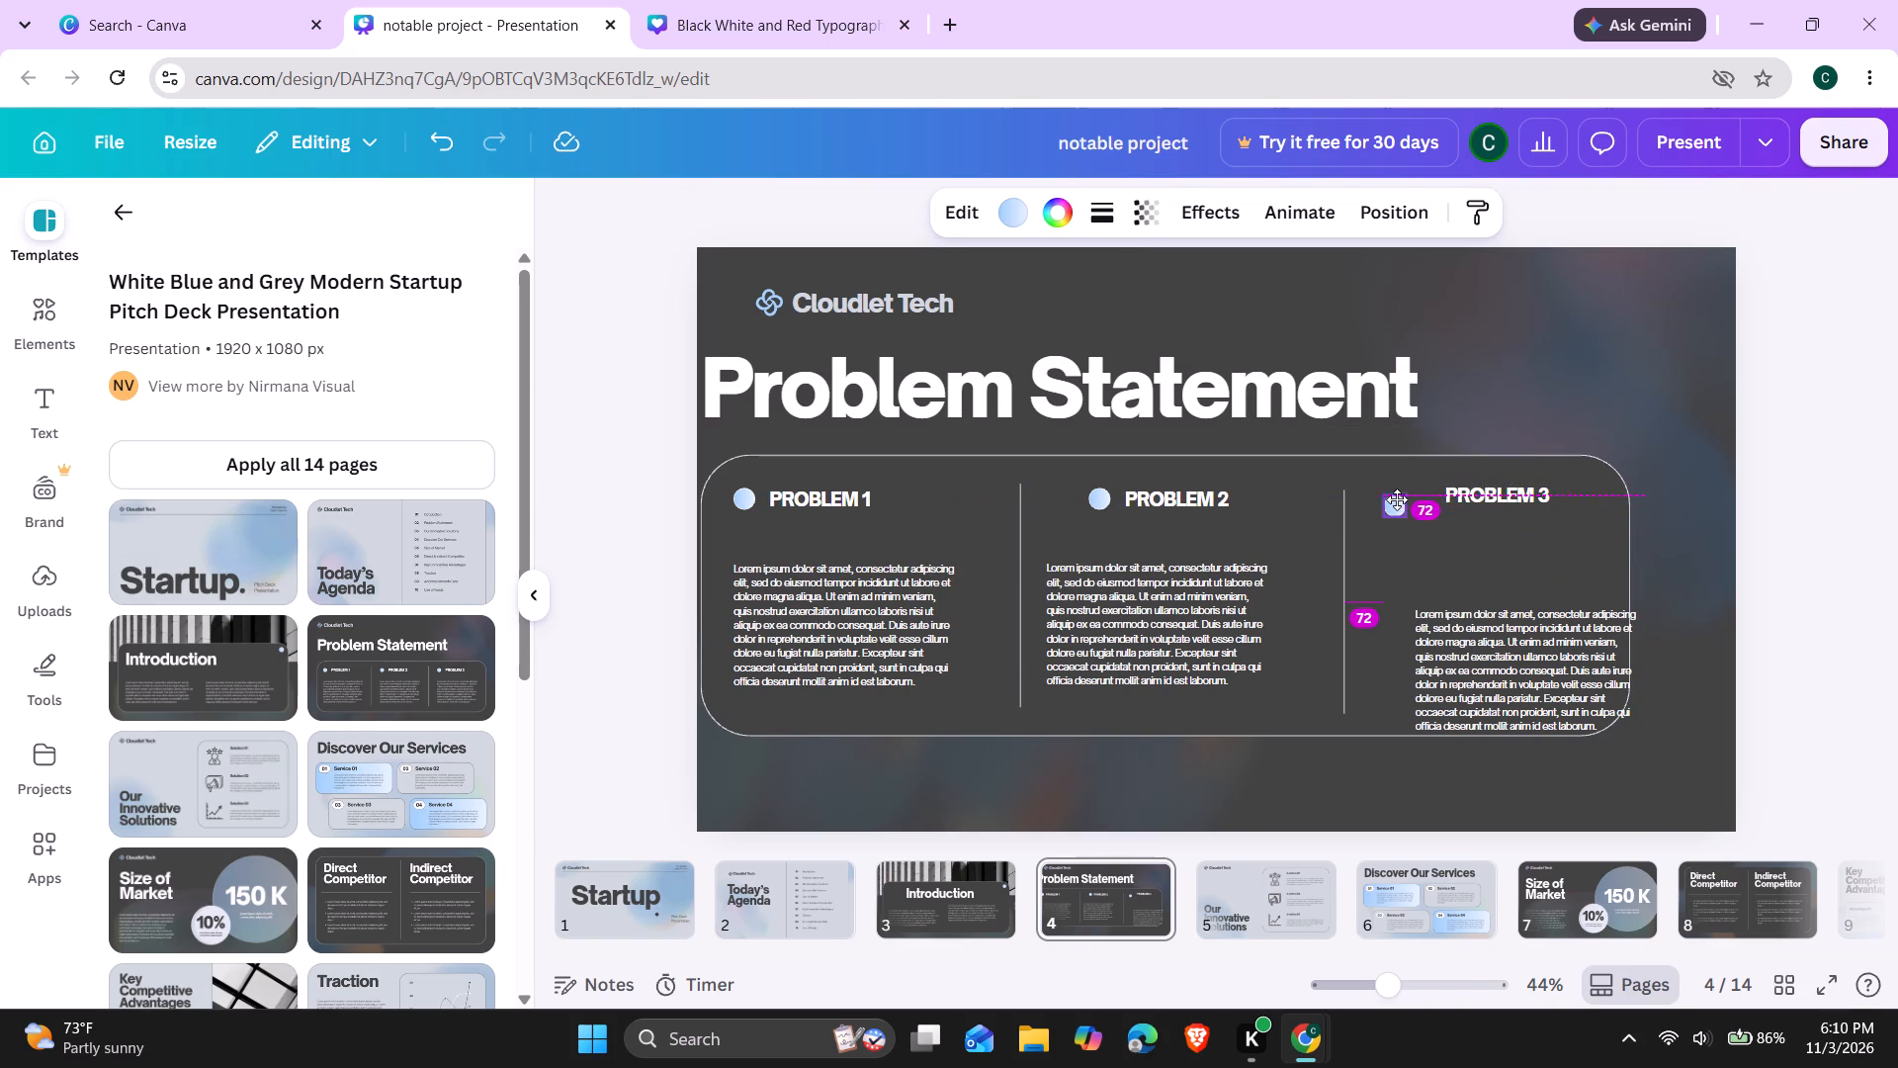
drag(1397, 499, 1397, 496)
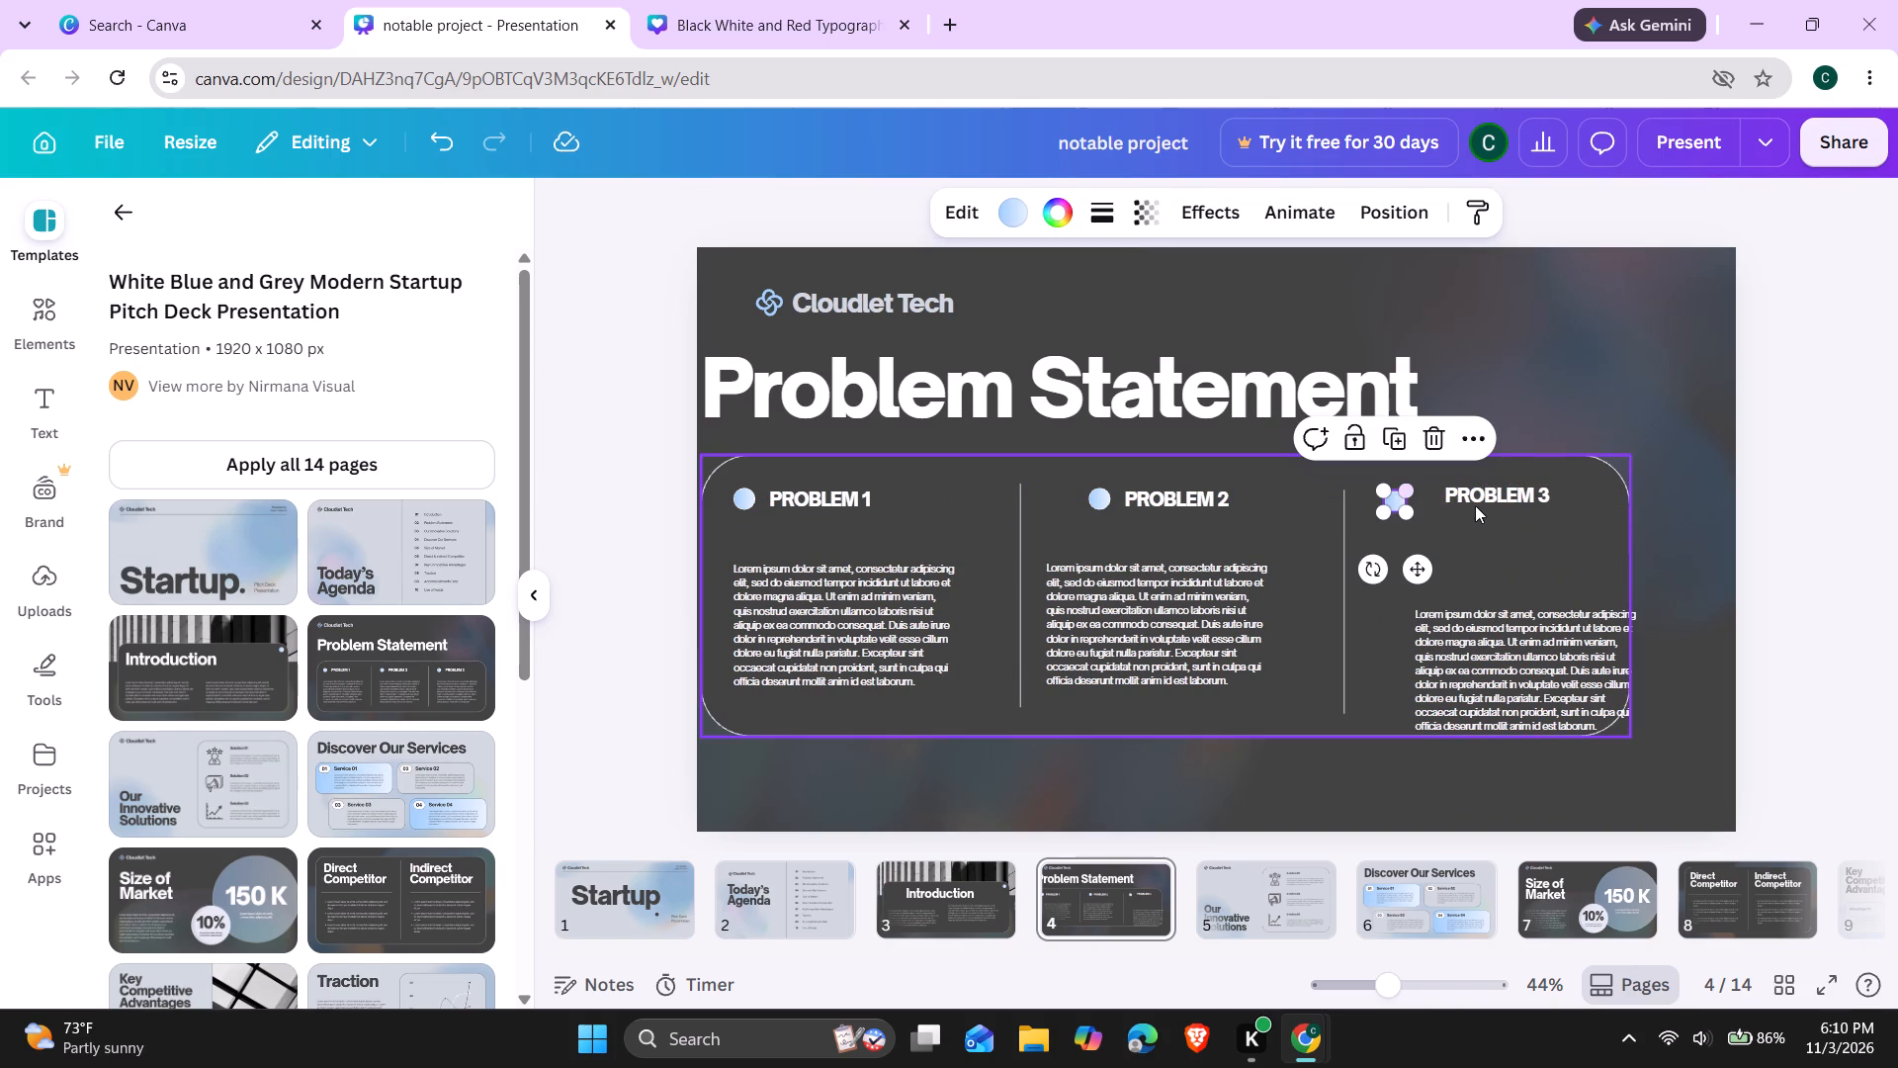
drag(1478, 495, 1478, 505)
drag(1483, 651, 1432, 595)
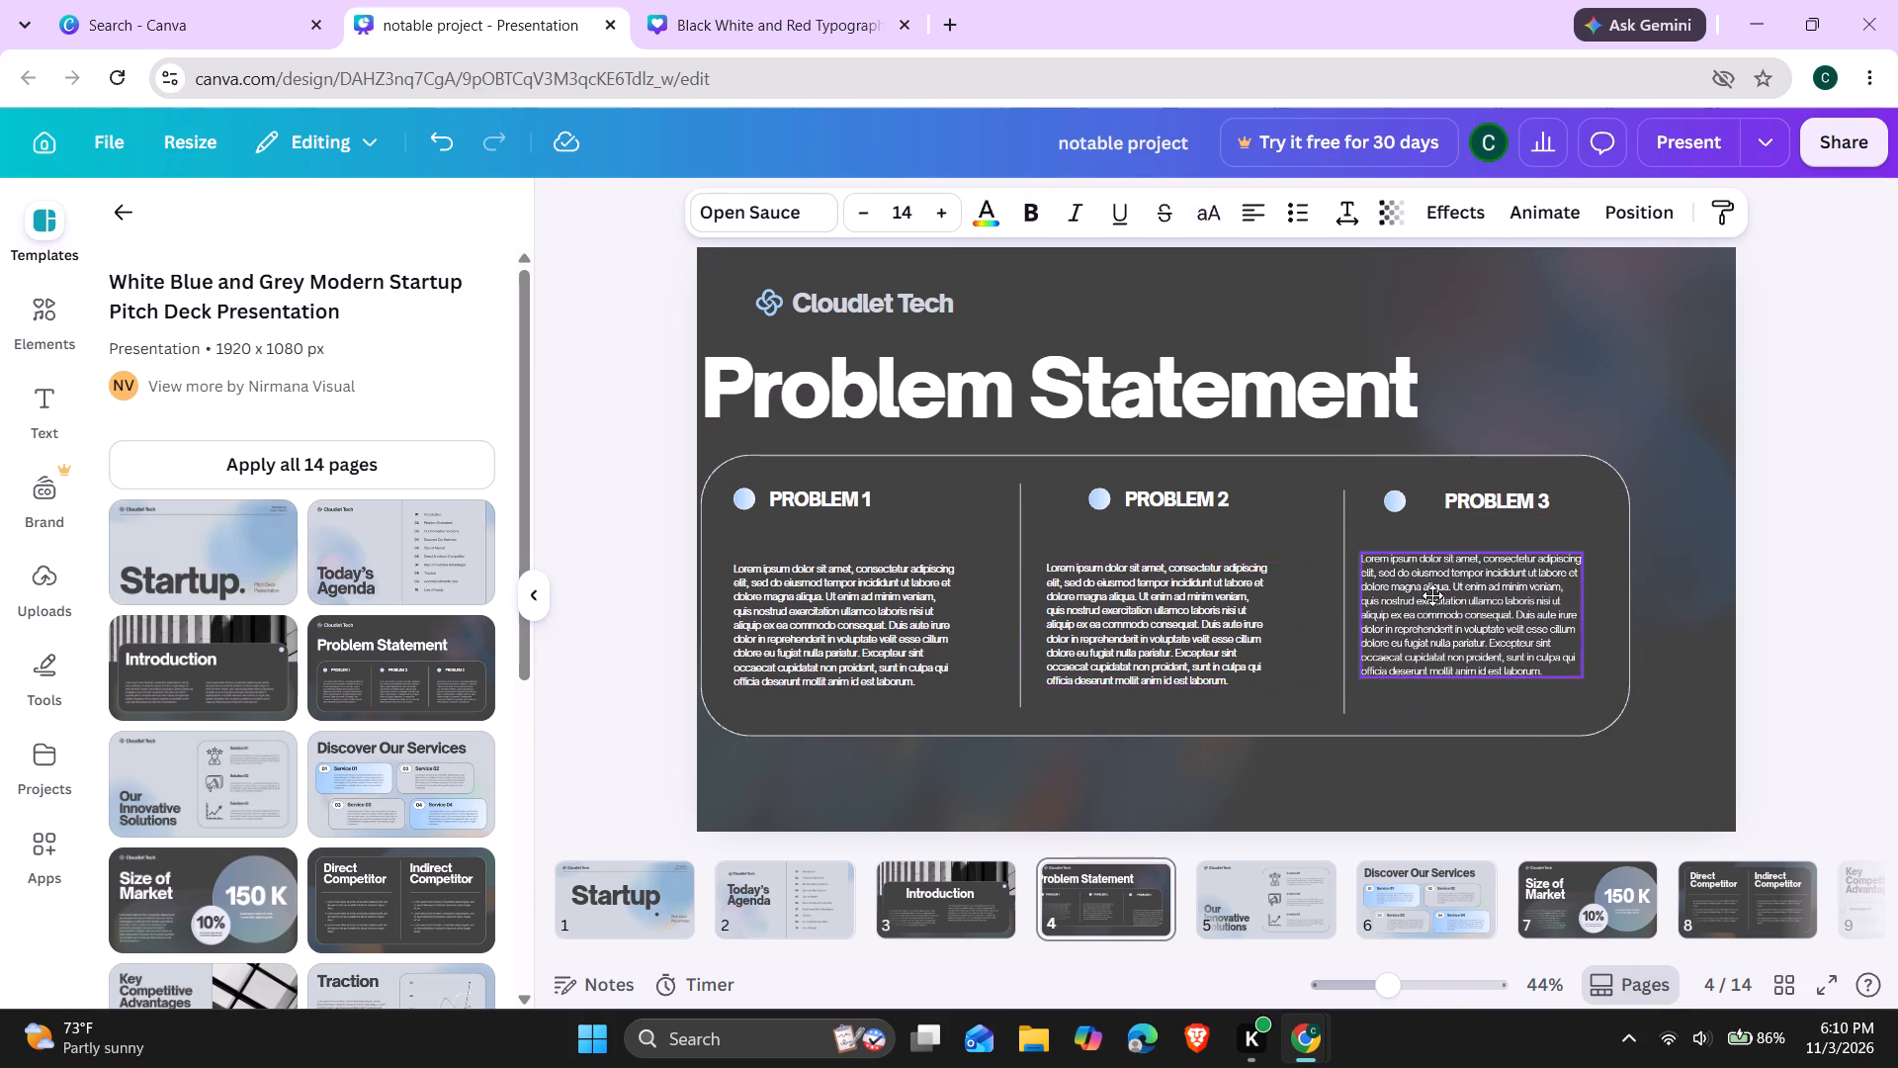
drag(1432, 595, 1443, 603)
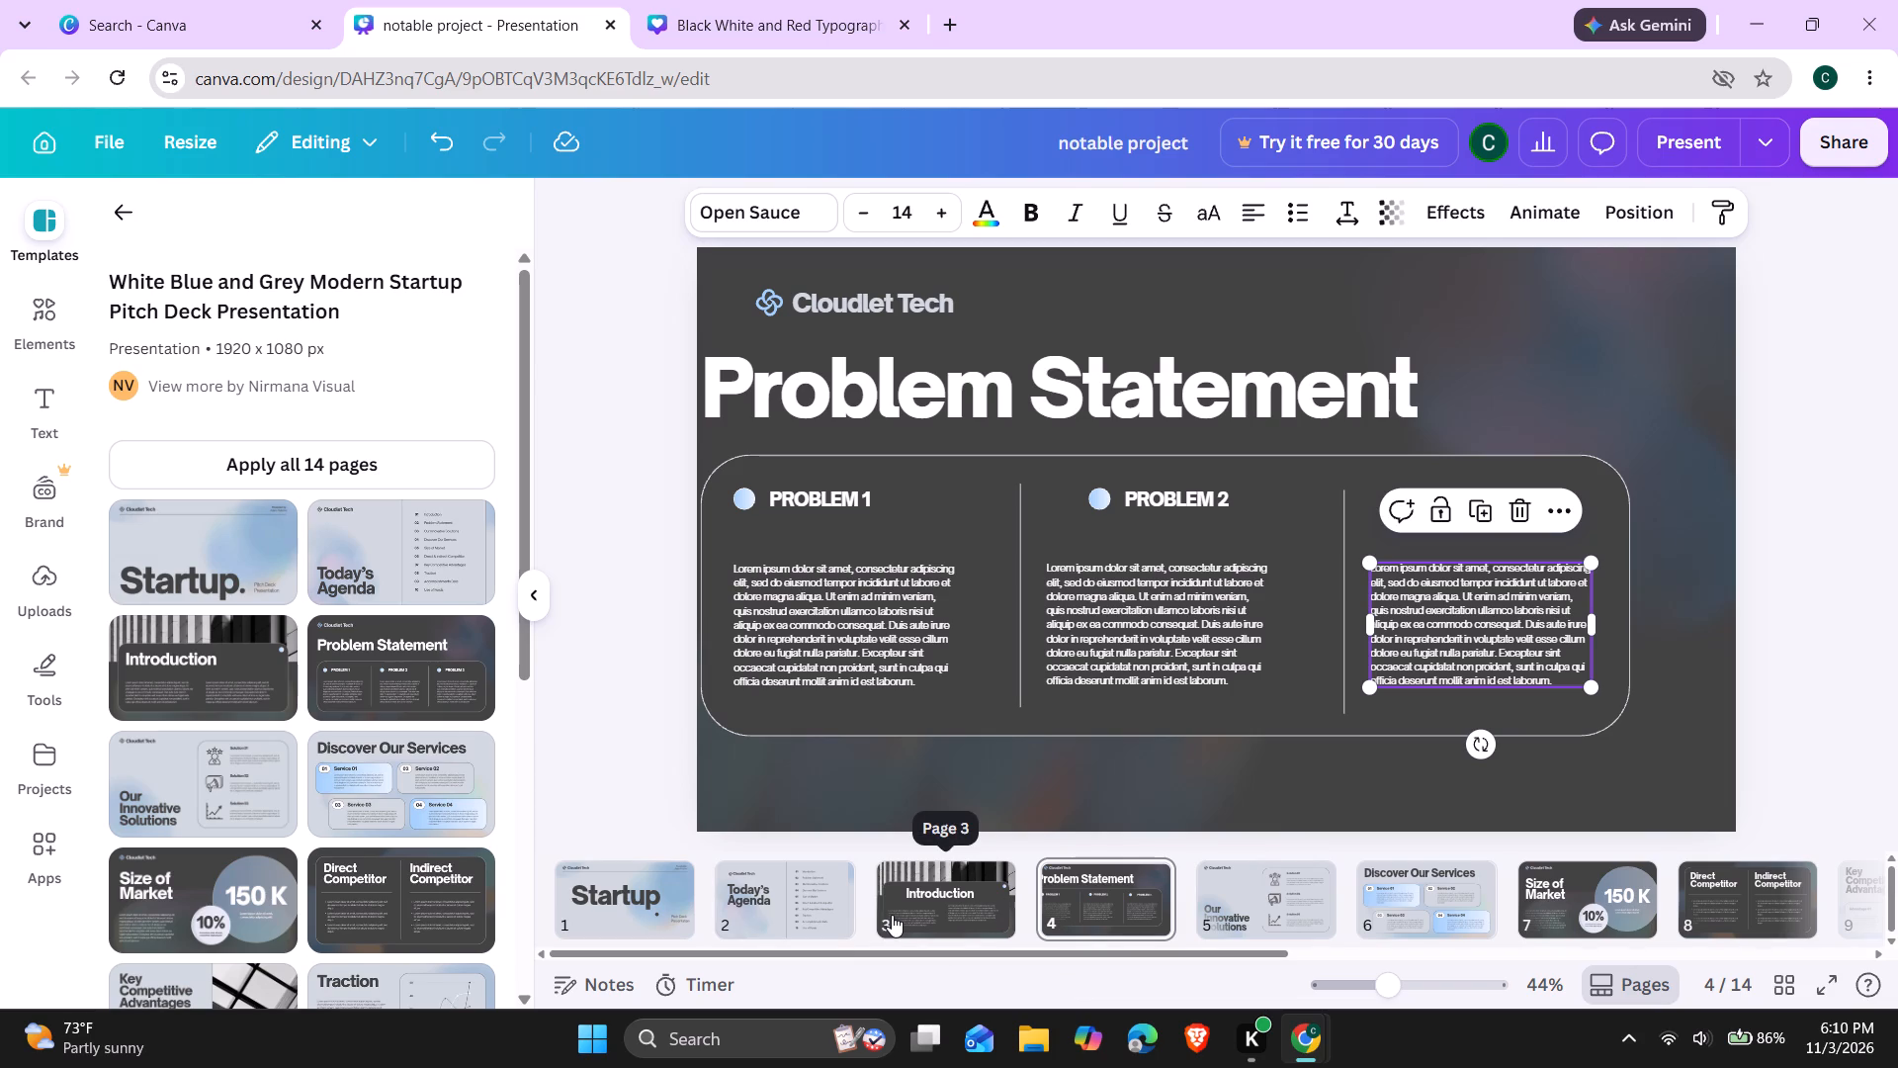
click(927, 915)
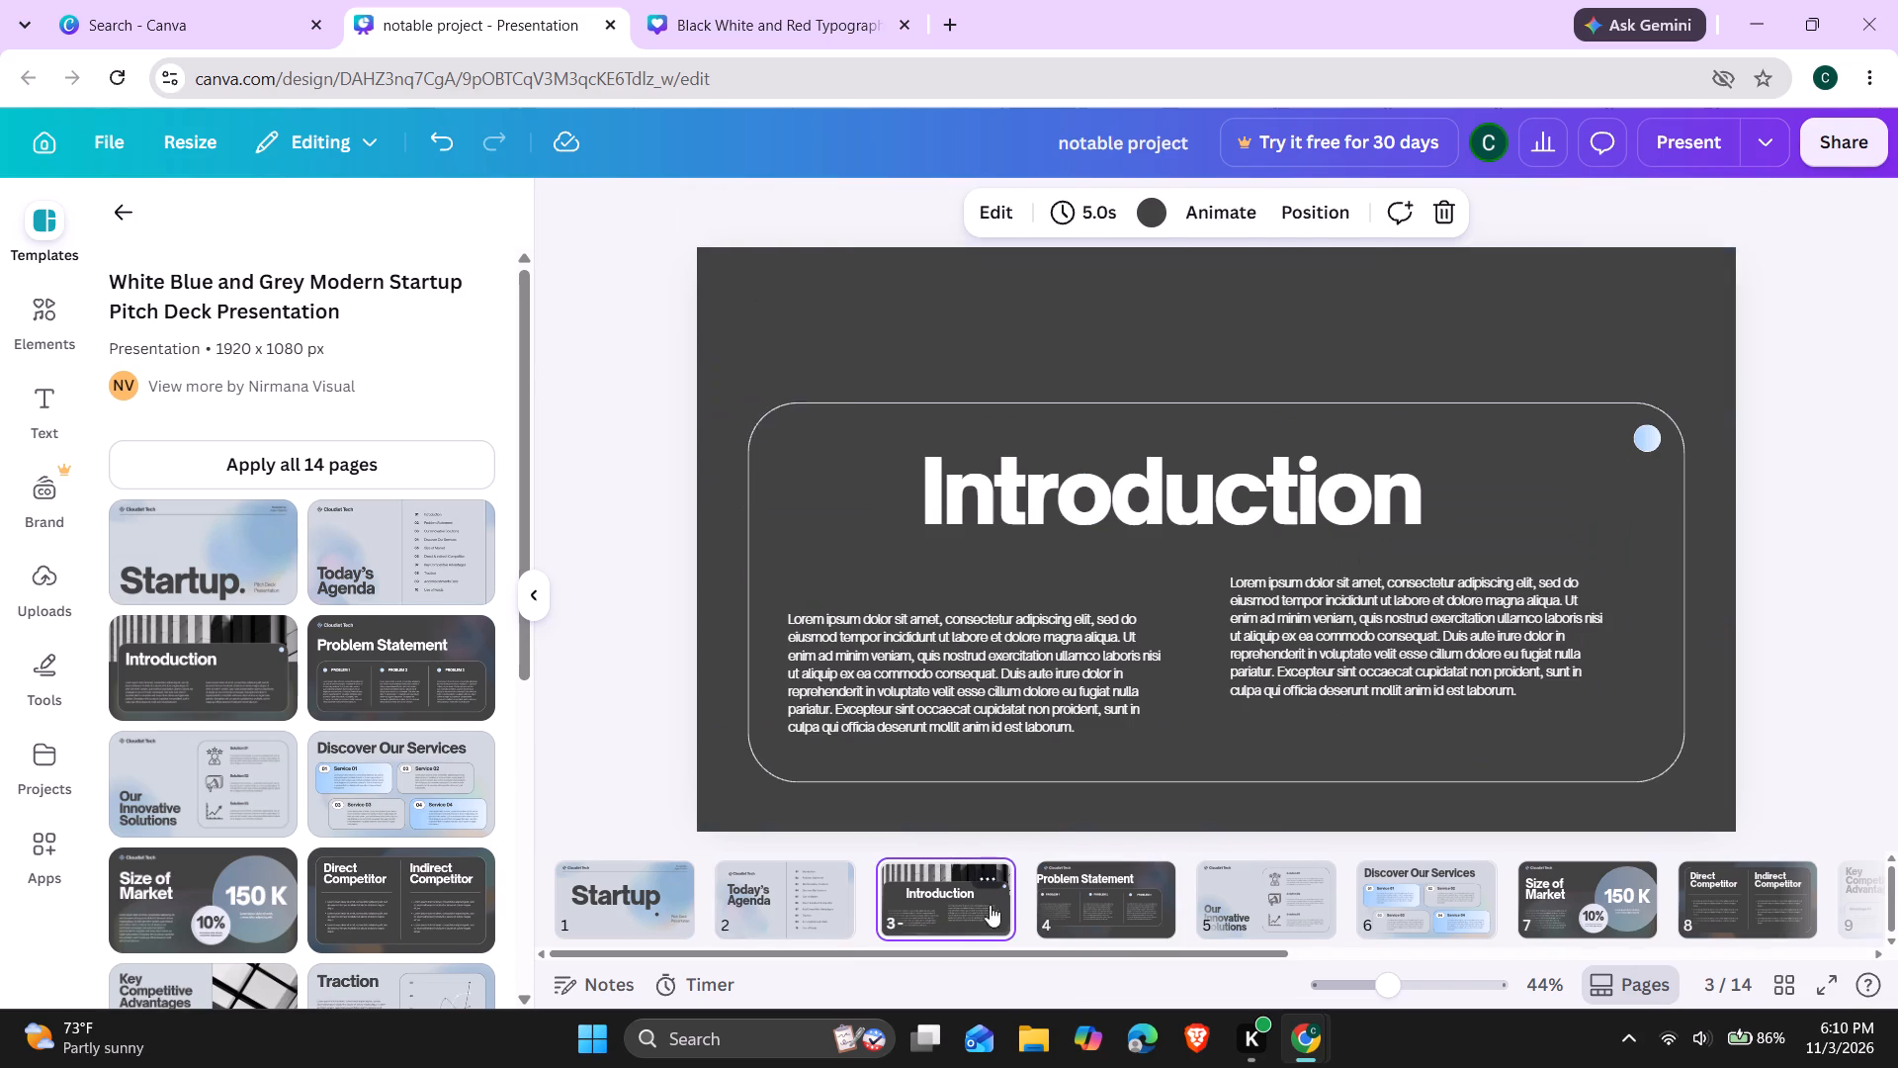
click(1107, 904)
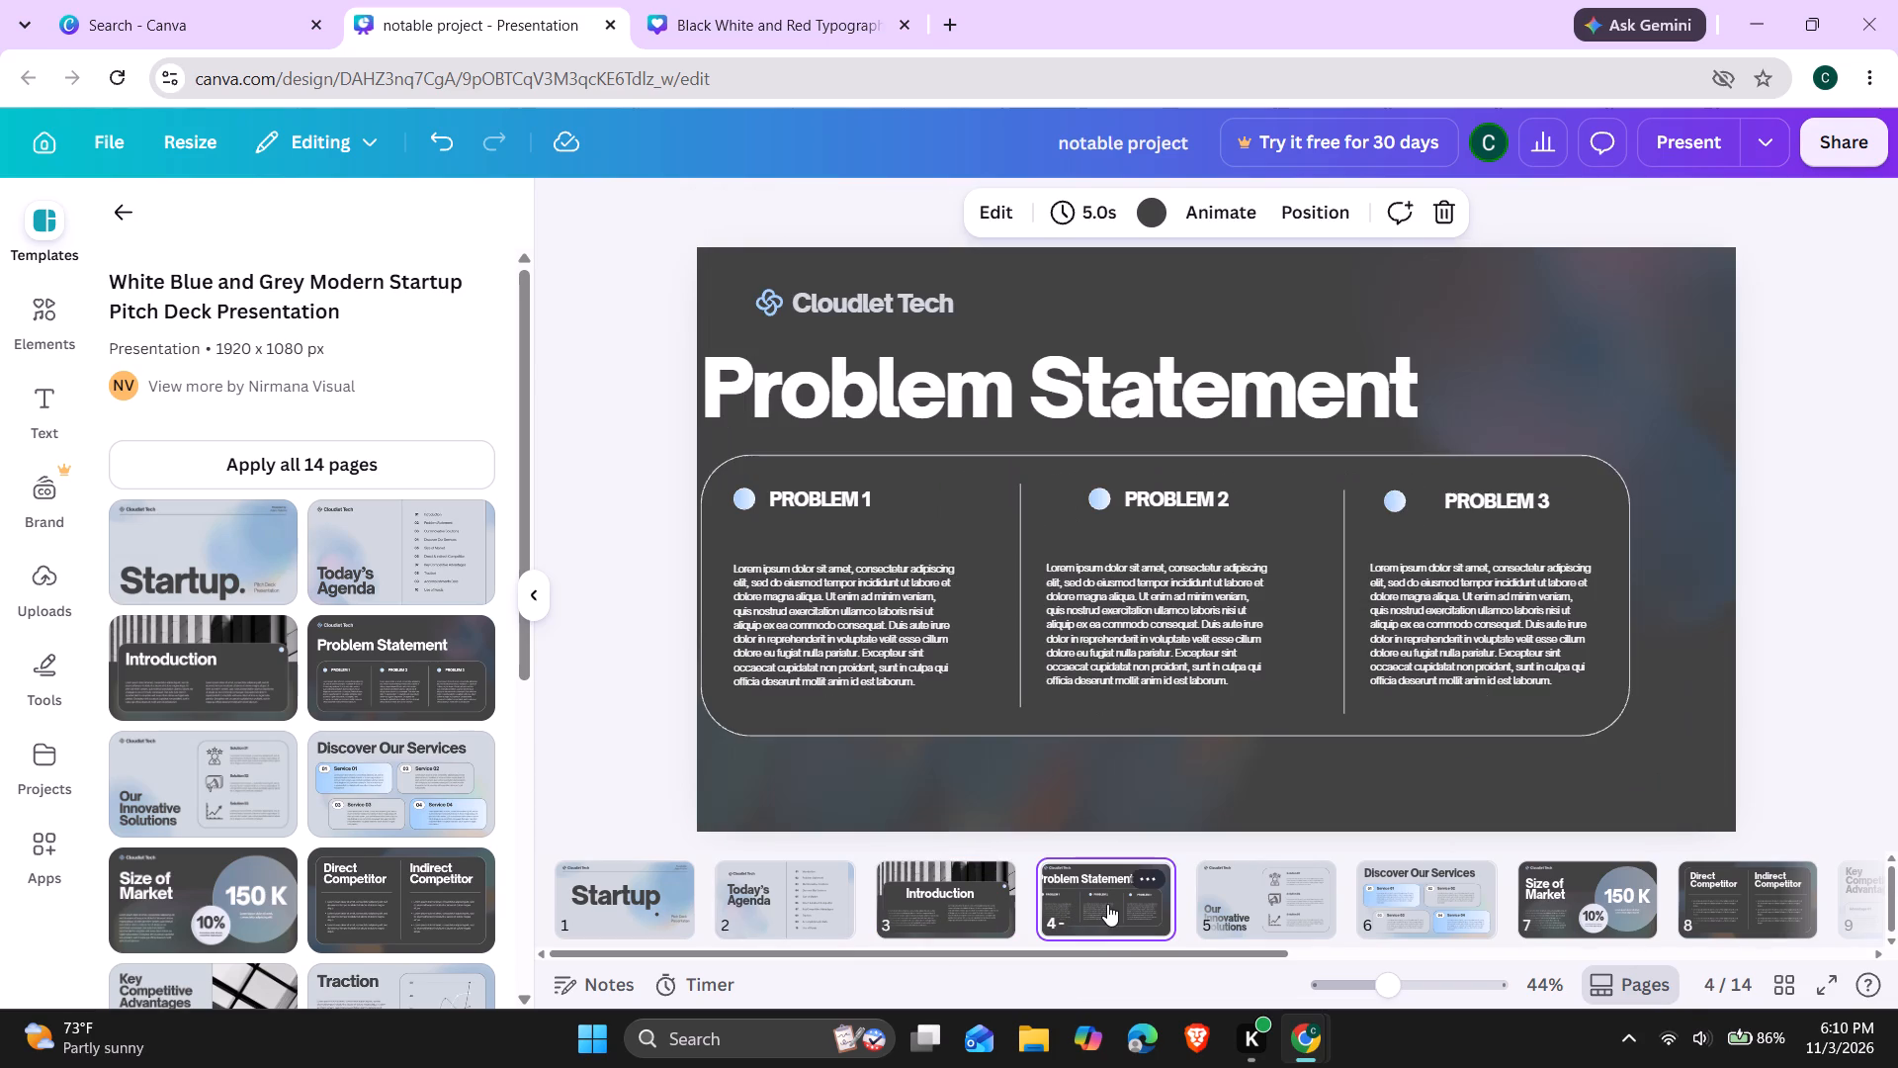
On page 5, raise the Our Innovative Solutions heading to about mid-height of the page.
click(1233, 920)
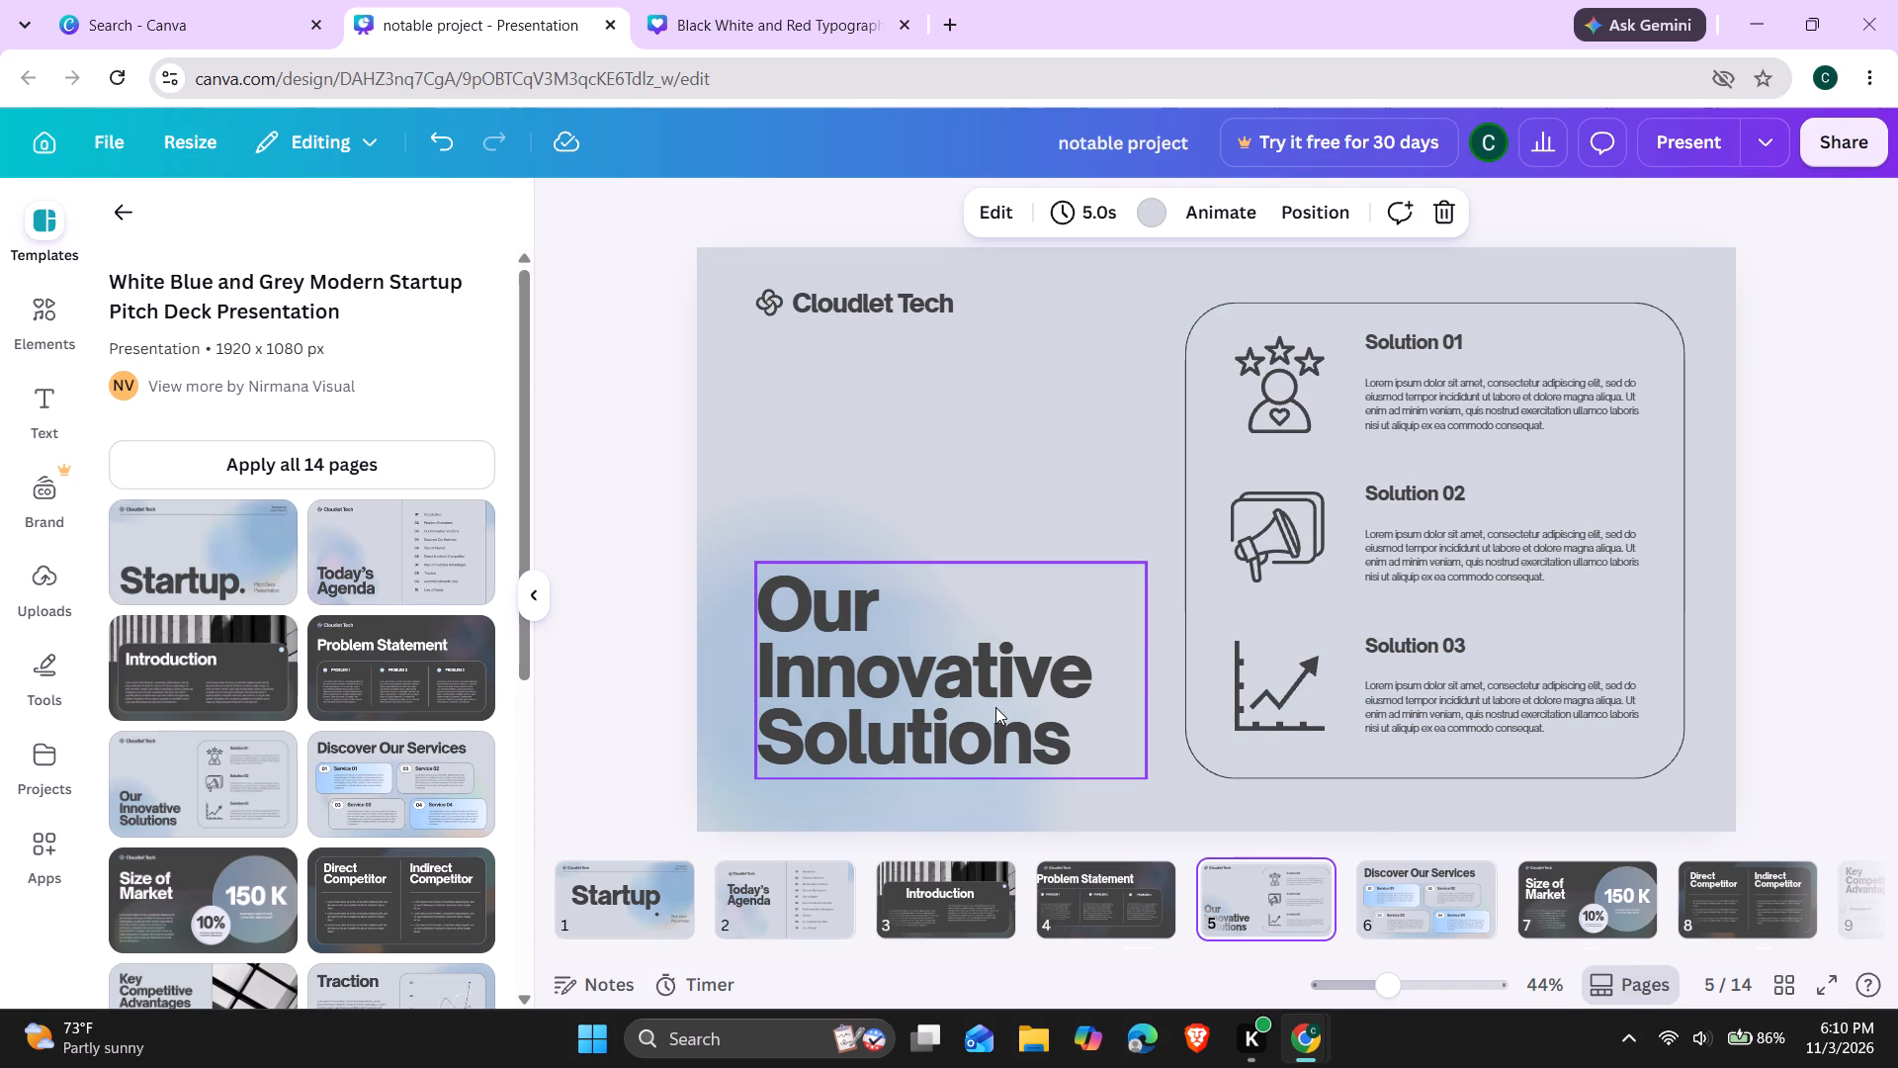
drag(995, 707, 994, 577)
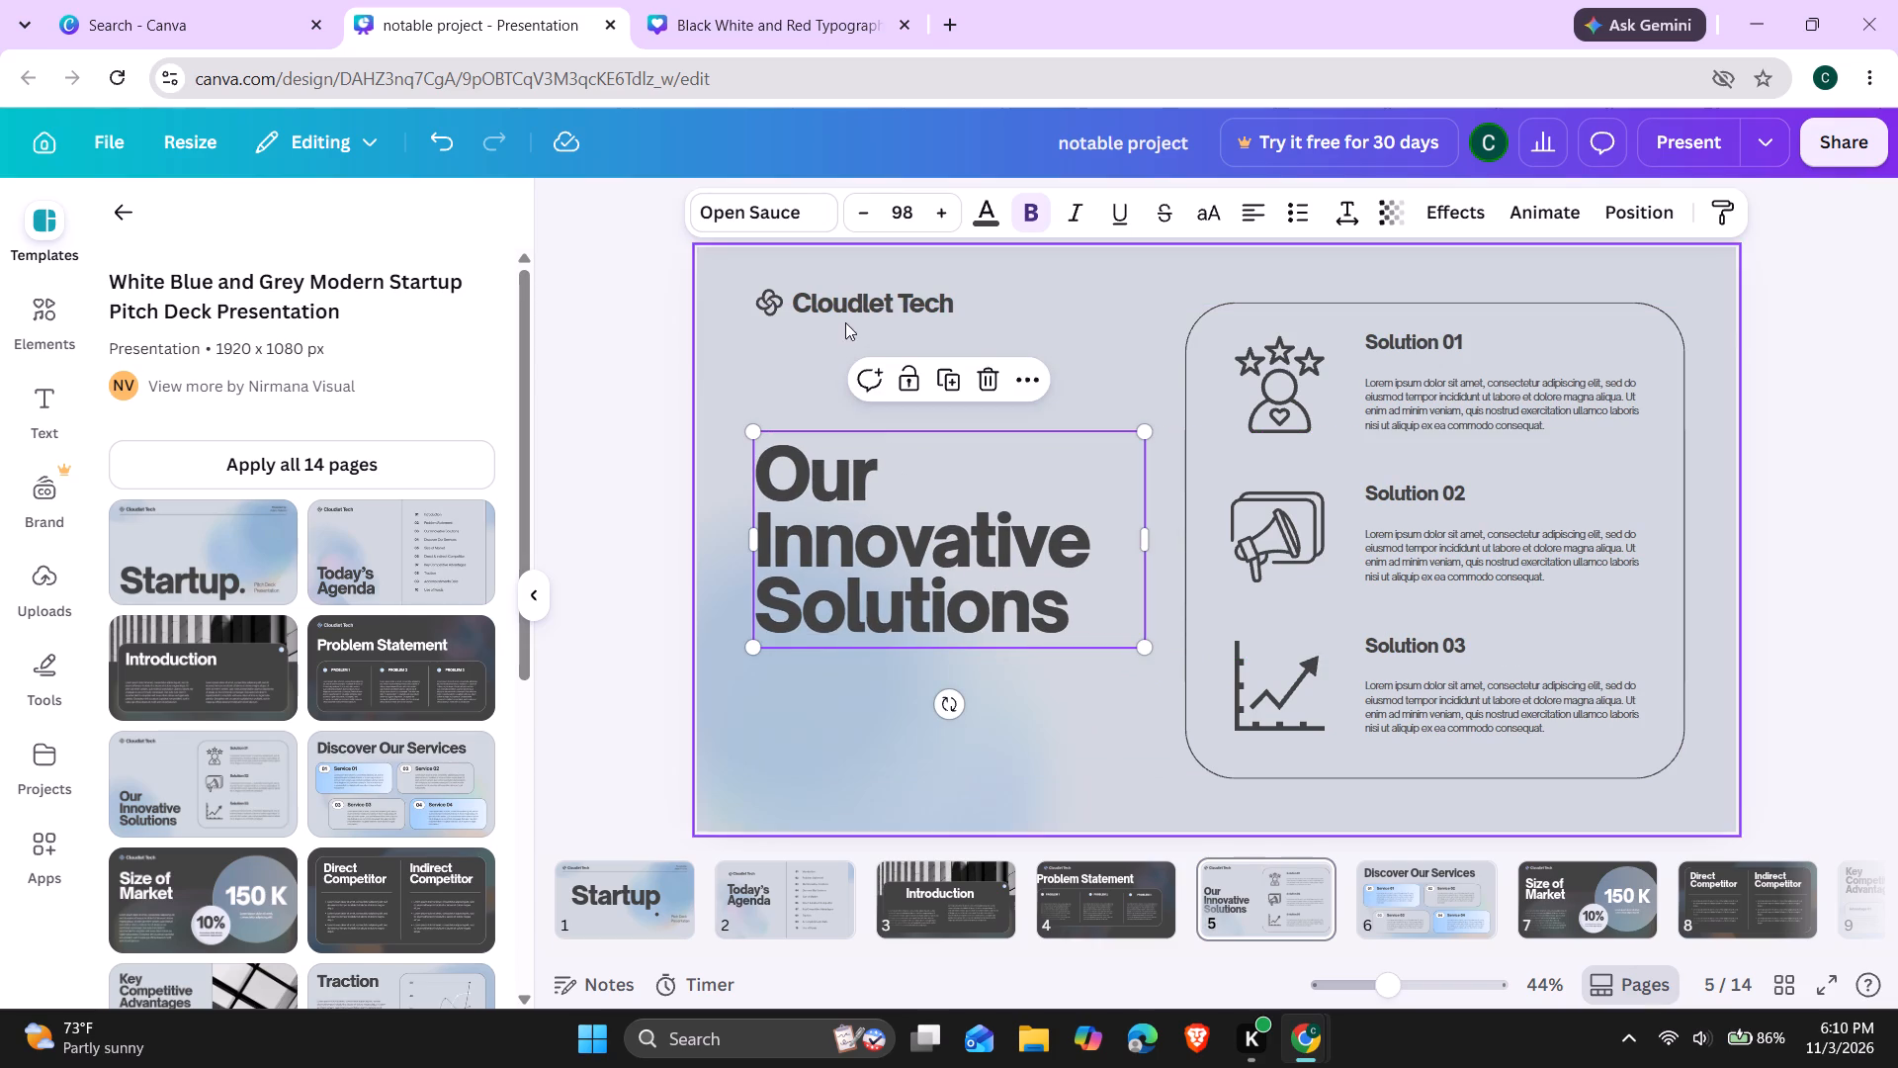
Move the Cloudlet Tech name and its logo down and right, side by side above the Our Innovative Solutions heading.
drag(865, 307, 899, 361)
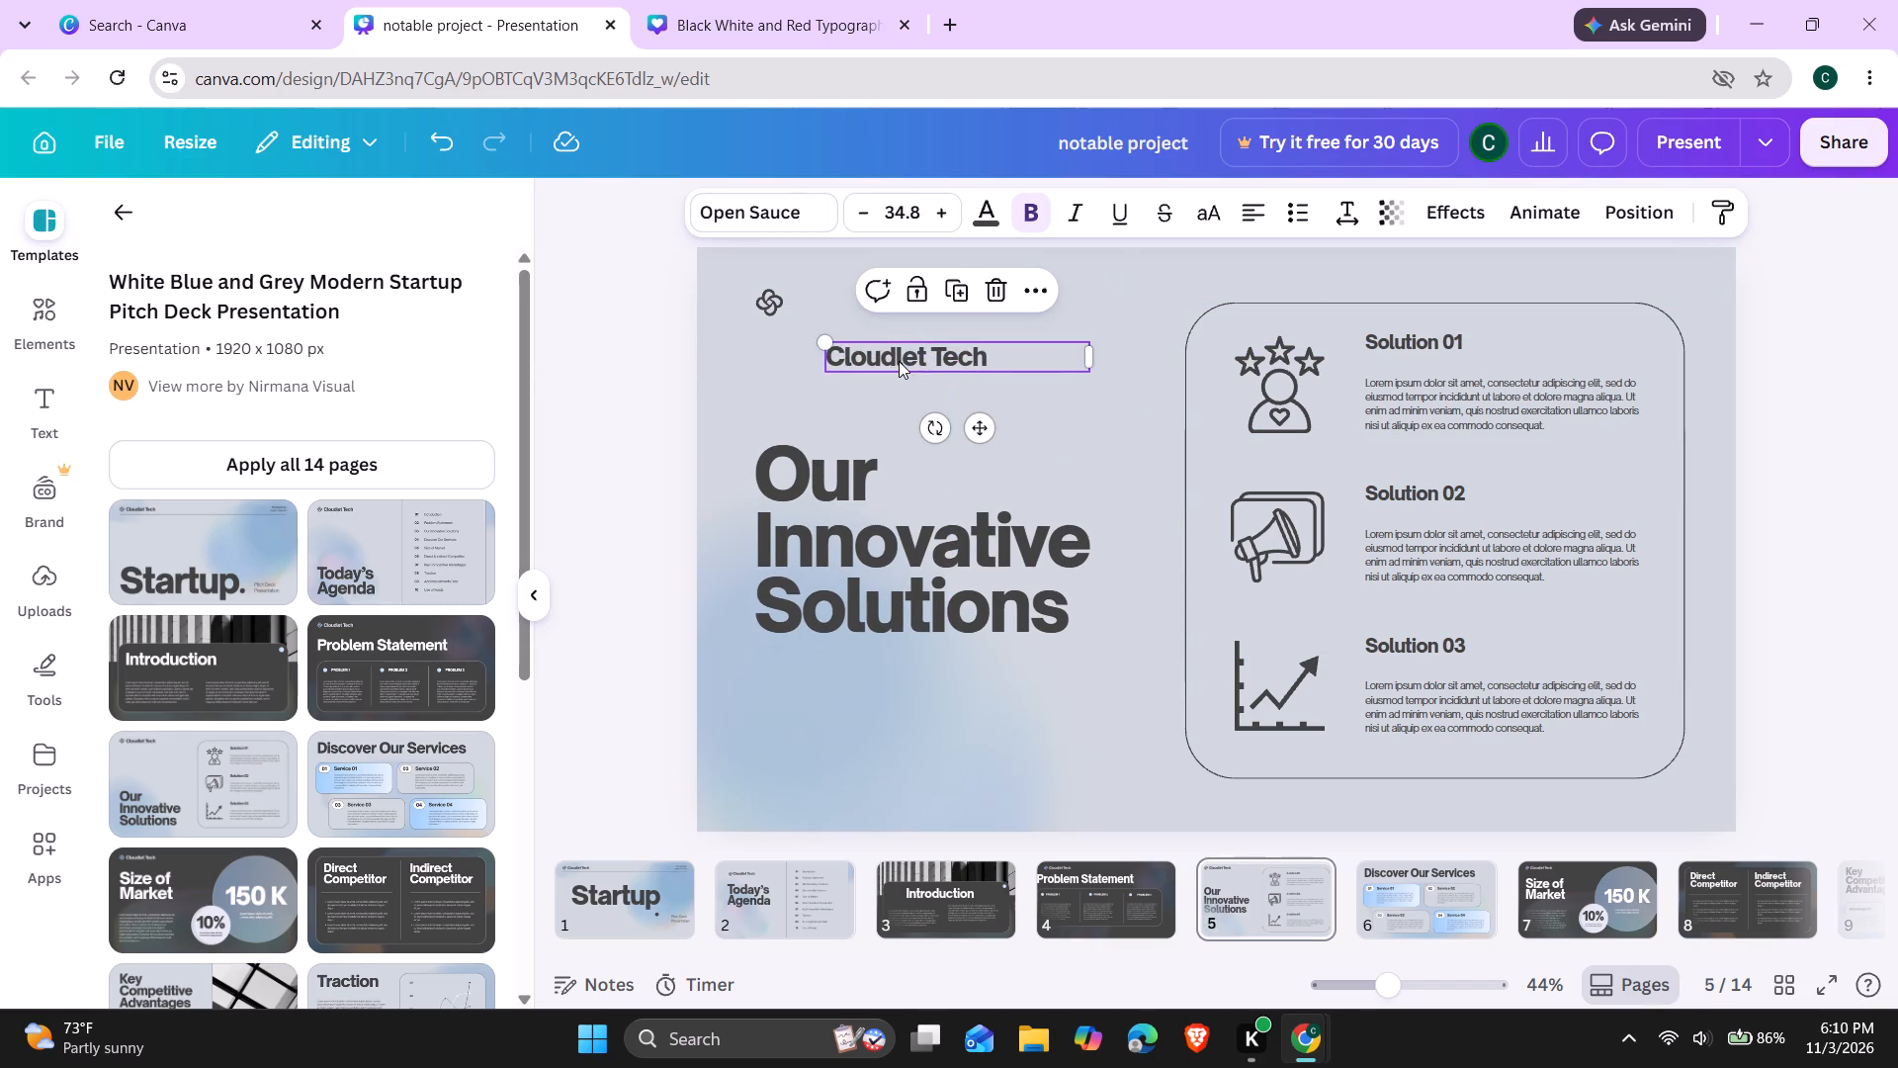
drag(767, 310, 789, 355)
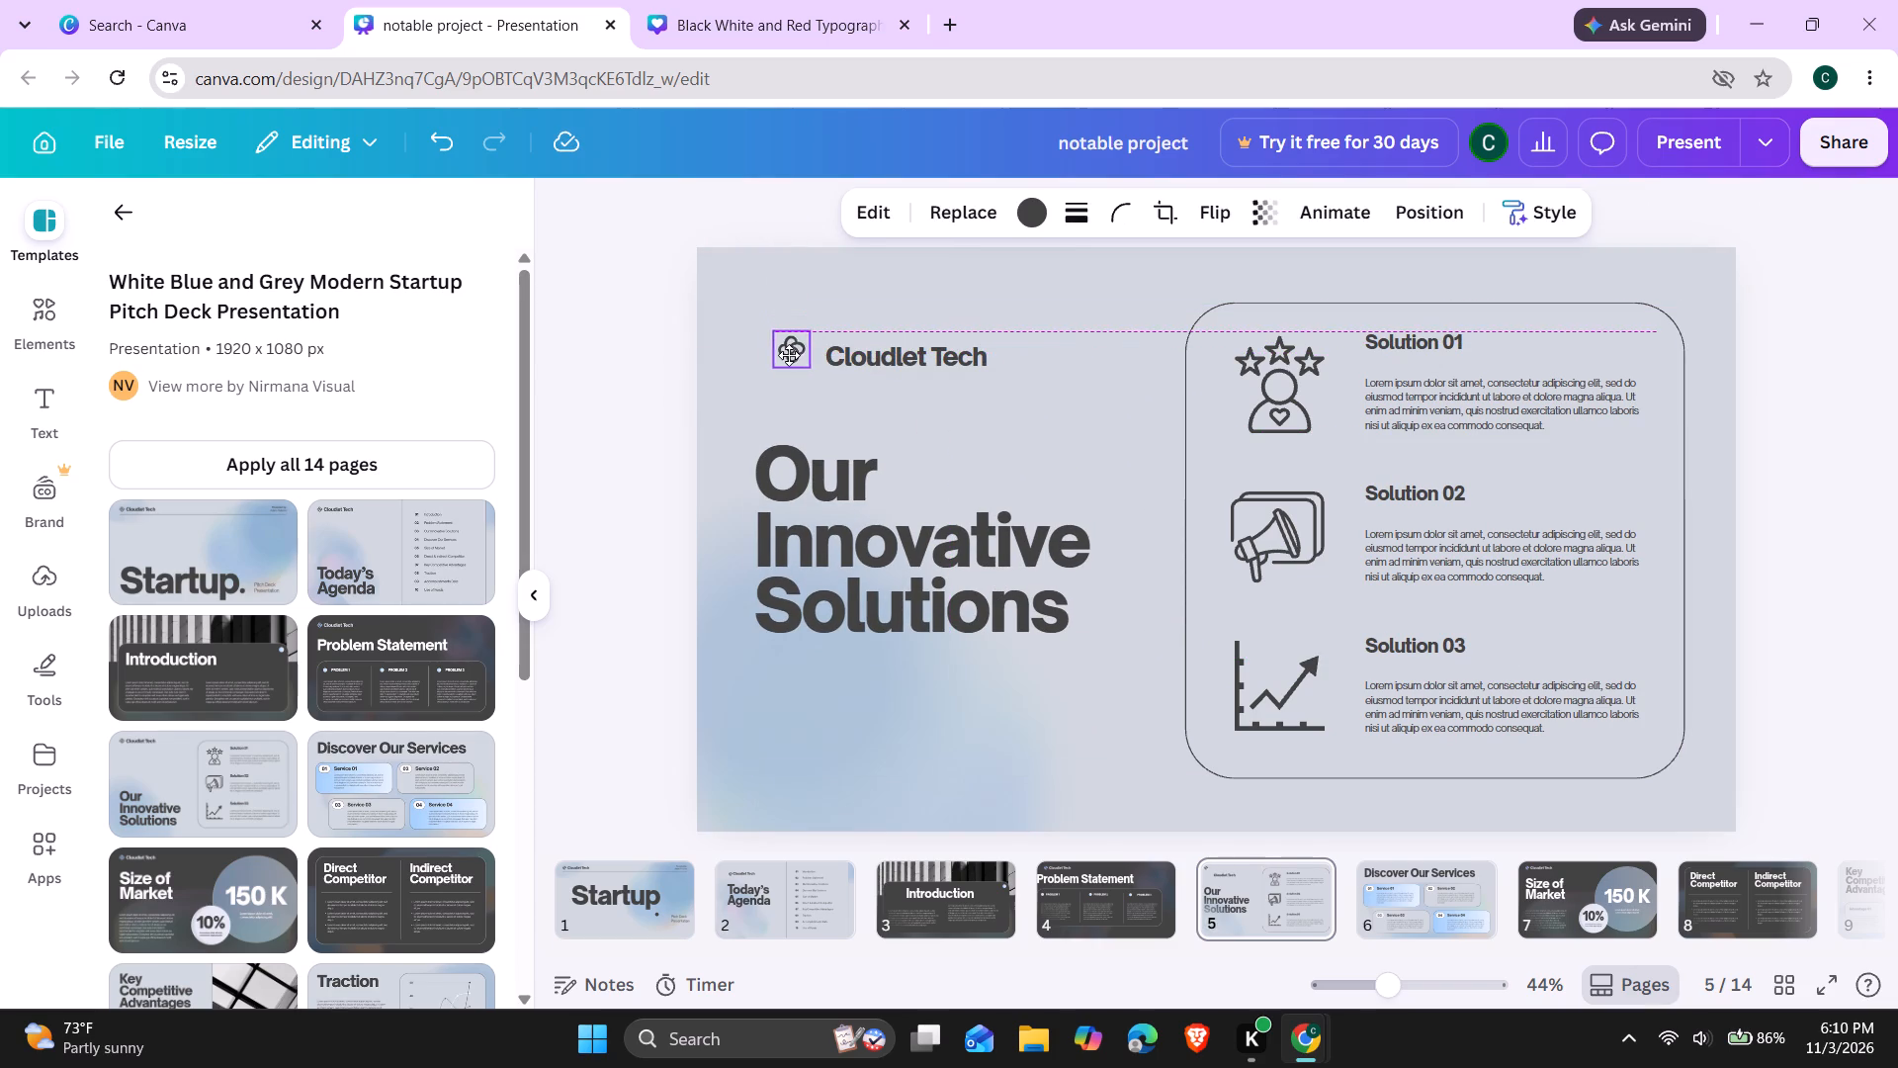
drag(789, 355, 793, 367)
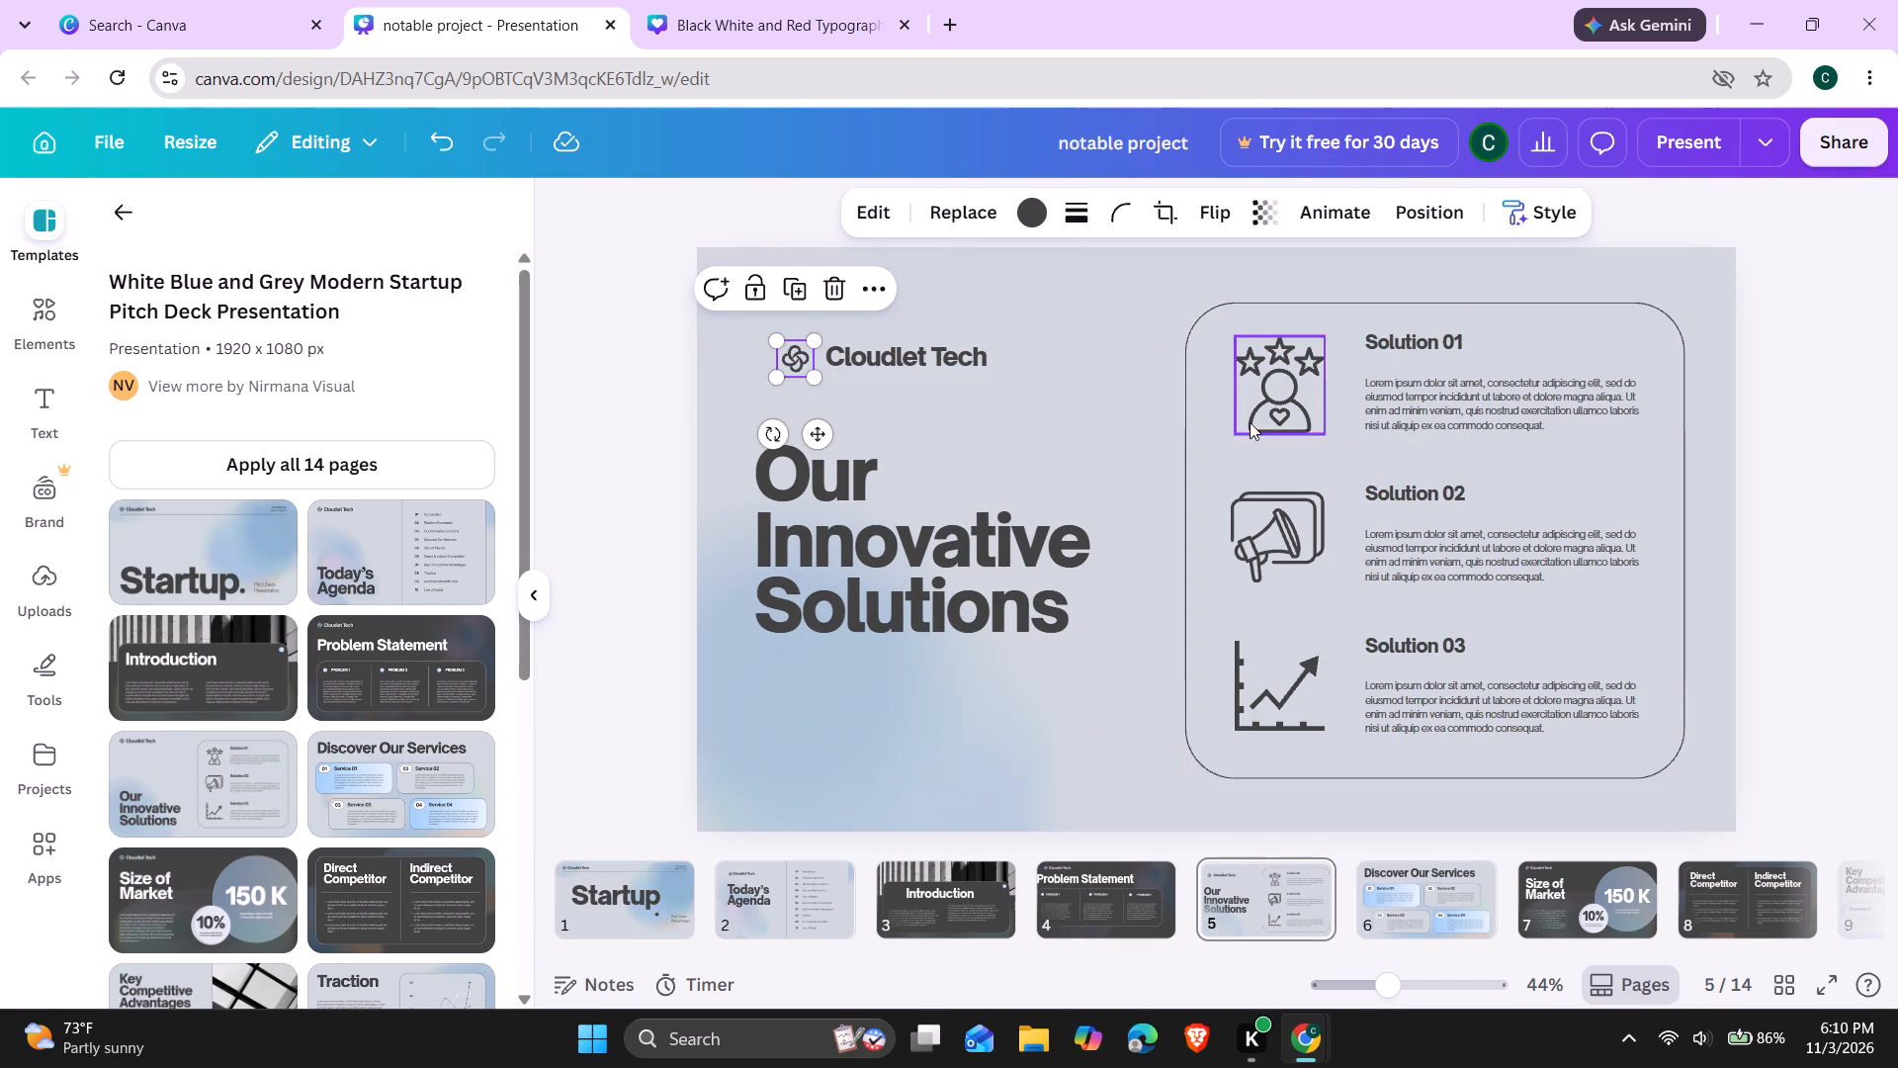
Shift the Solution 01 icon, paragraph and heading left and slightly up inside the frame, keeping heading and paragraph left-aligned.
drag(1185, 435, 1173, 423)
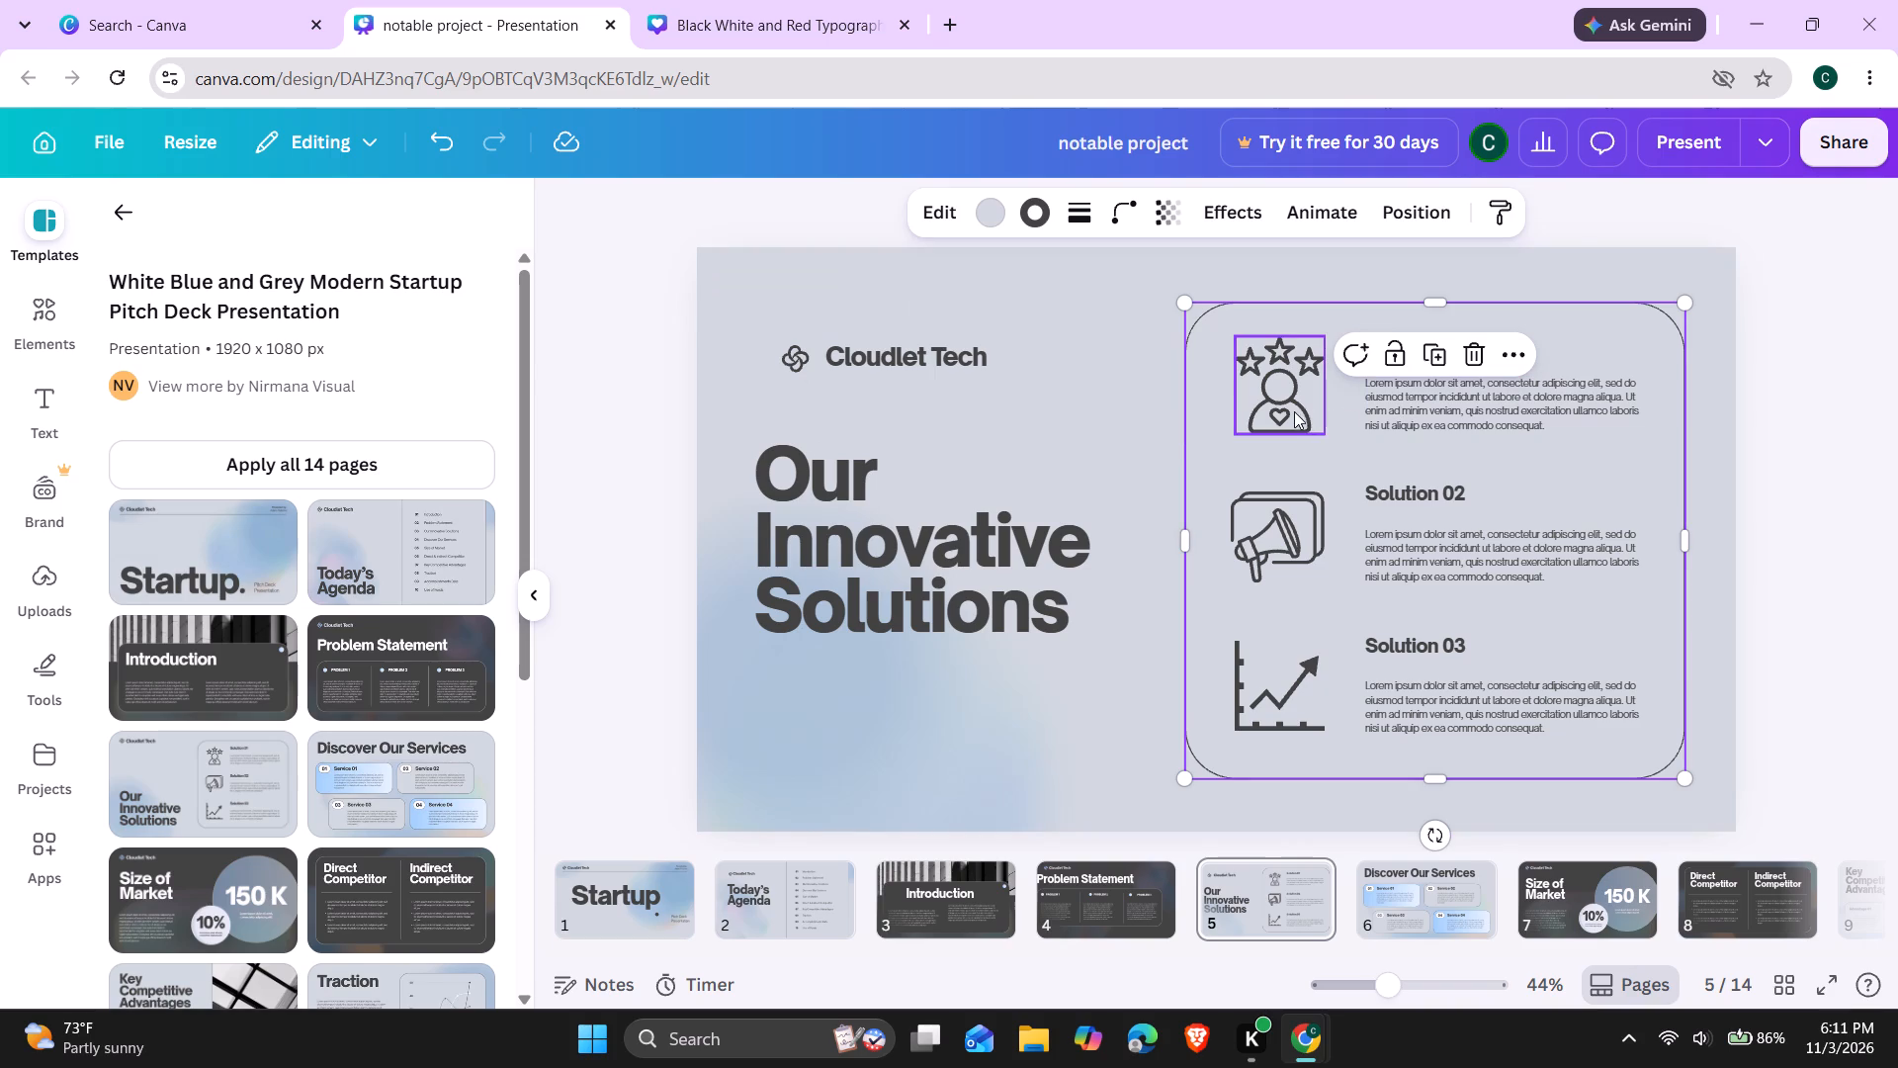
drag(1290, 411, 1253, 397)
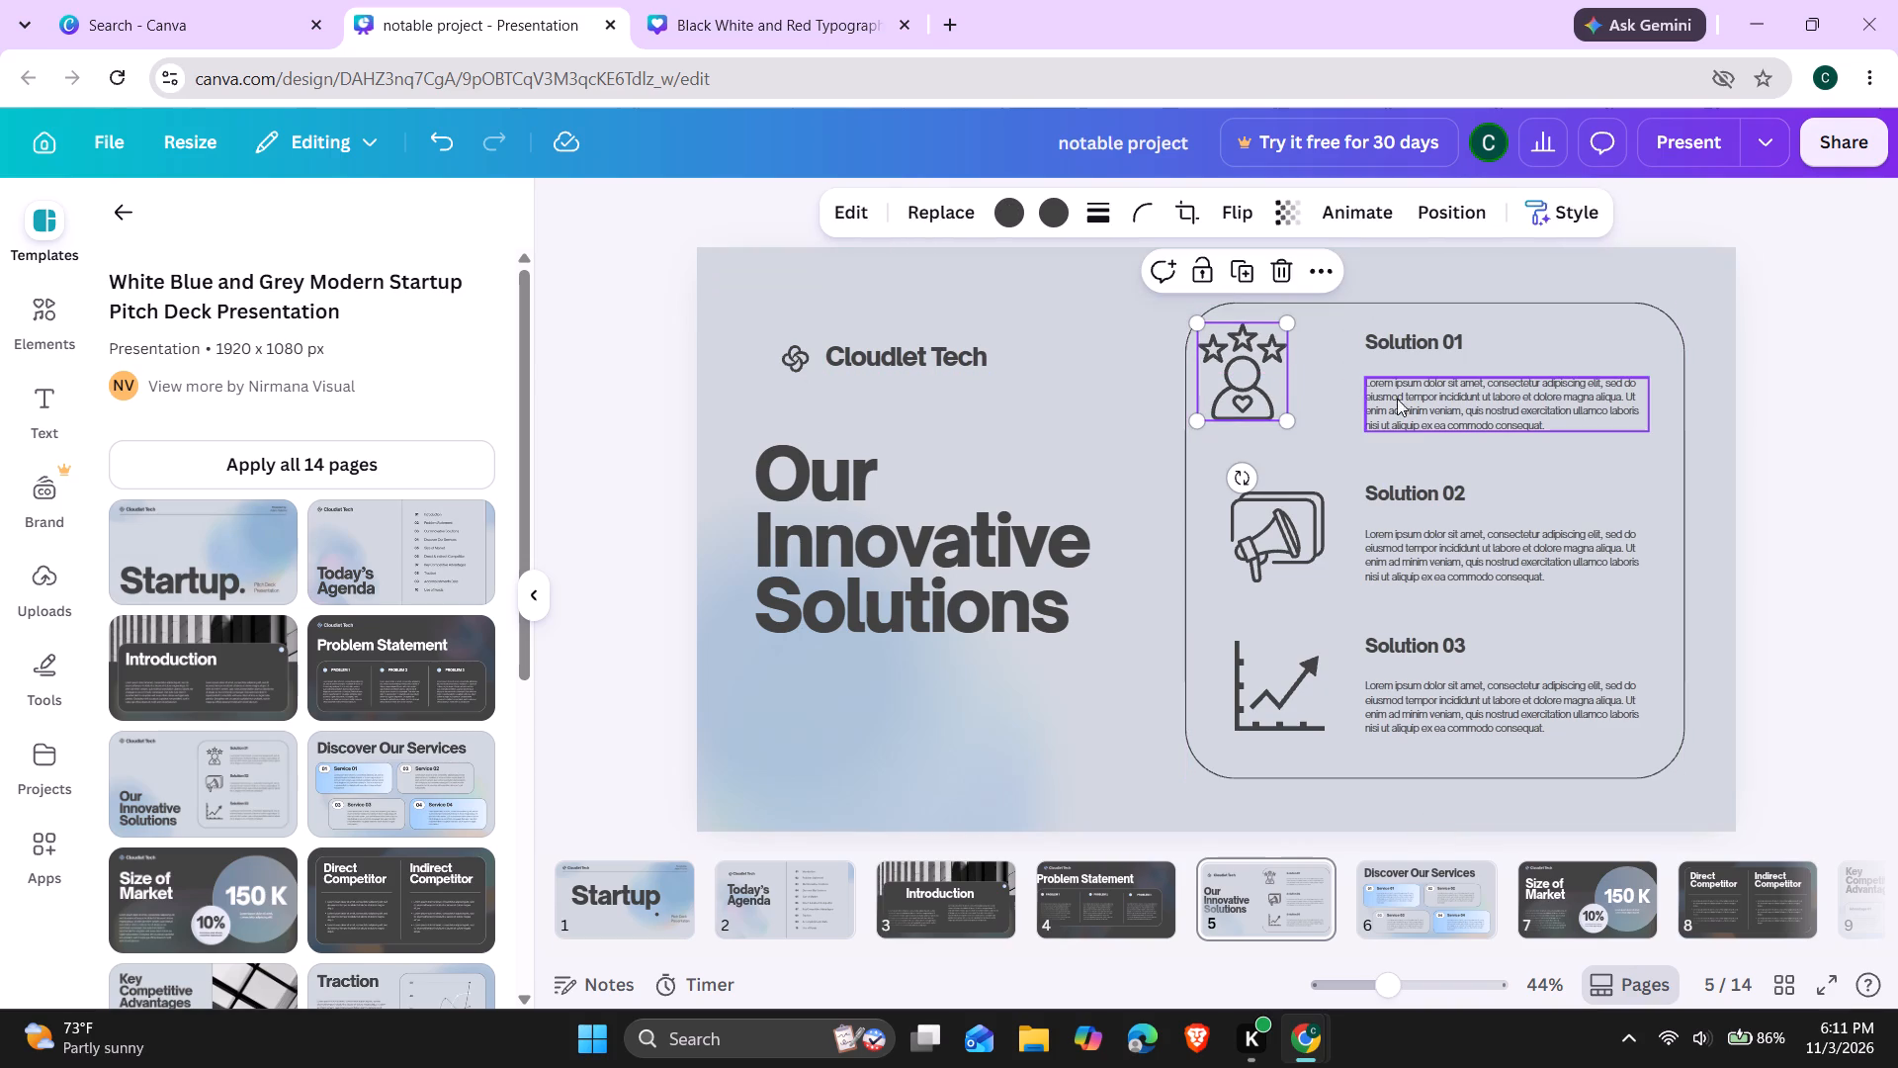
drag(1408, 400, 1360, 393)
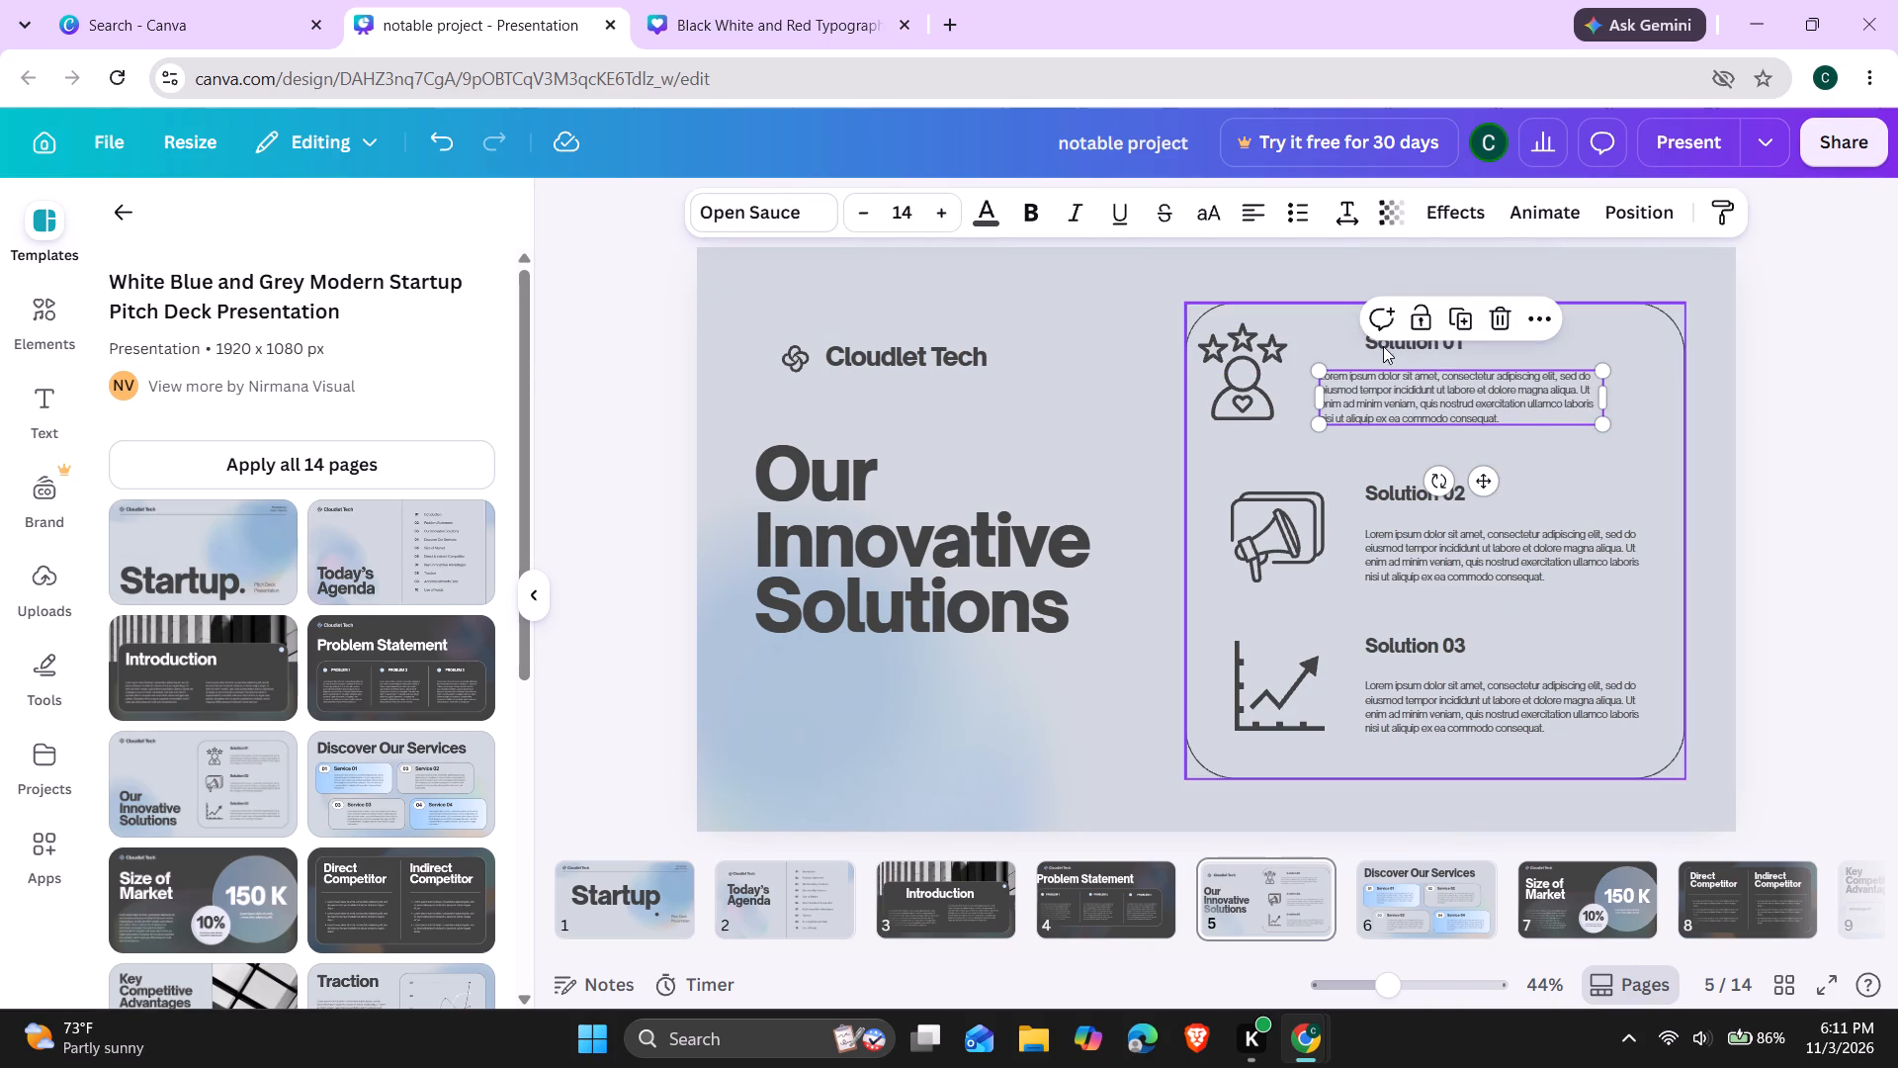
drag(1379, 336, 1357, 337)
drag(1394, 342, 1349, 336)
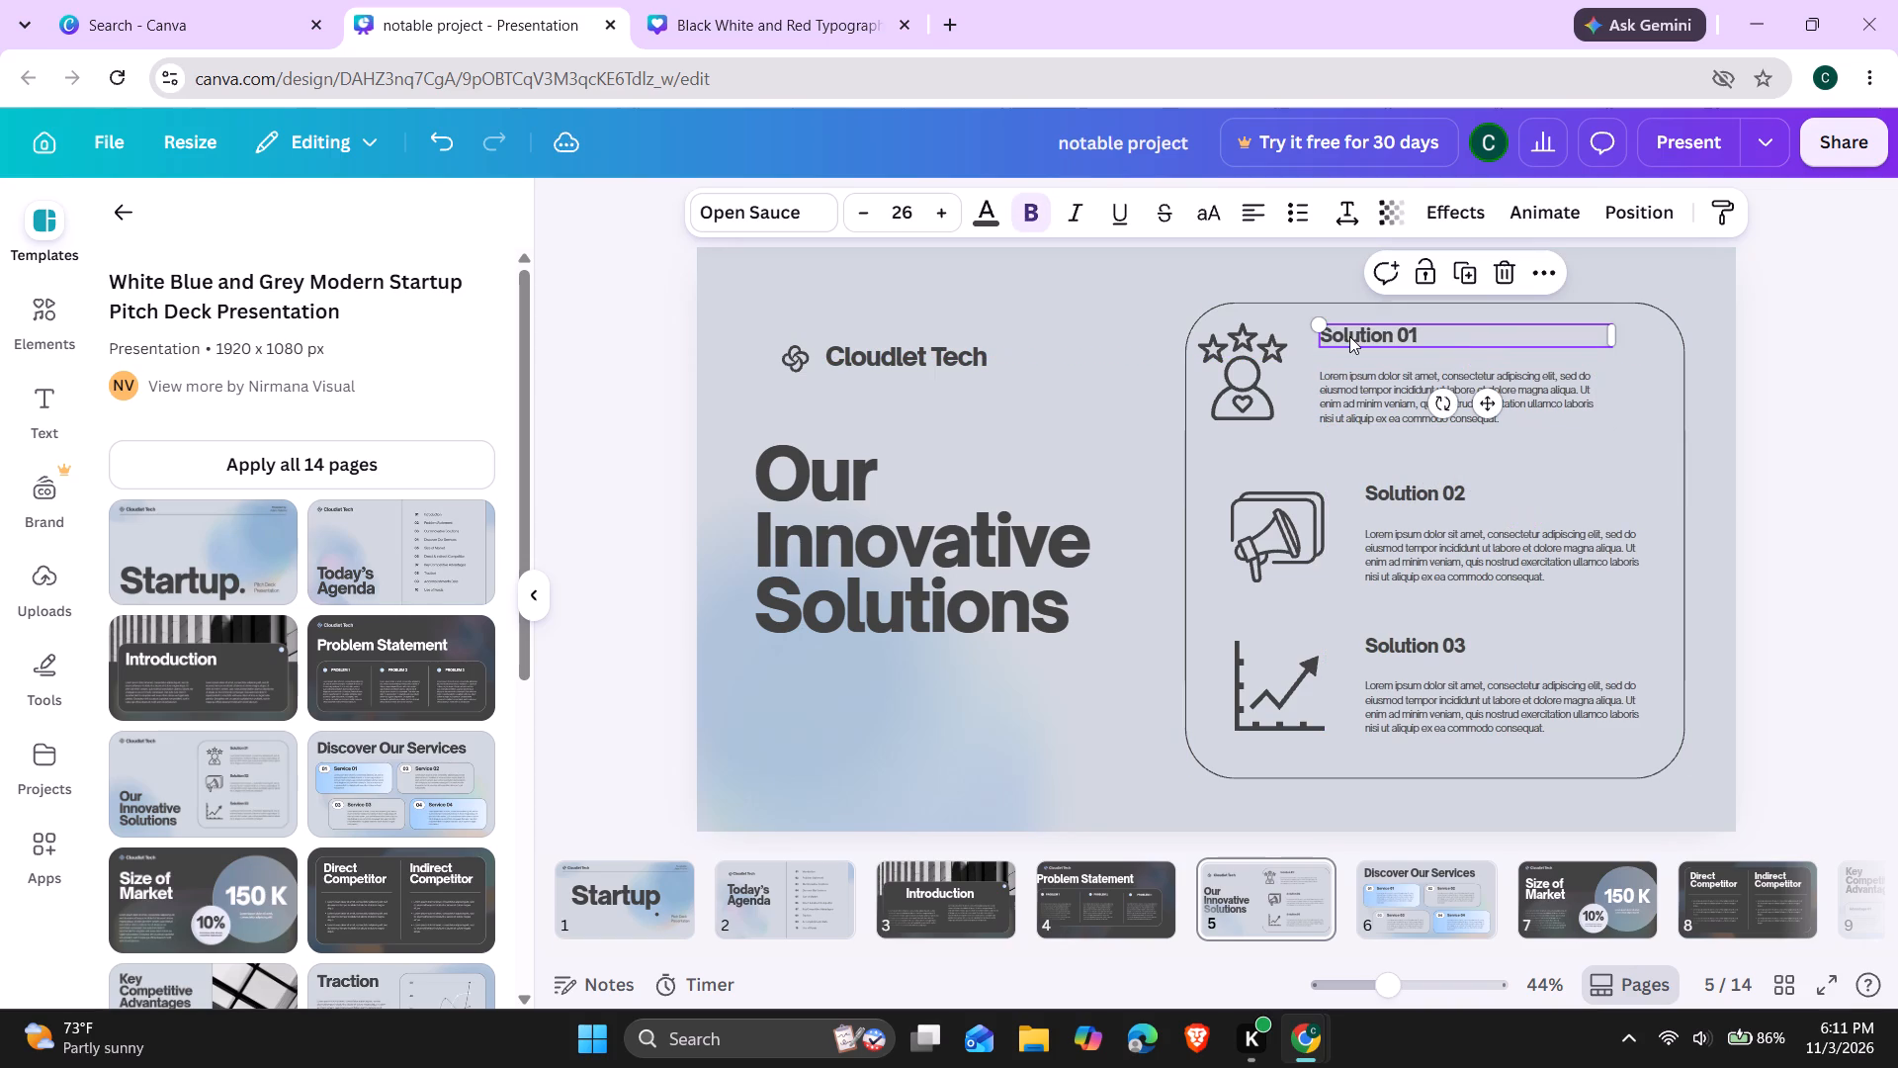
Shift the Solution 02 icon, paragraph and heading left inside the frame, with the heading left-aligned above its paragraph.
drag(1296, 541, 1268, 534)
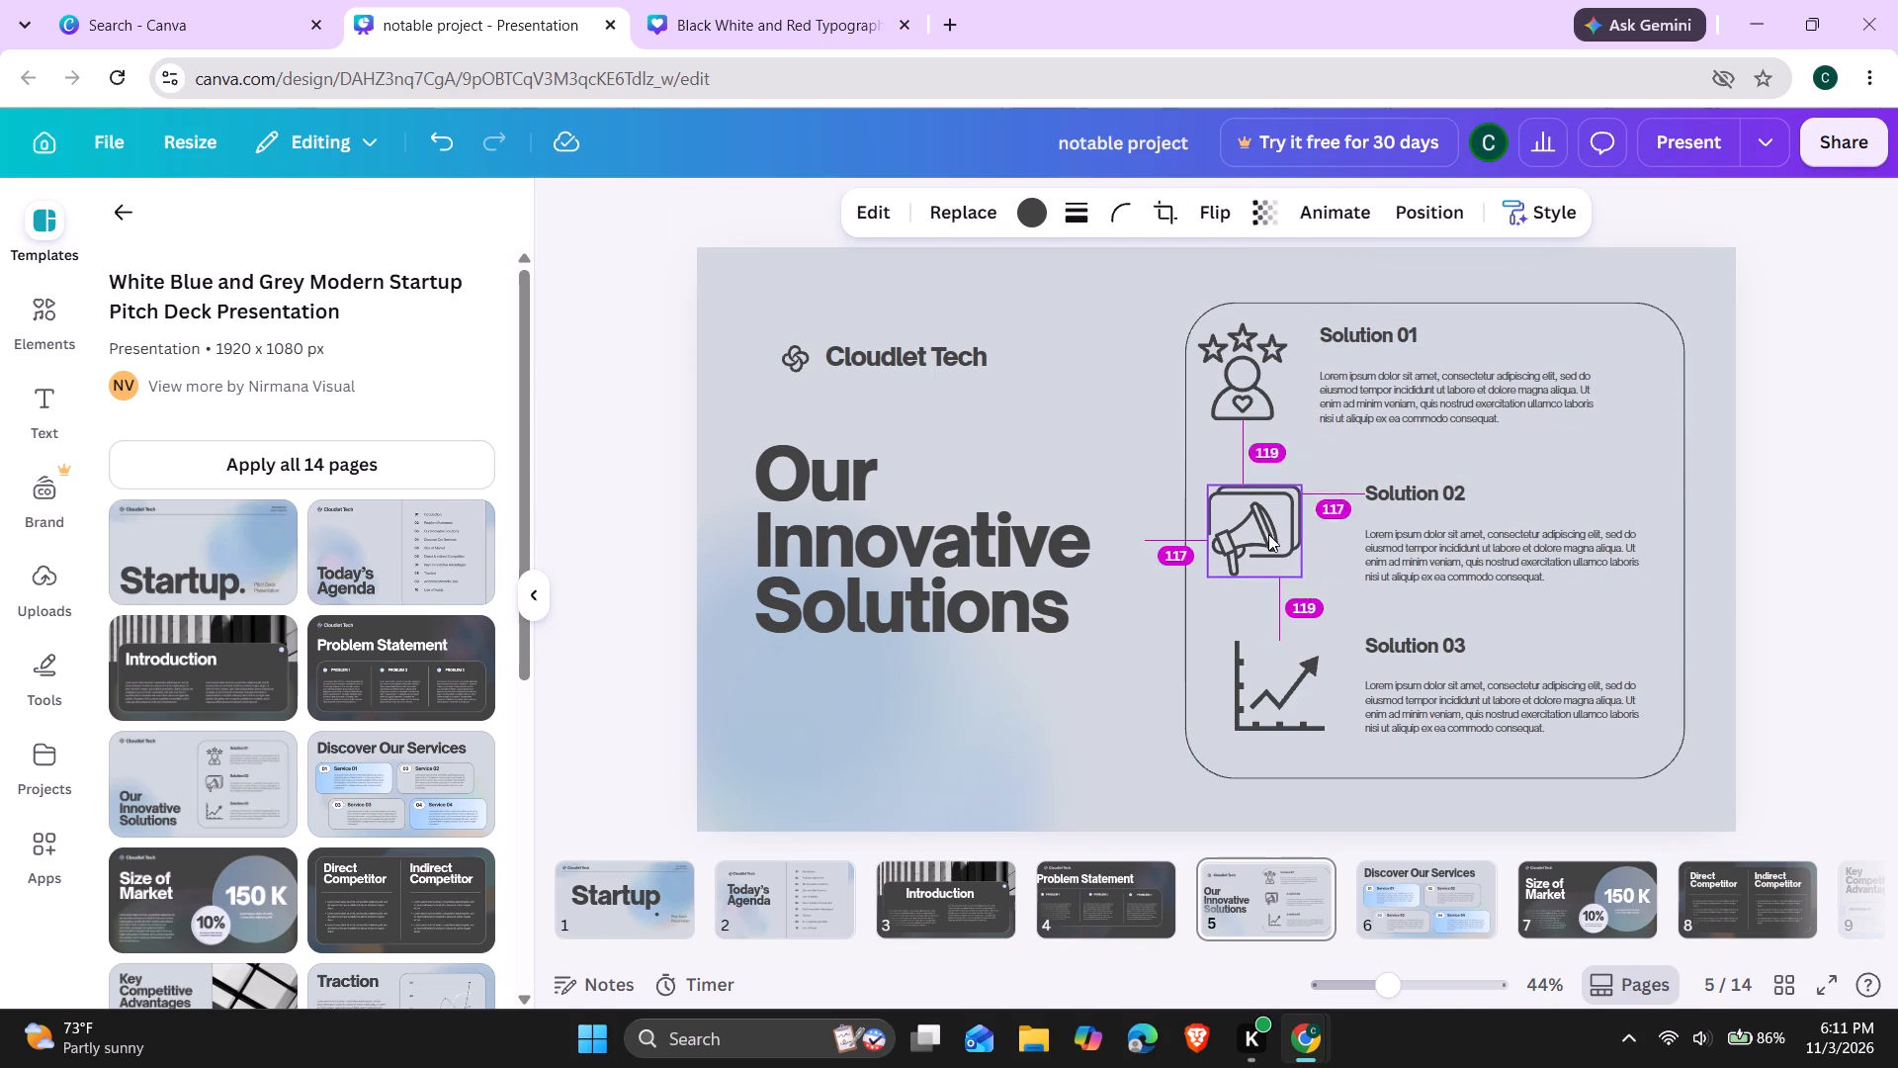
drag(1412, 545, 1363, 535)
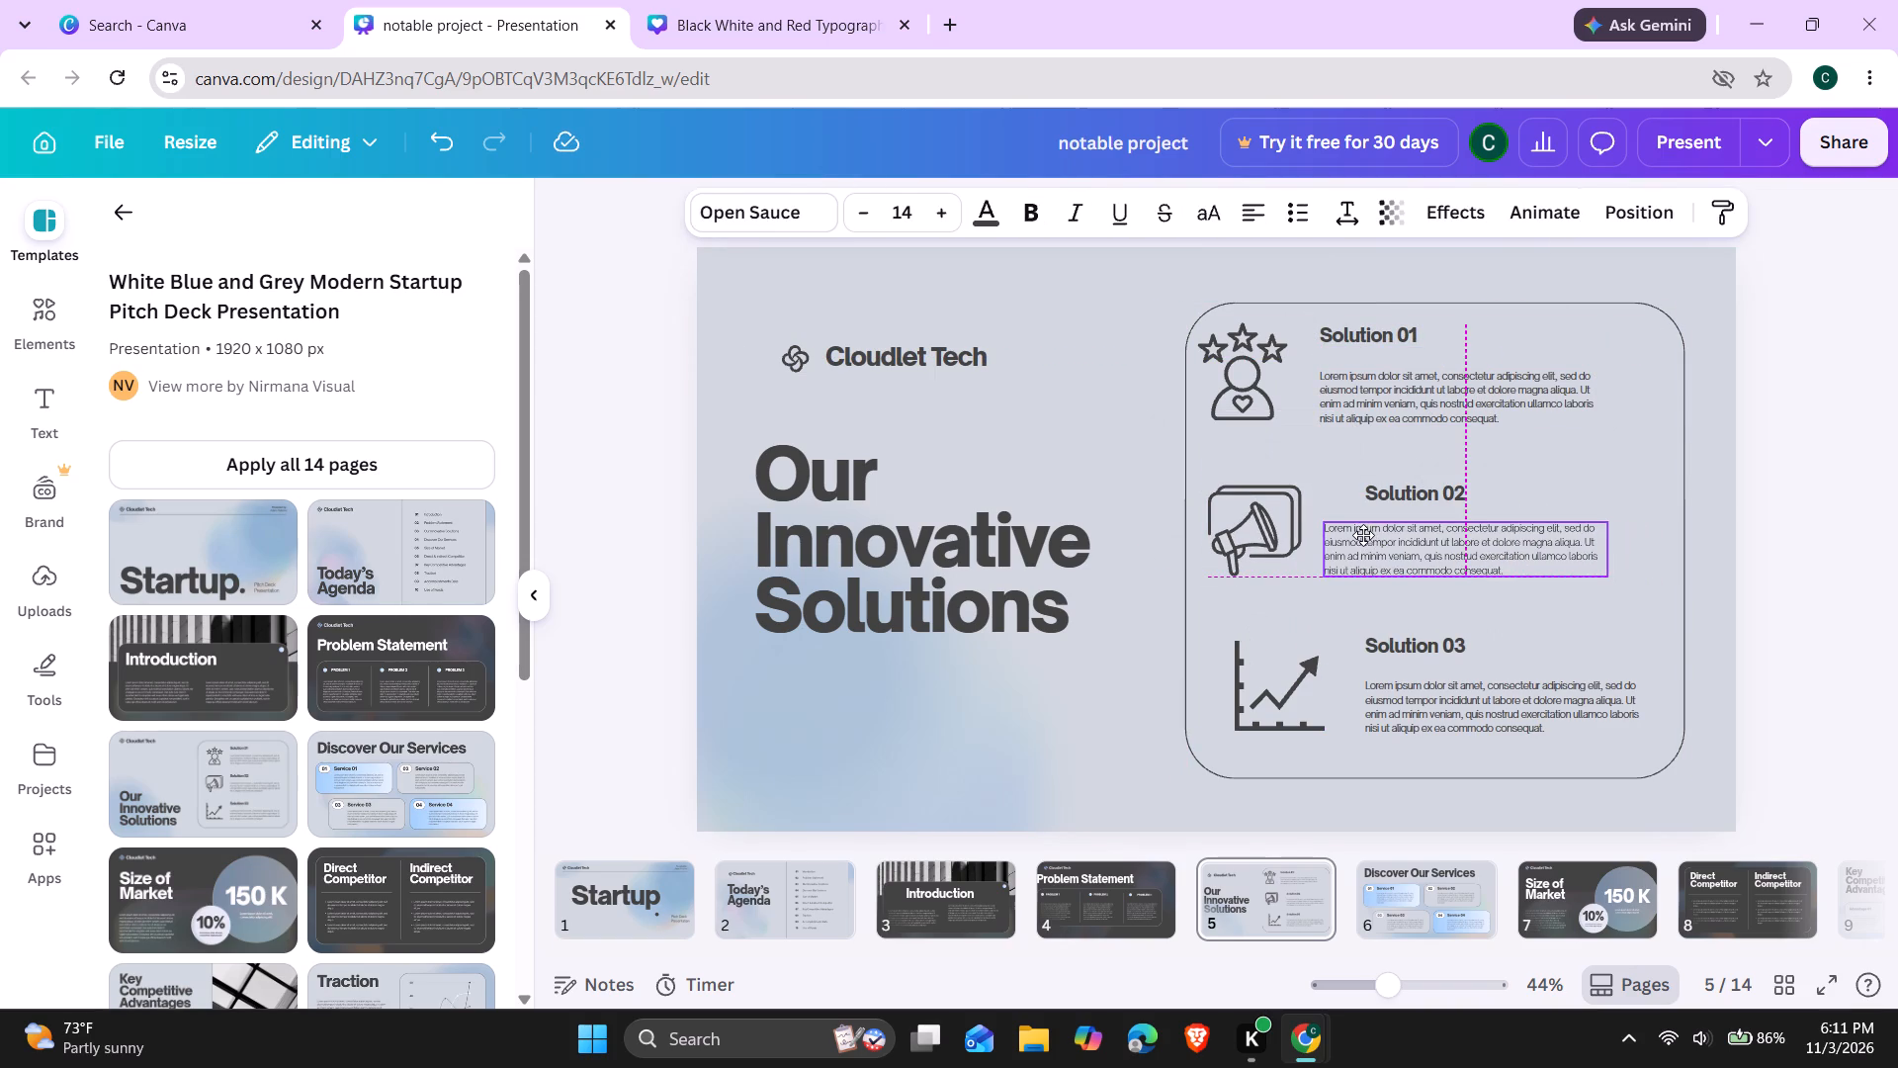
drag(1363, 535, 1378, 535)
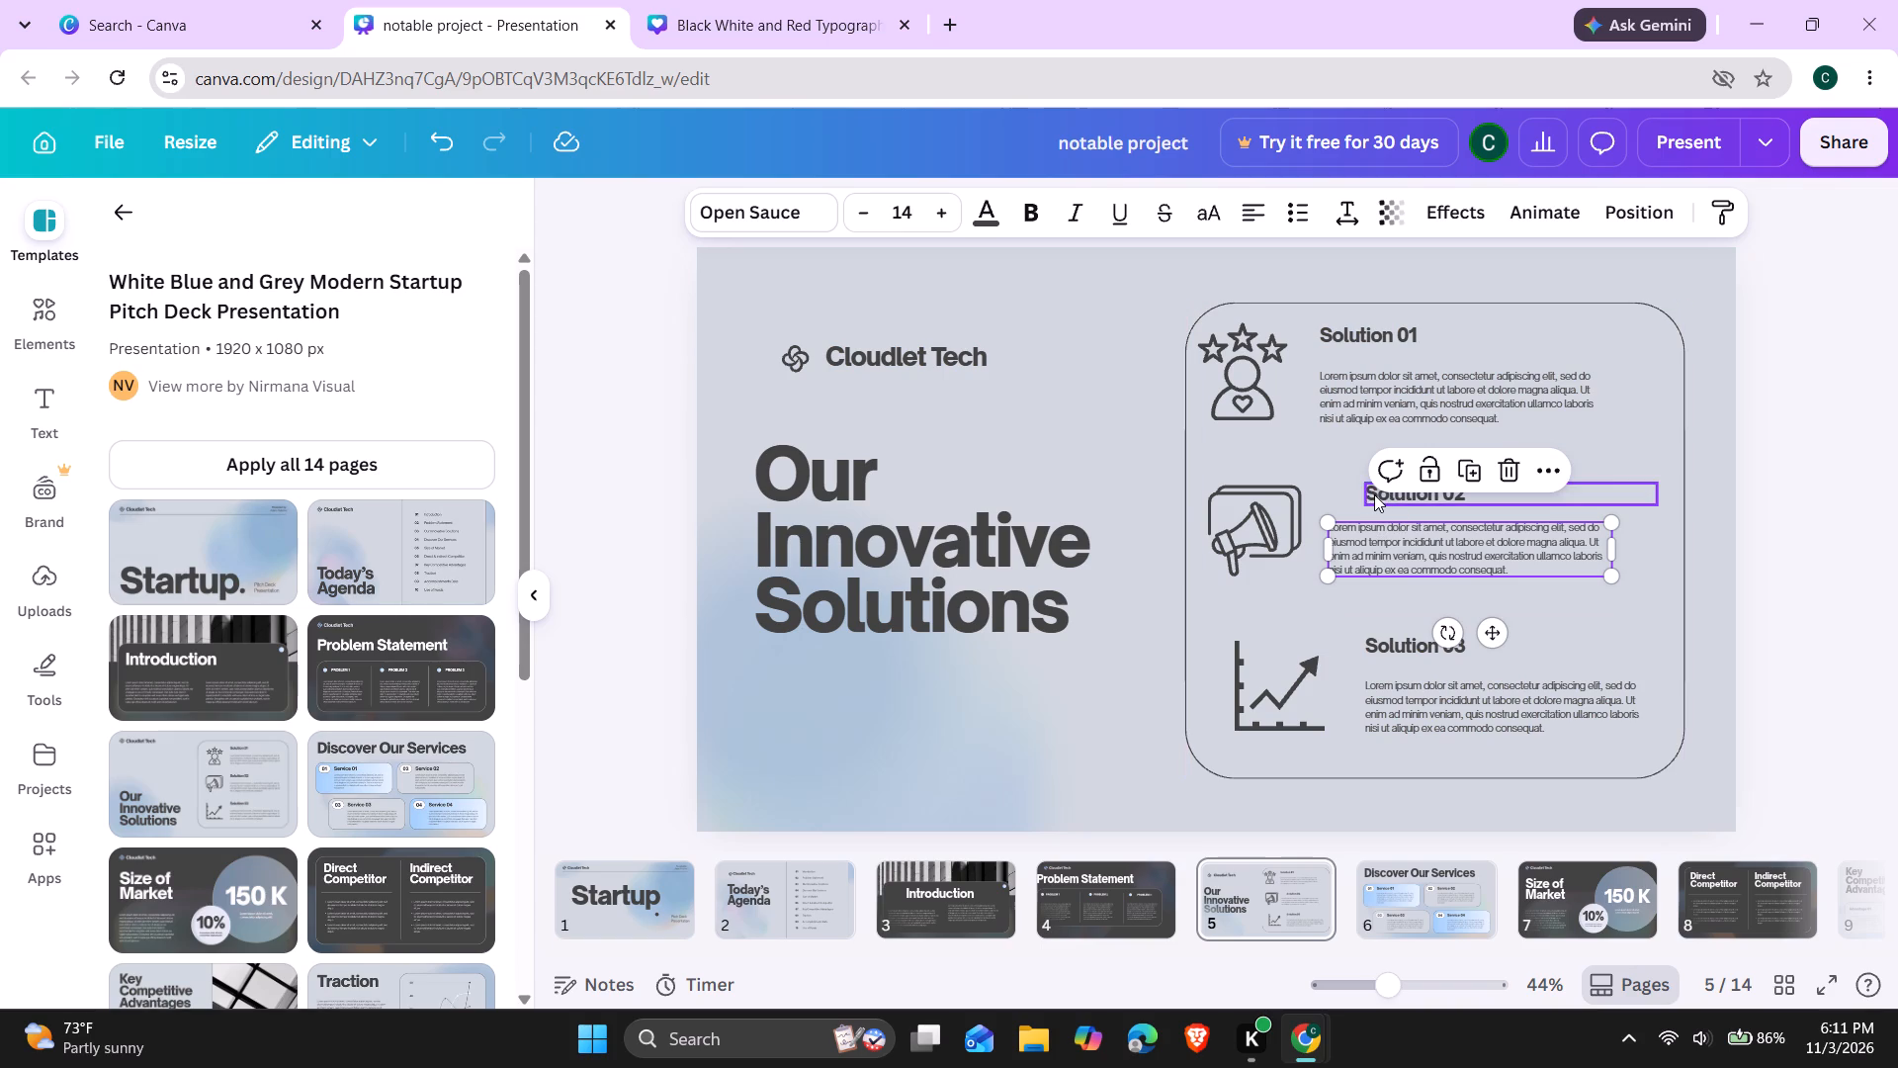
drag(1375, 494, 1341, 494)
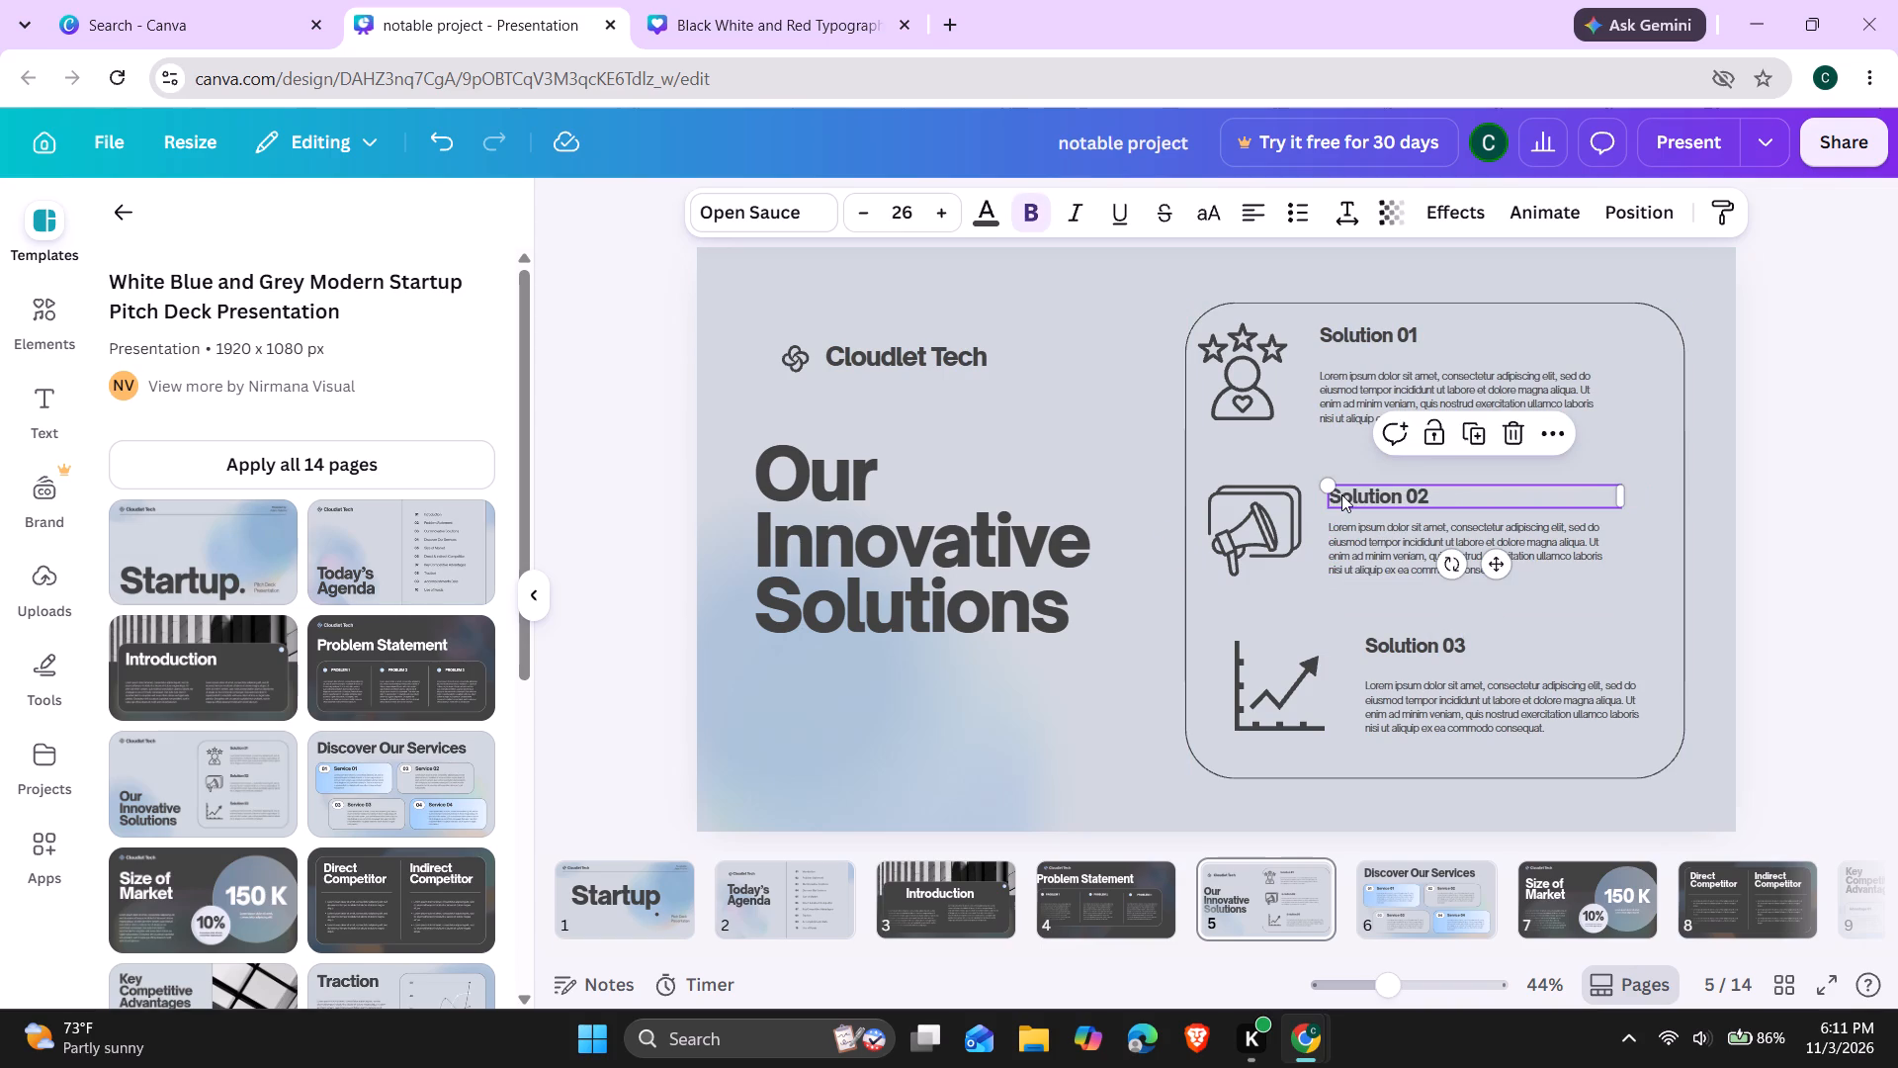
Shift the Solution 03 paragraph, heading and chart icon left, with the icon directly below the Solution 02 icon.
drag(1401, 697, 1383, 693)
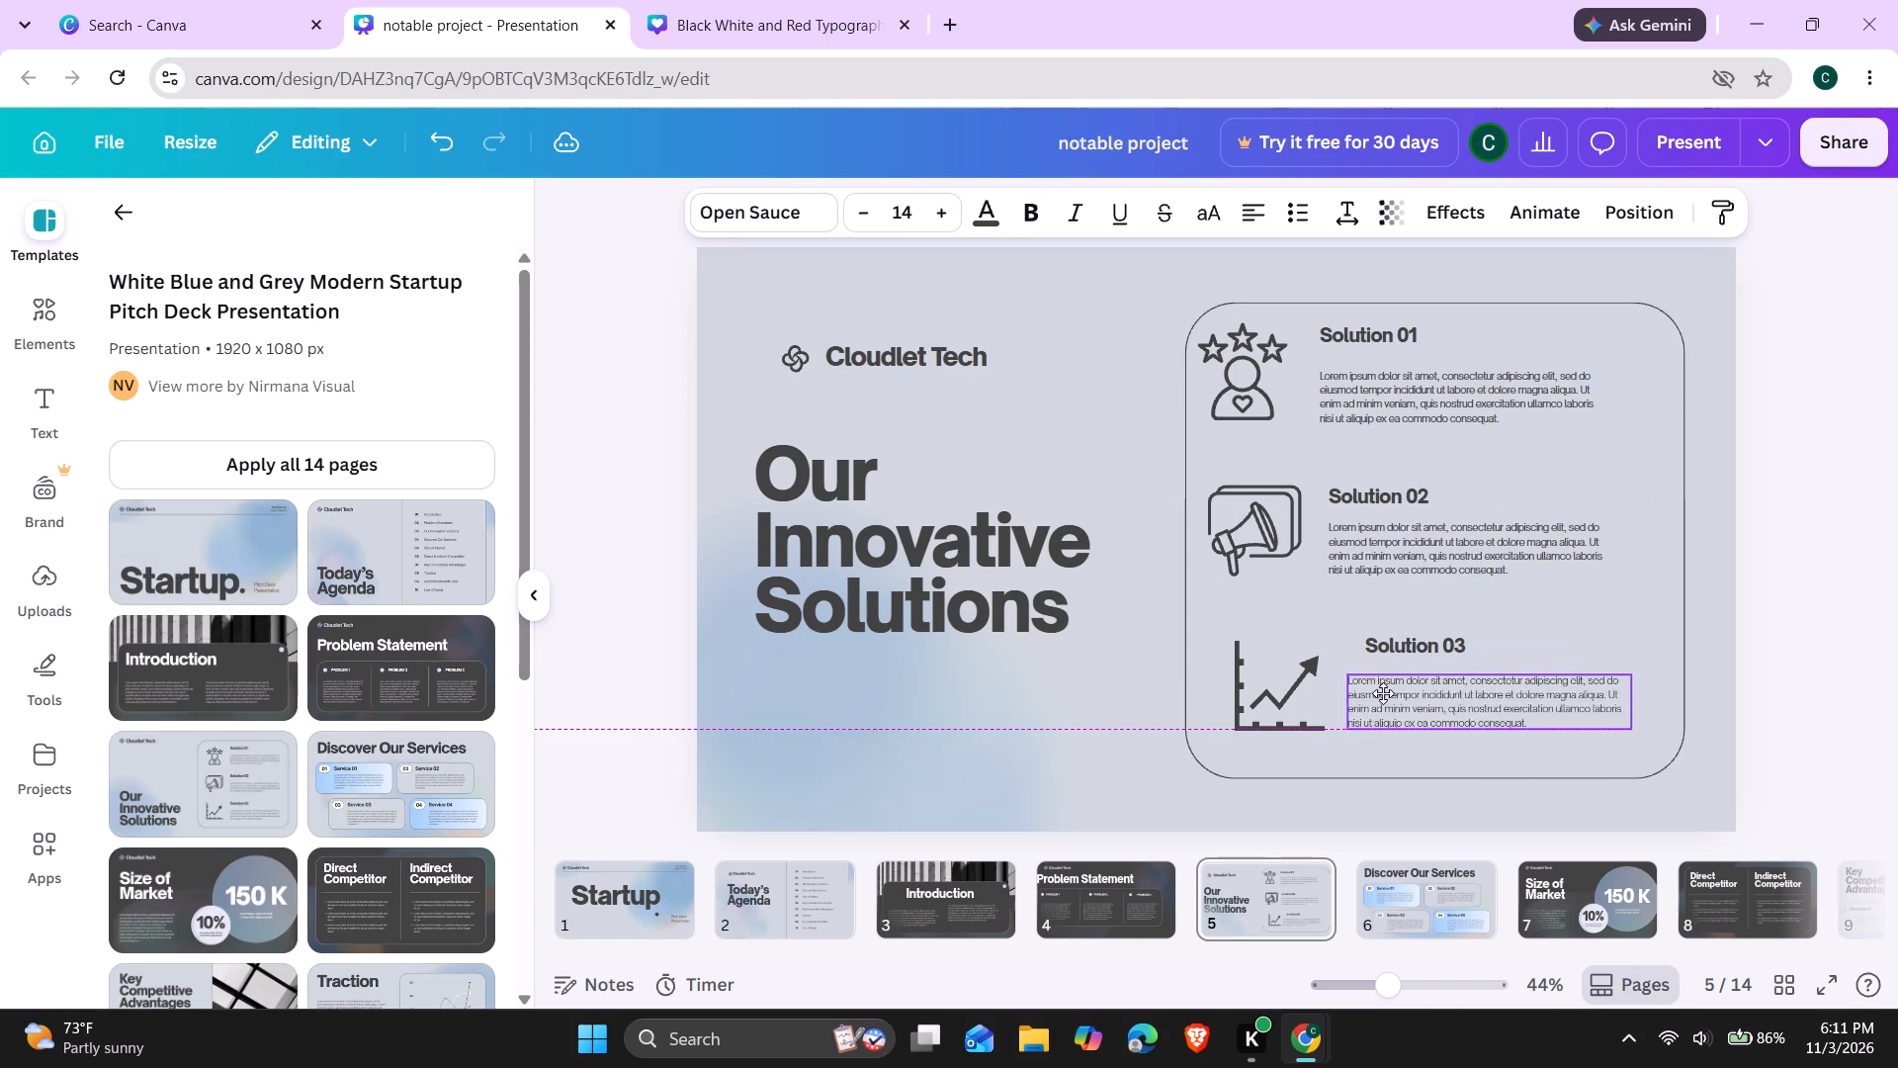
drag(1383, 693, 1386, 693)
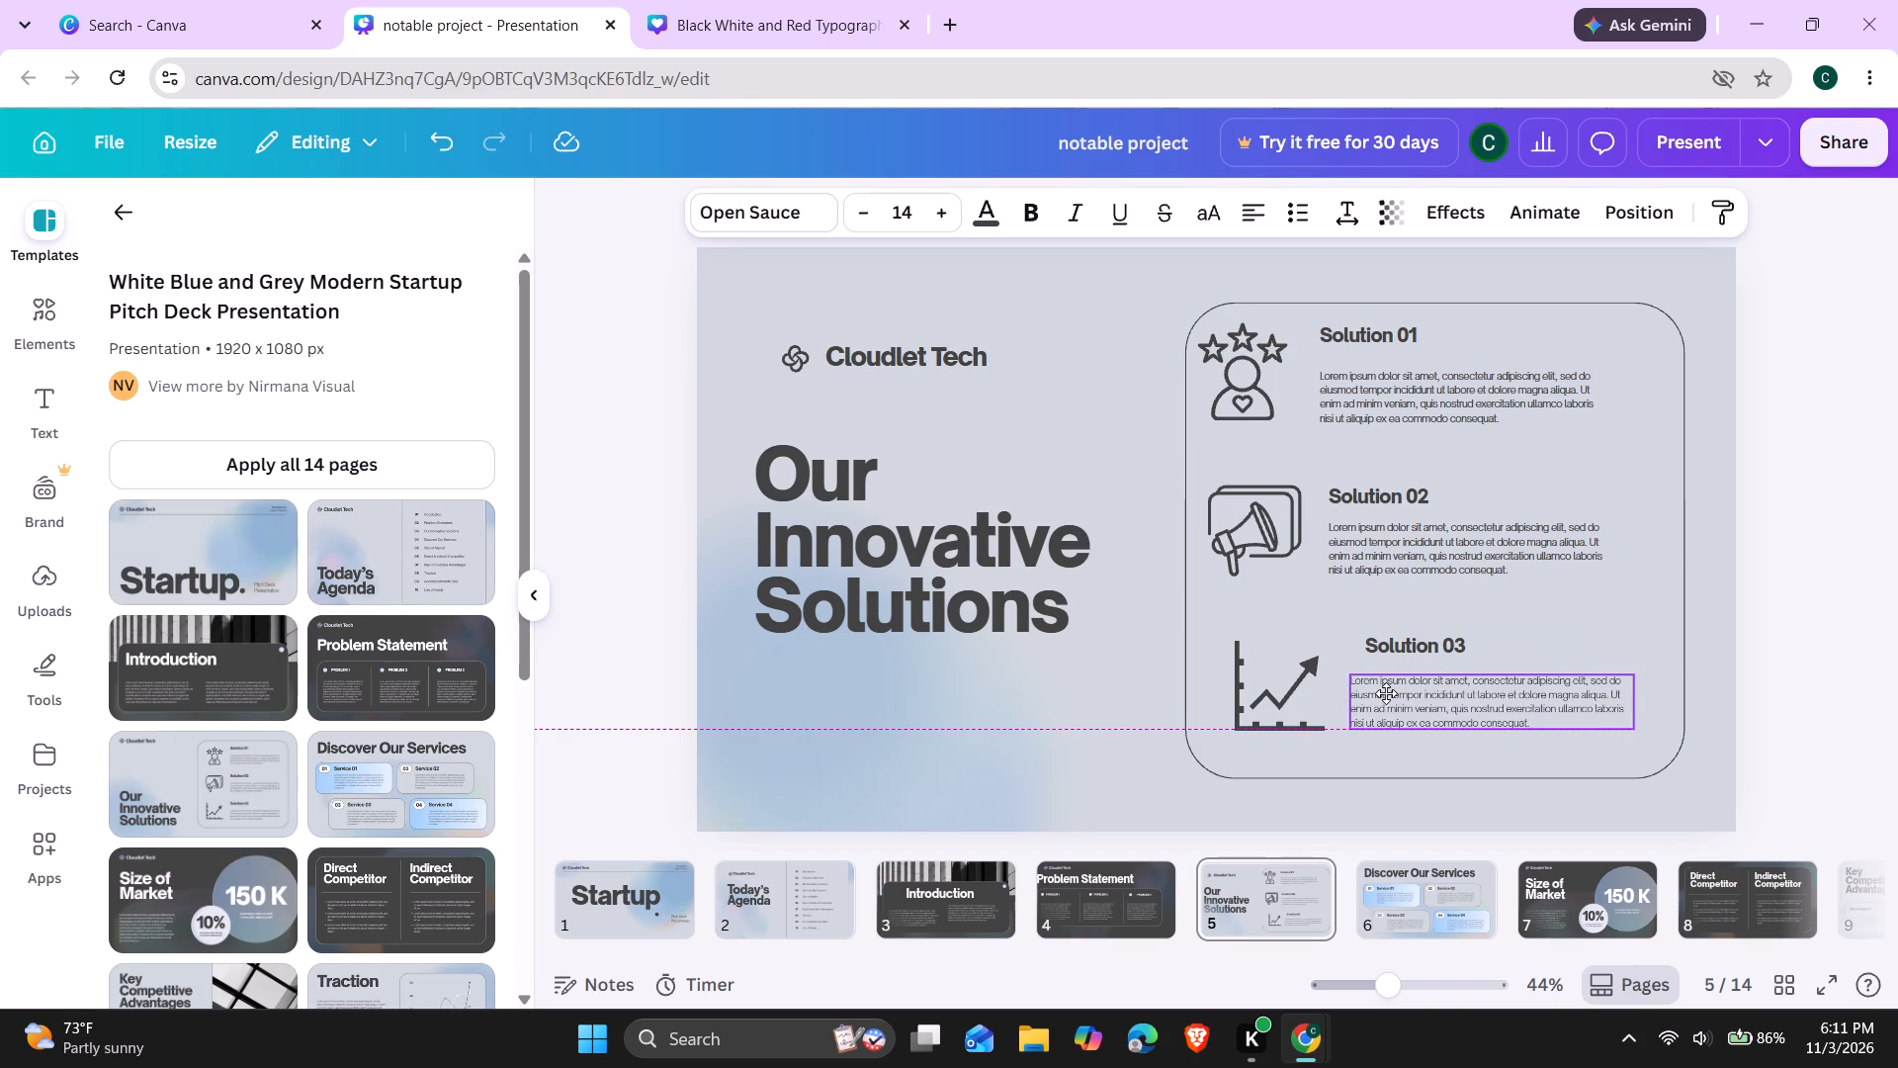
drag(1386, 693, 1381, 695)
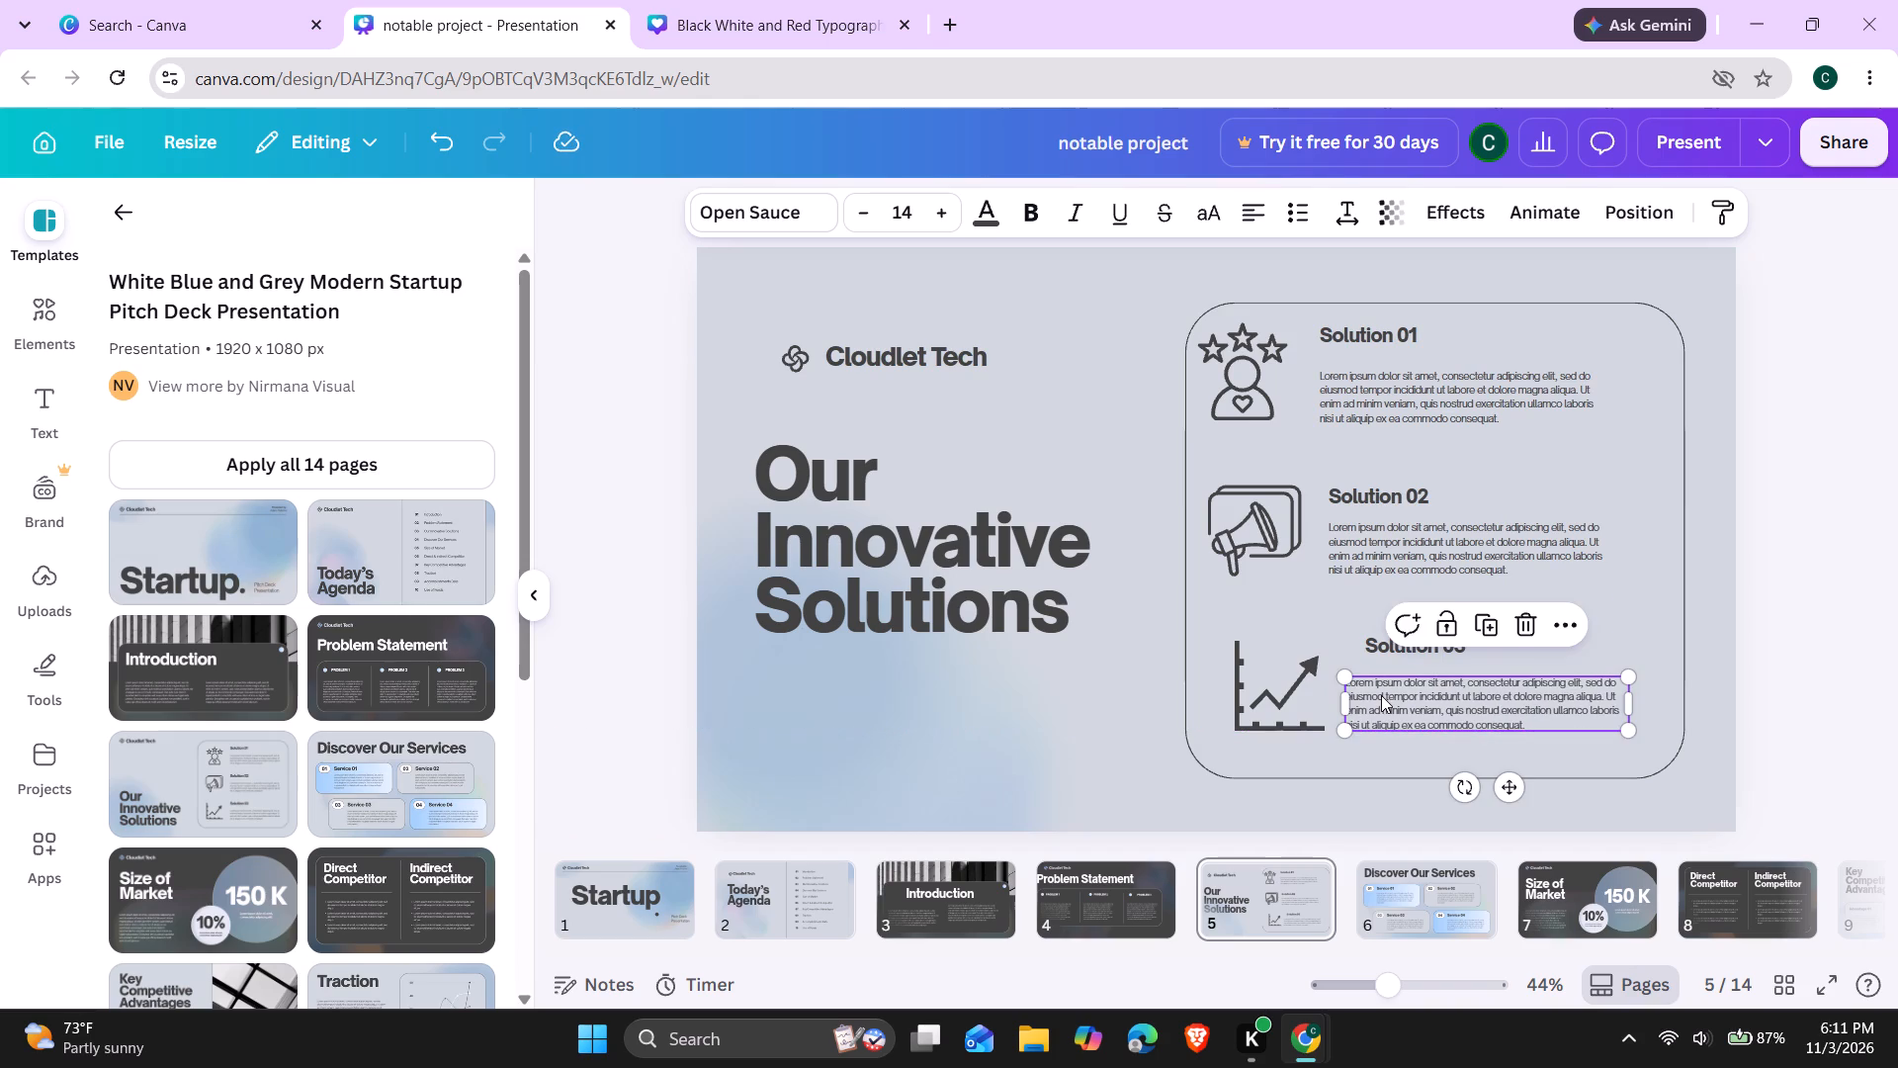
drag(1384, 644, 1364, 644)
drag(1284, 692, 1275, 692)
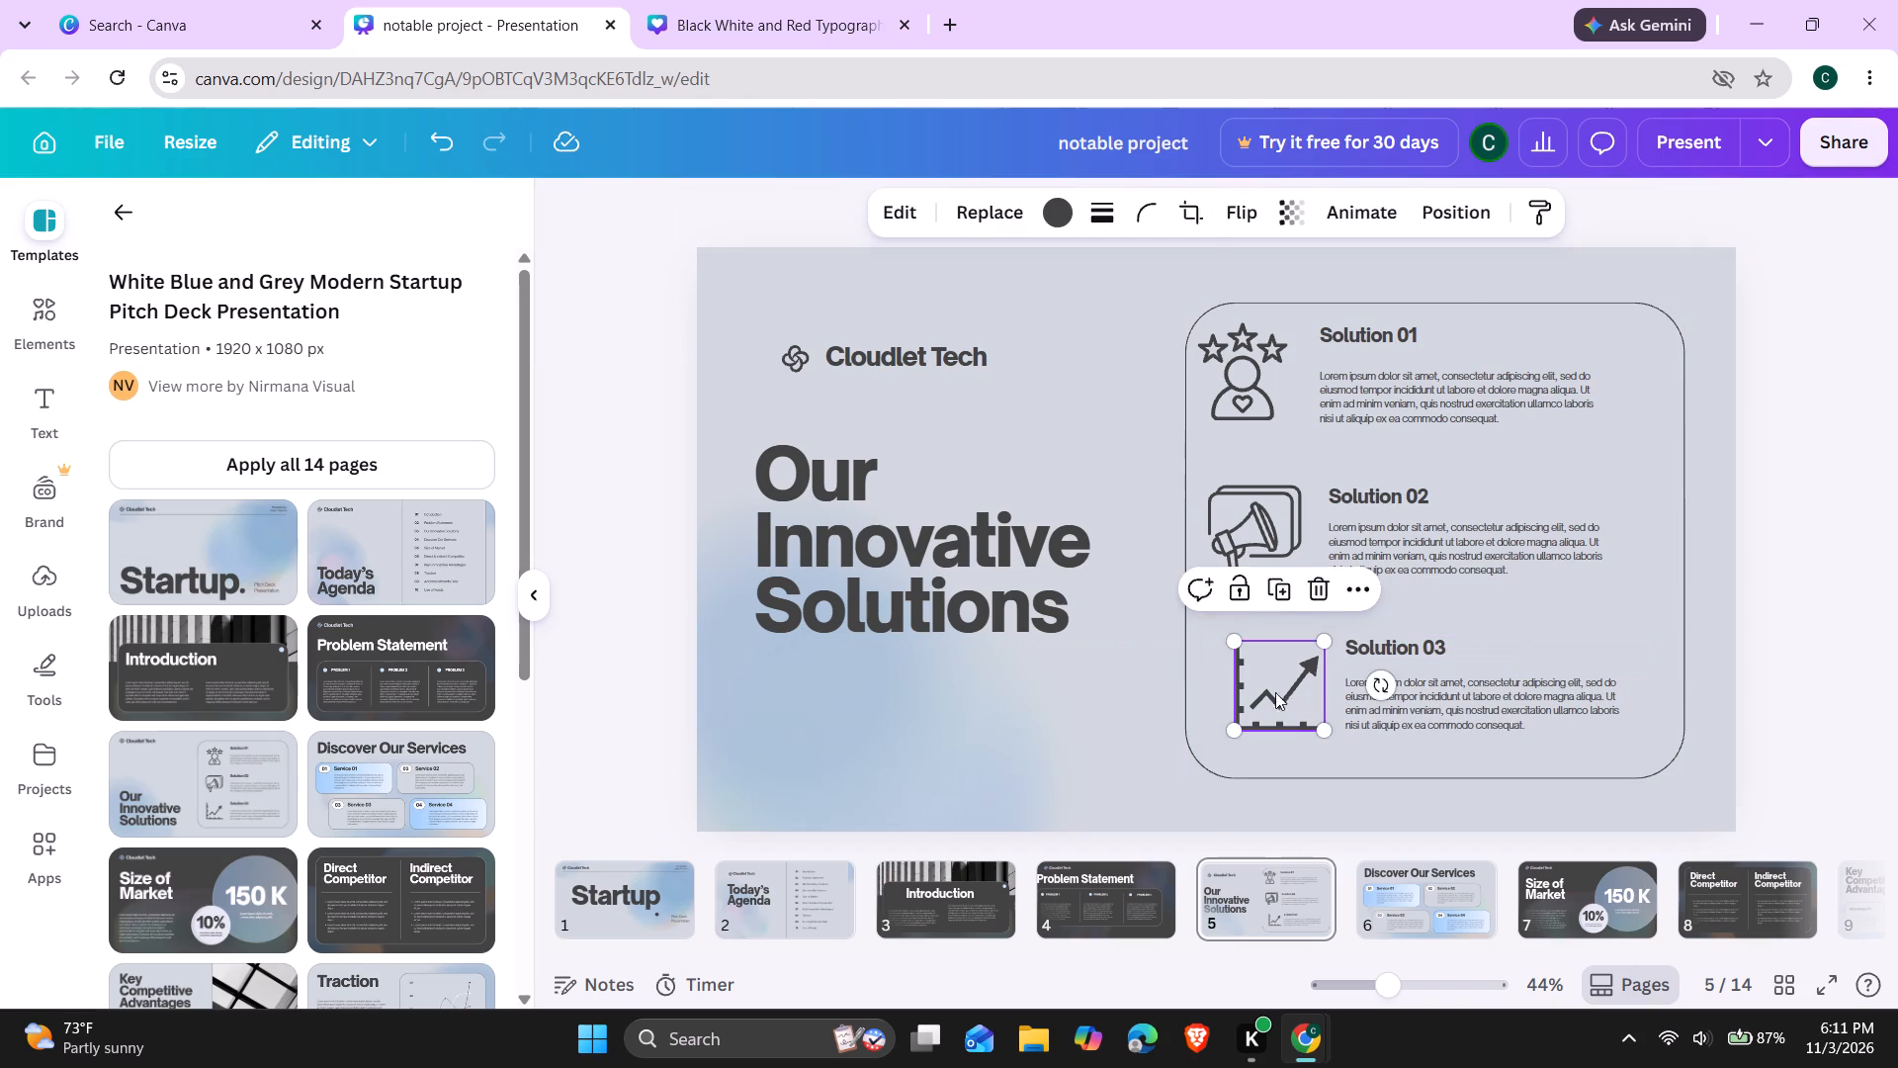
drag(1275, 692, 1262, 690)
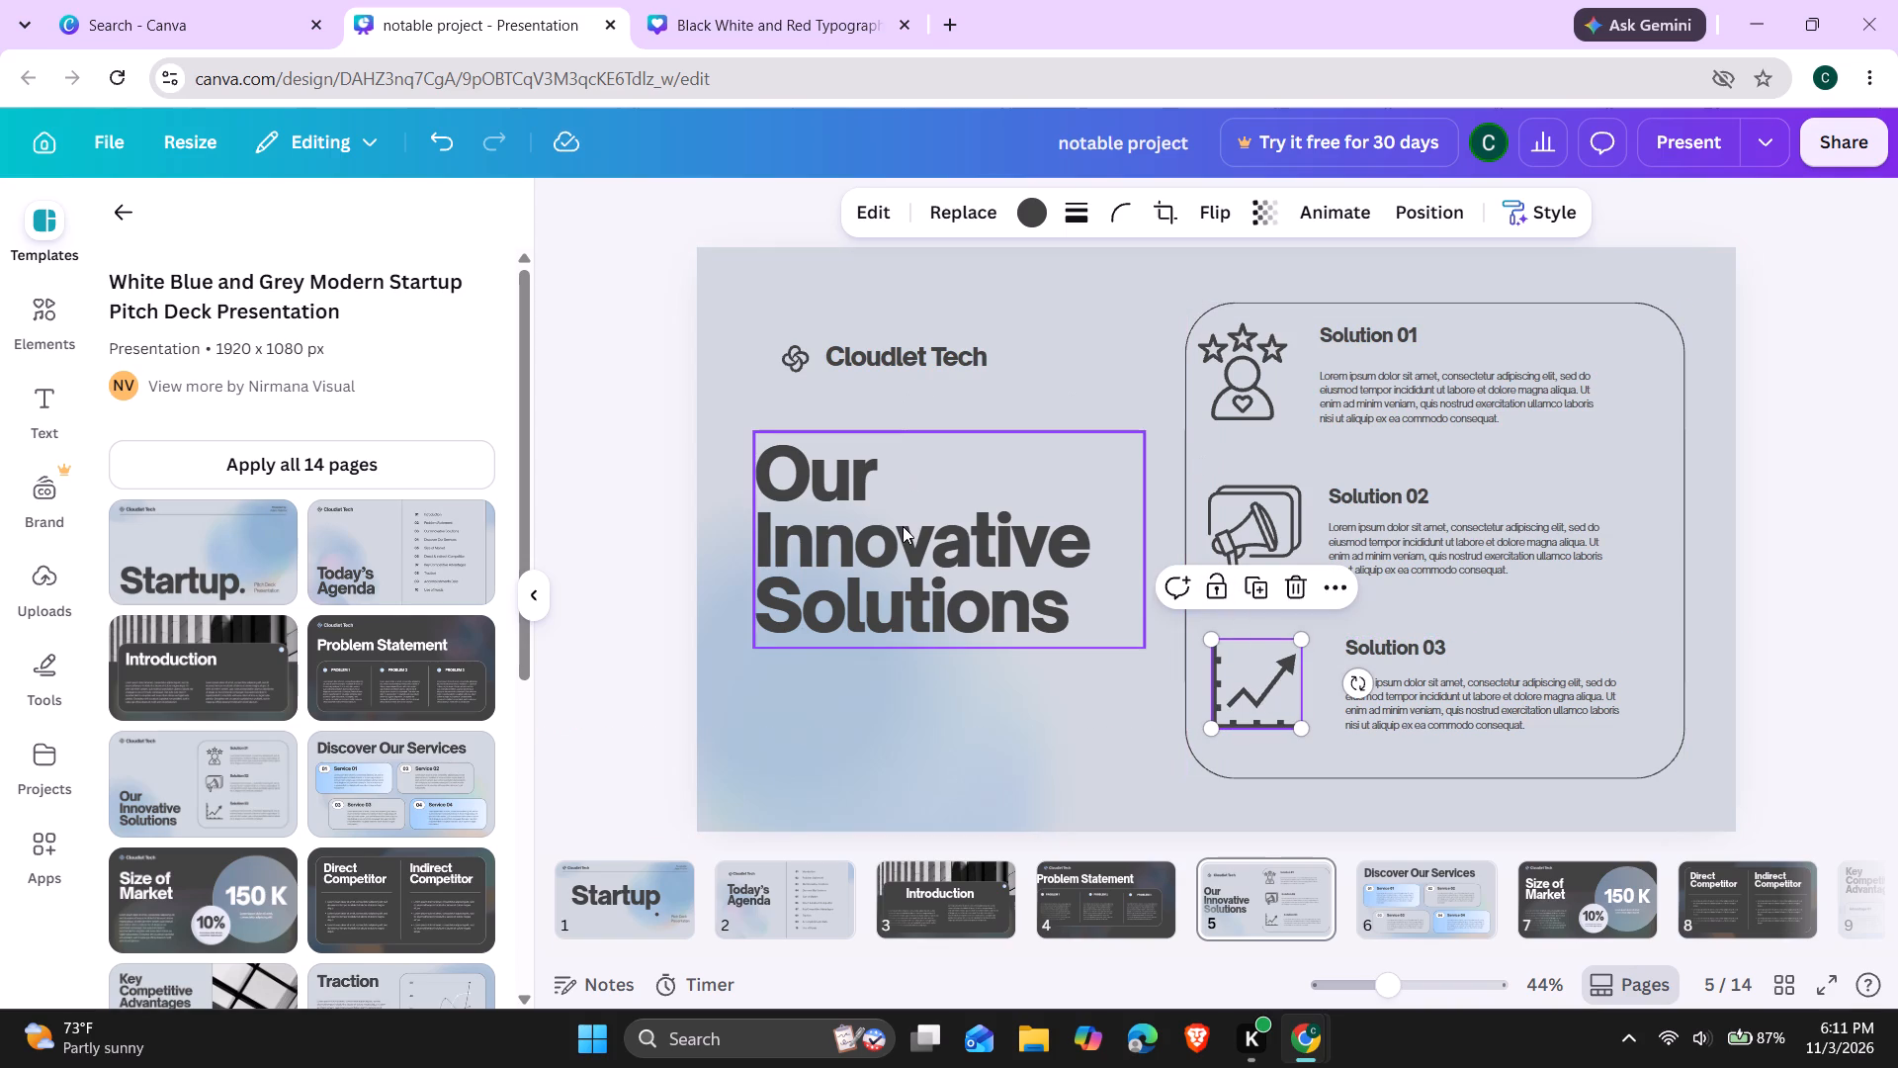
Move the Our Innovative Solutions heading slightly right and down, left-aligned with the logo above it.
drag(911, 577, 934, 581)
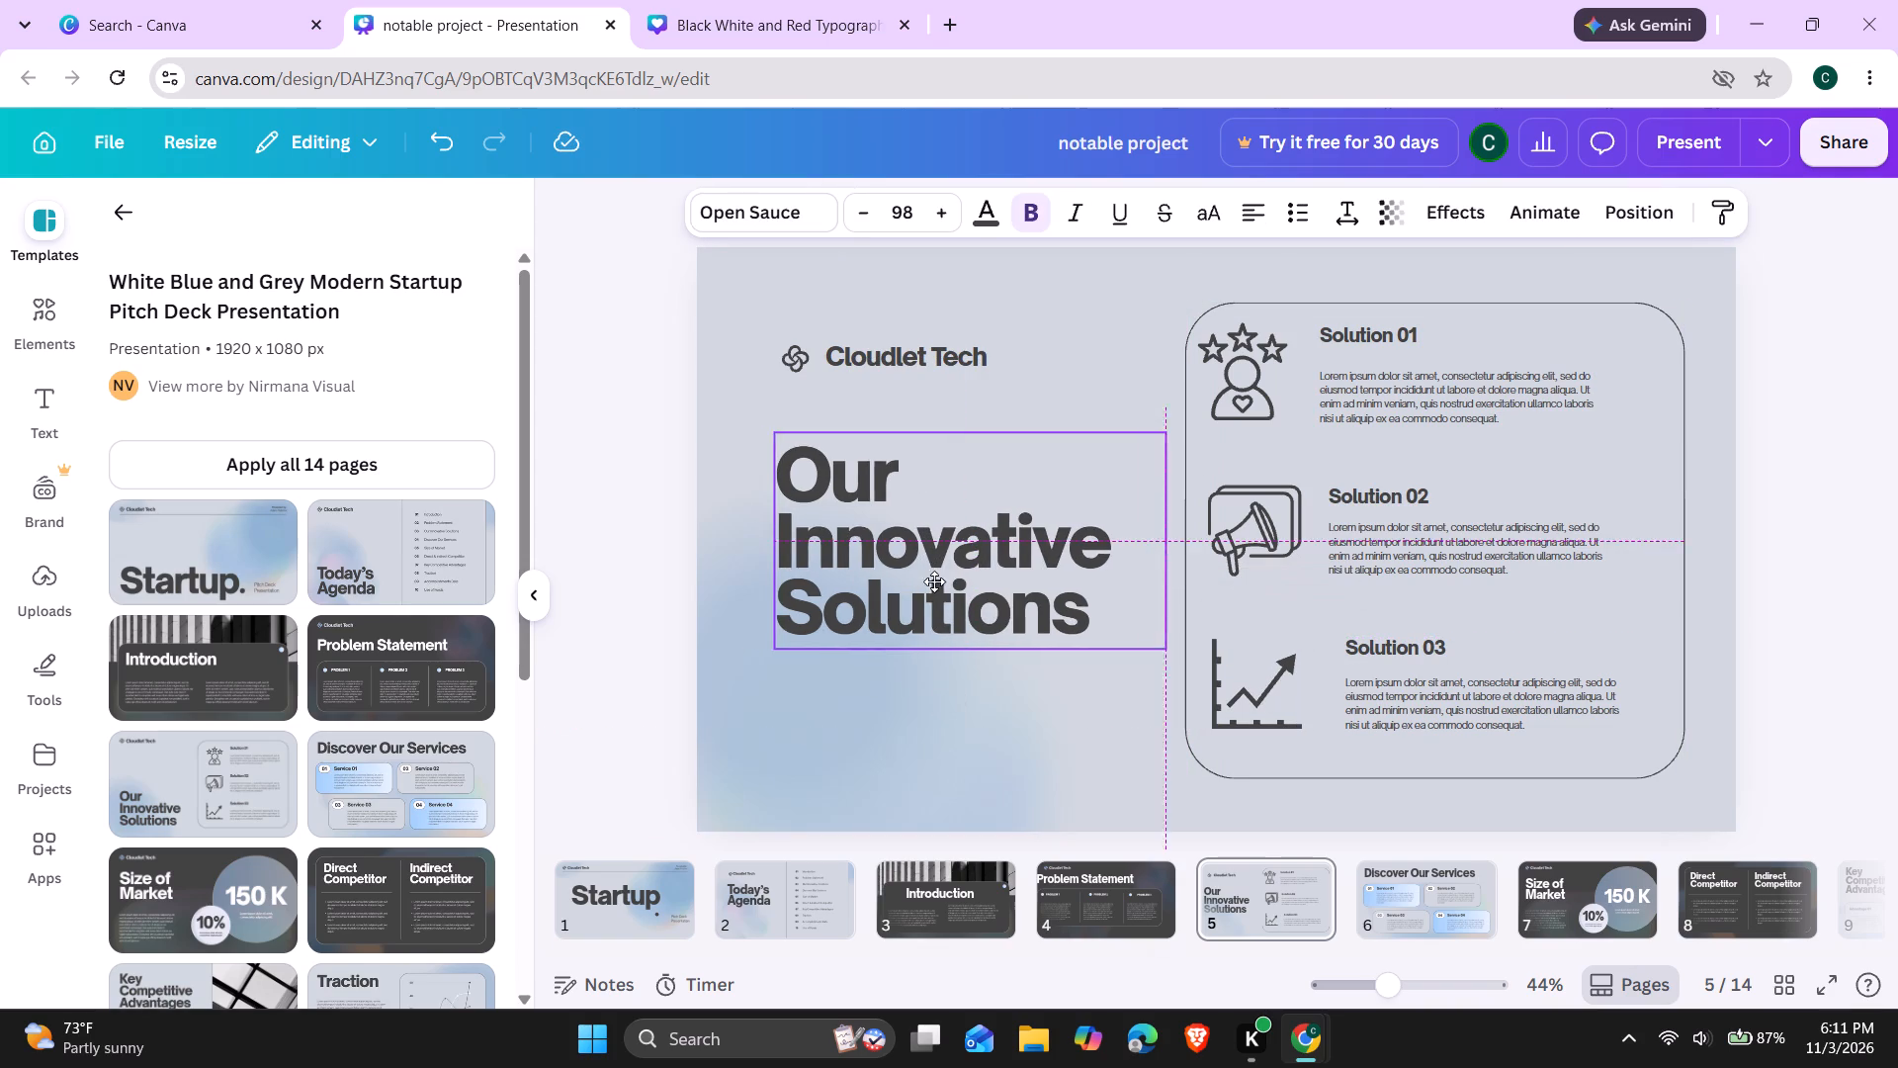
drag(934, 581, 941, 603)
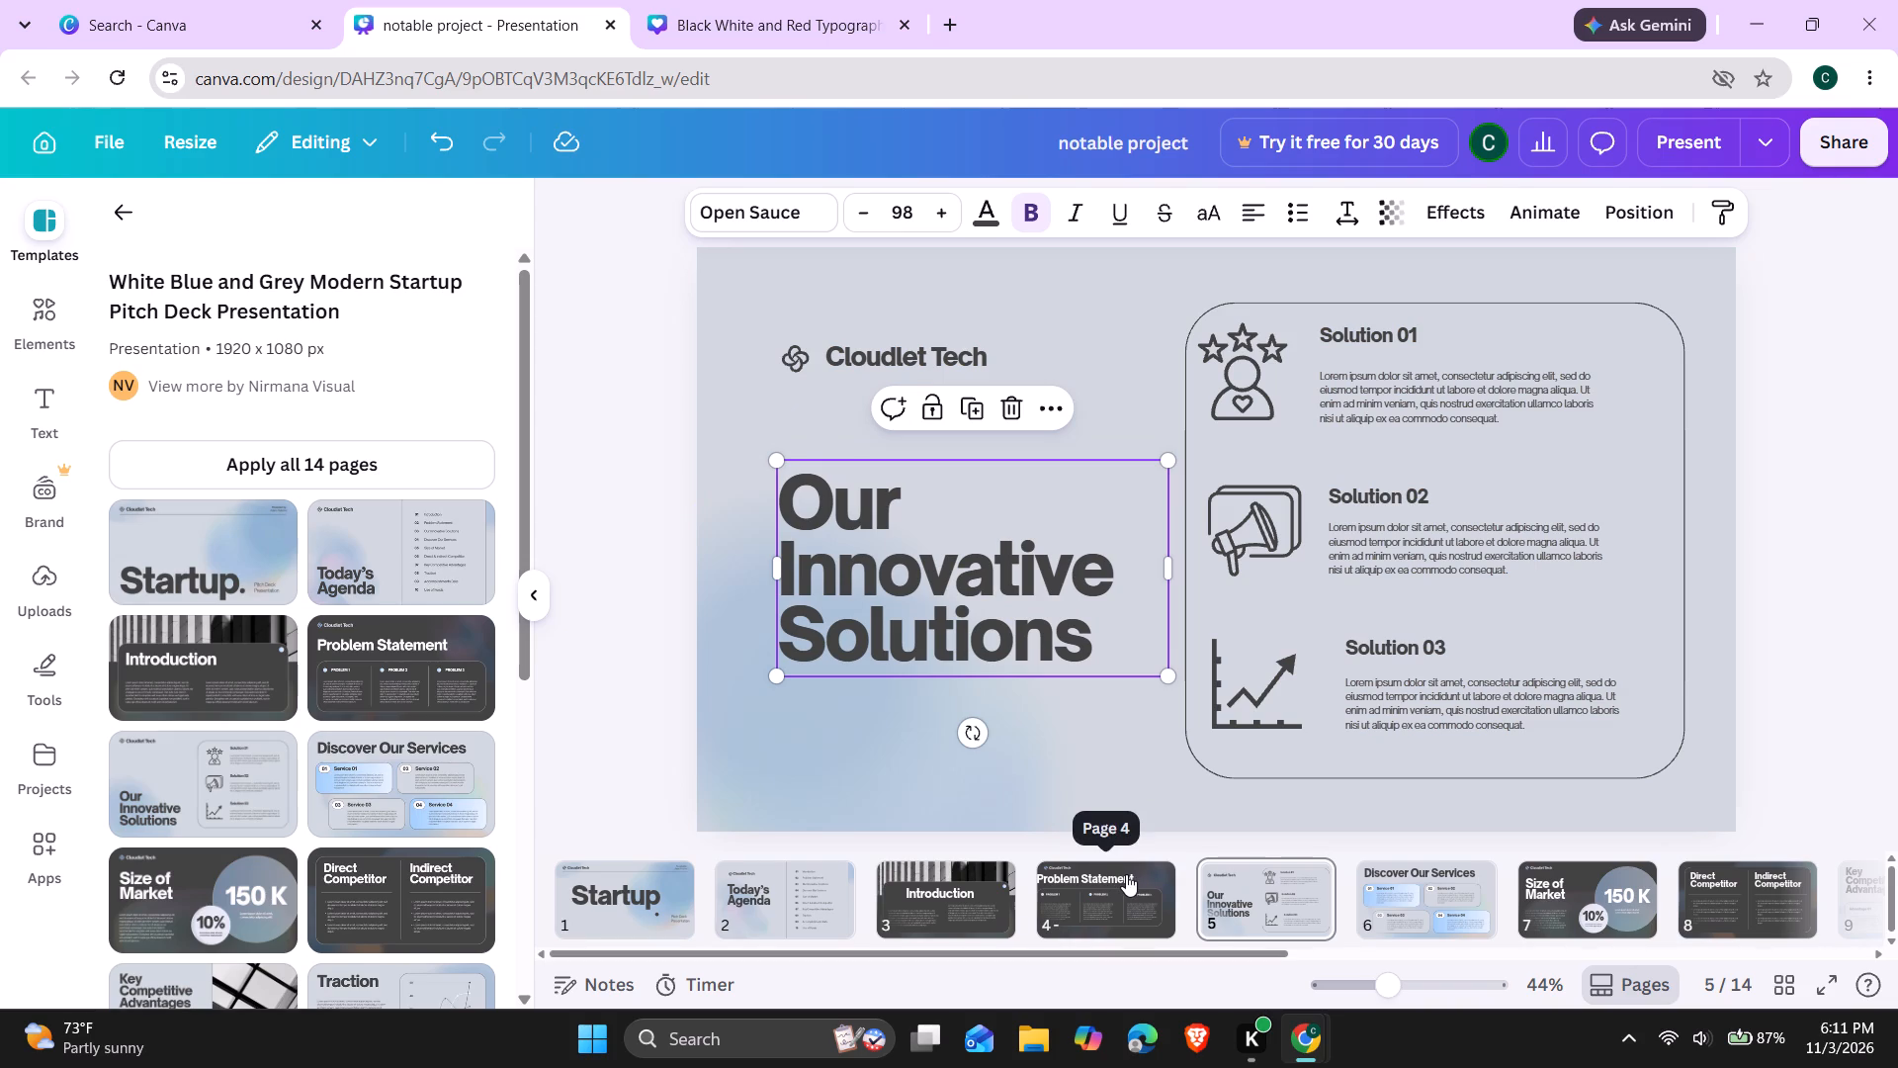
On page 6, move the Discover Our Services heading right and slightly up, roughly centred across the page.
click(1420, 896)
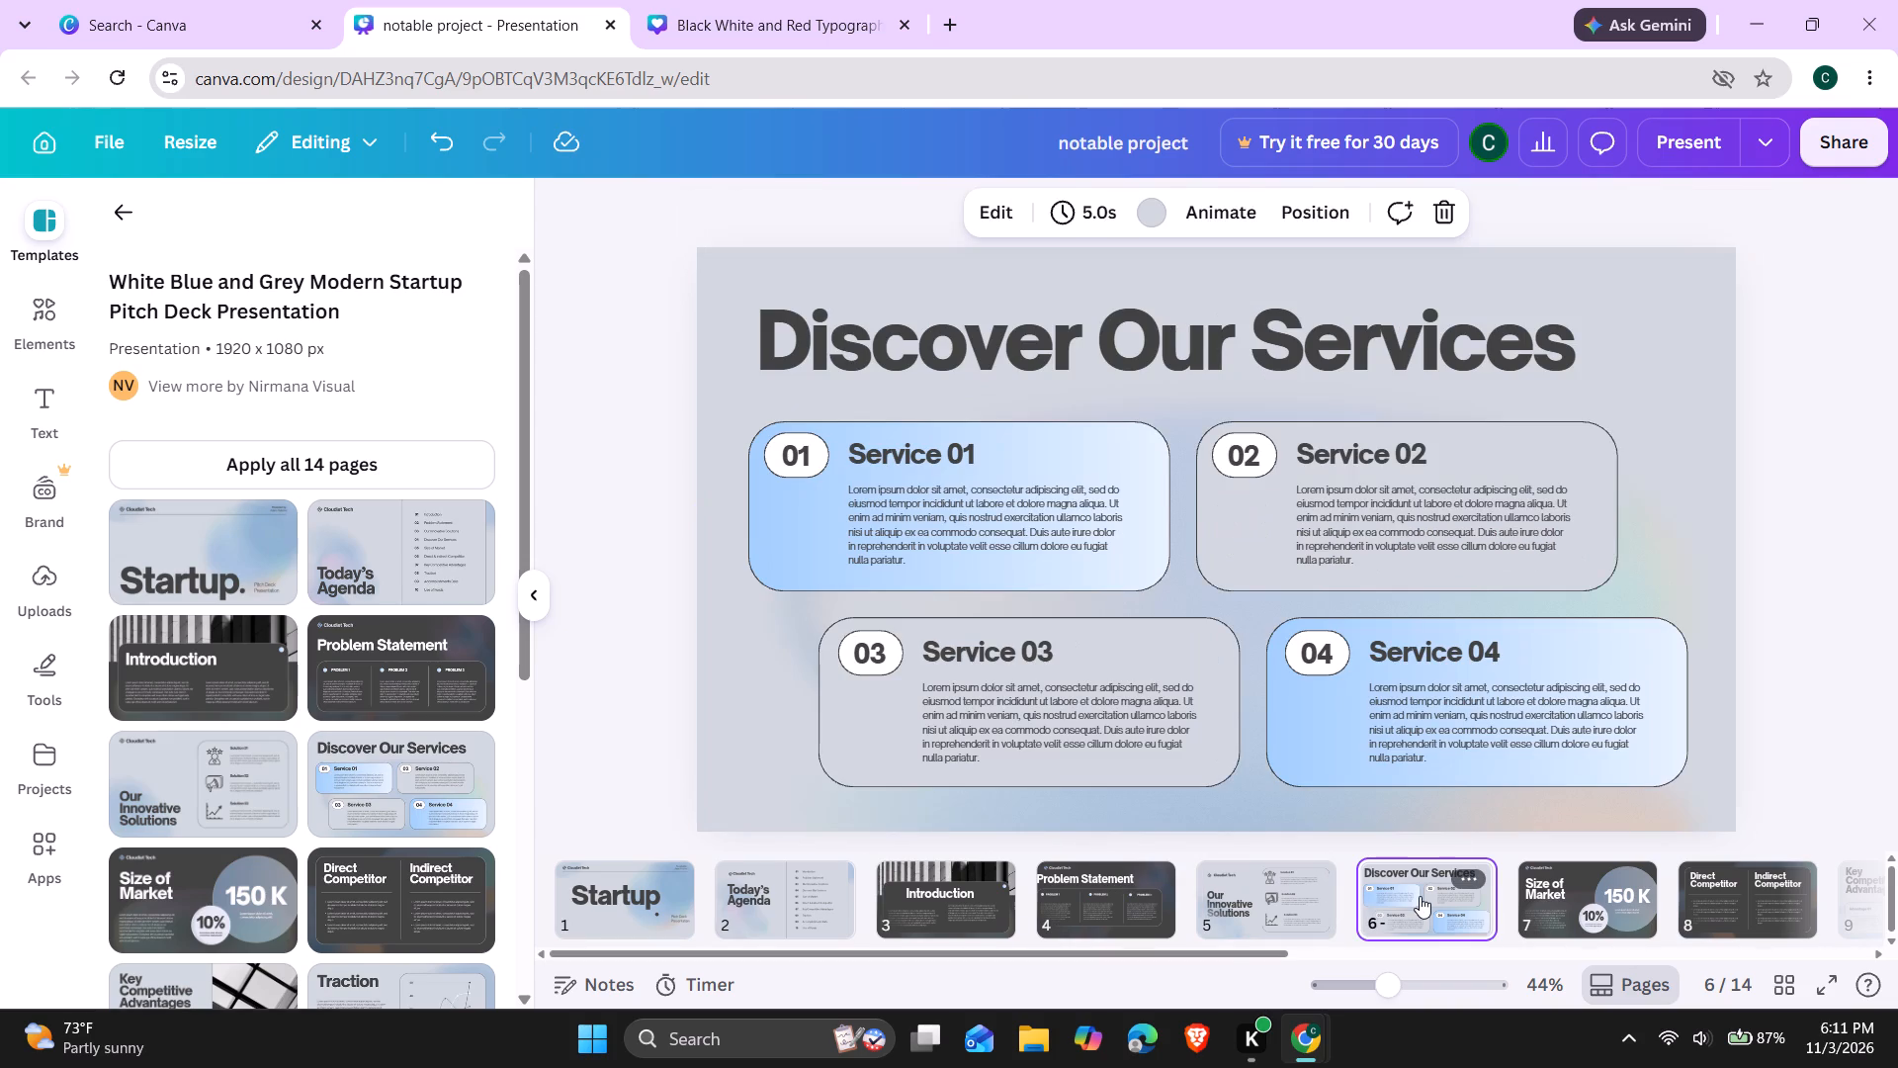
drag(1132, 350, 1165, 341)
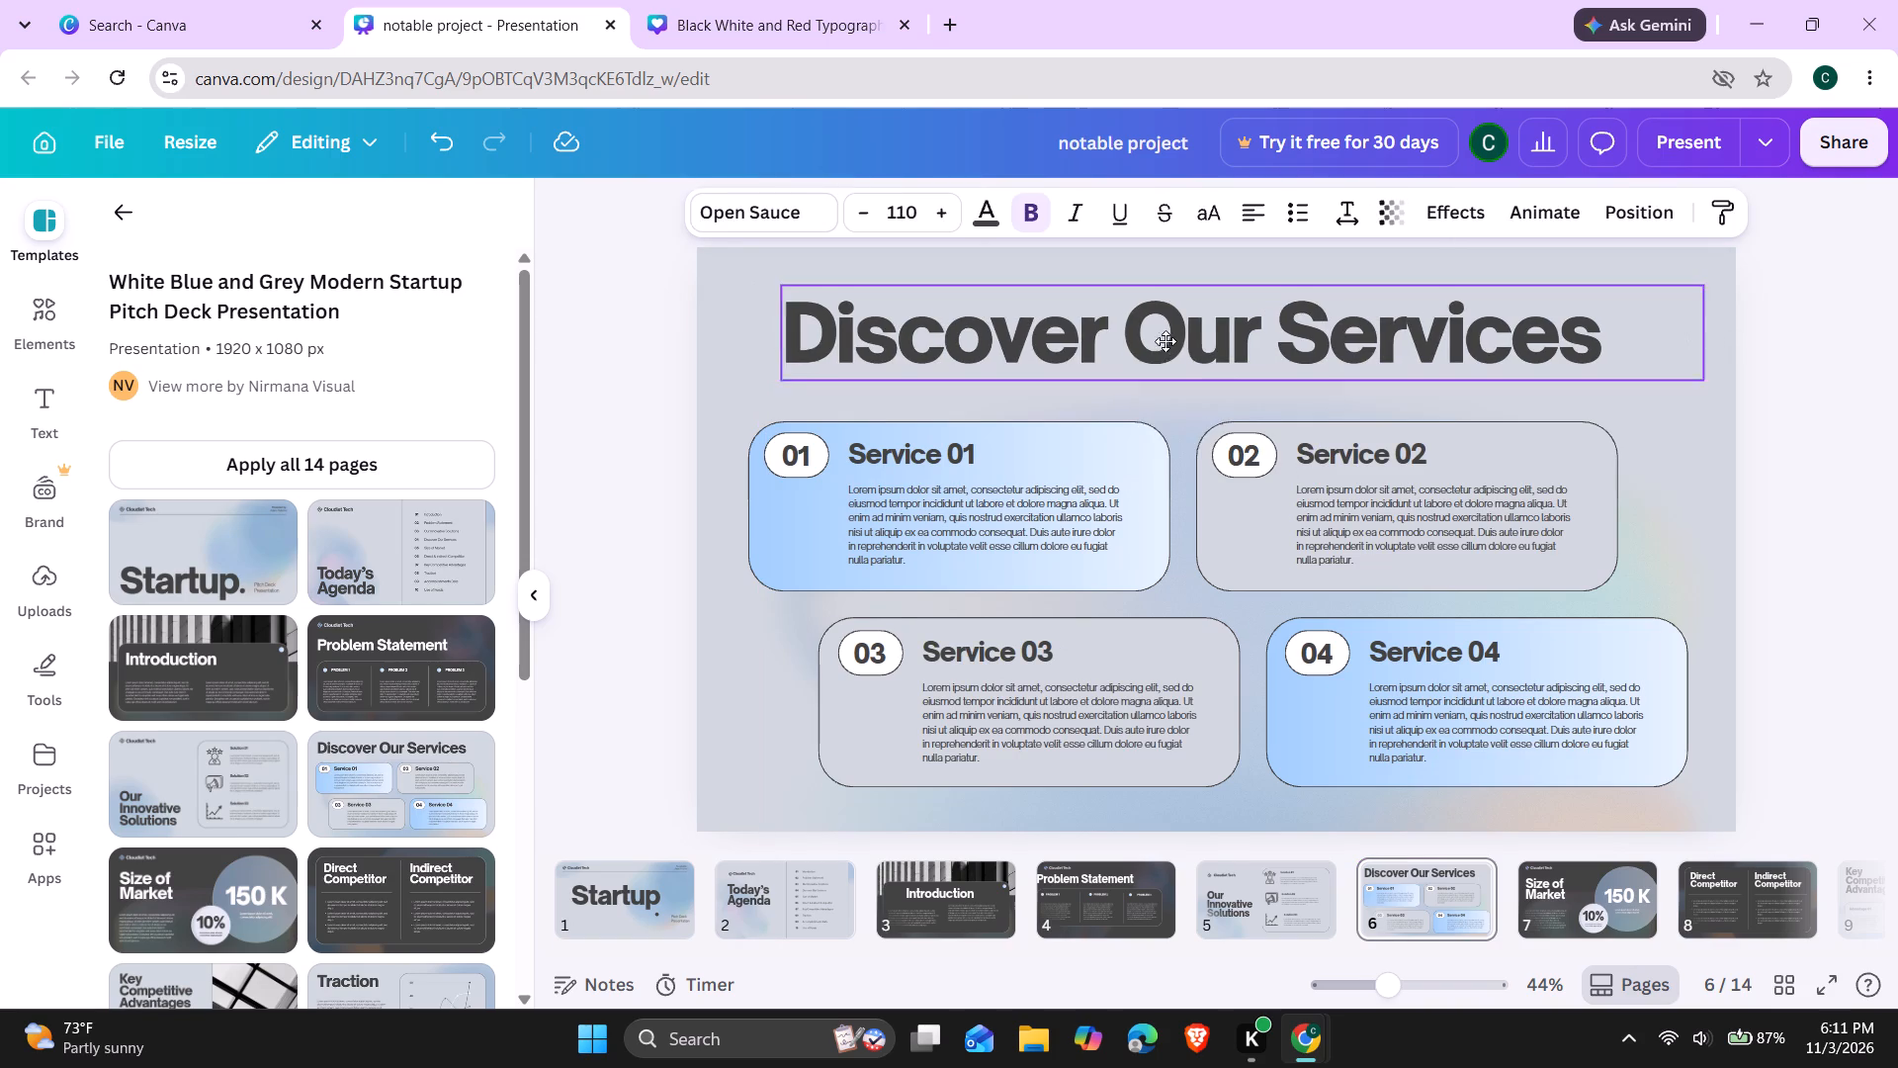
drag(1165, 341, 1170, 341)
Nudge the Service 01 paragraph left and enlarge the blue Service 01 card from its upper-left corner.
drag(1108, 506, 1041, 463)
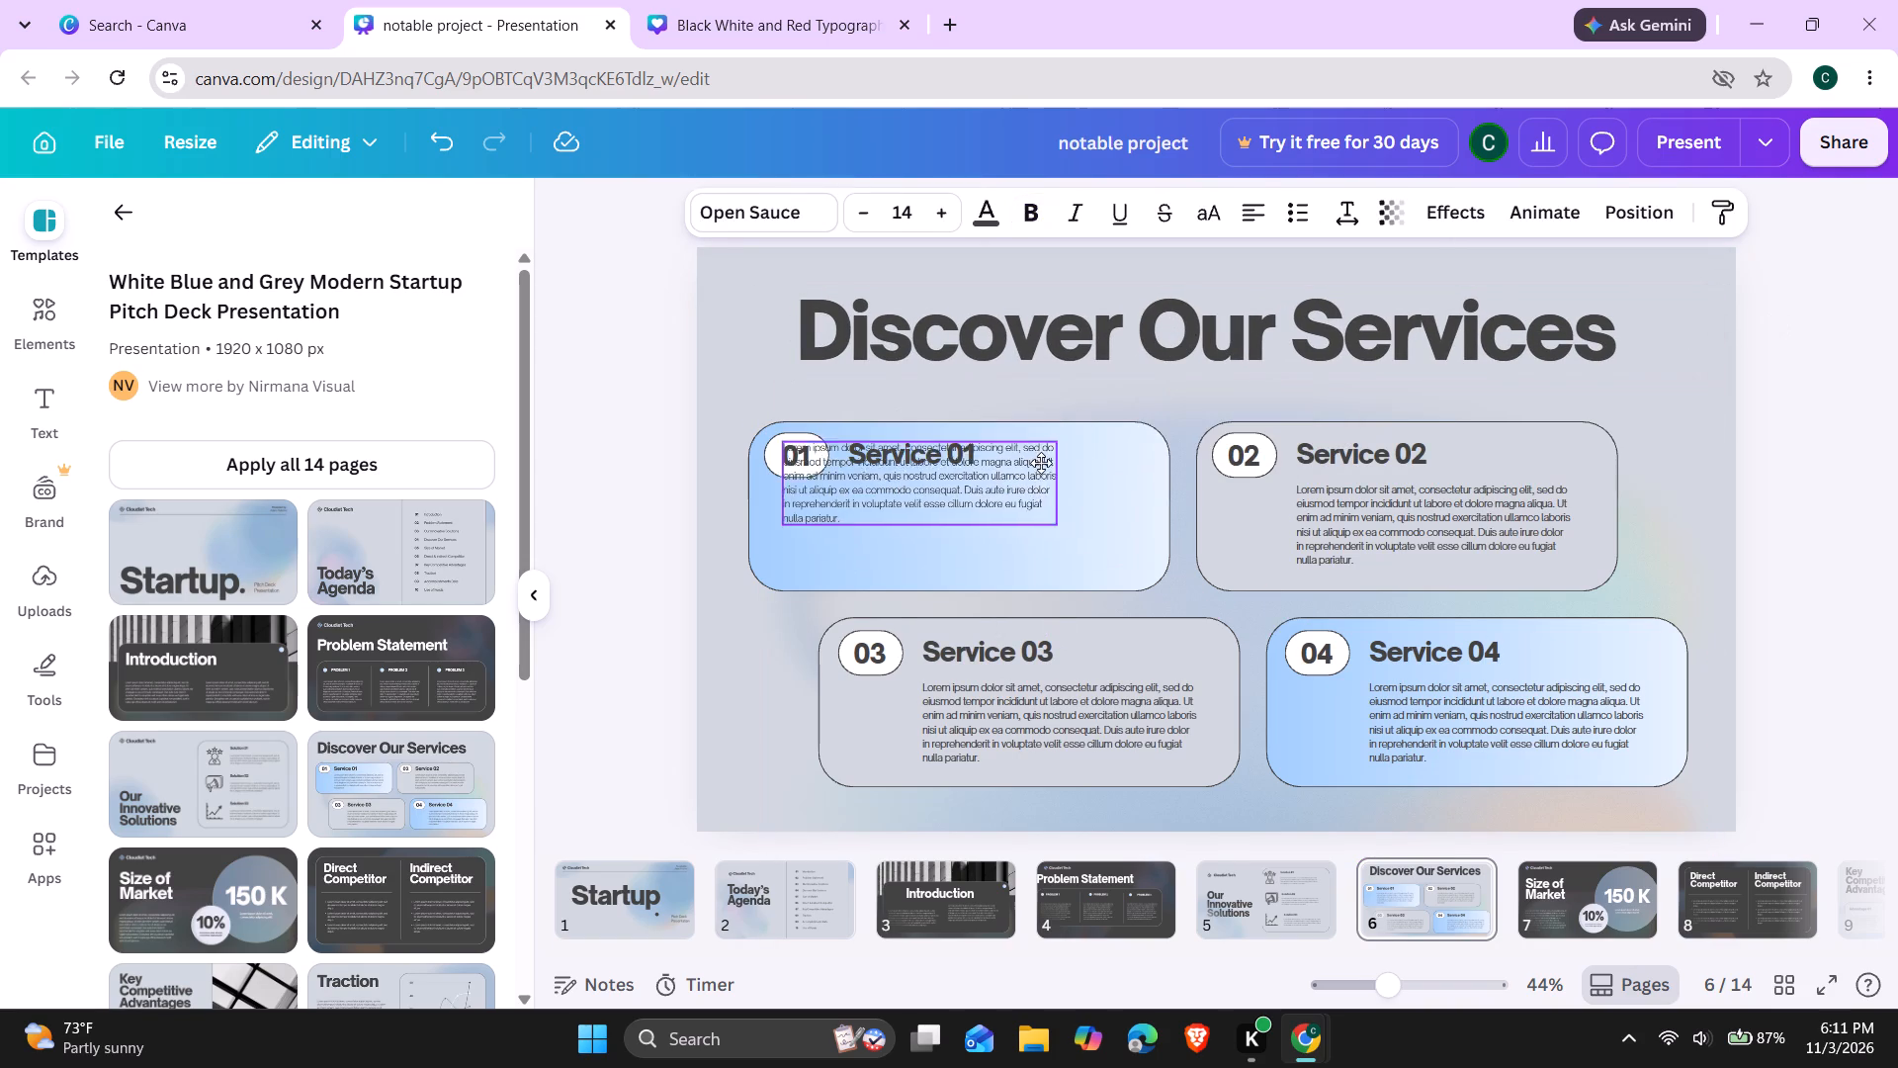
drag(1041, 463, 1088, 502)
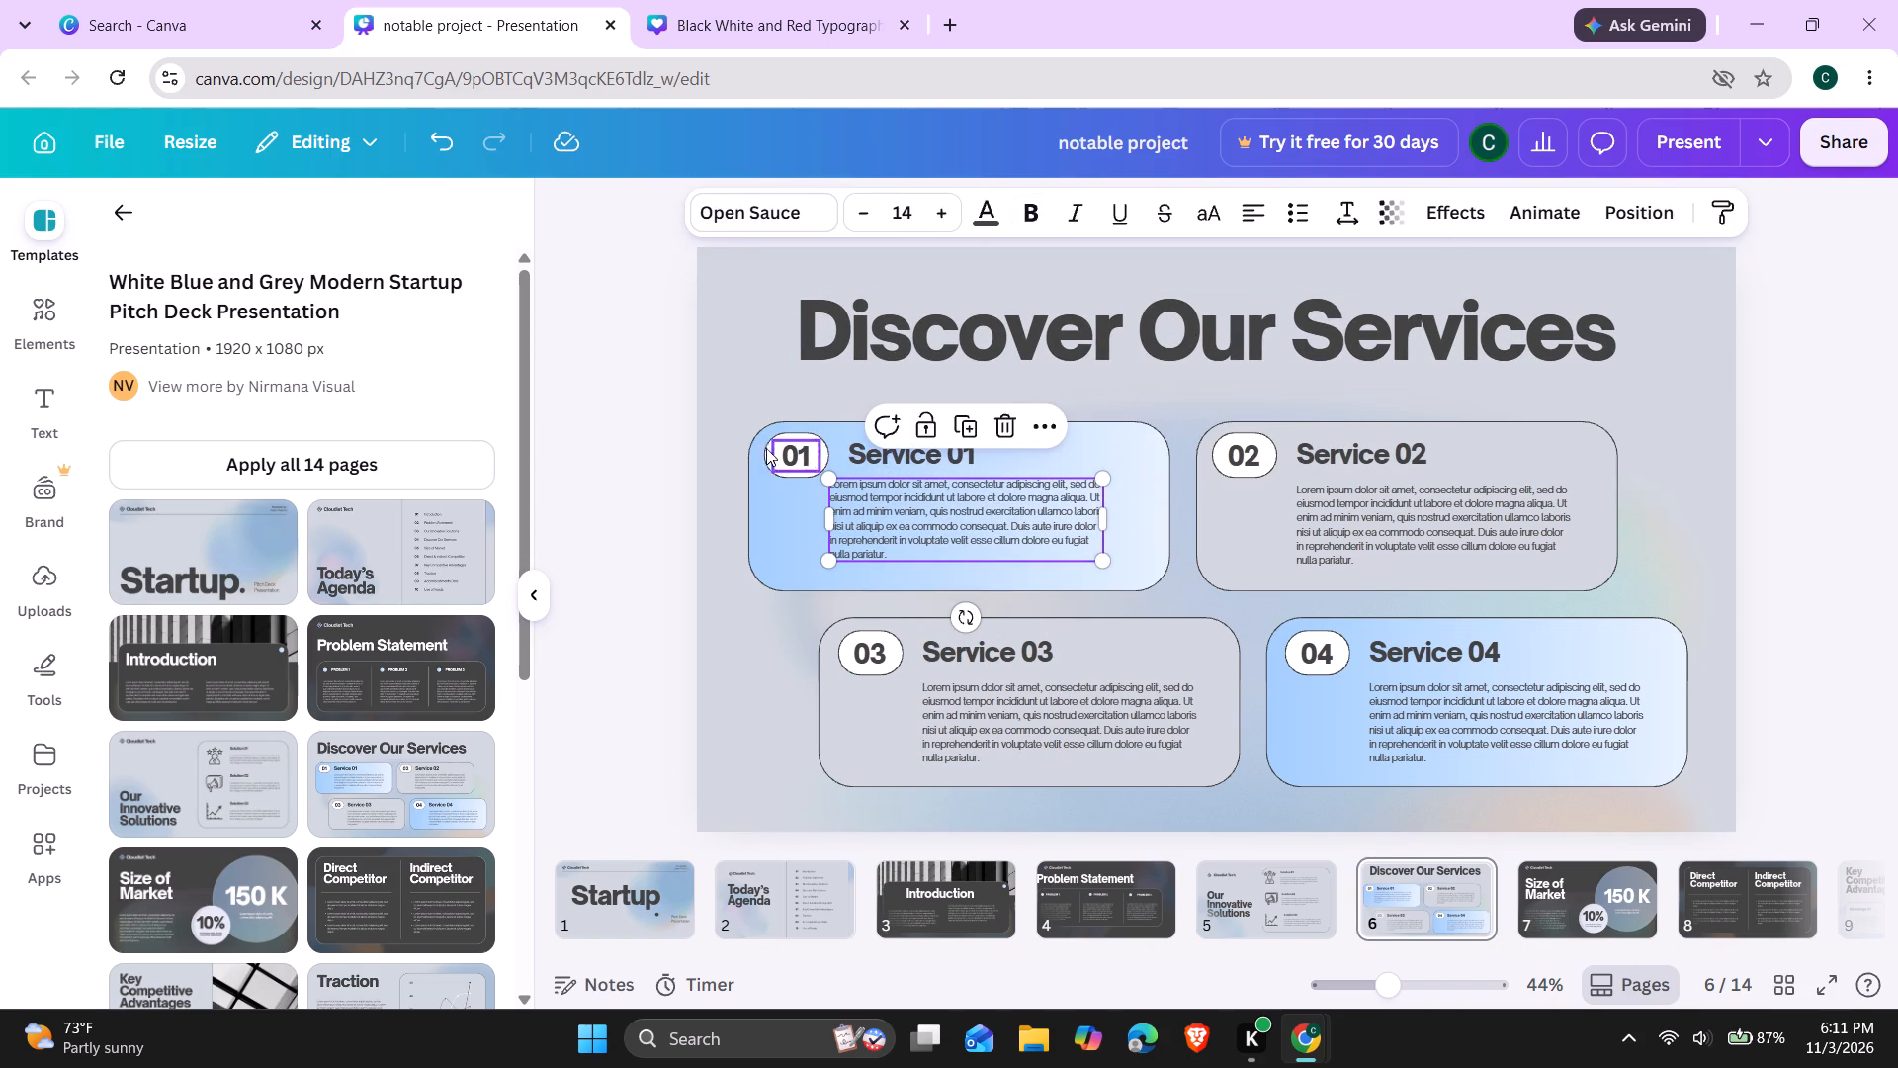
drag(748, 449, 739, 418)
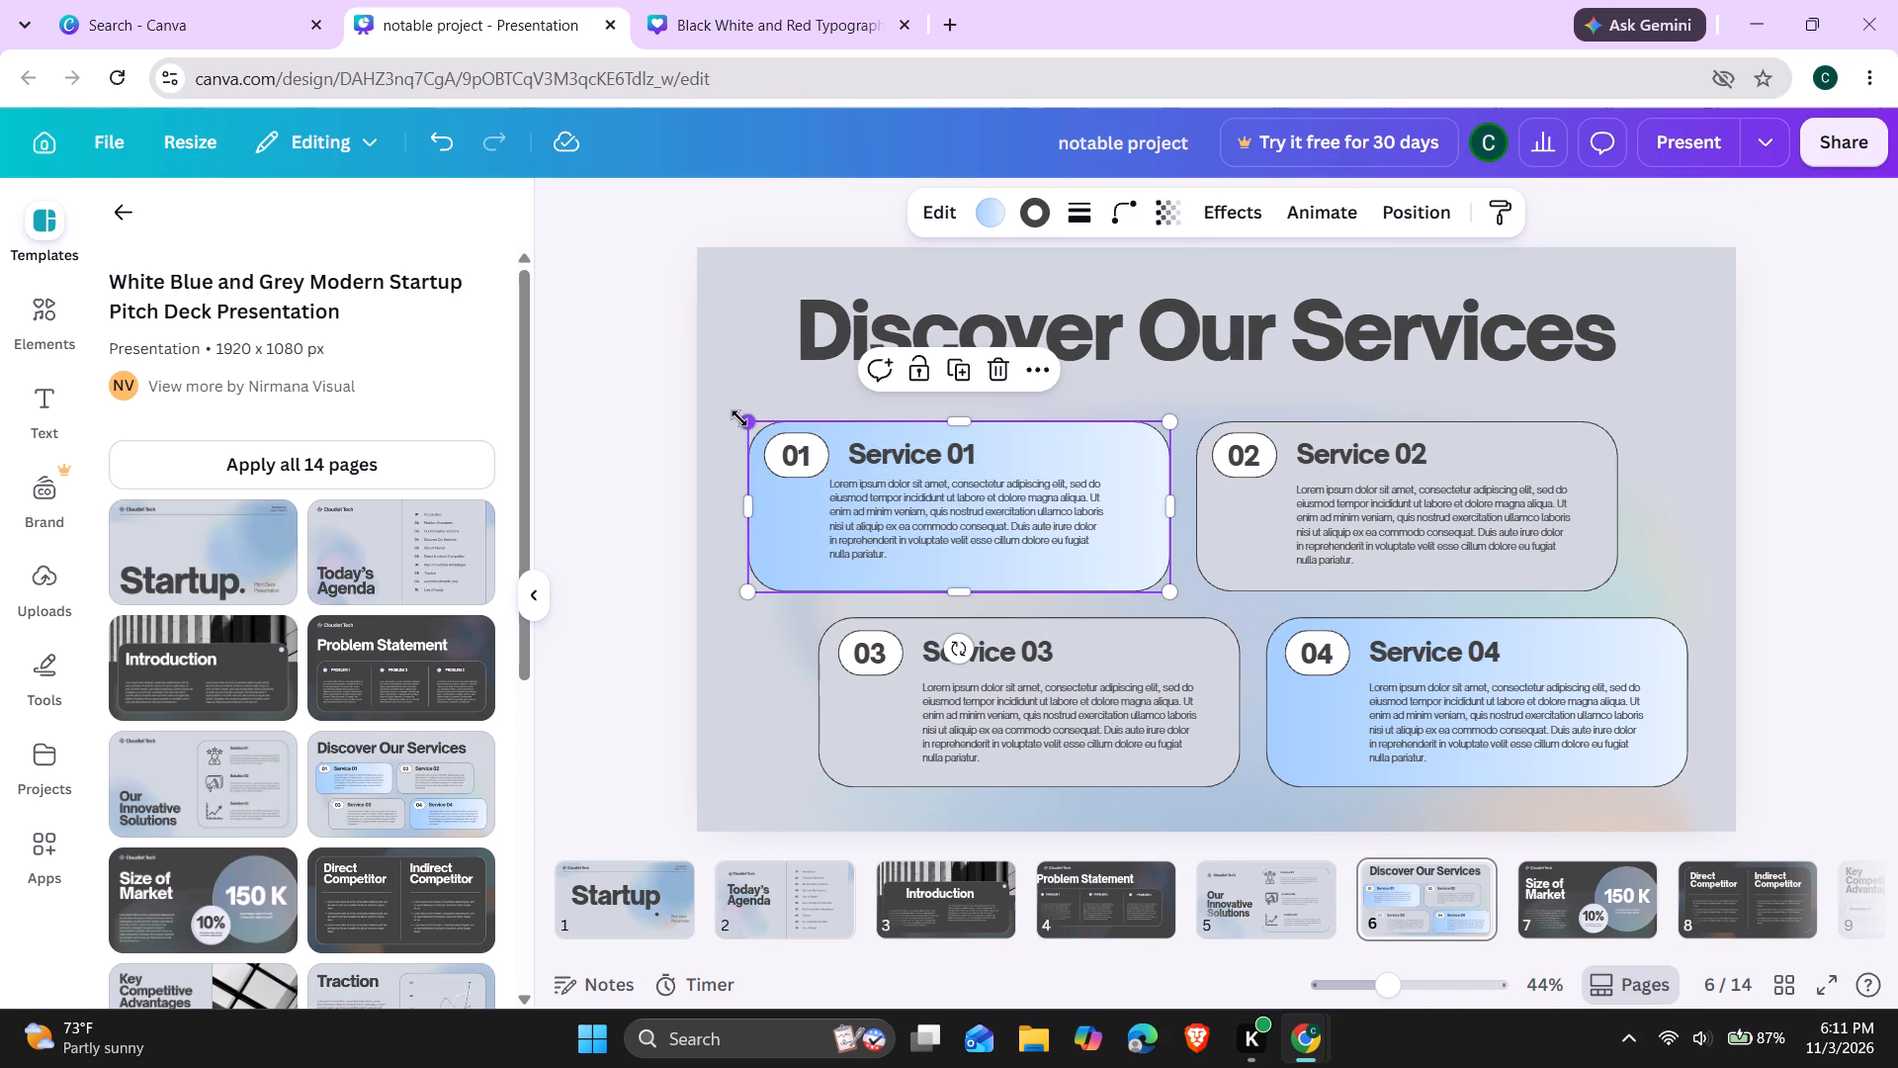
drag(739, 418, 739, 417)
drag(739, 417, 724, 401)
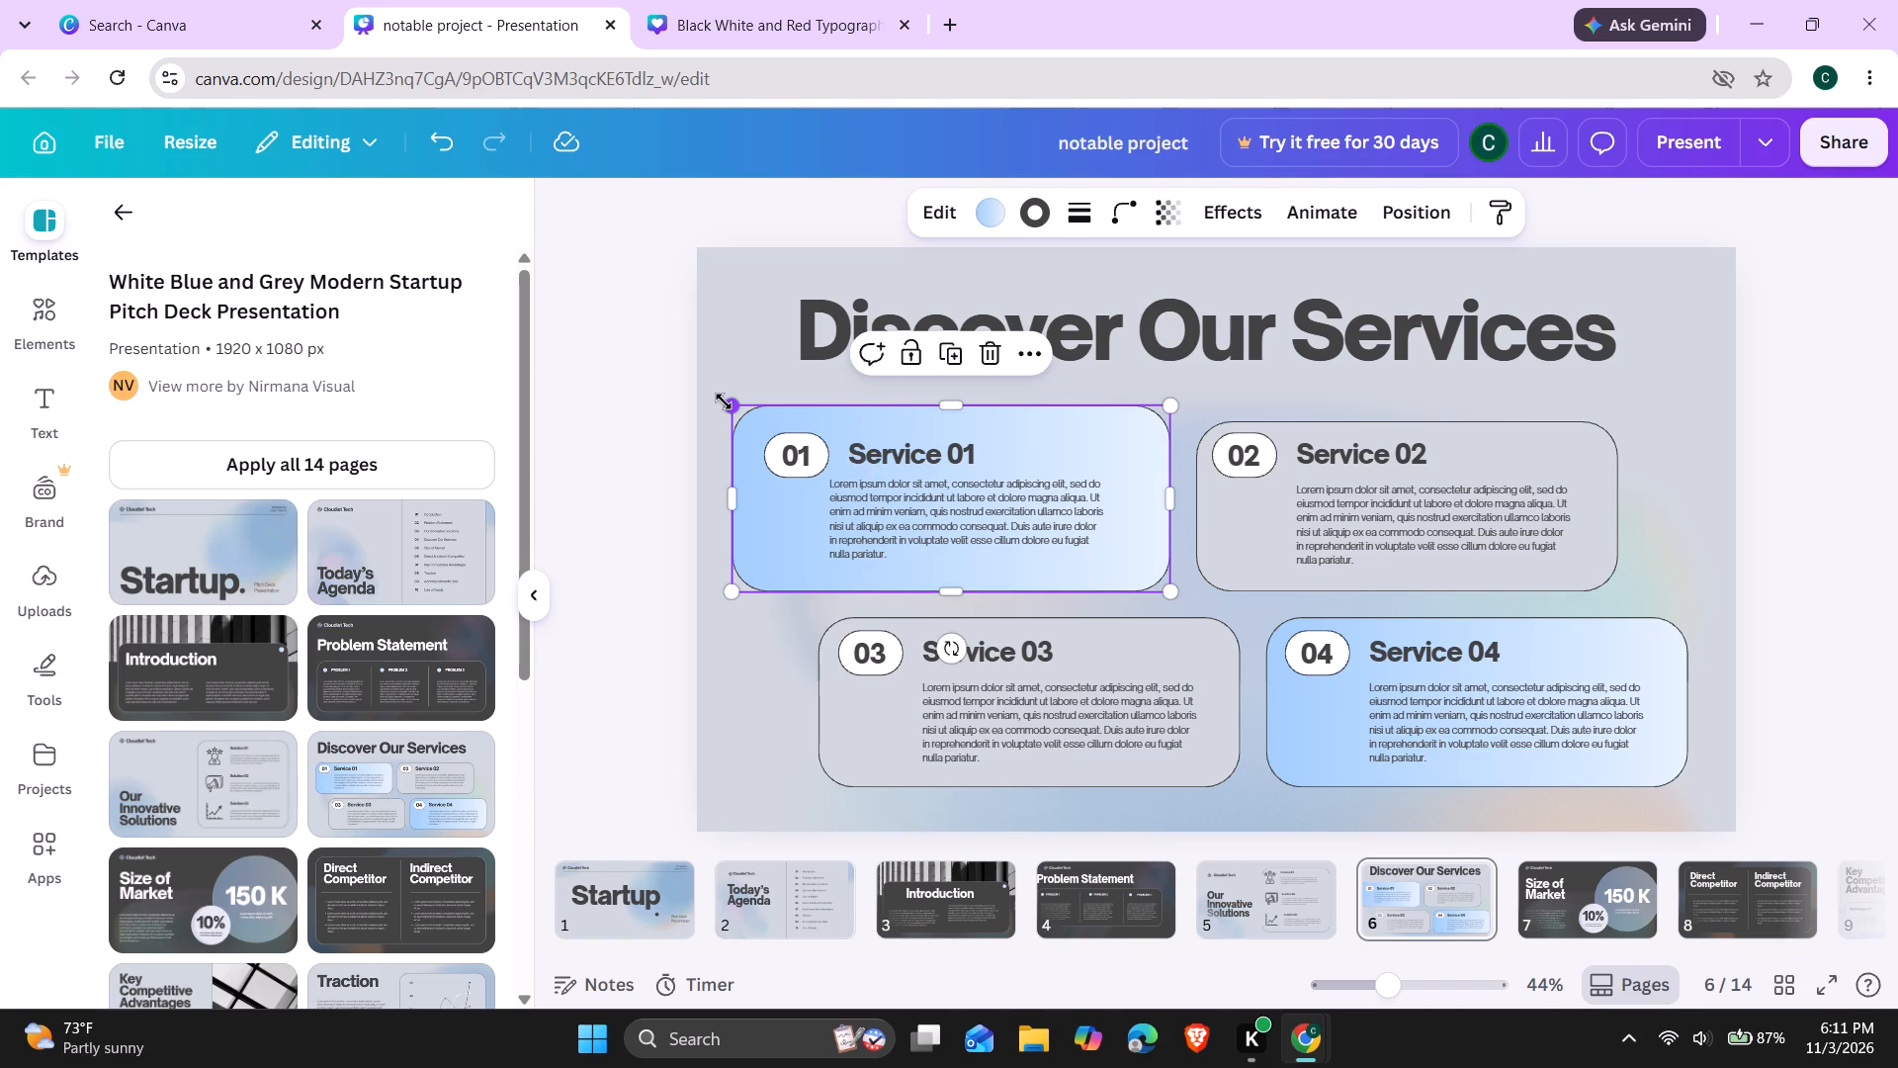
Move the 01 number, its badge and the Service 01 heading to the card's top edge, and place the paragraph left beneath the badge.
drag(796, 459, 781, 437)
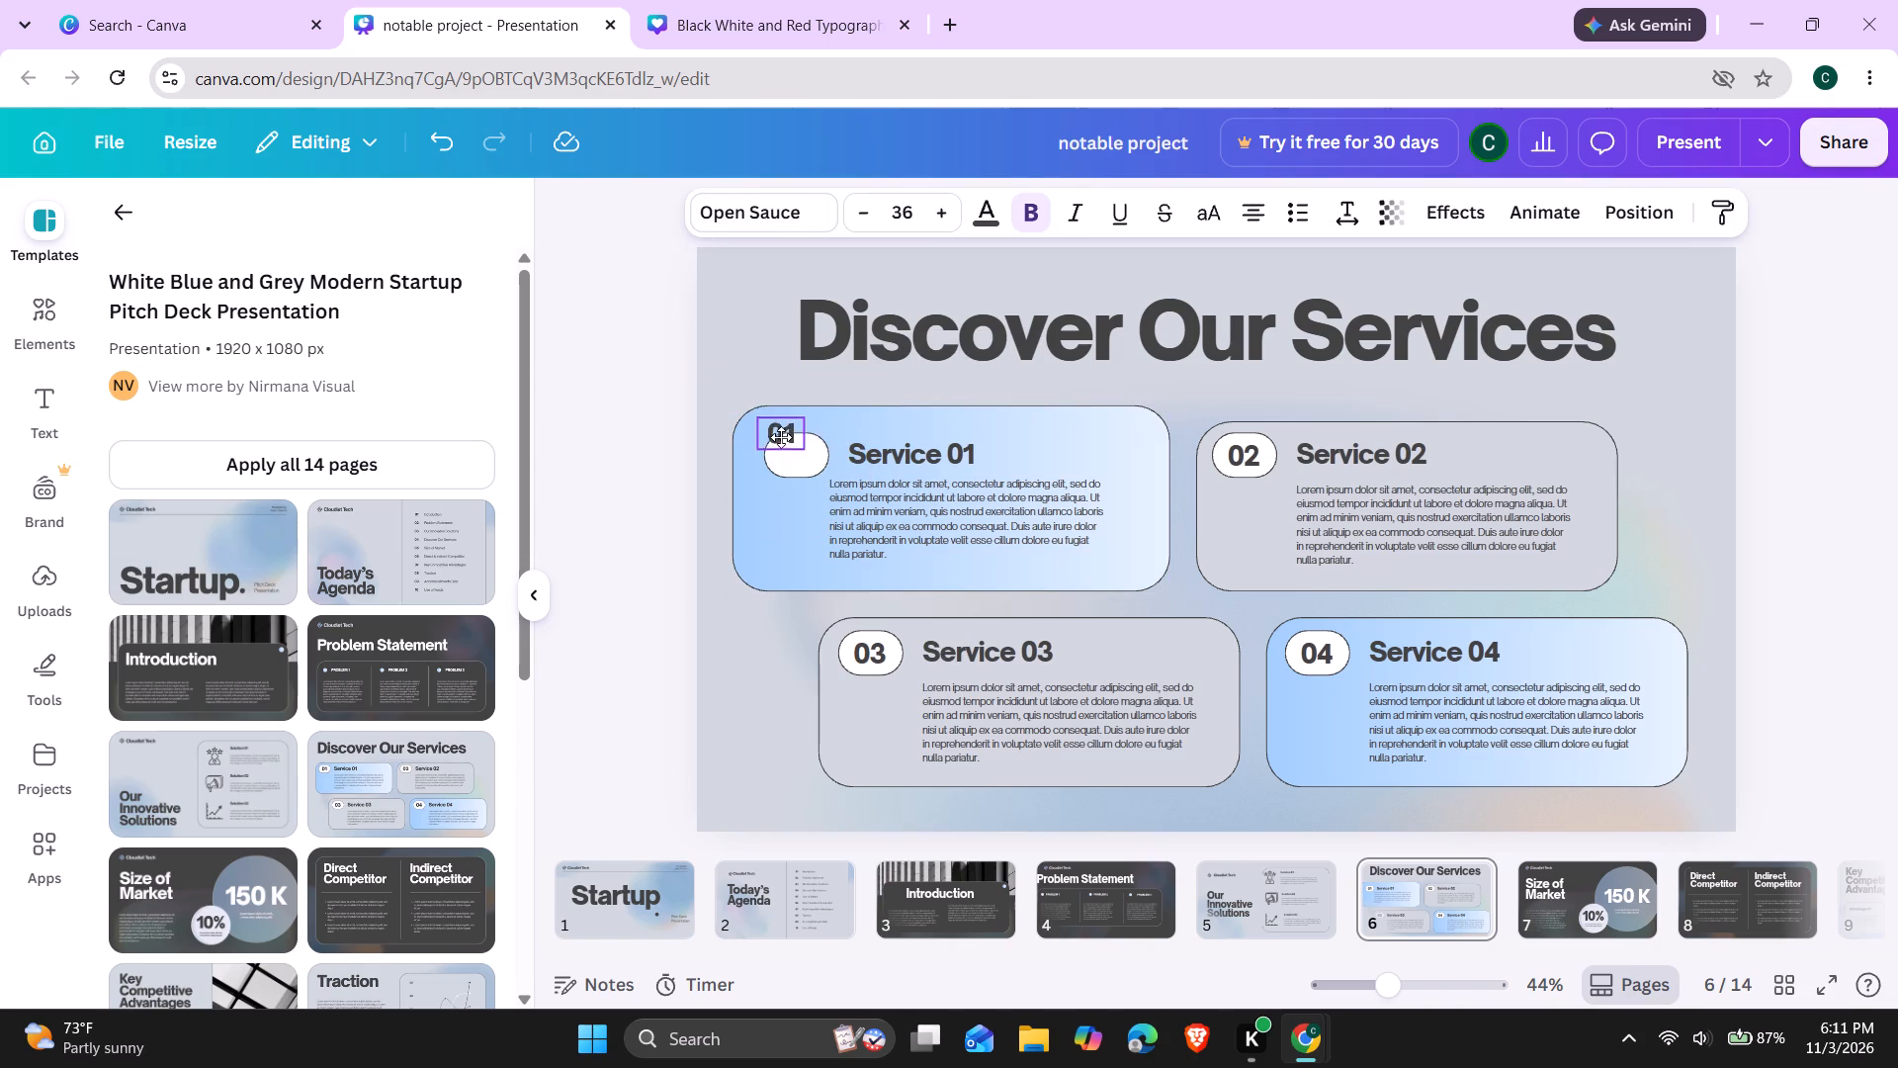
drag(781, 437, 778, 432)
drag(784, 450, 773, 423)
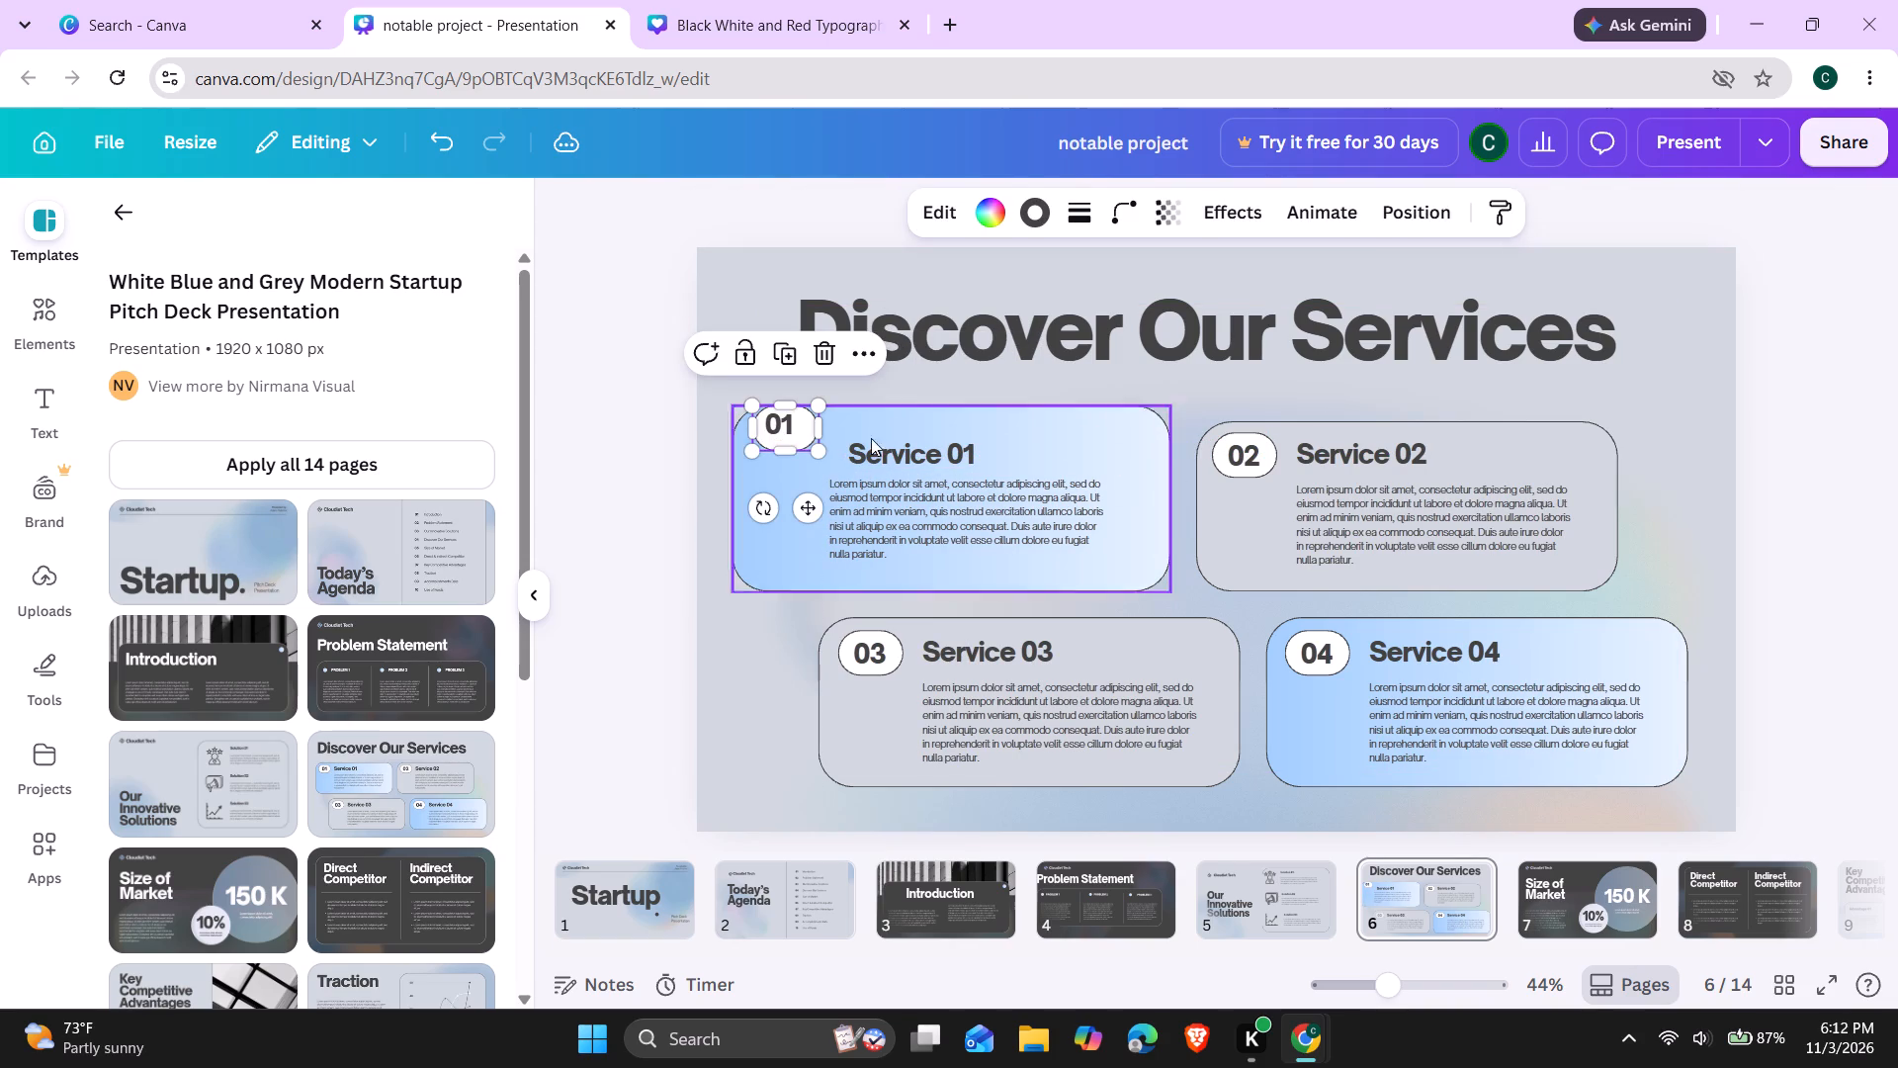
drag(897, 446, 878, 421)
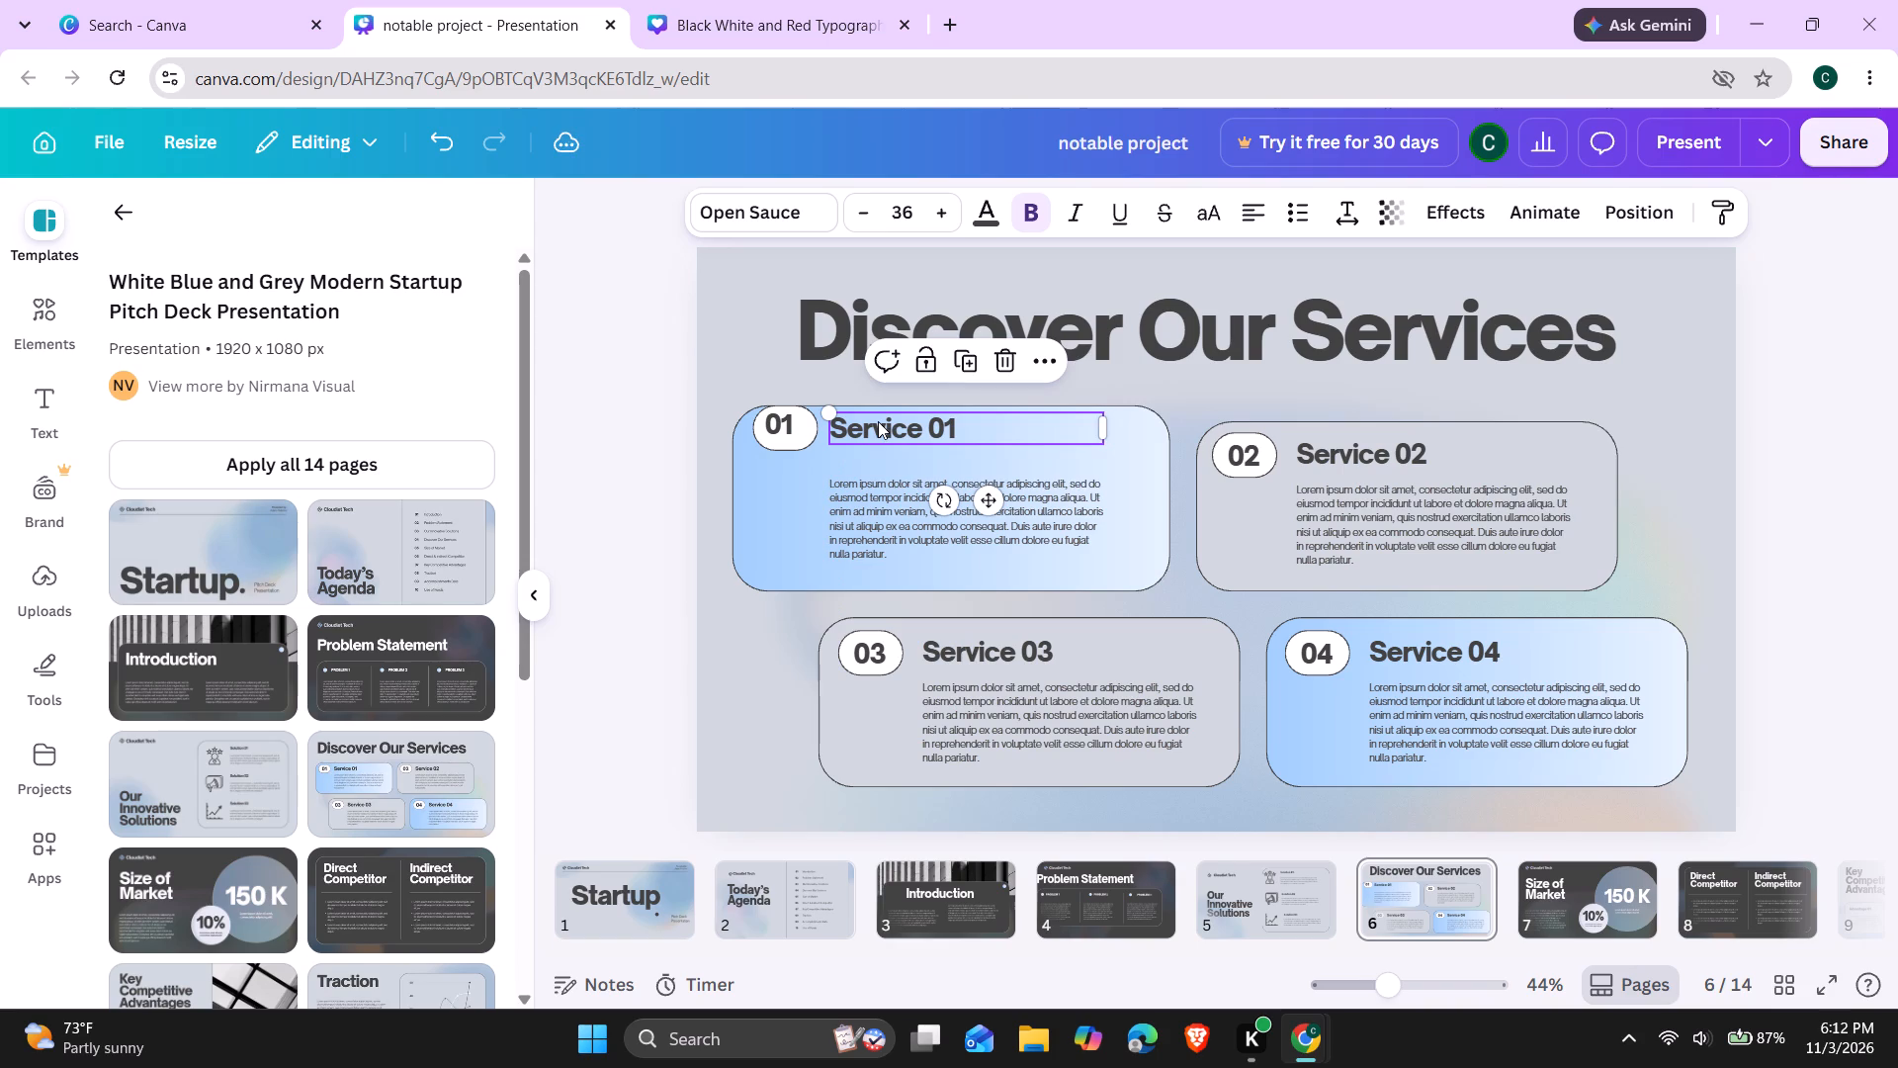
drag(897, 527, 831, 516)
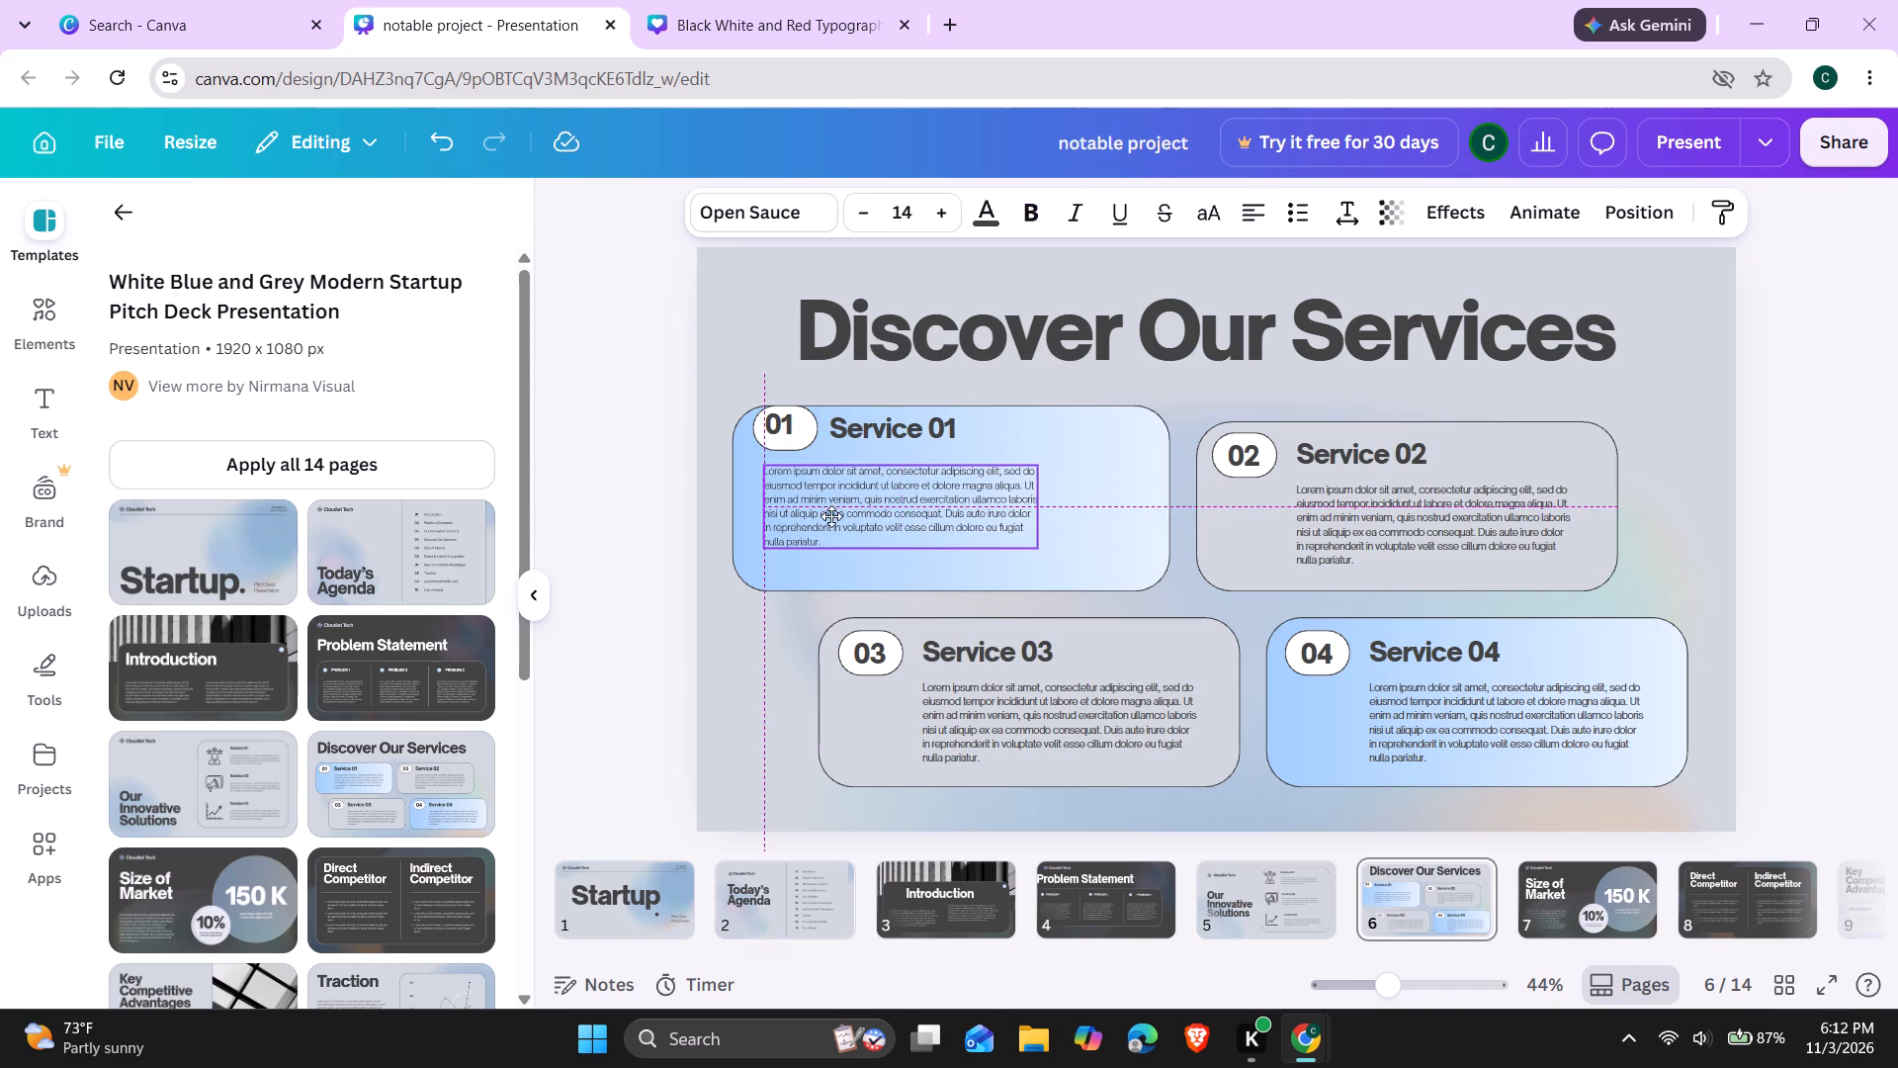
drag(831, 516, 826, 525)
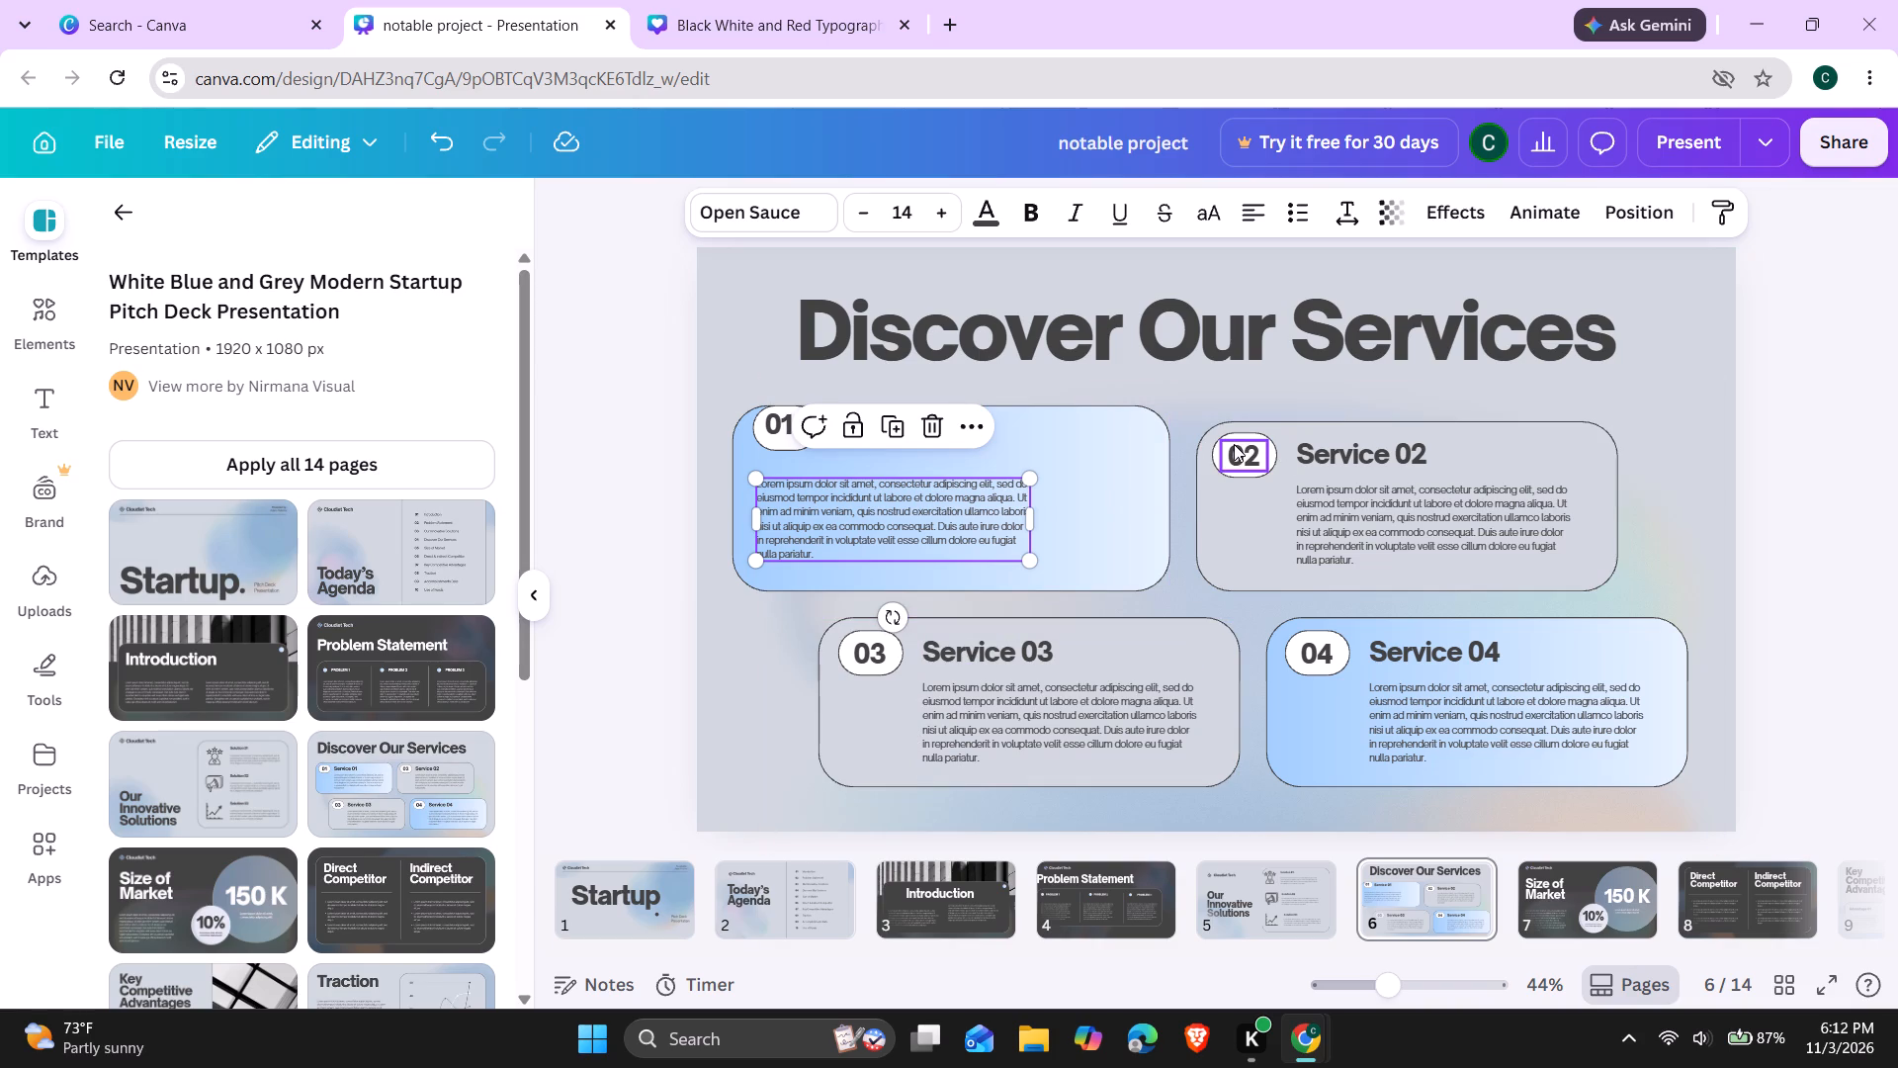
Lower the 02 number and its badge to the left of the Service 02 paragraph, with the number centred in the badge.
drag(1267, 457, 1260, 515)
drag(1236, 464, 1232, 520)
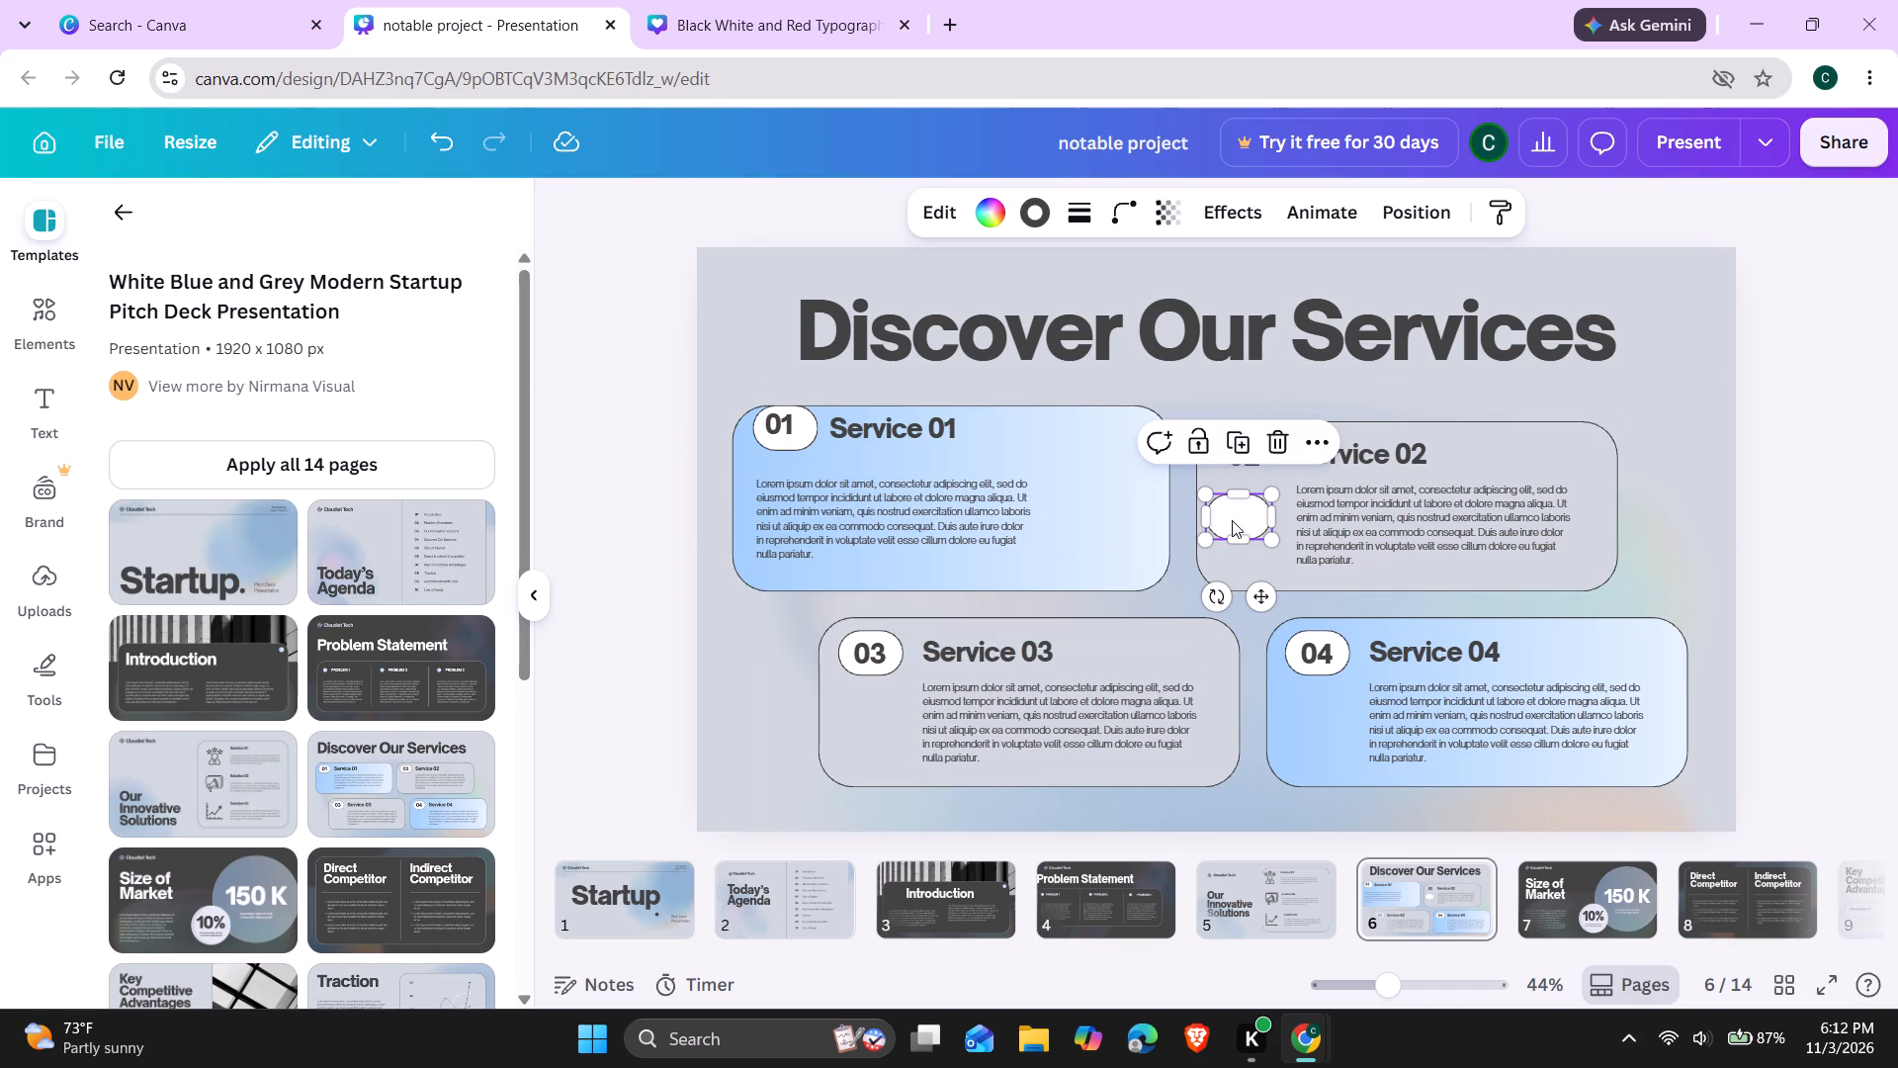
click(1251, 479)
drag(1247, 456, 1242, 514)
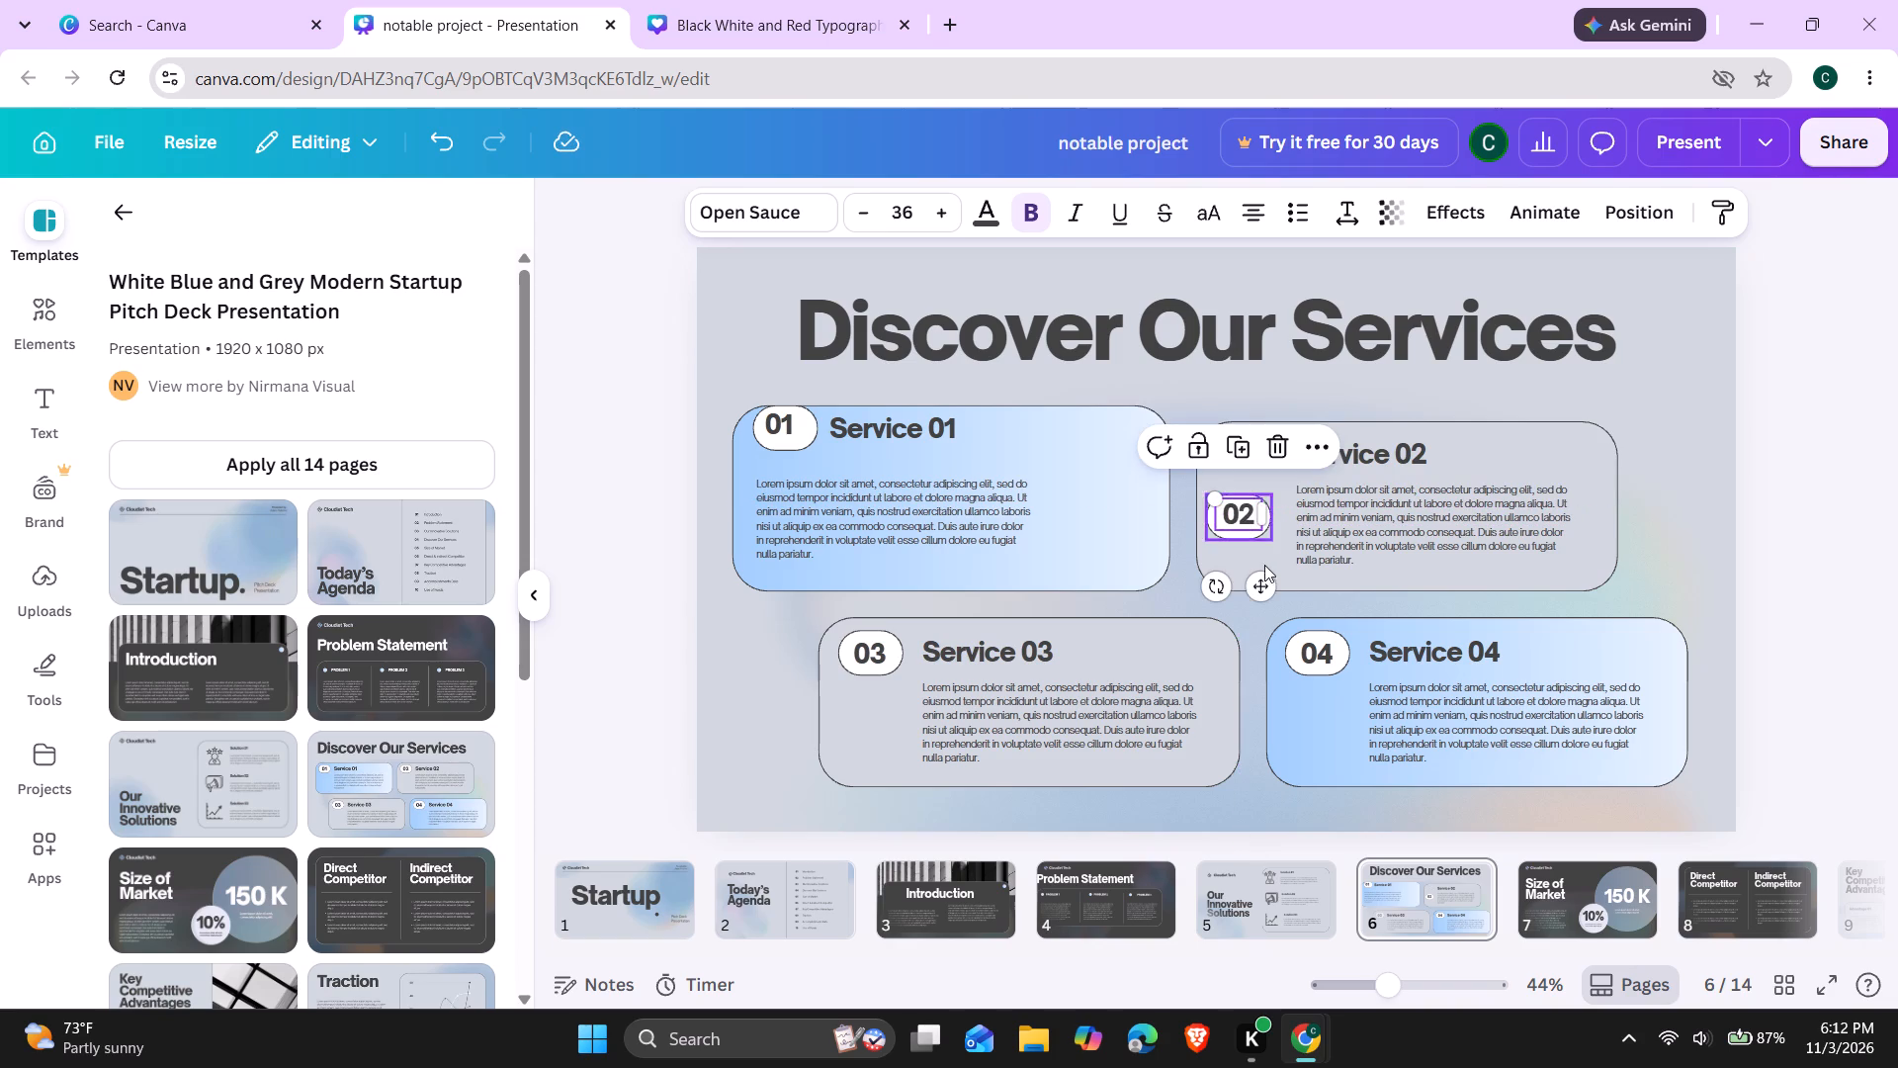
Lower the 04 number and its badge to the left of the Service 04 paragraph, with the number centred in the badge.
click(1316, 641)
drag(1316, 641, 1315, 676)
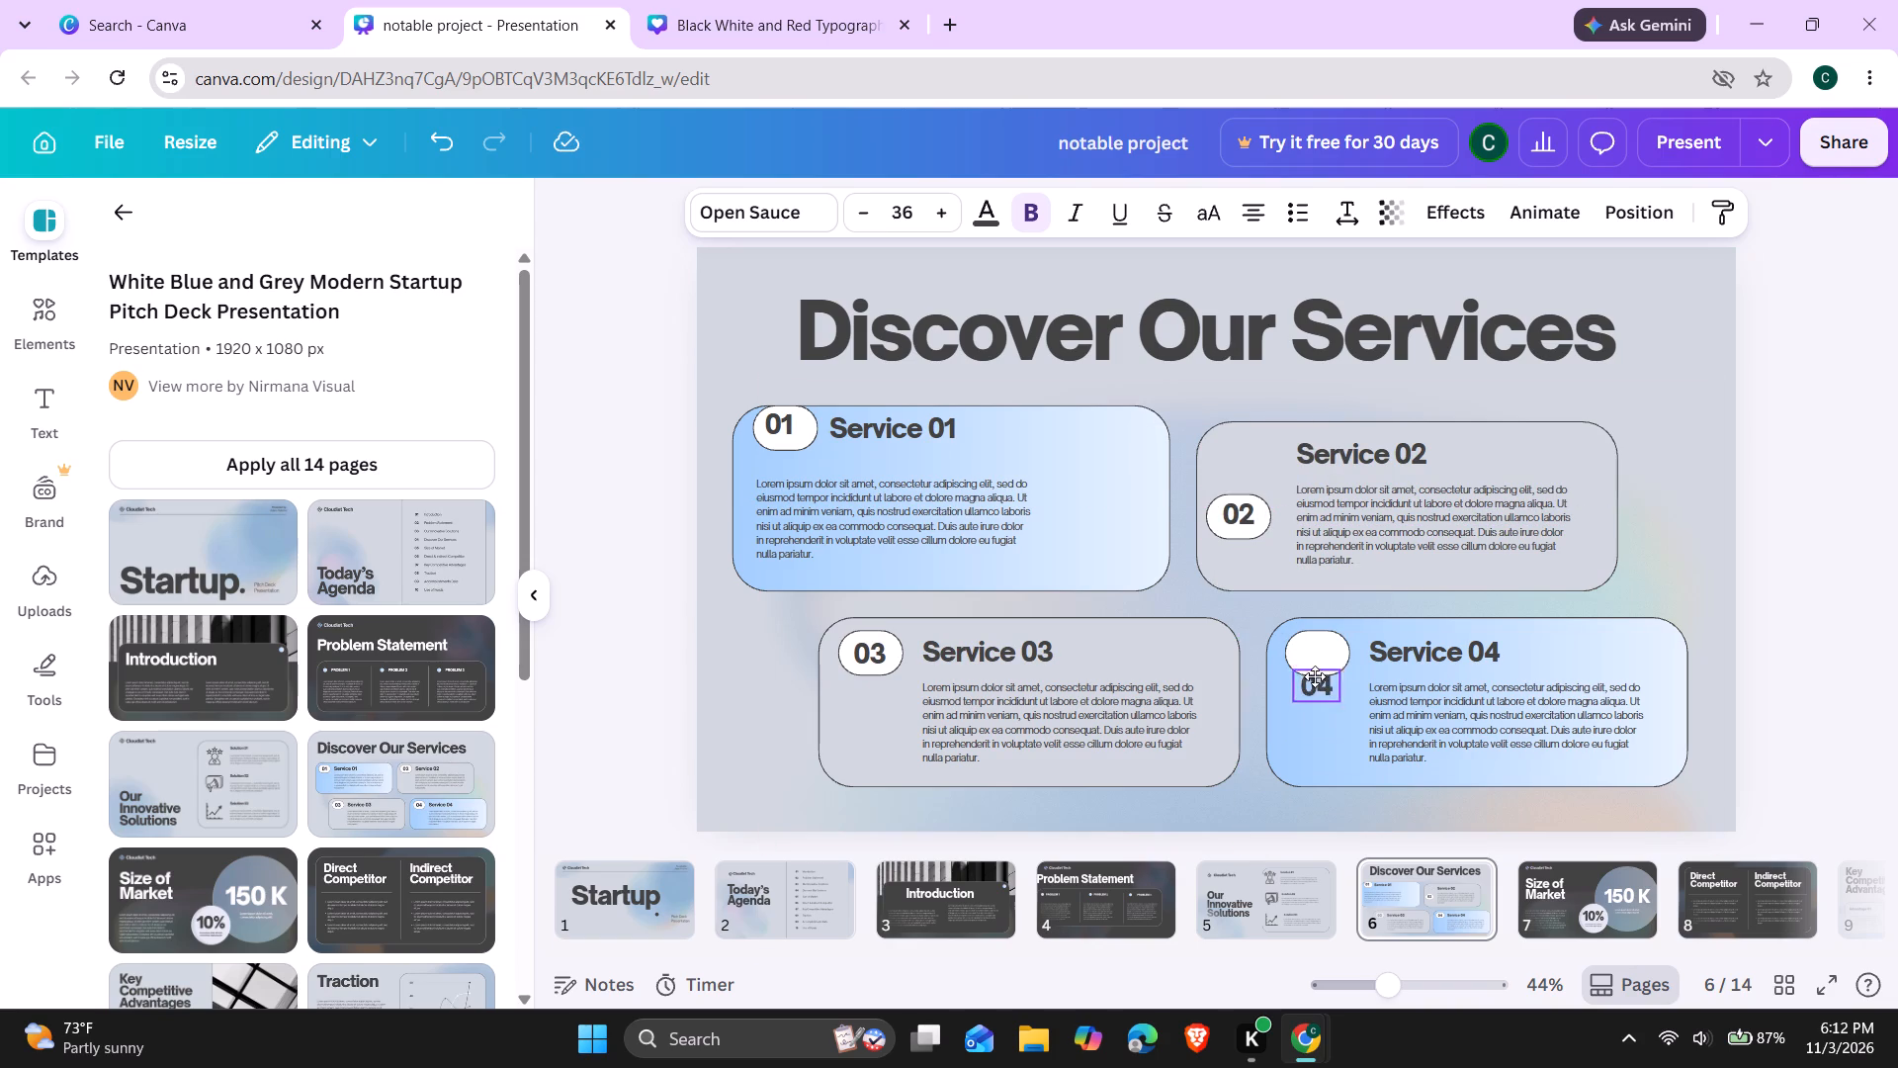
drag(1315, 676, 1315, 708)
drag(1316, 671, 1316, 702)
click(1330, 690)
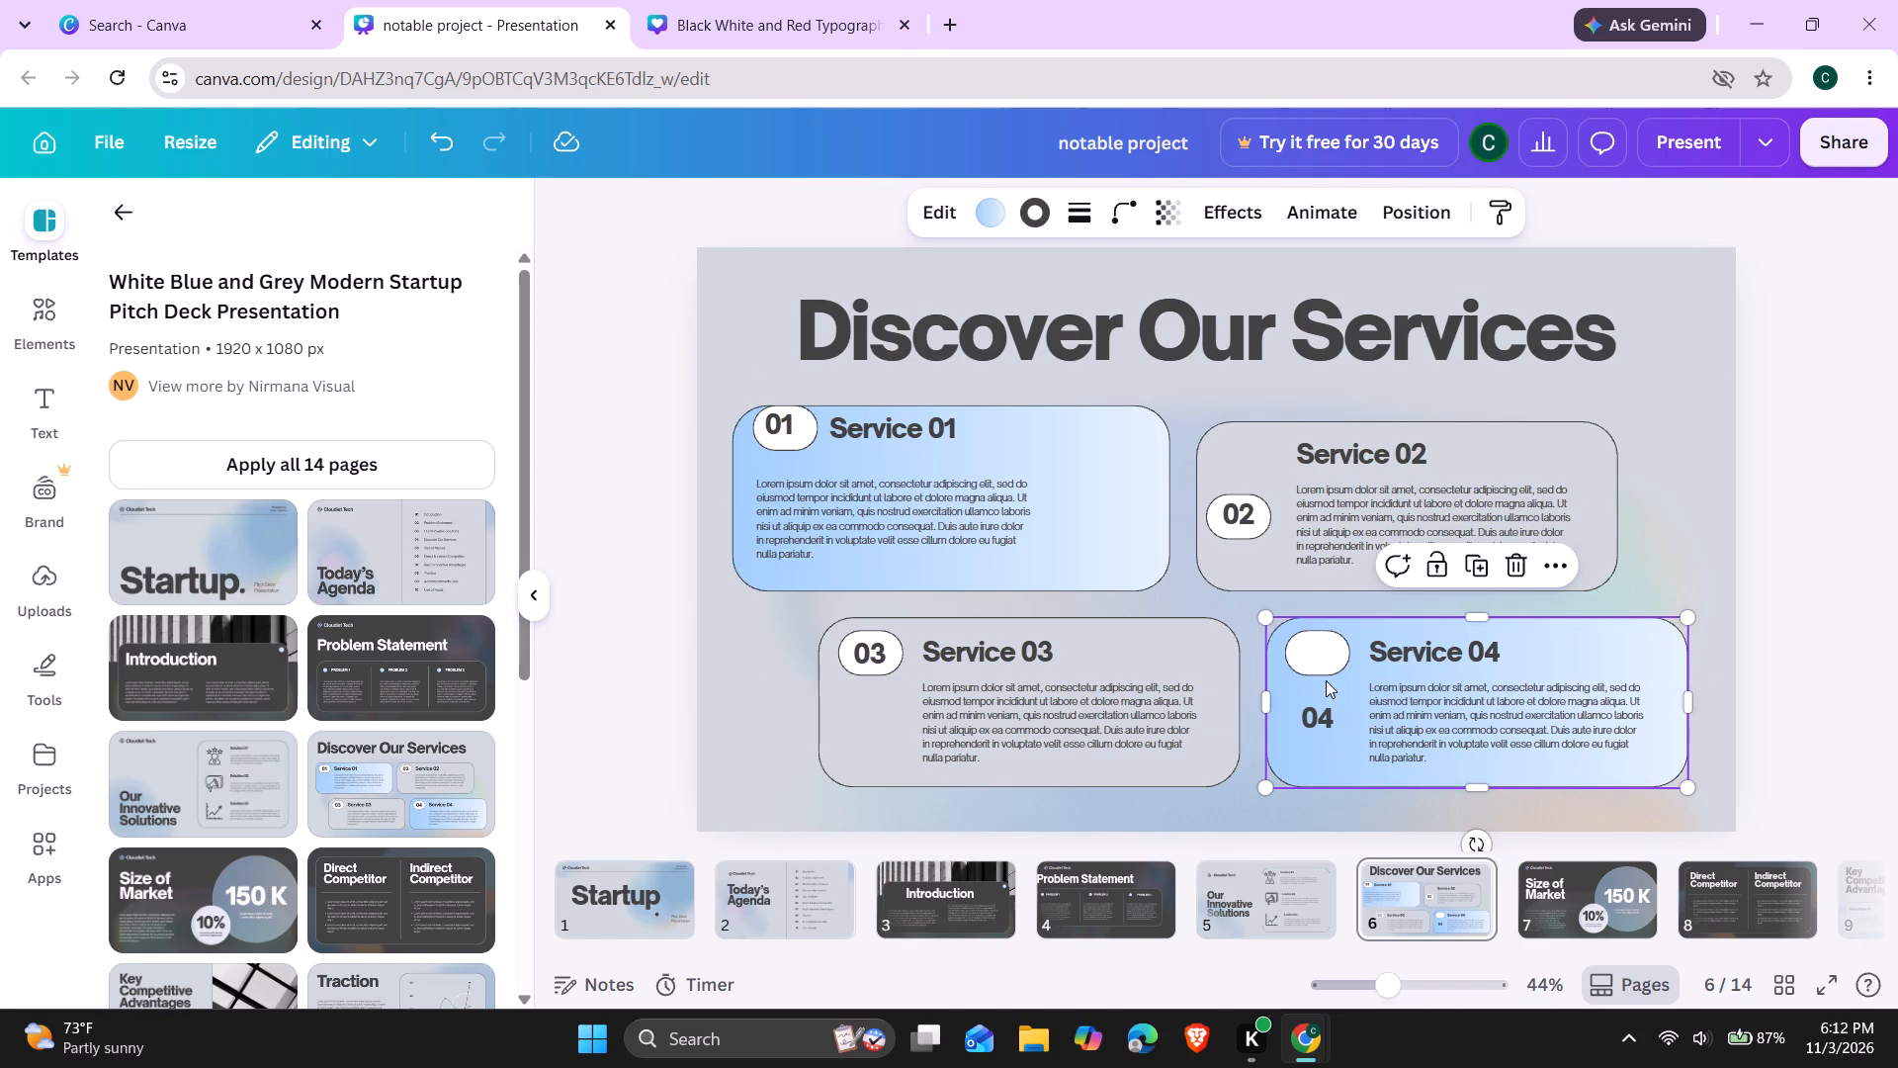
drag(1319, 668, 1318, 734)
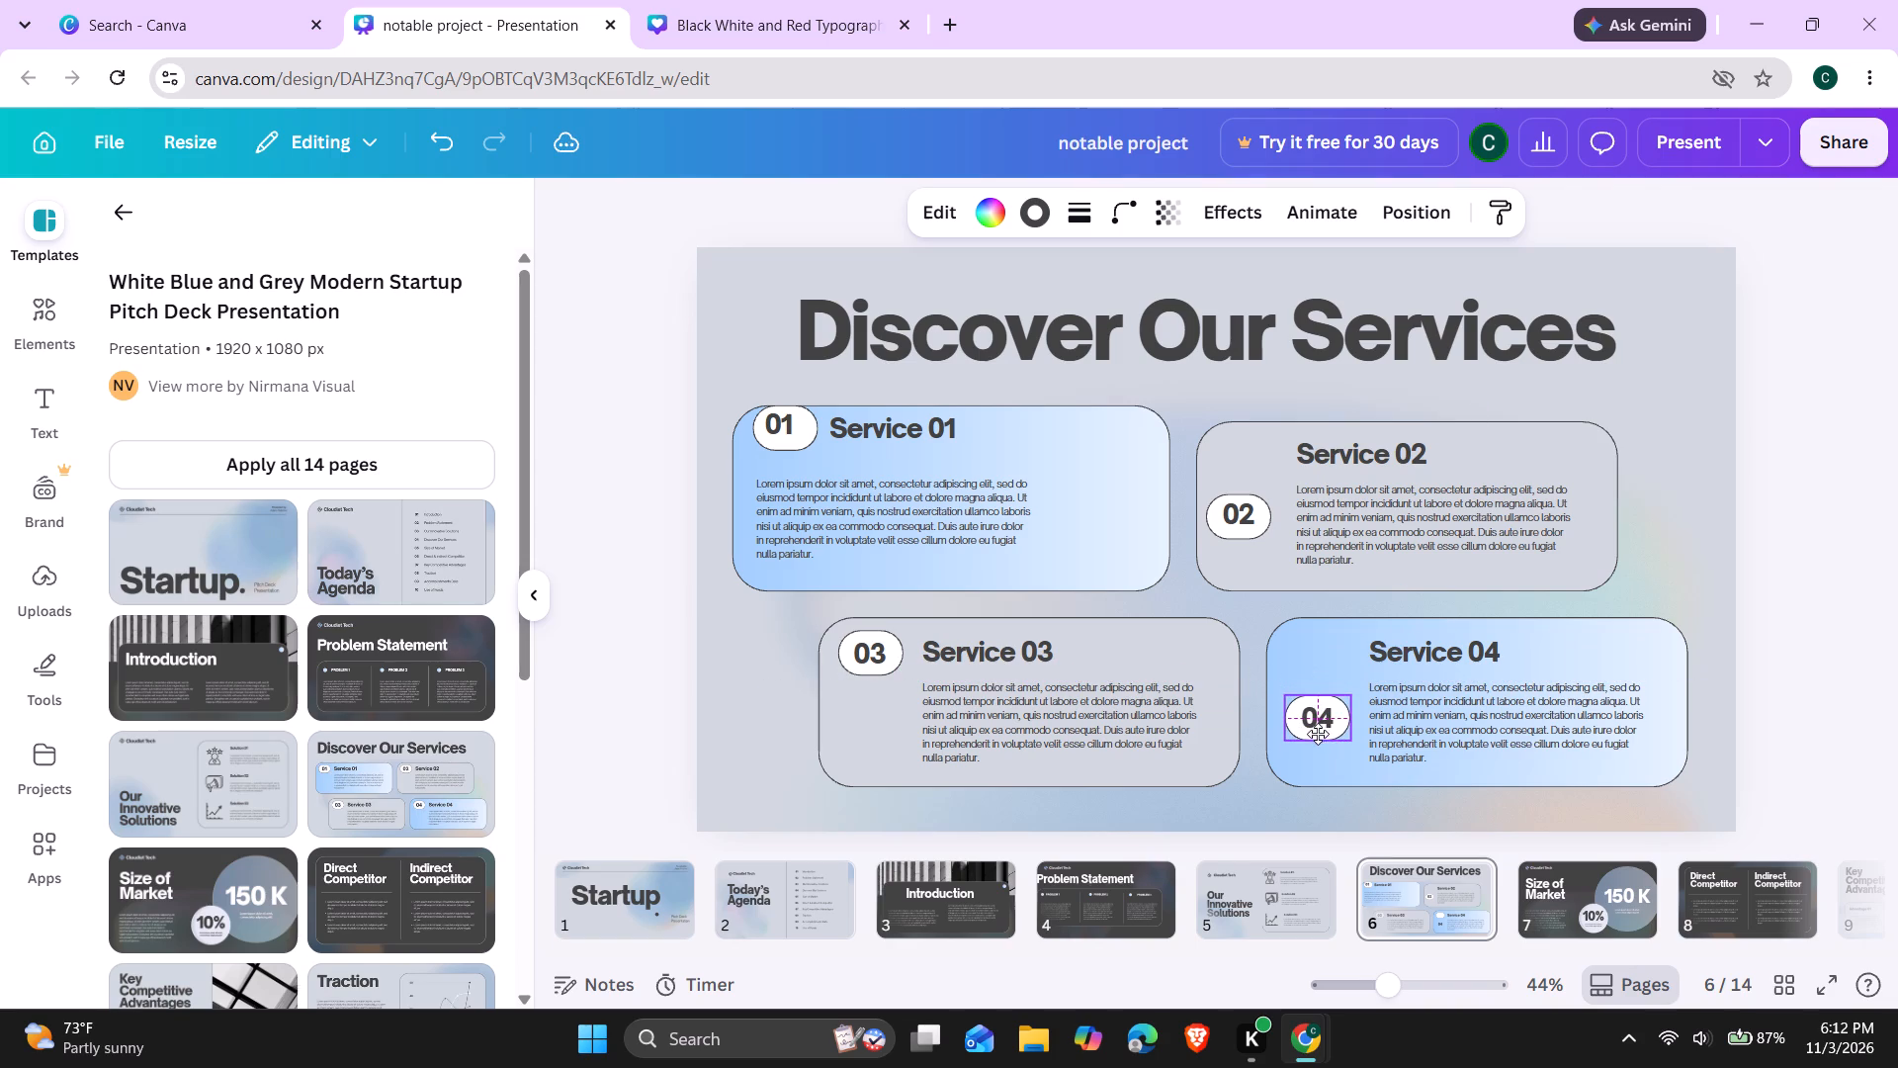
drag(1318, 734, 1318, 732)
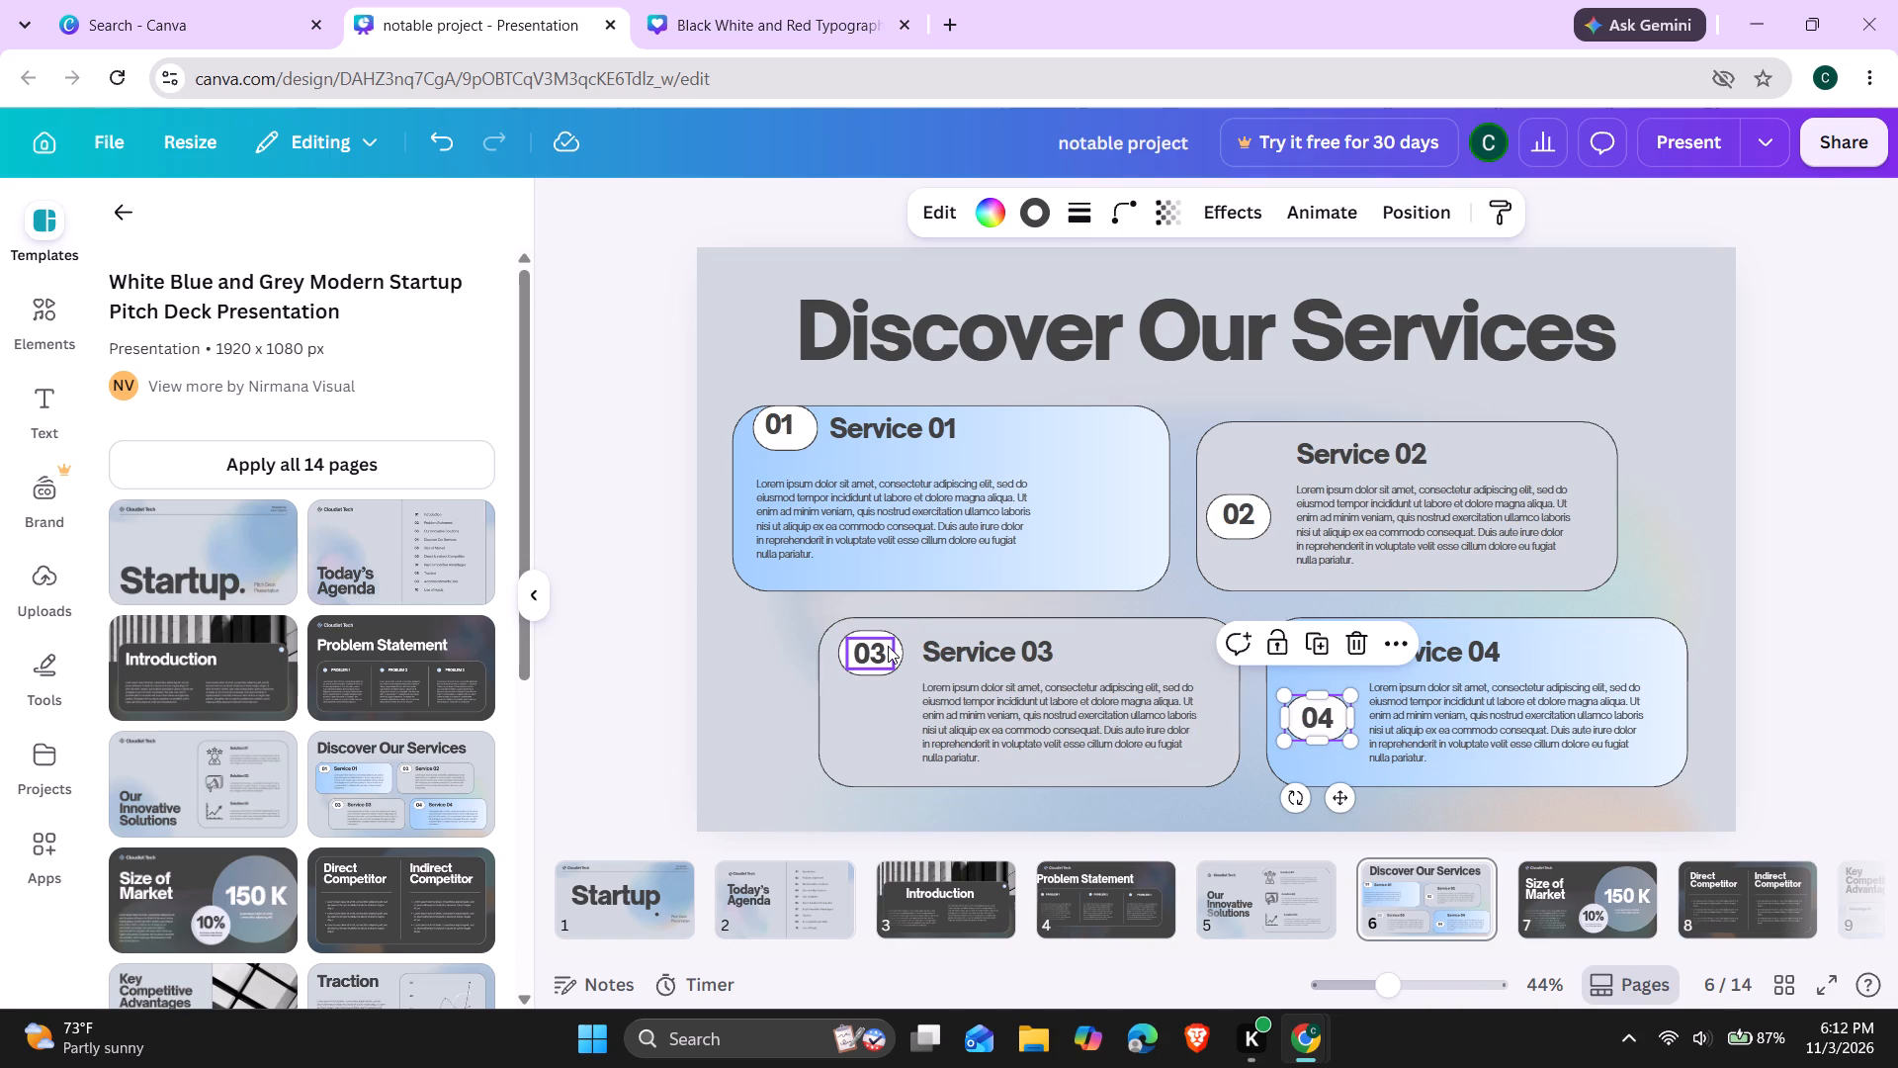
Lower the 03 number and its badge to the left of the Service 03 paragraph, with the number centred in the badge.
drag(888, 643, 880, 697)
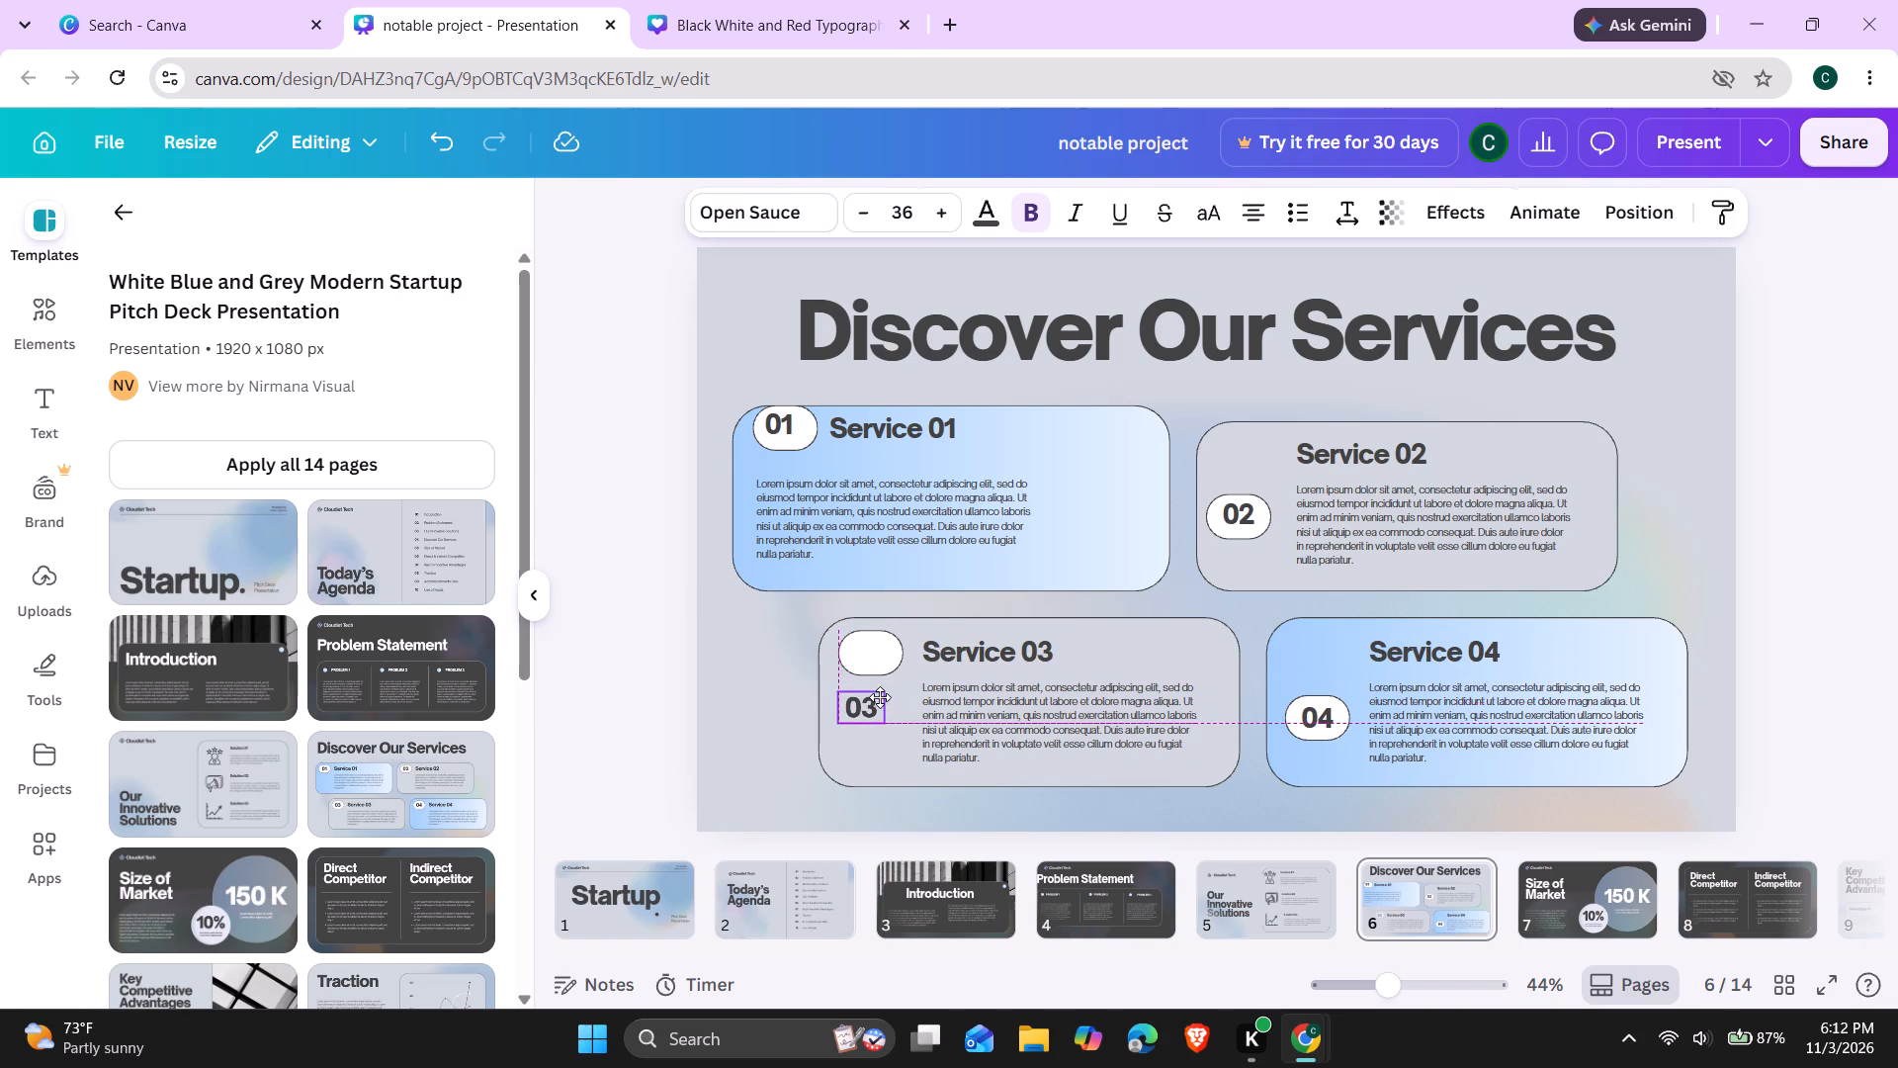
drag(880, 697, 880, 699)
drag(872, 660, 860, 713)
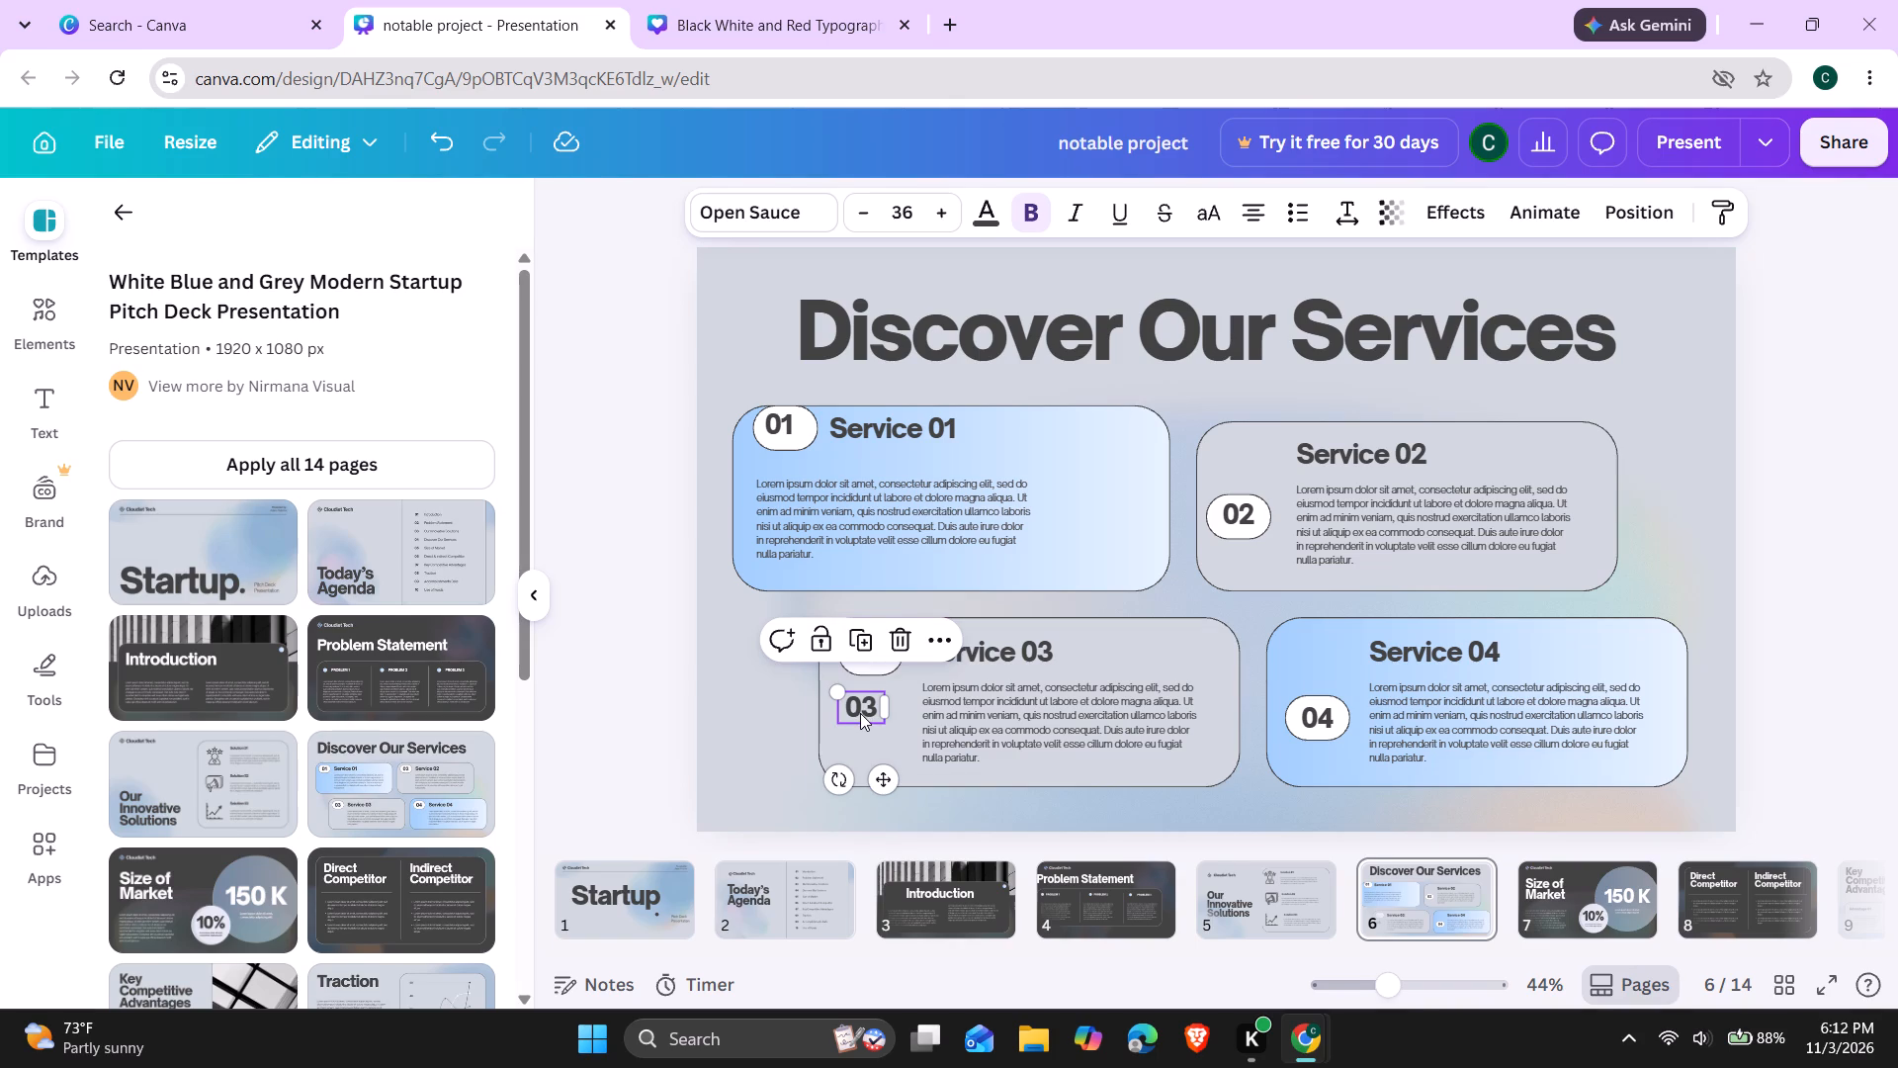
drag(860, 713, 860, 716)
drag(865, 671, 848, 725)
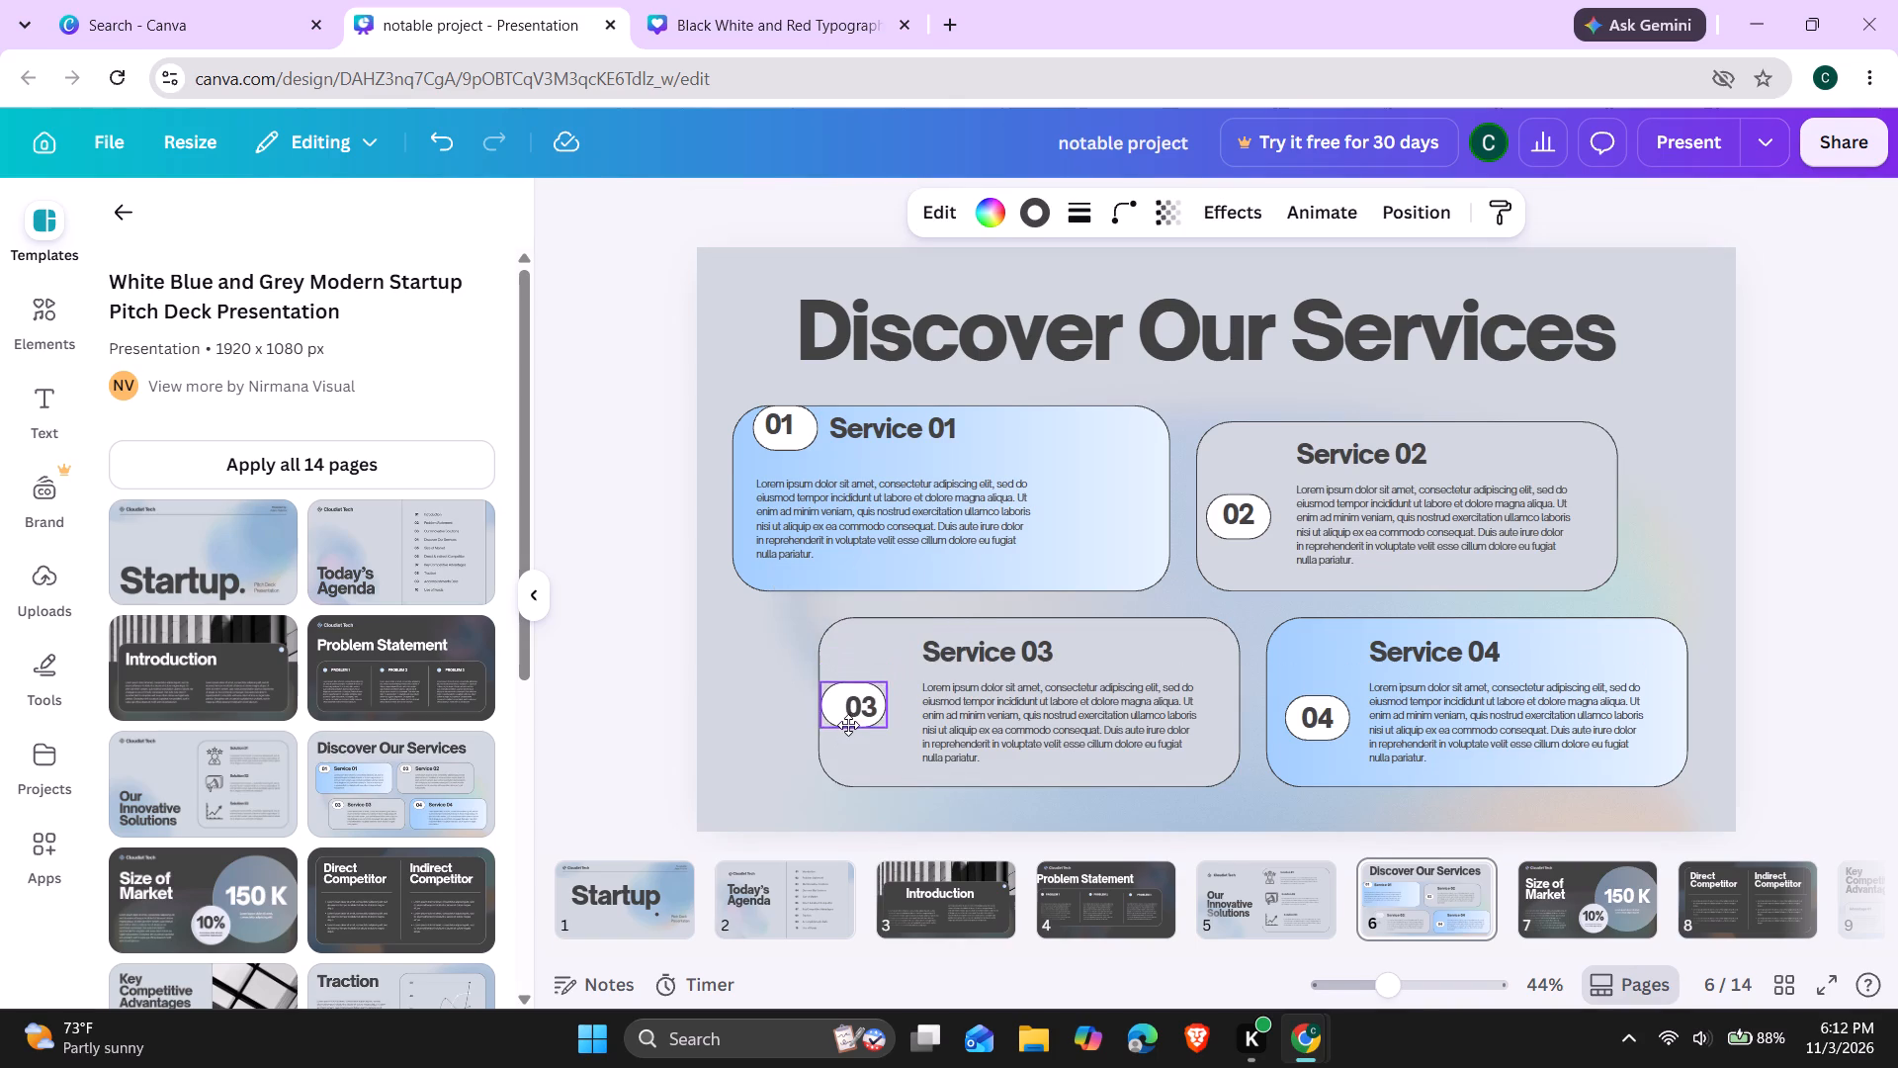
drag(848, 725, 860, 727)
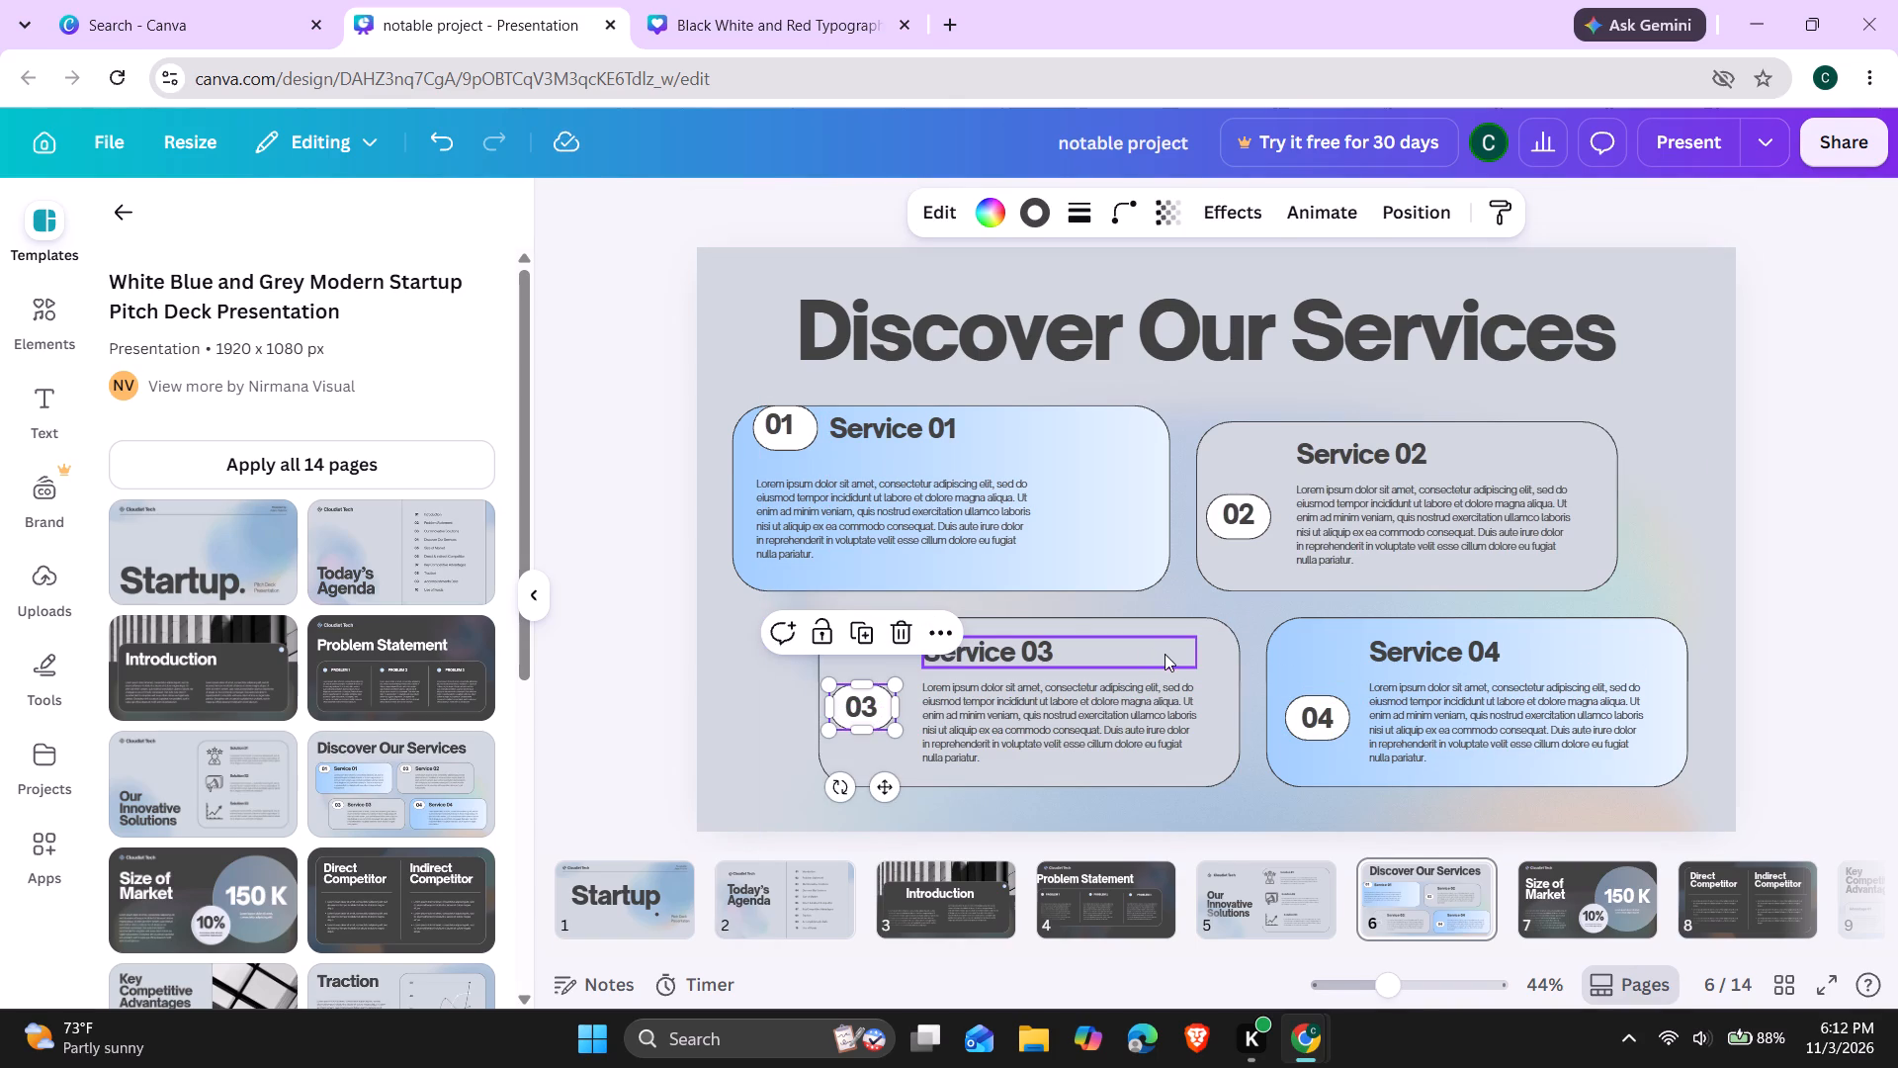
Shift the Service 03, Service 04 and Service 02 headings left so each sits above its number badge.
drag(1165, 654, 1095, 656)
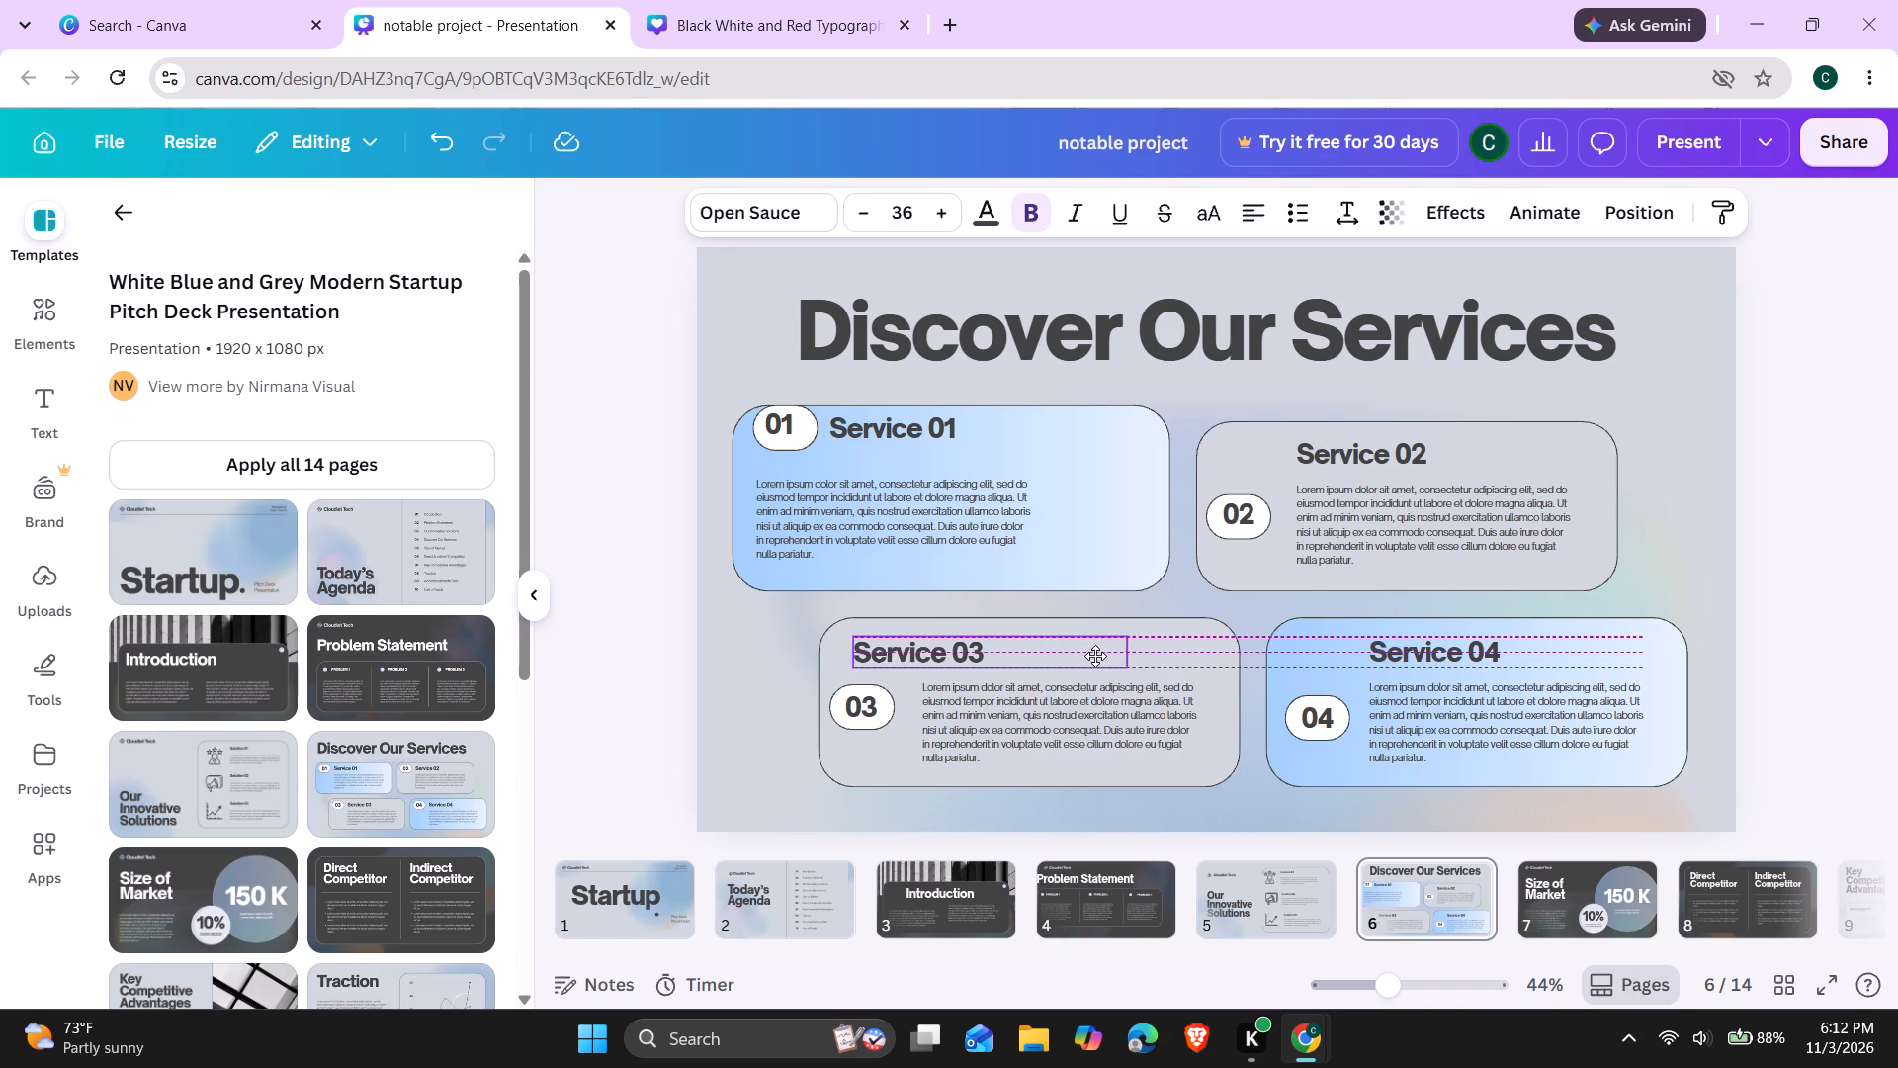
drag(1095, 656, 1088, 654)
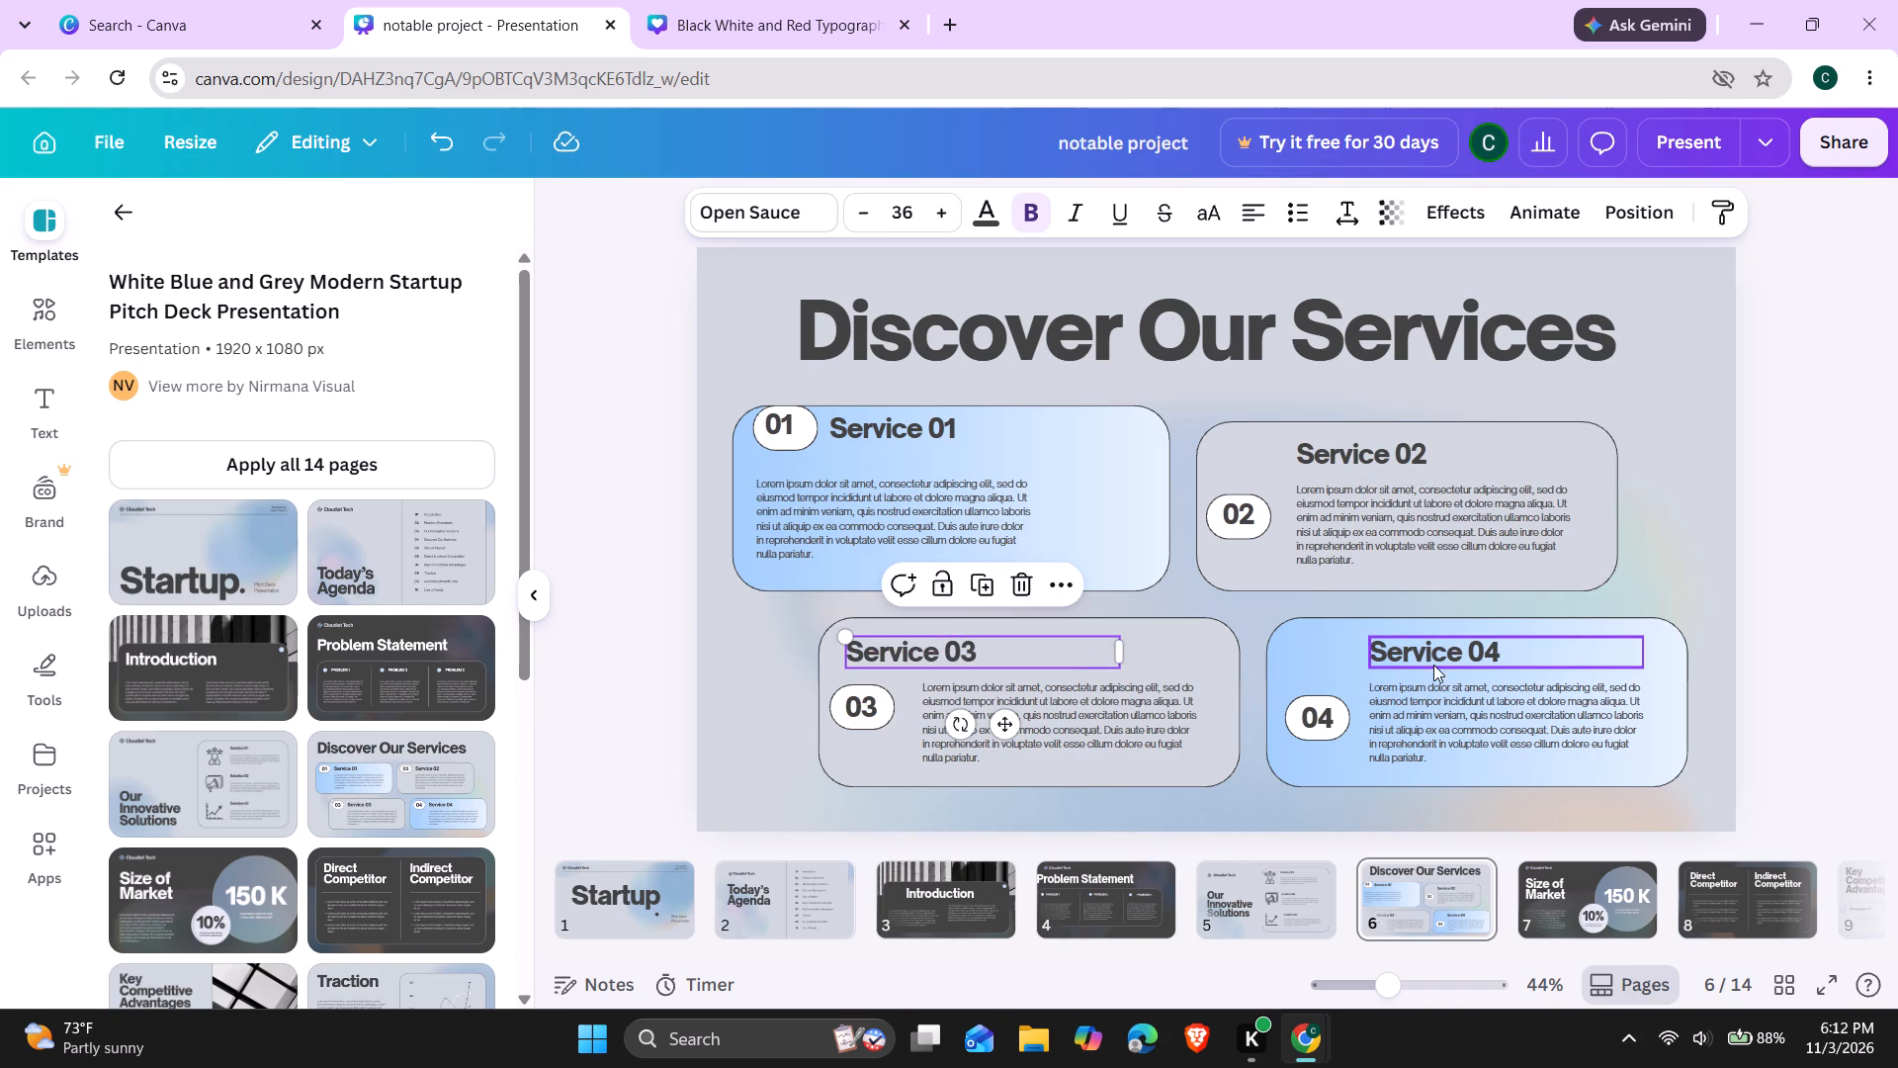
drag(1438, 655, 1357, 665)
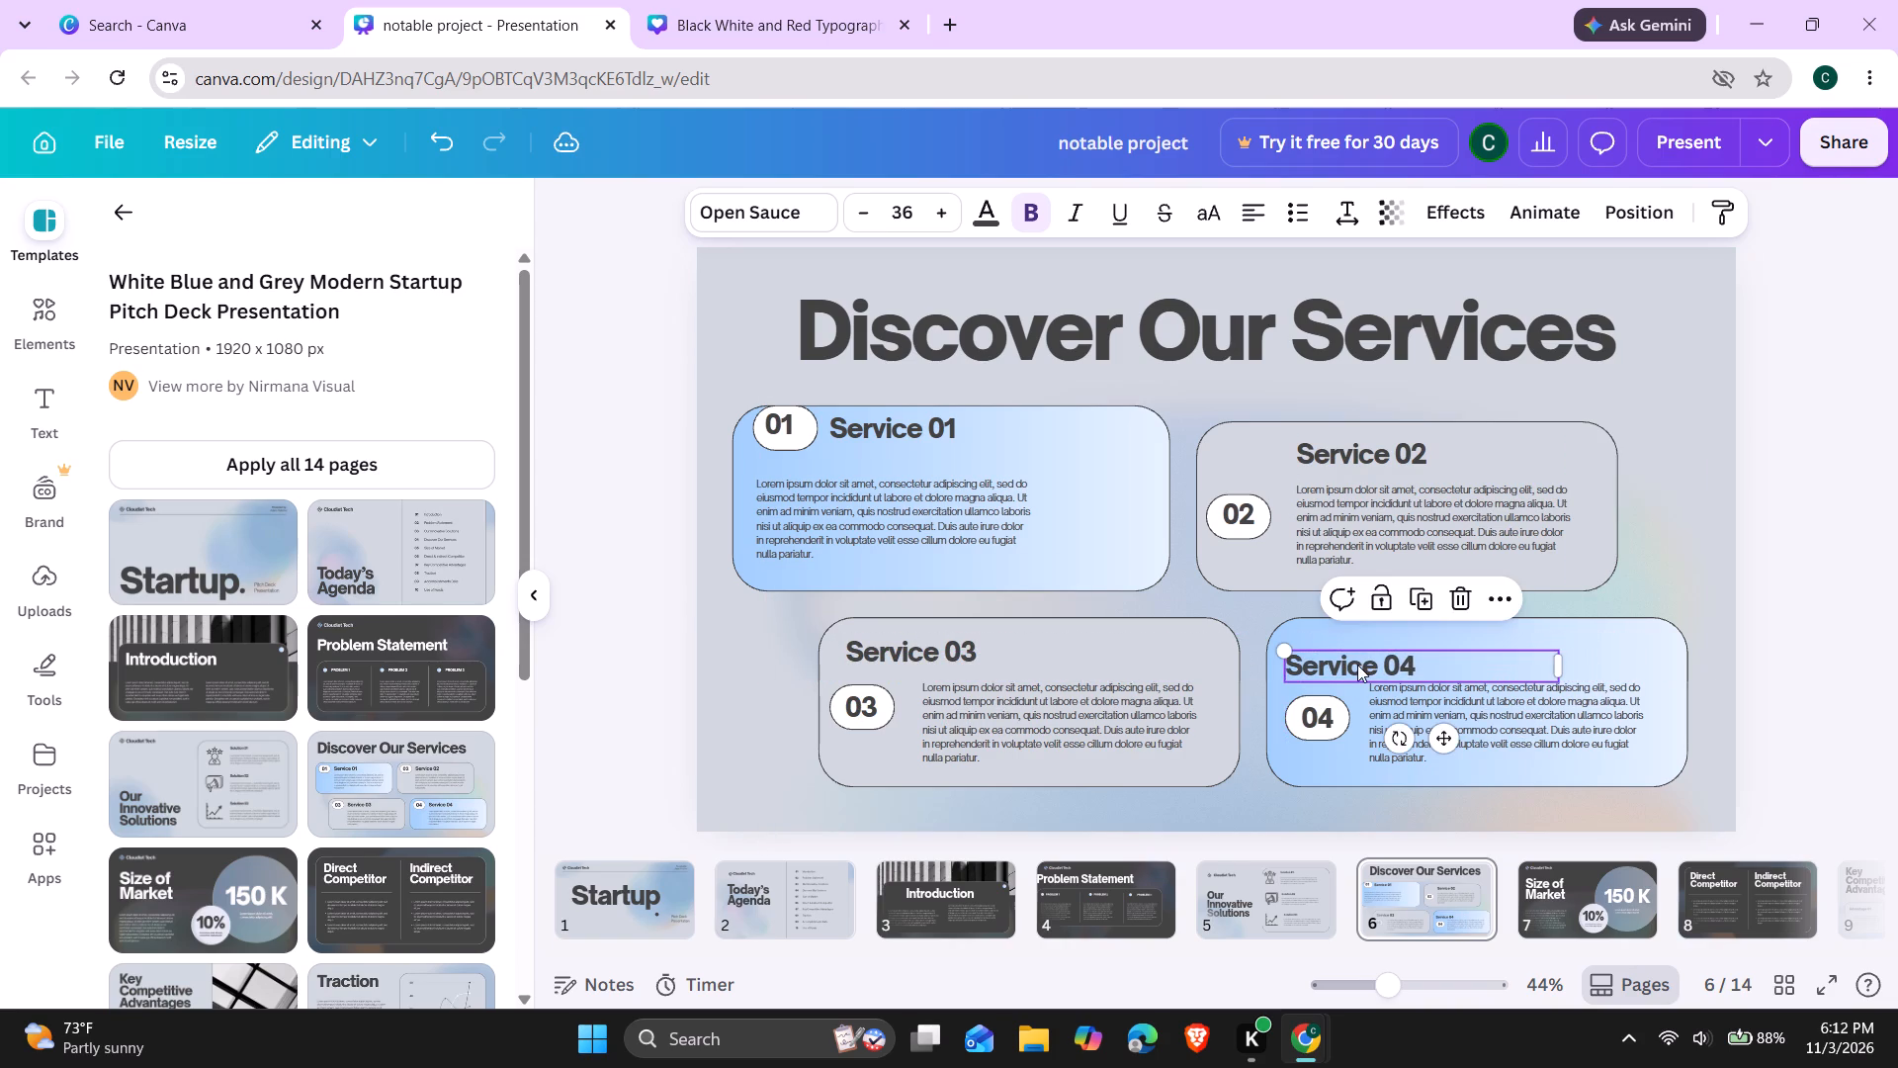
drag(1357, 453, 1292, 460)
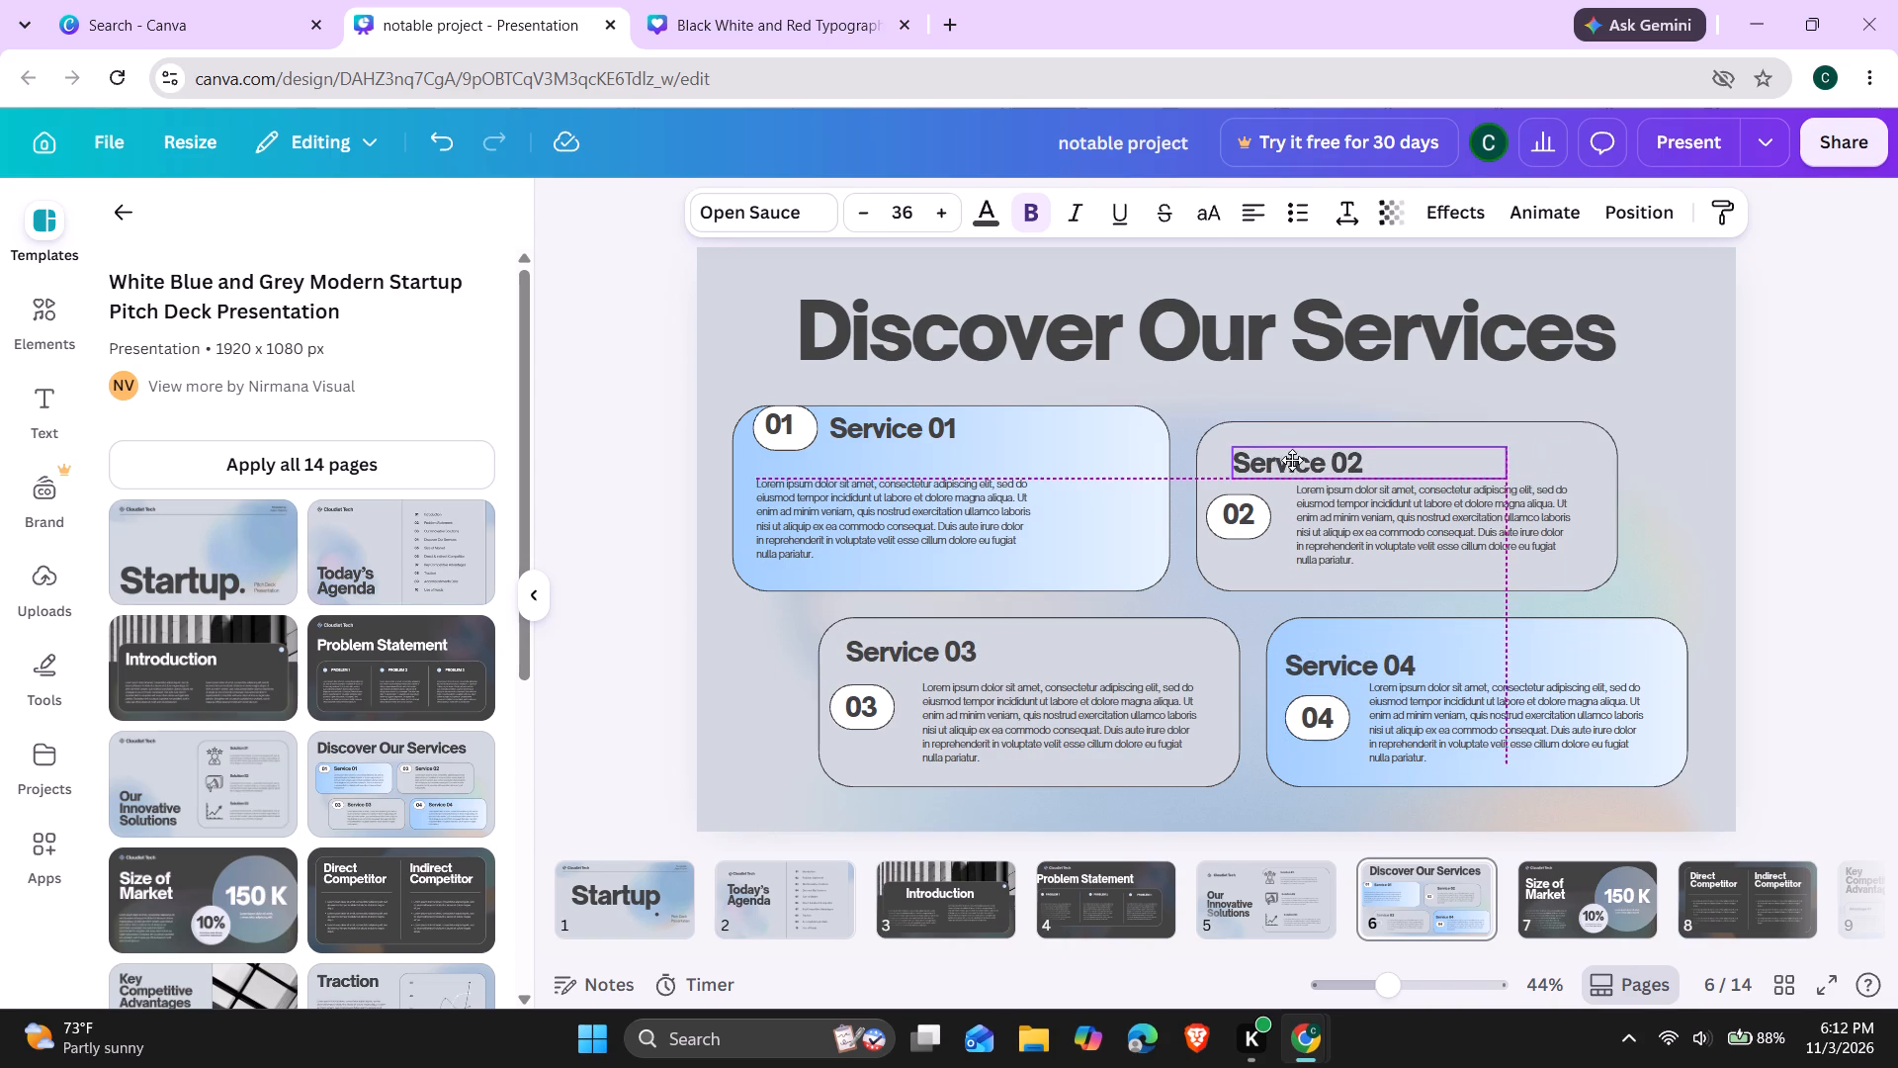
drag(1292, 460, 1280, 456)
Rearrange the Service 01 card: paragraph further right, 01 number and badge lowered beside it, and heading slightly left and down.
drag(940, 512, 1006, 513)
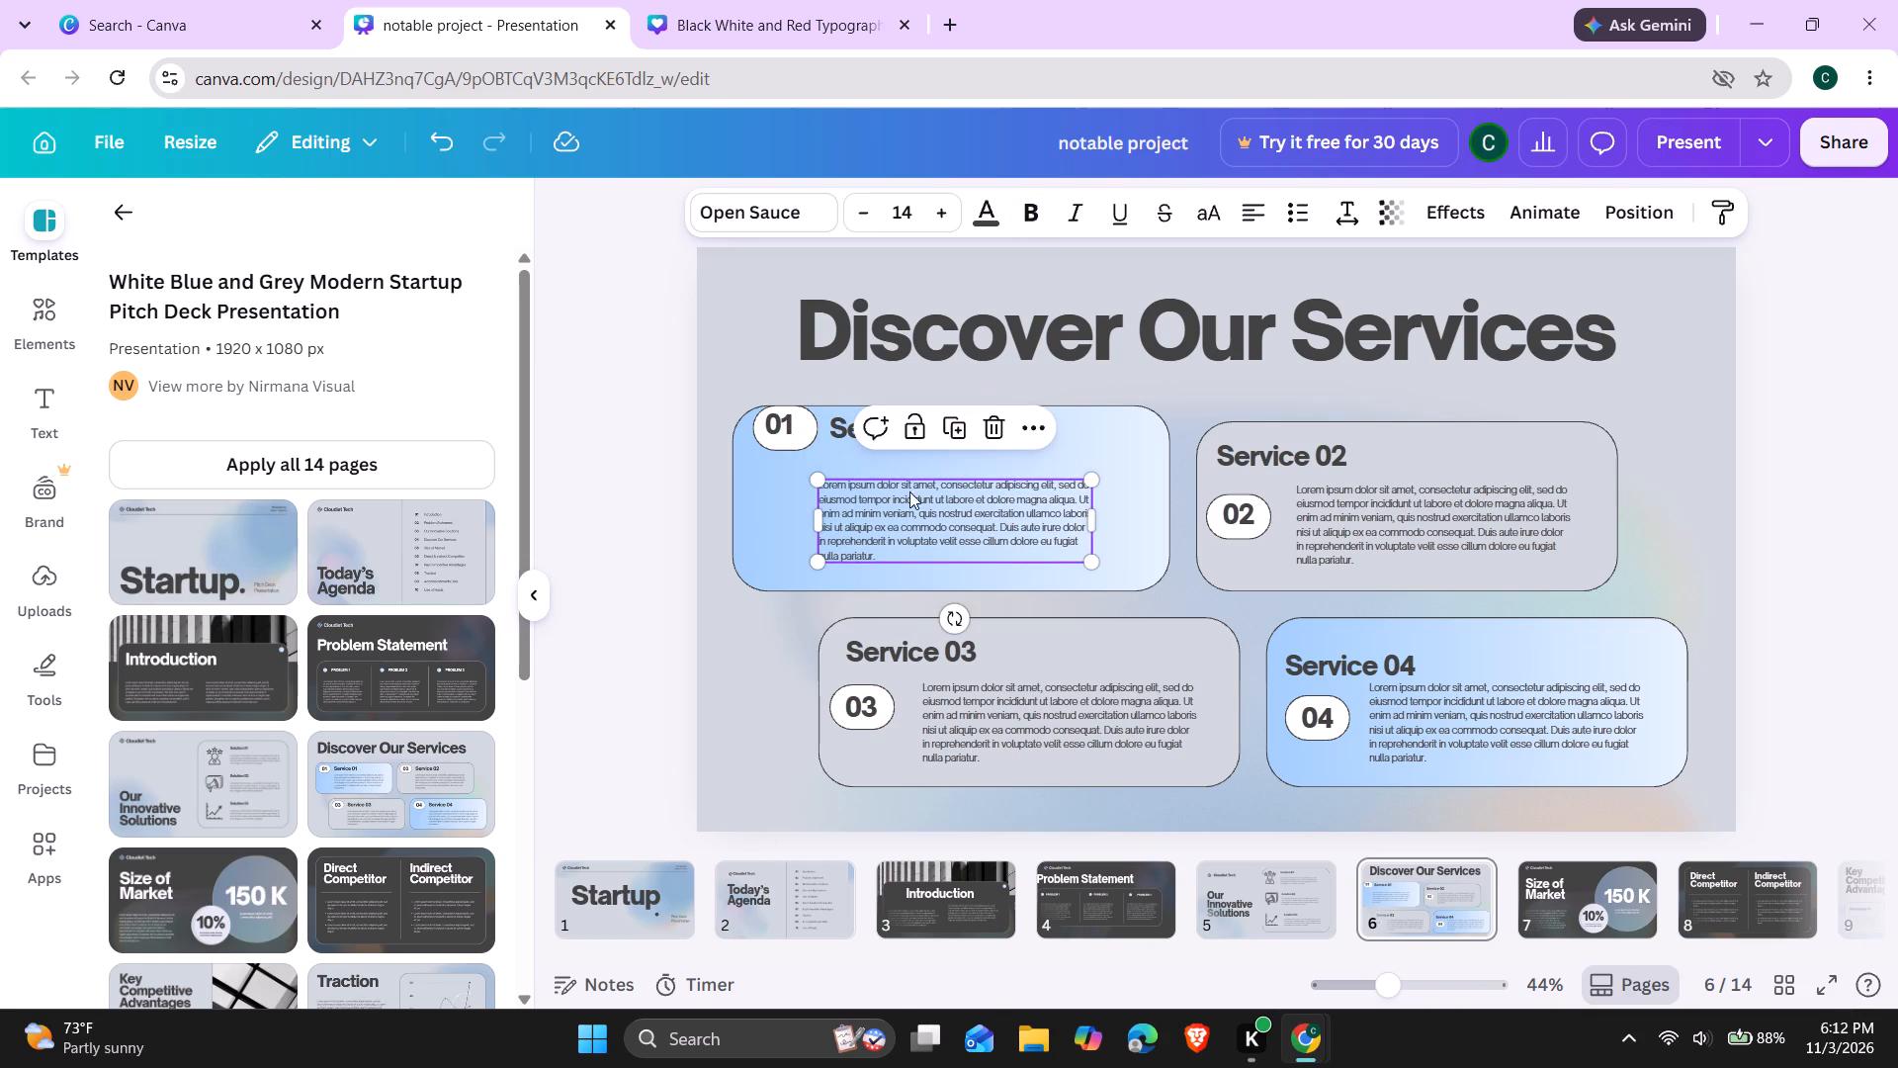
drag(775, 422, 777, 464)
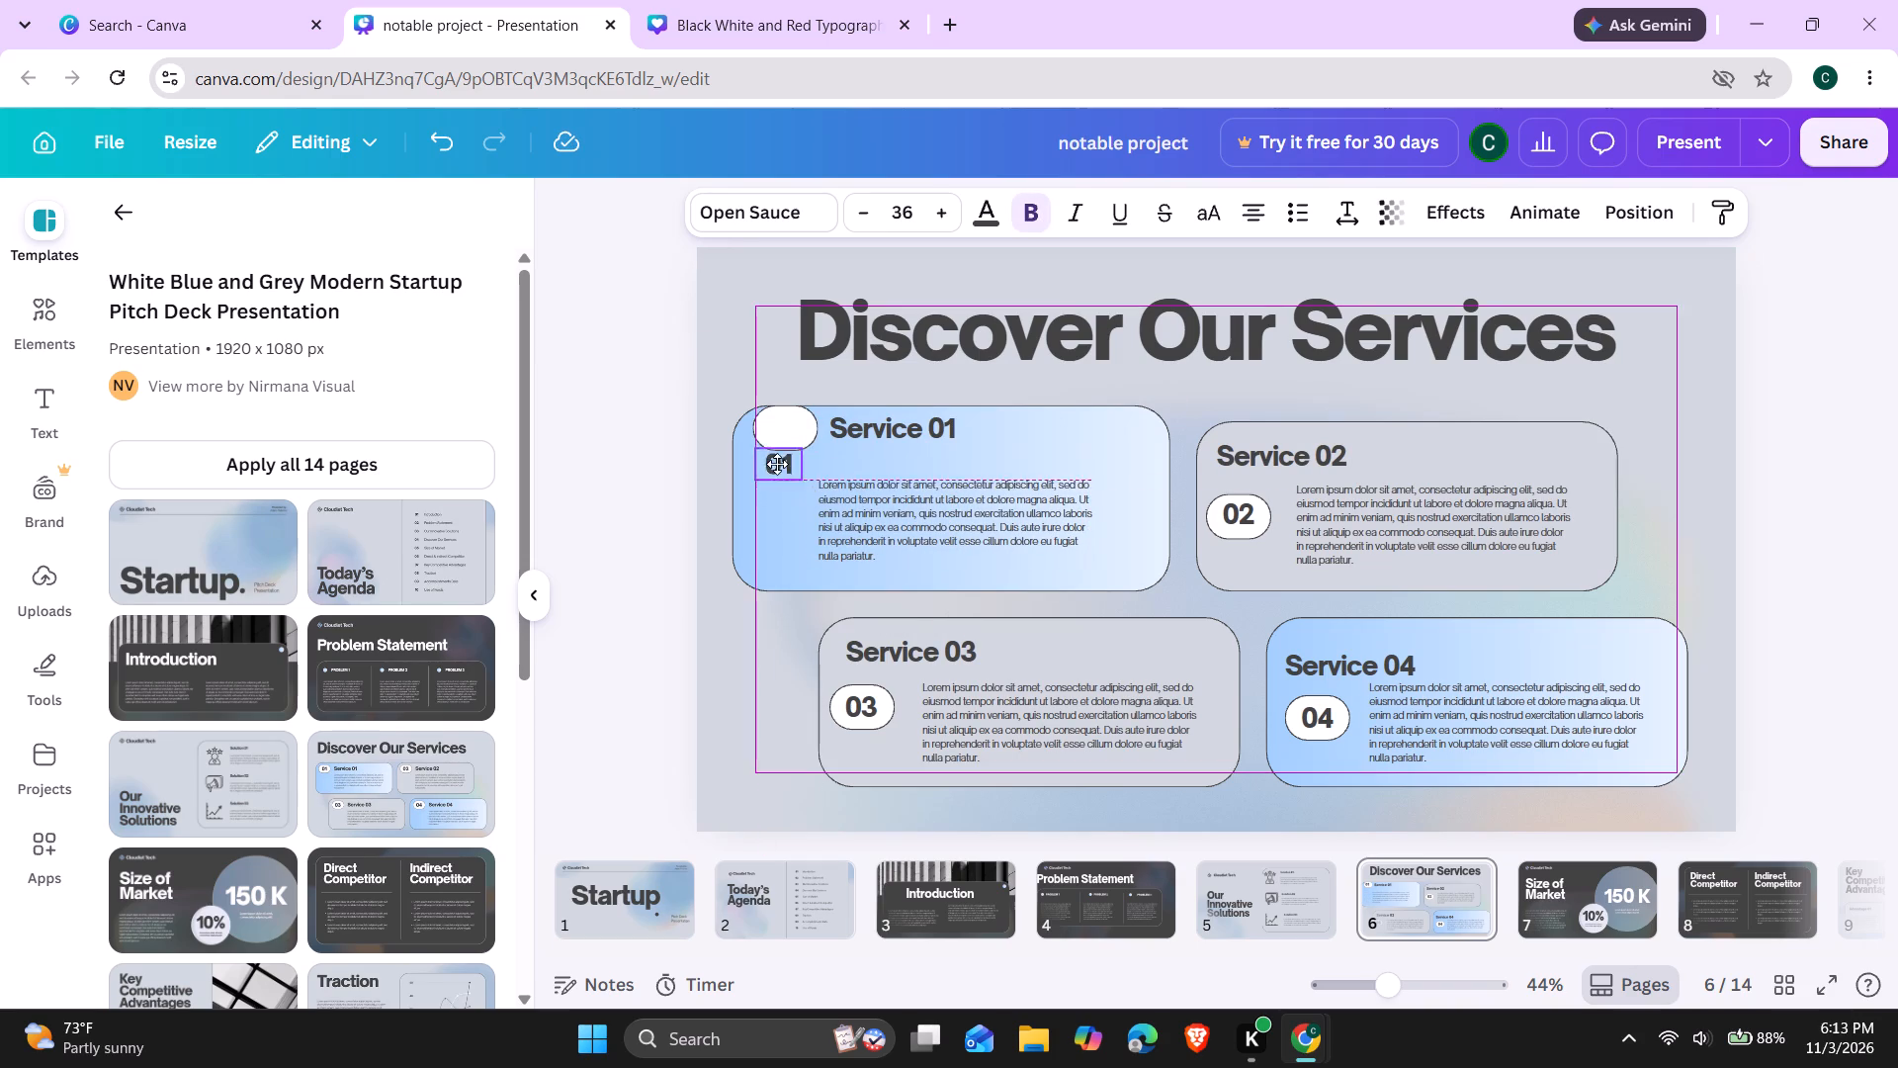
drag(777, 464, 782, 509)
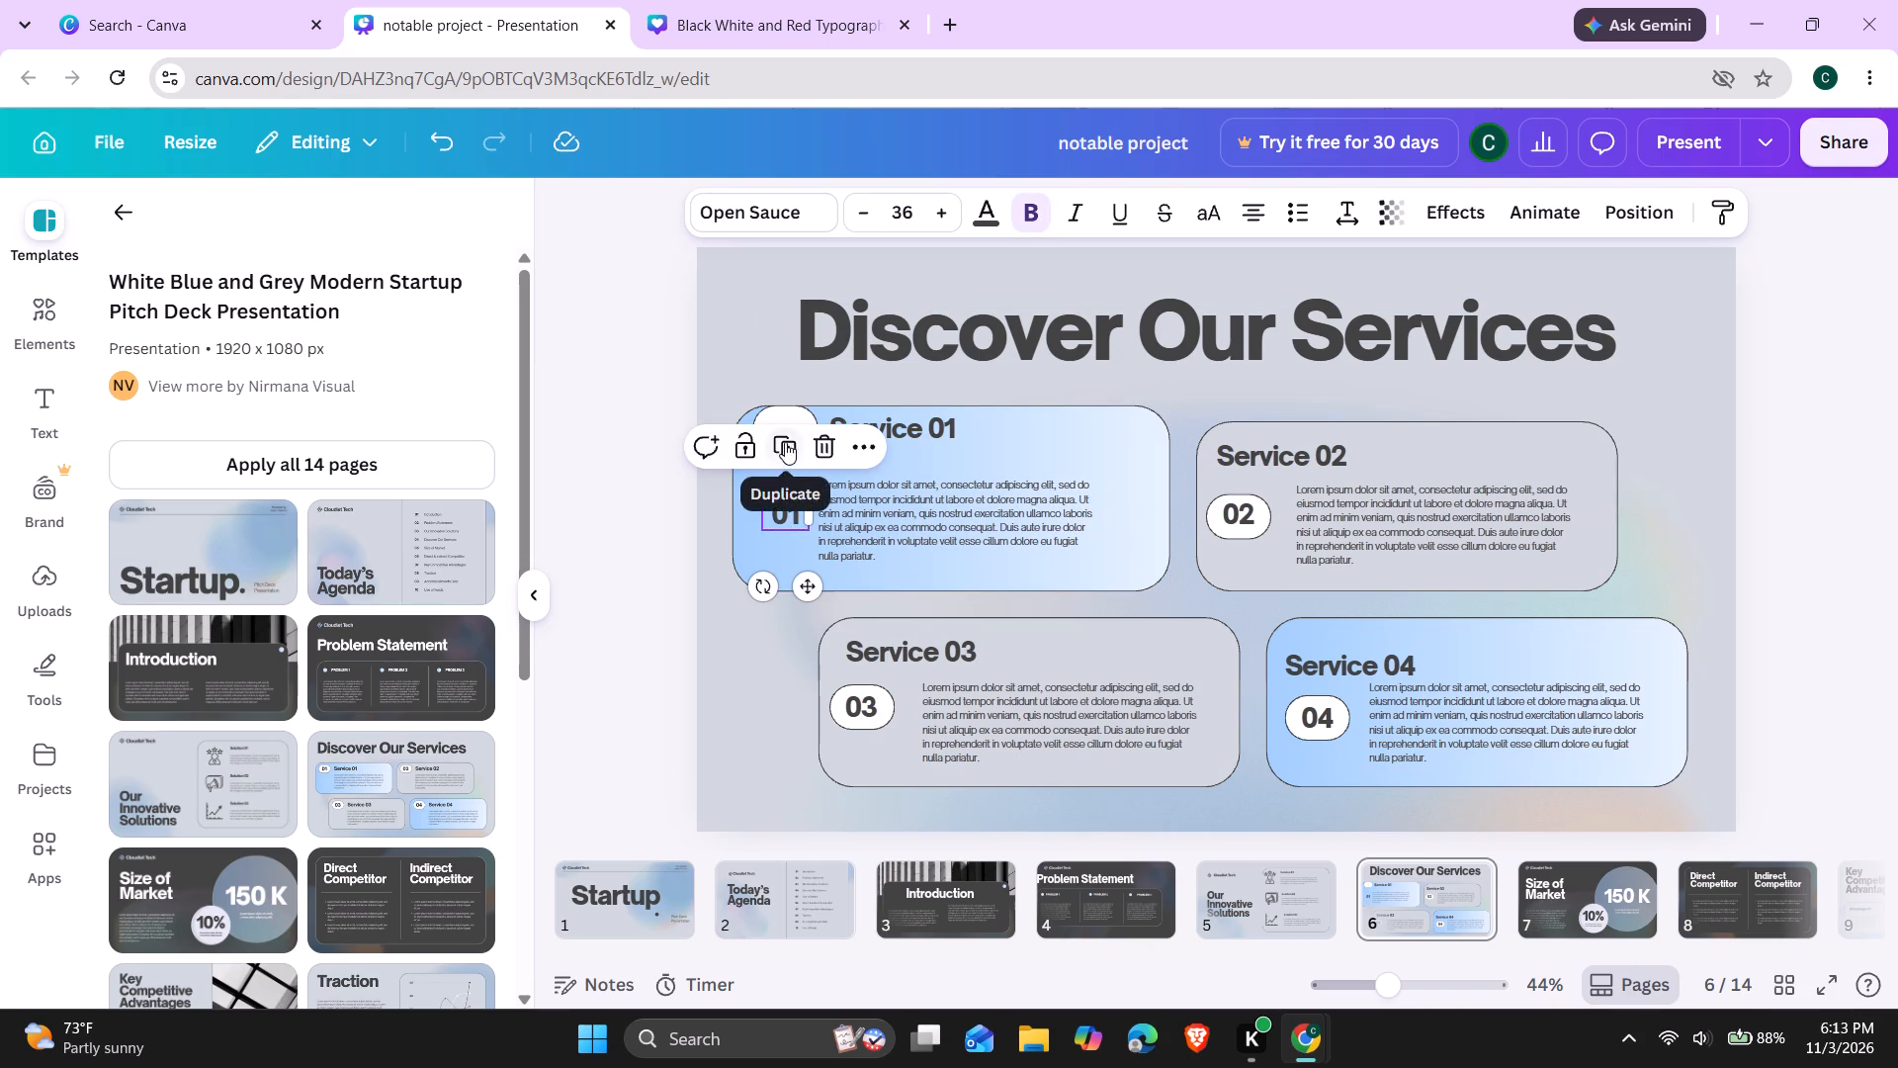
drag(798, 407, 795, 489)
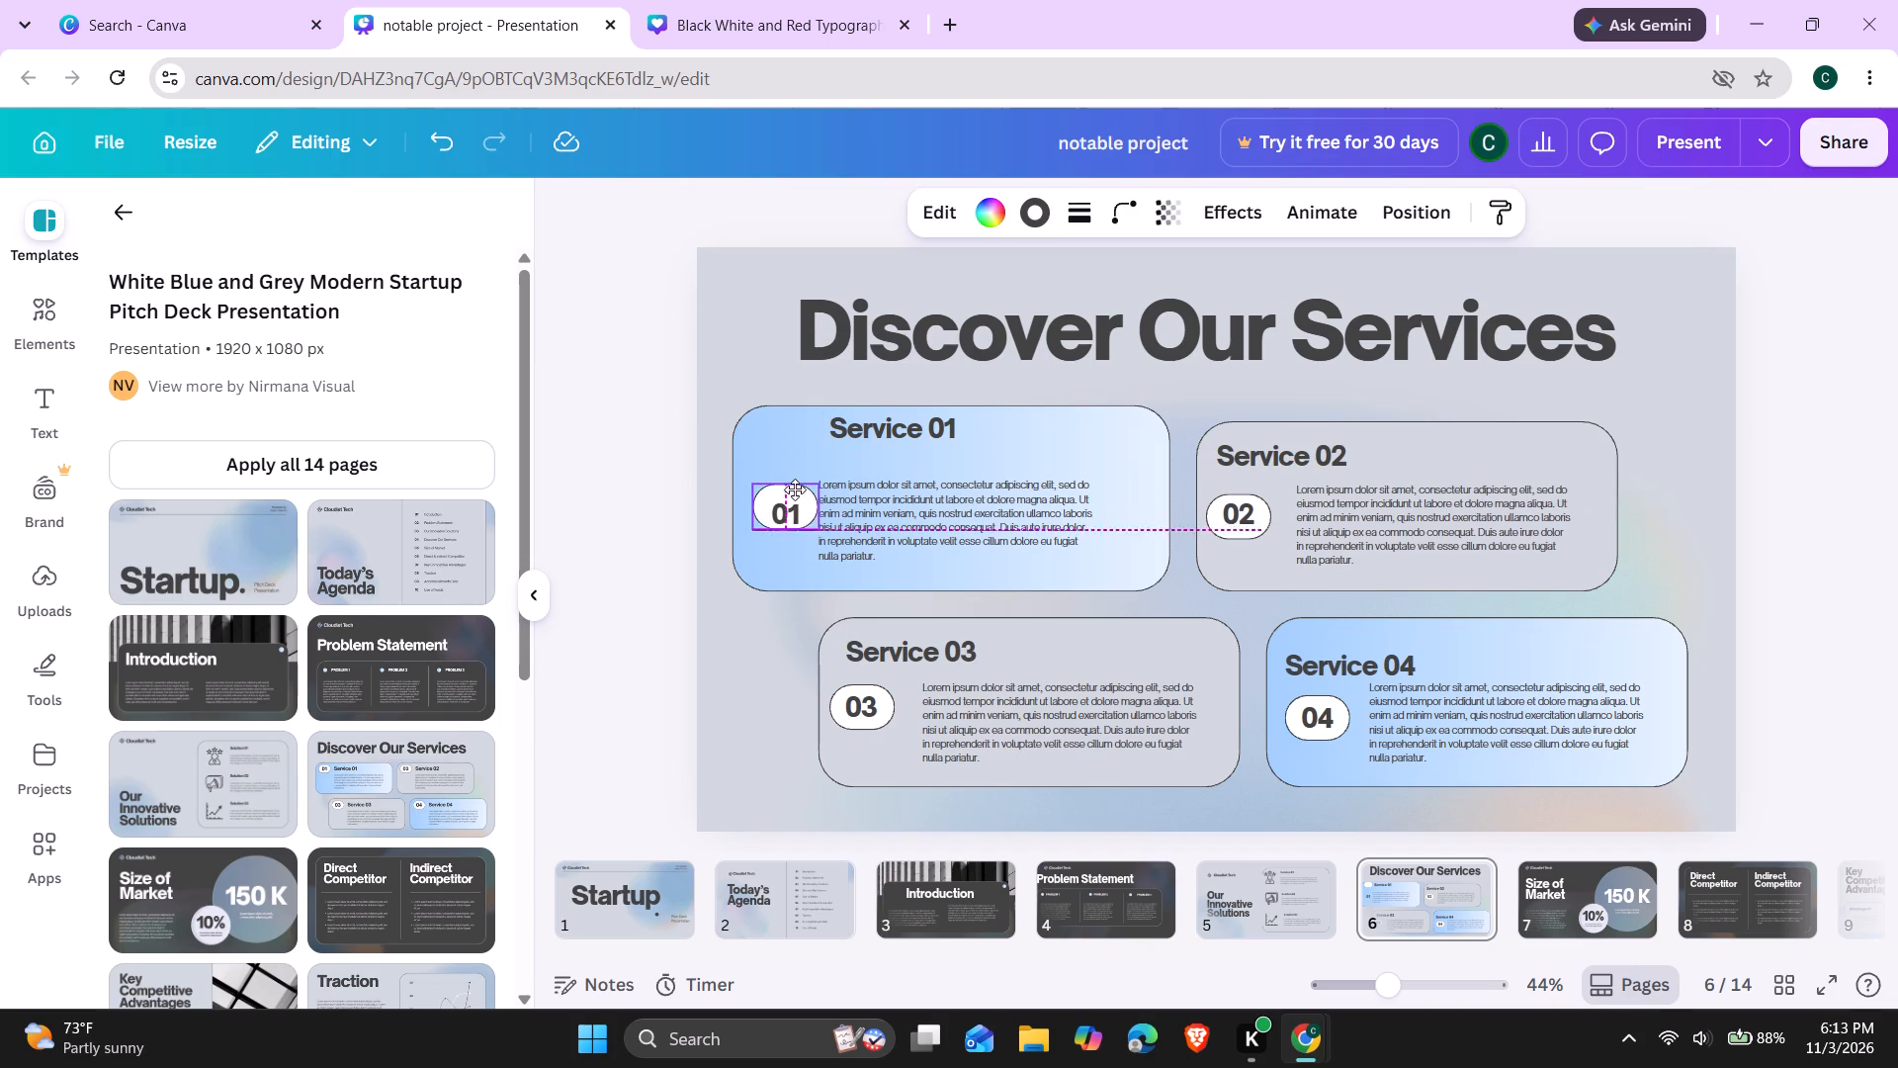
drag(795, 489, 797, 490)
drag(886, 503, 911, 503)
drag(864, 430, 856, 436)
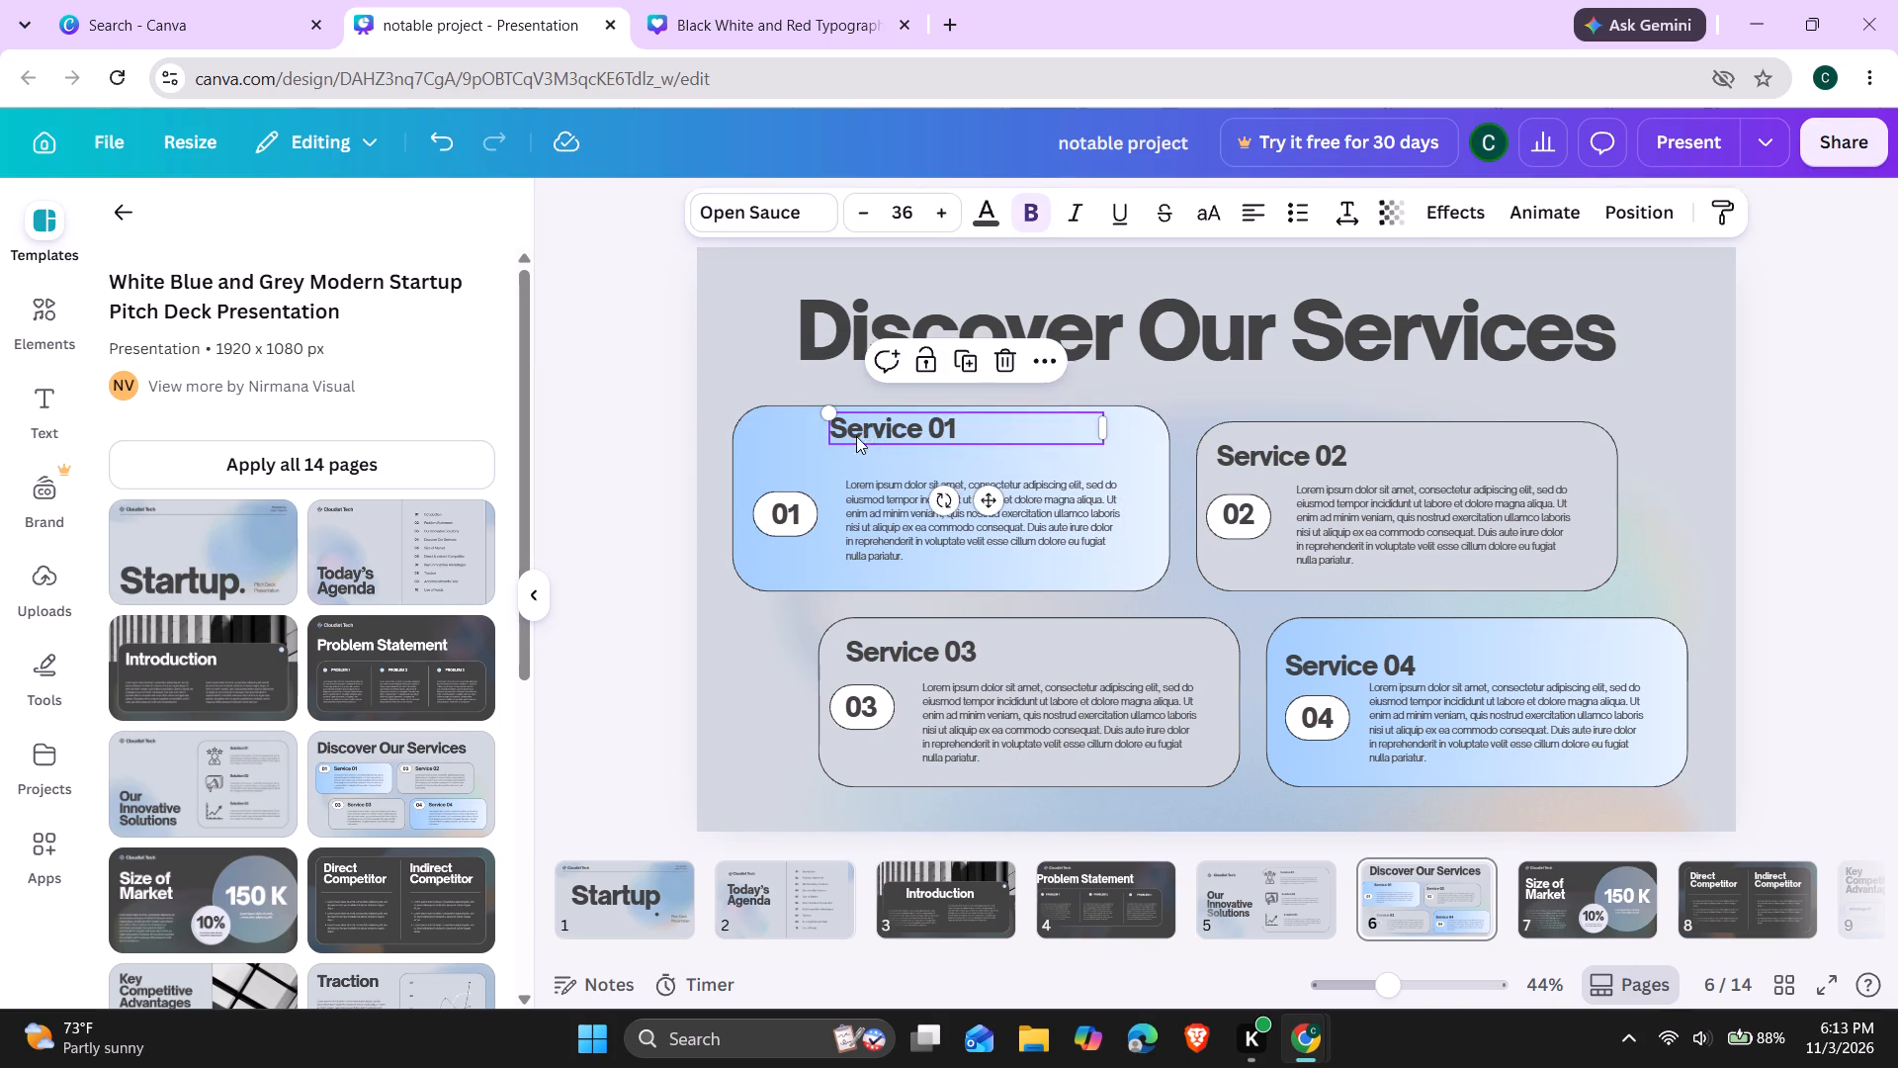
drag(856, 436, 837, 446)
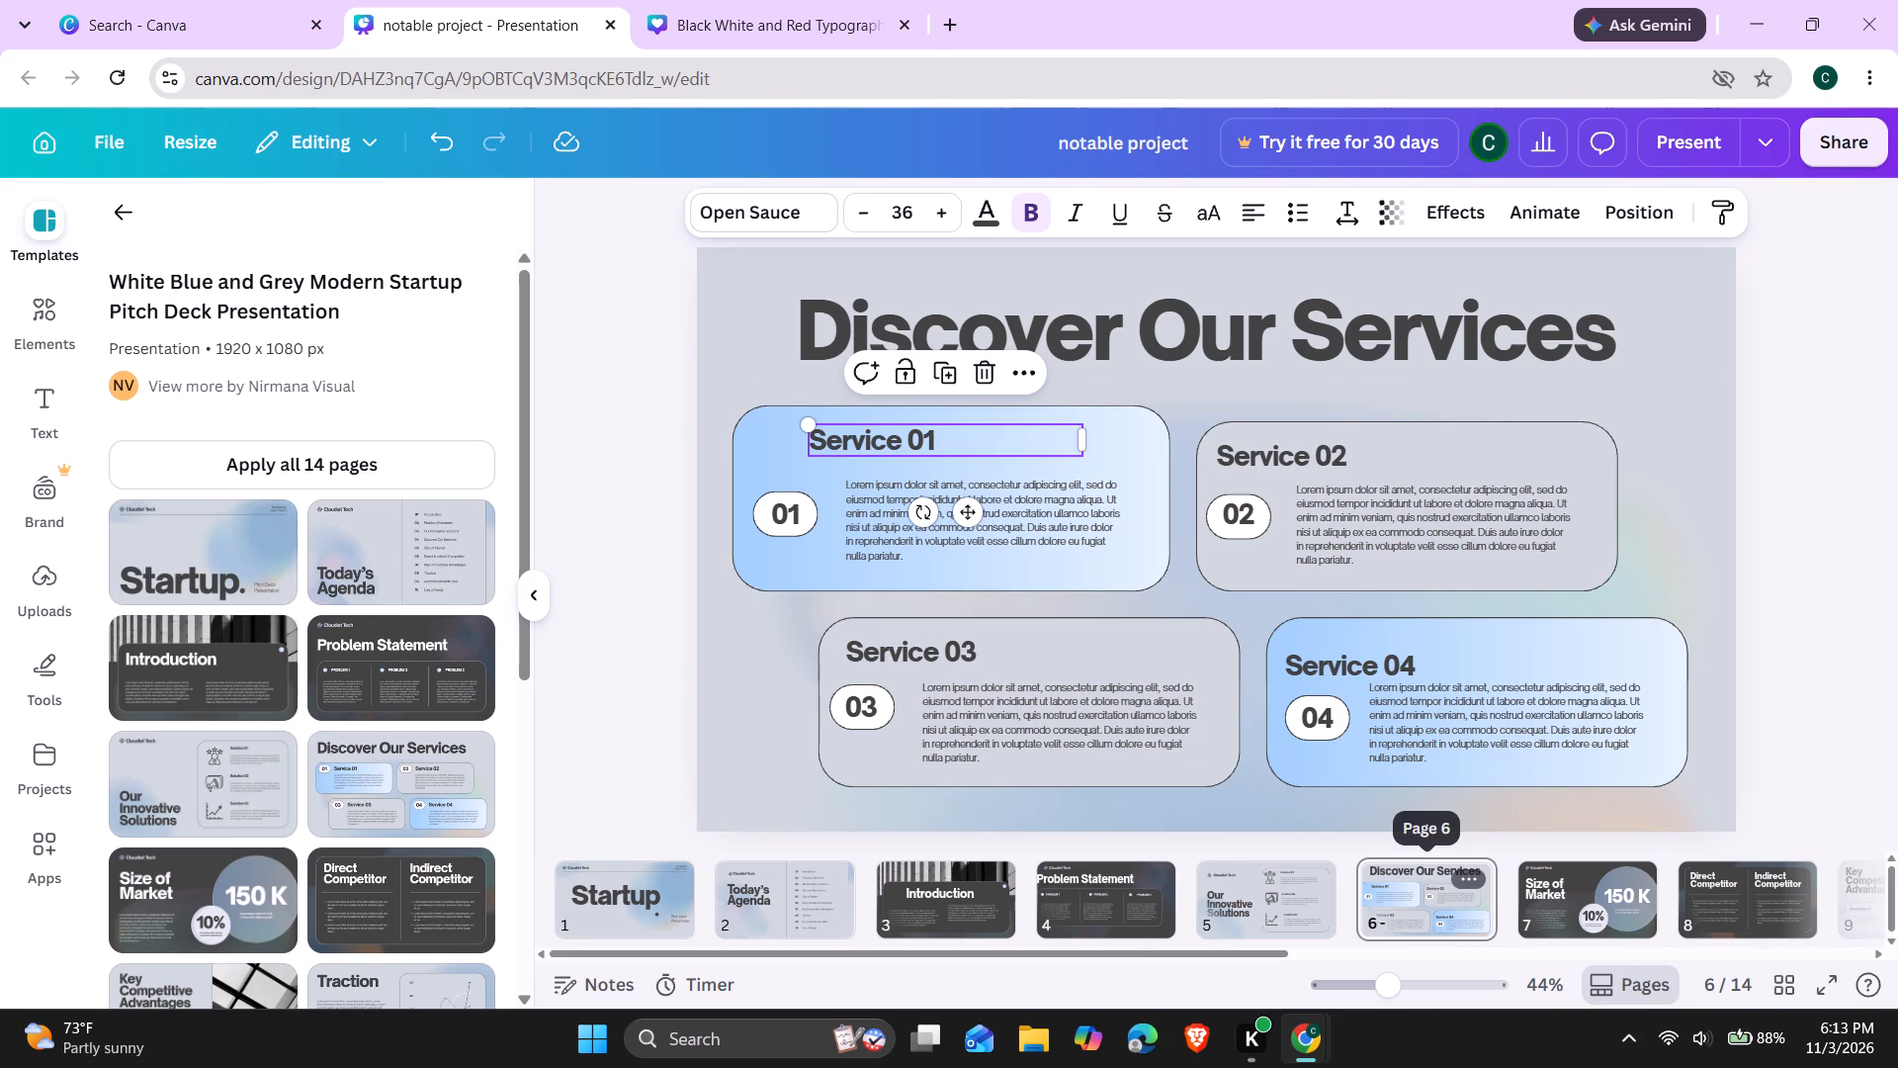
On page 7, move the Cloudlet Tech name and its logo right and slightly down, keeping them side by side.
click(1569, 910)
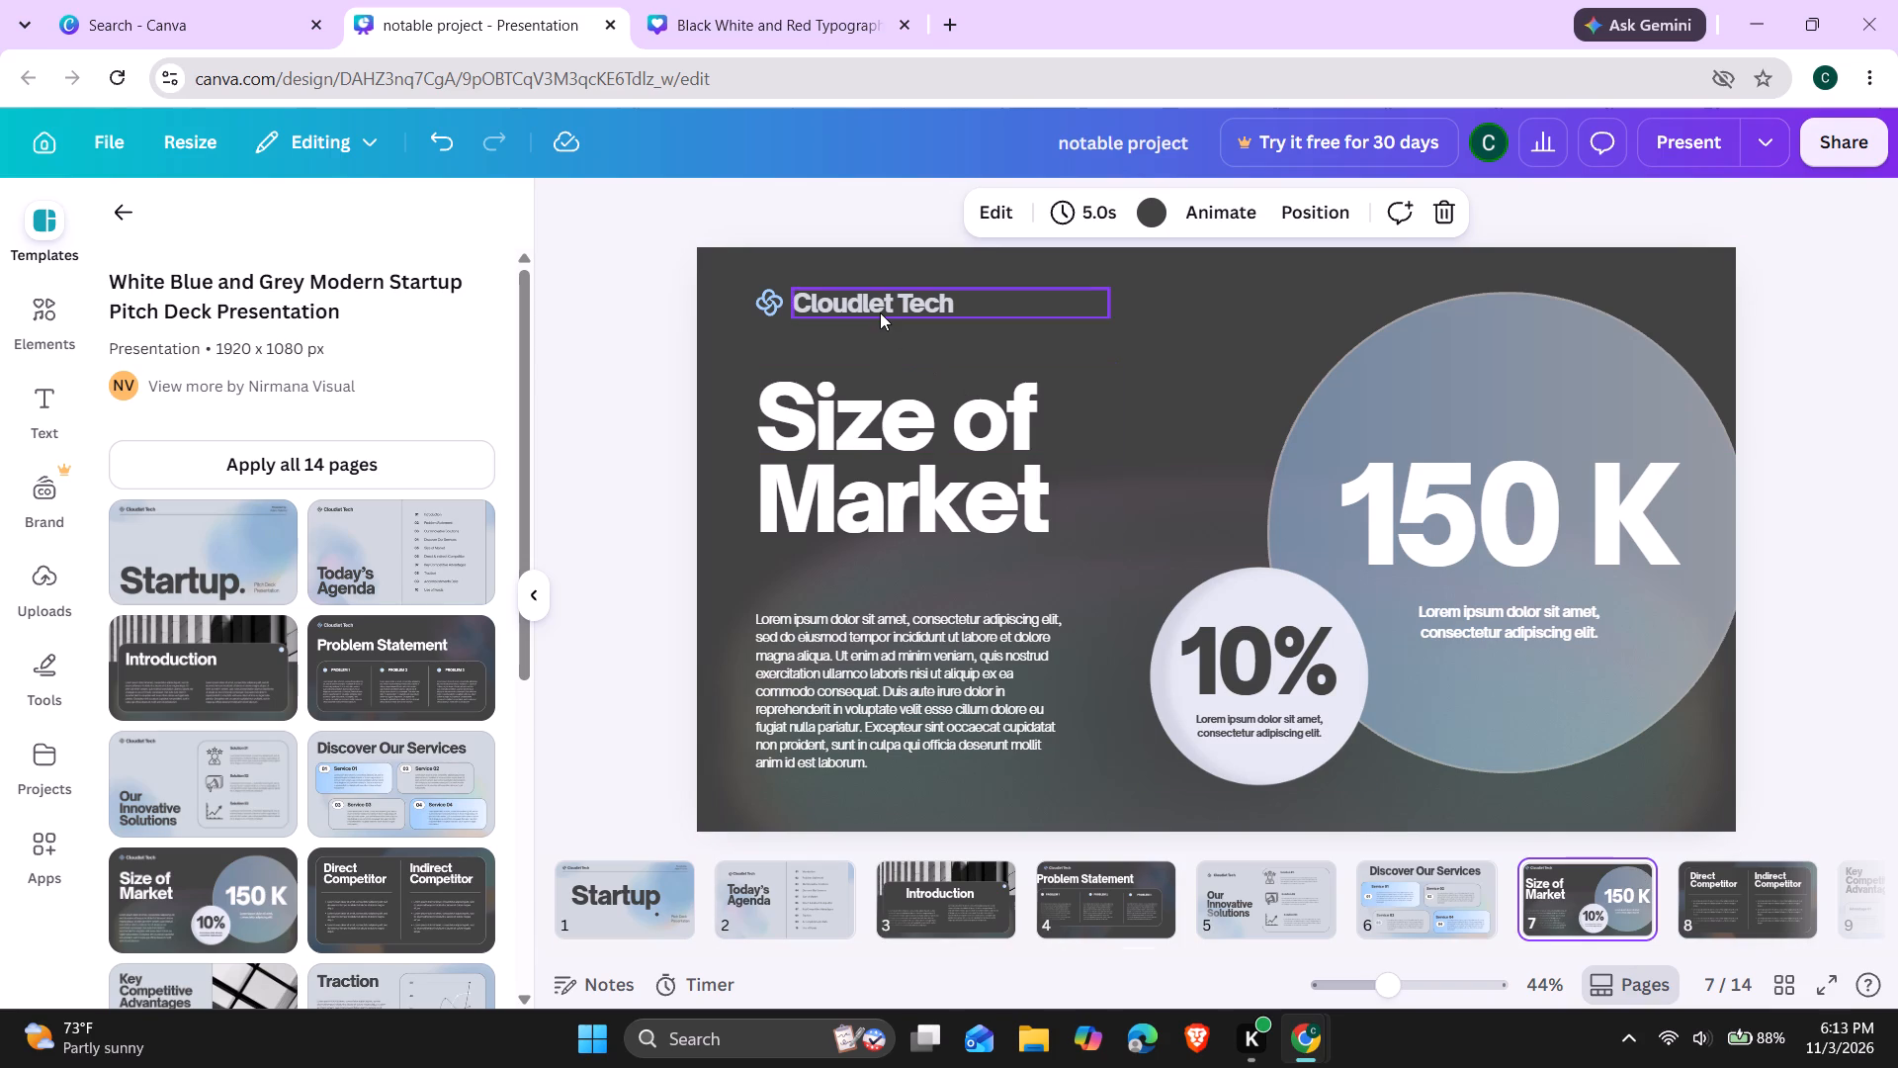
drag(880, 312, 995, 342)
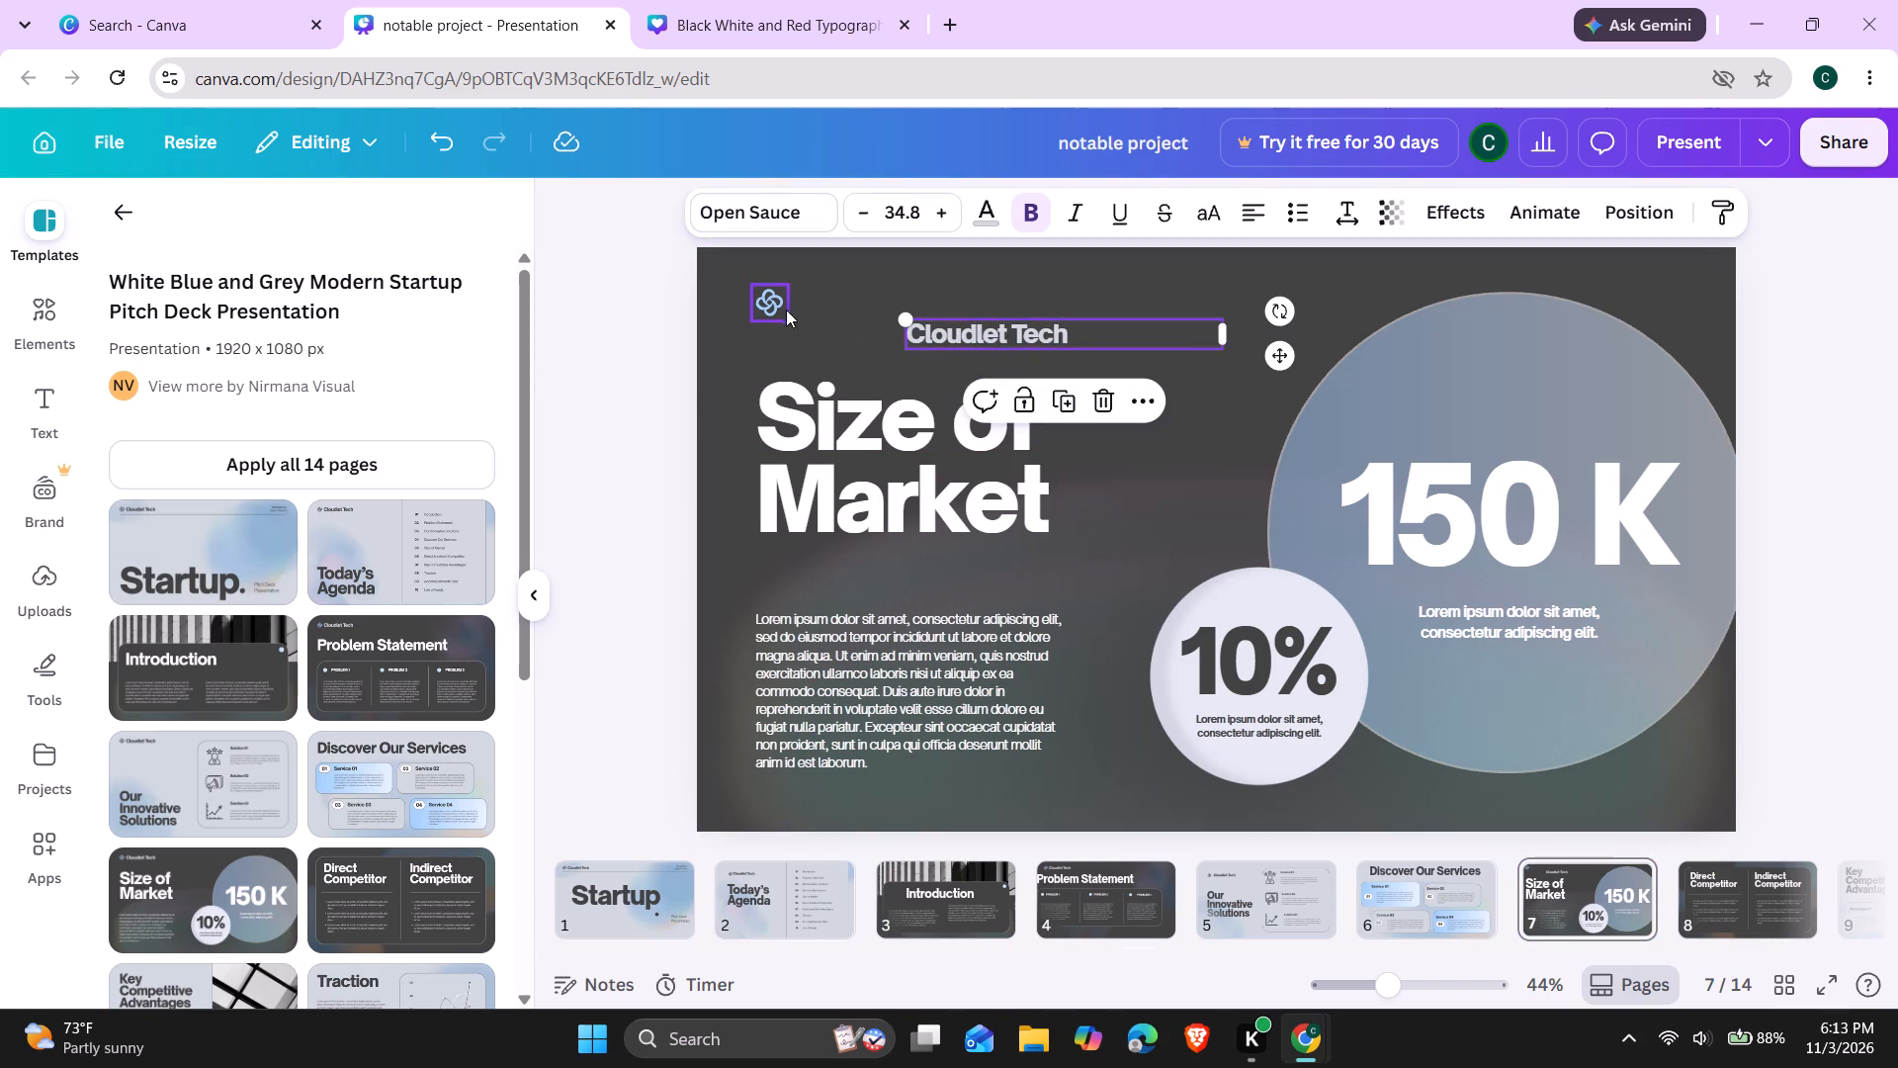
drag(776, 304, 887, 337)
Shift the Size of Market heading right beneath the logo, and move the body paragraph up and left.
drag(895, 409, 995, 445)
drag(995, 445, 1063, 453)
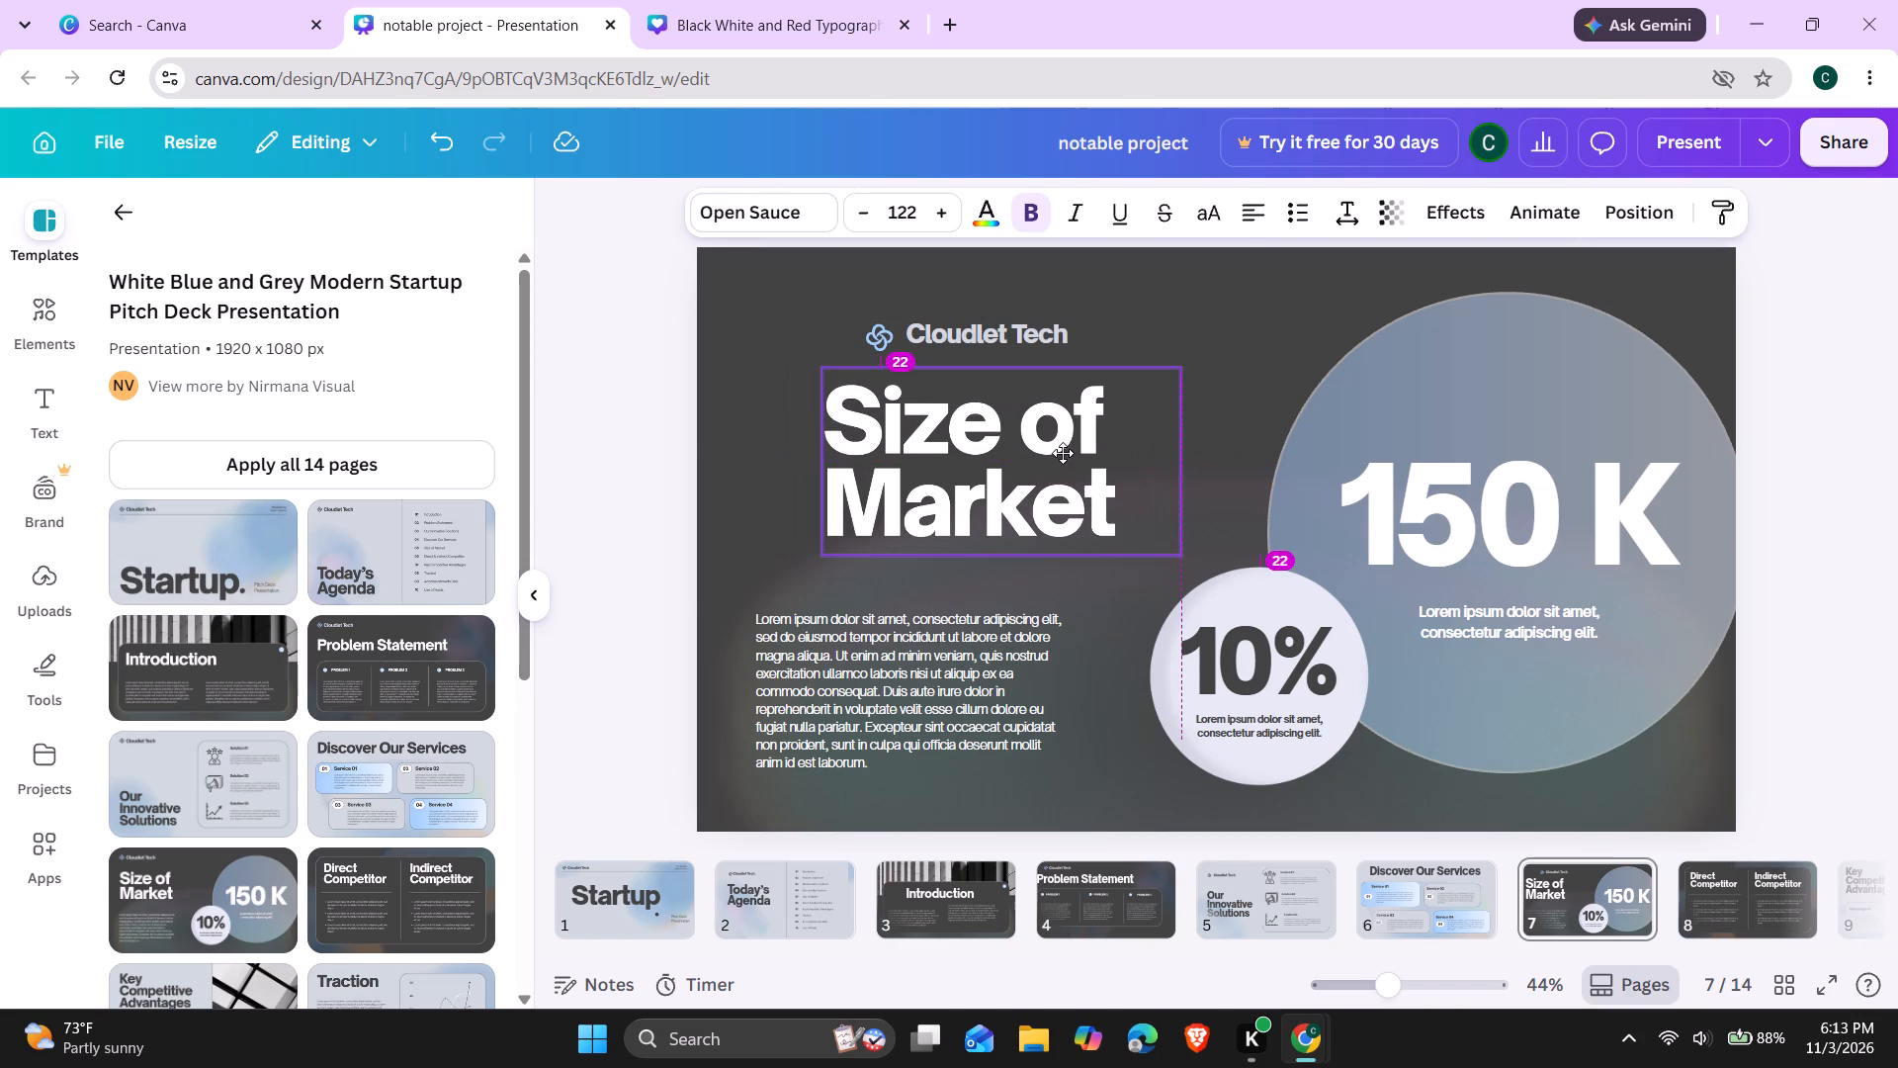
drag(1063, 453, 1066, 453)
drag(959, 673, 925, 643)
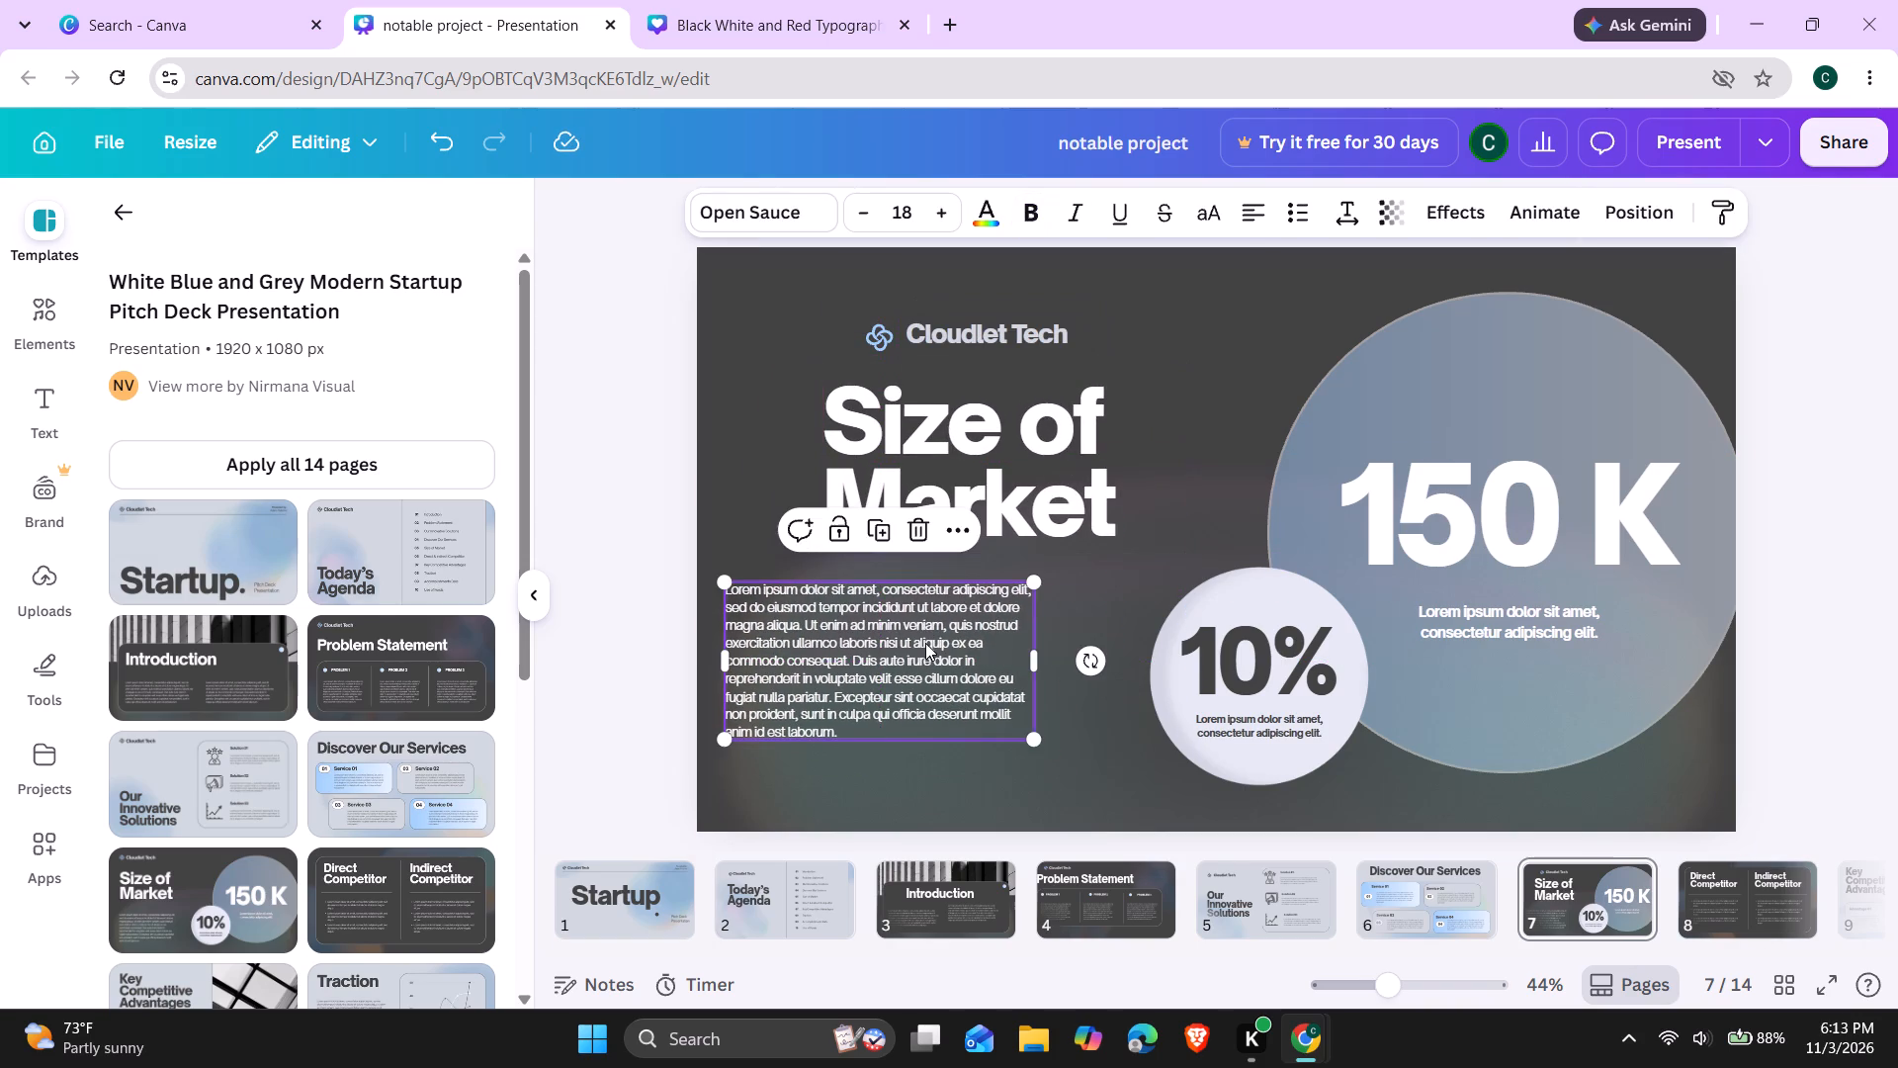
Move the small white circle left and slightly down, and reposition the 10% figure and its caption inside it.
click(1187, 693)
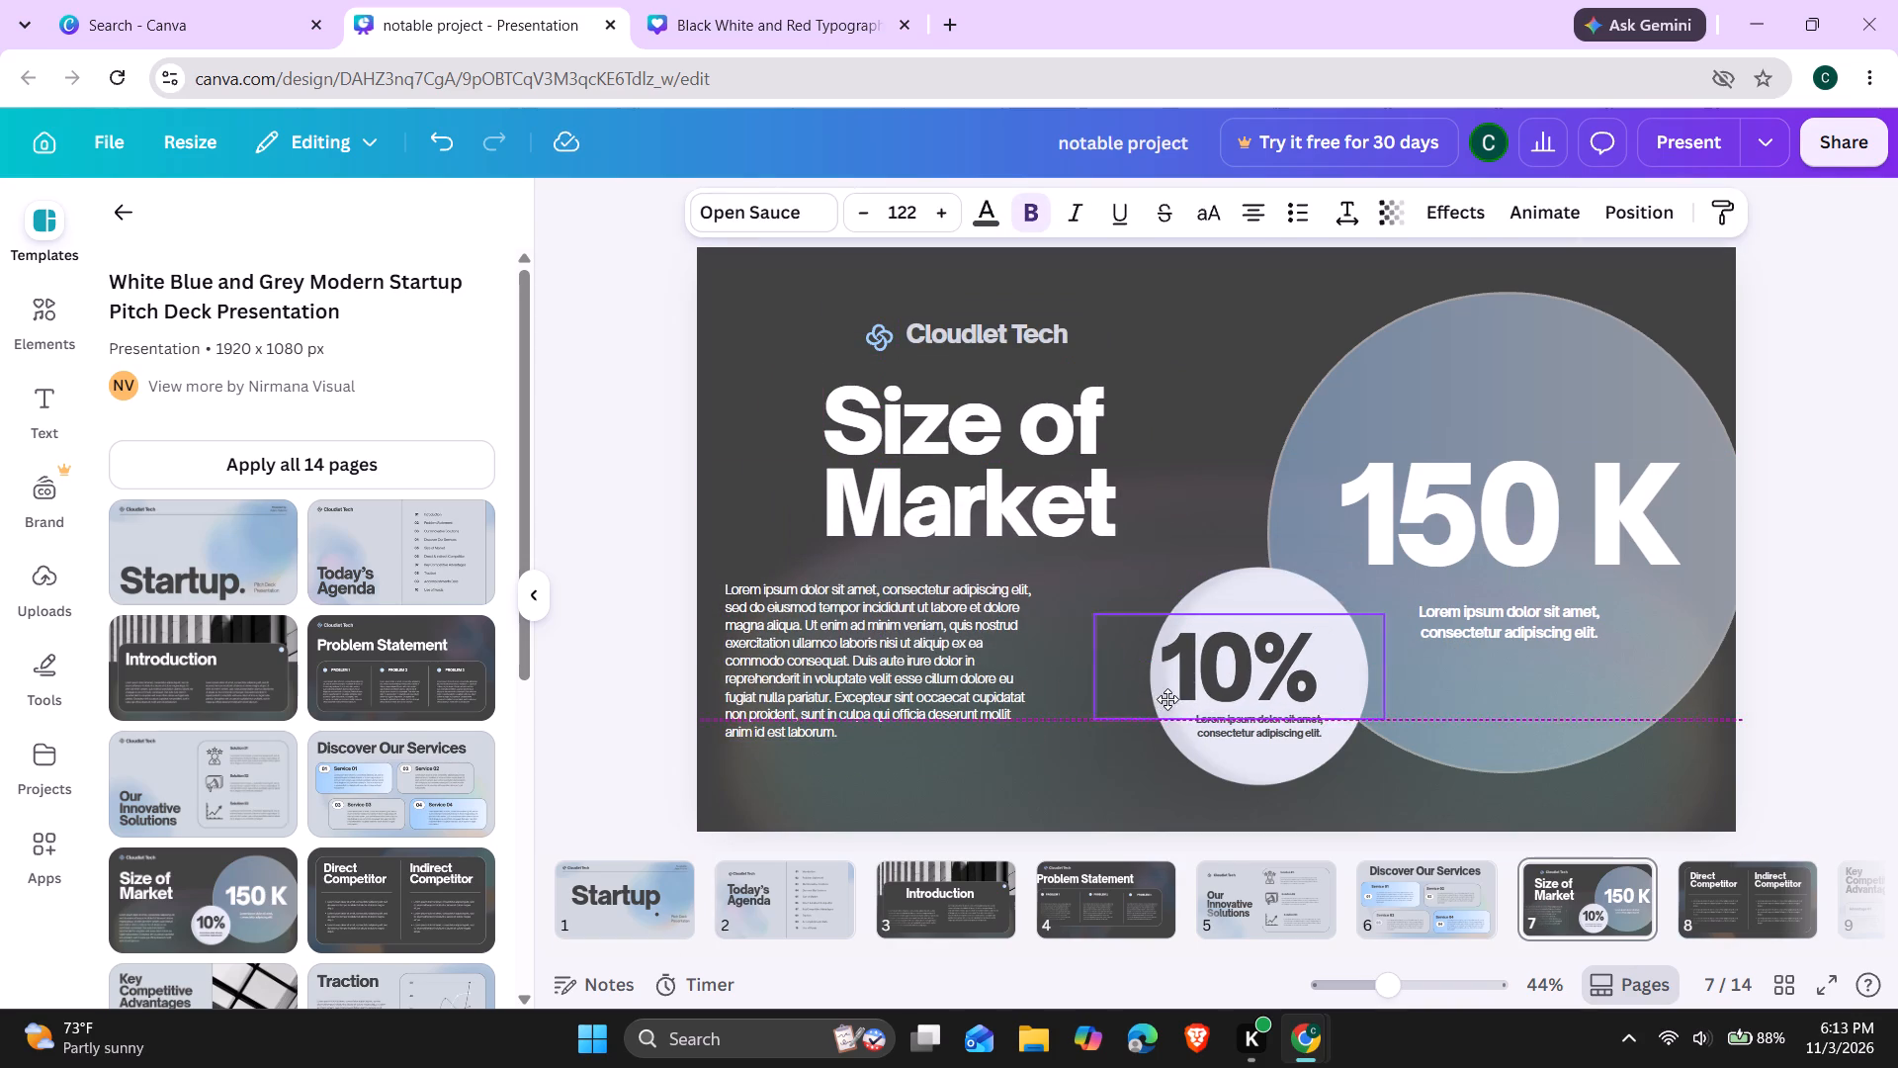
drag(1173, 719, 1163, 722)
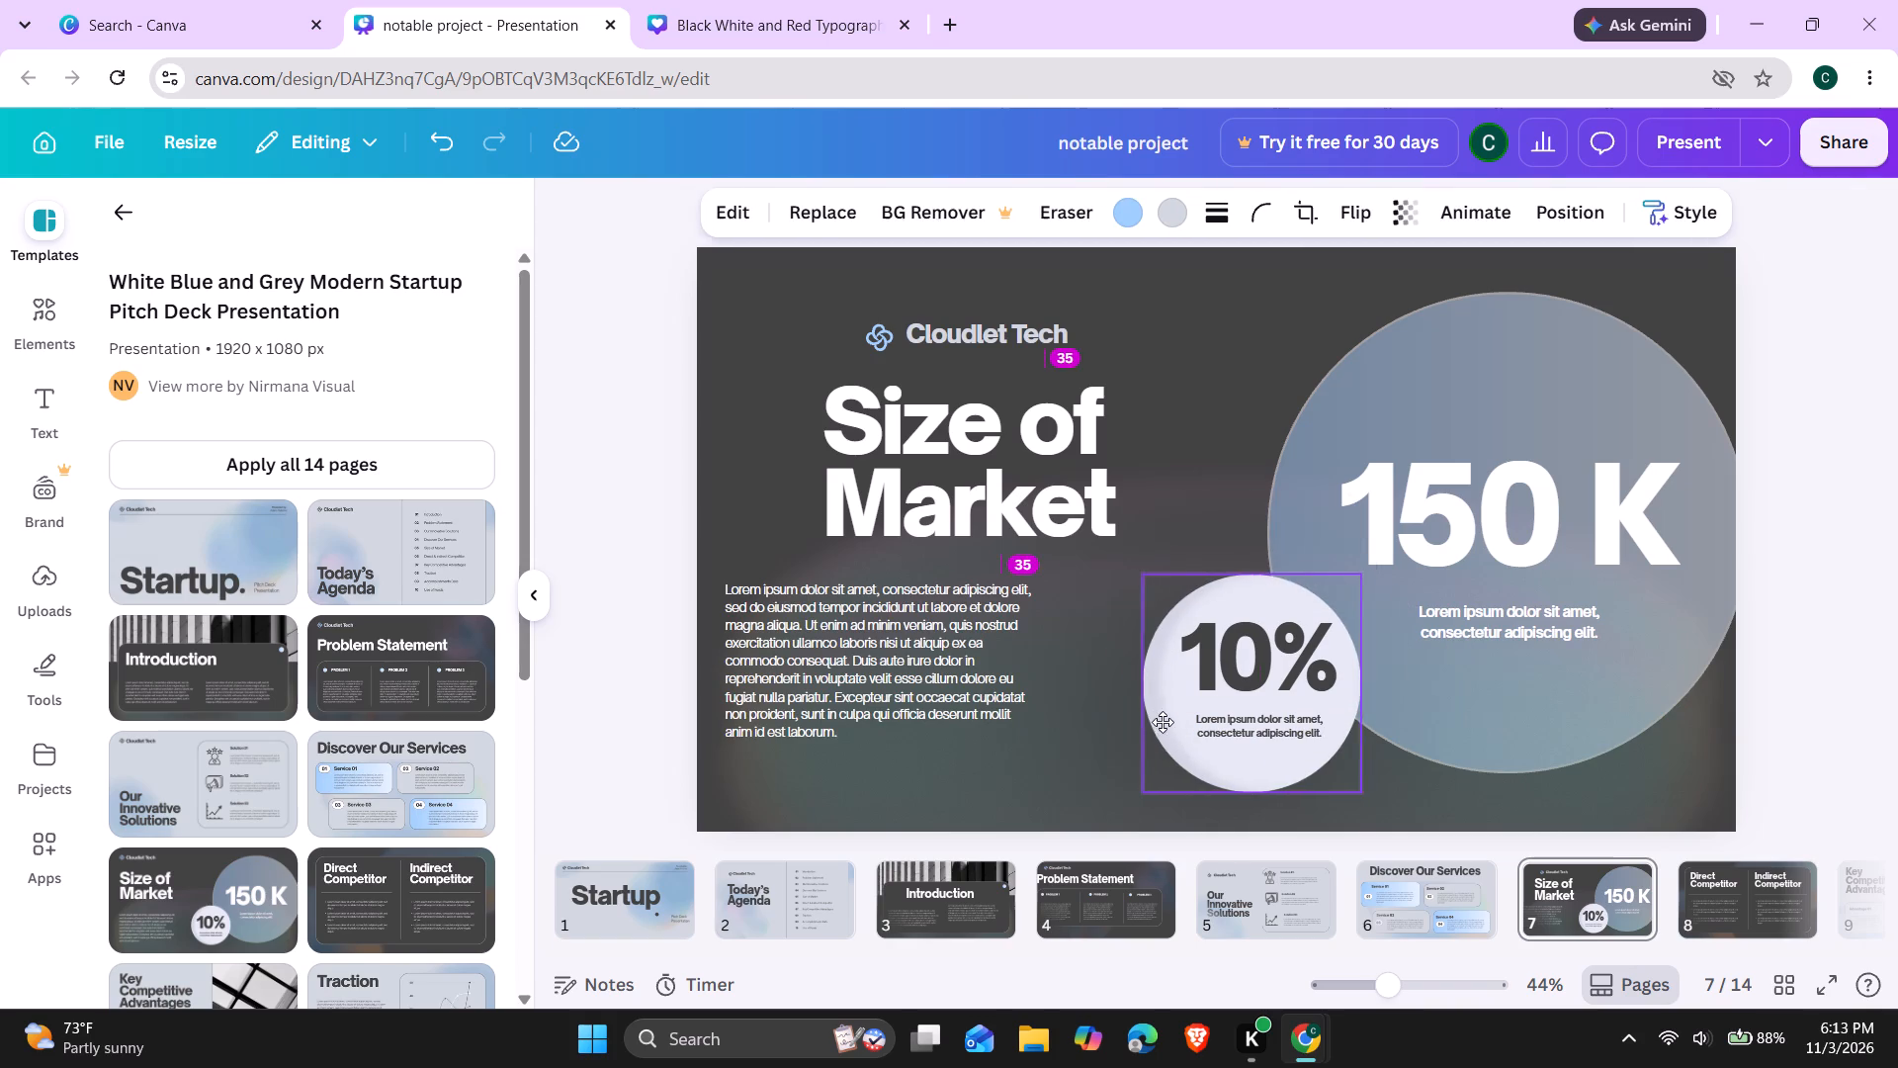
drag(1163, 722, 1109, 723)
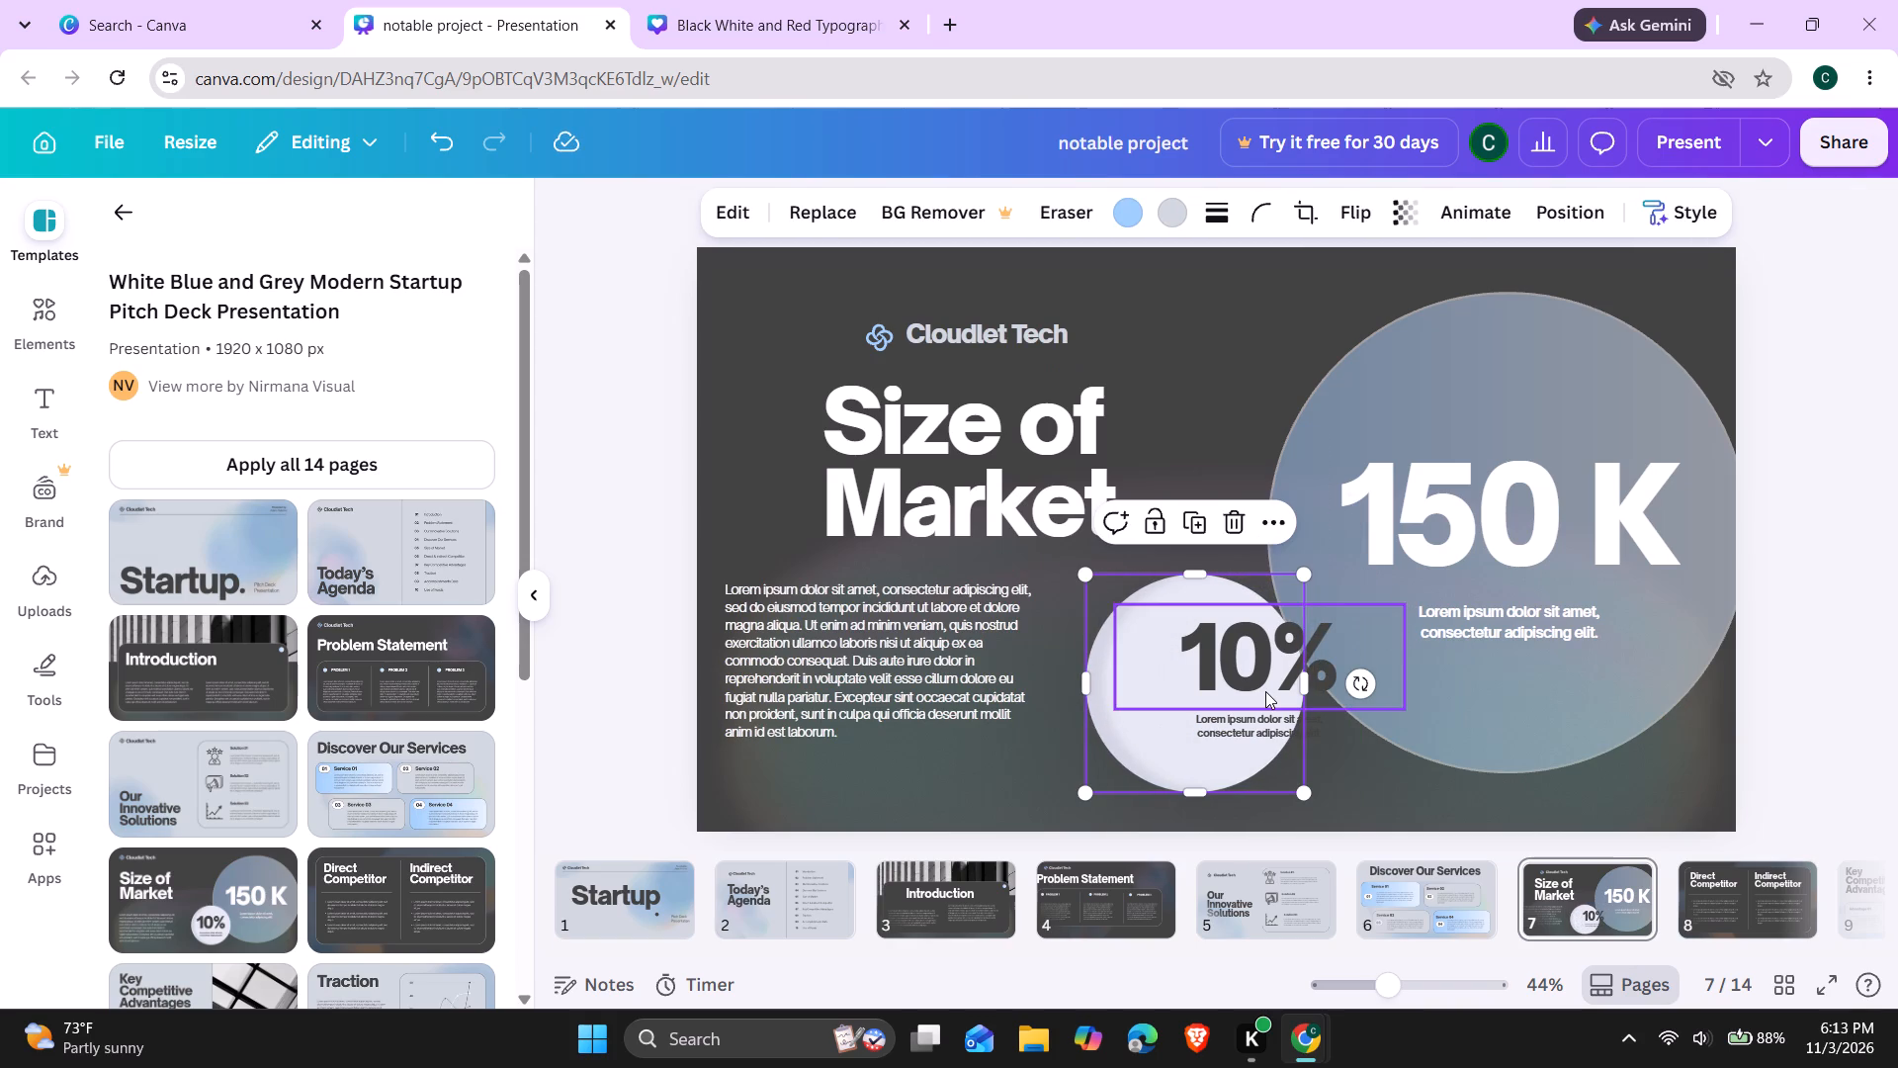
click(1265, 691)
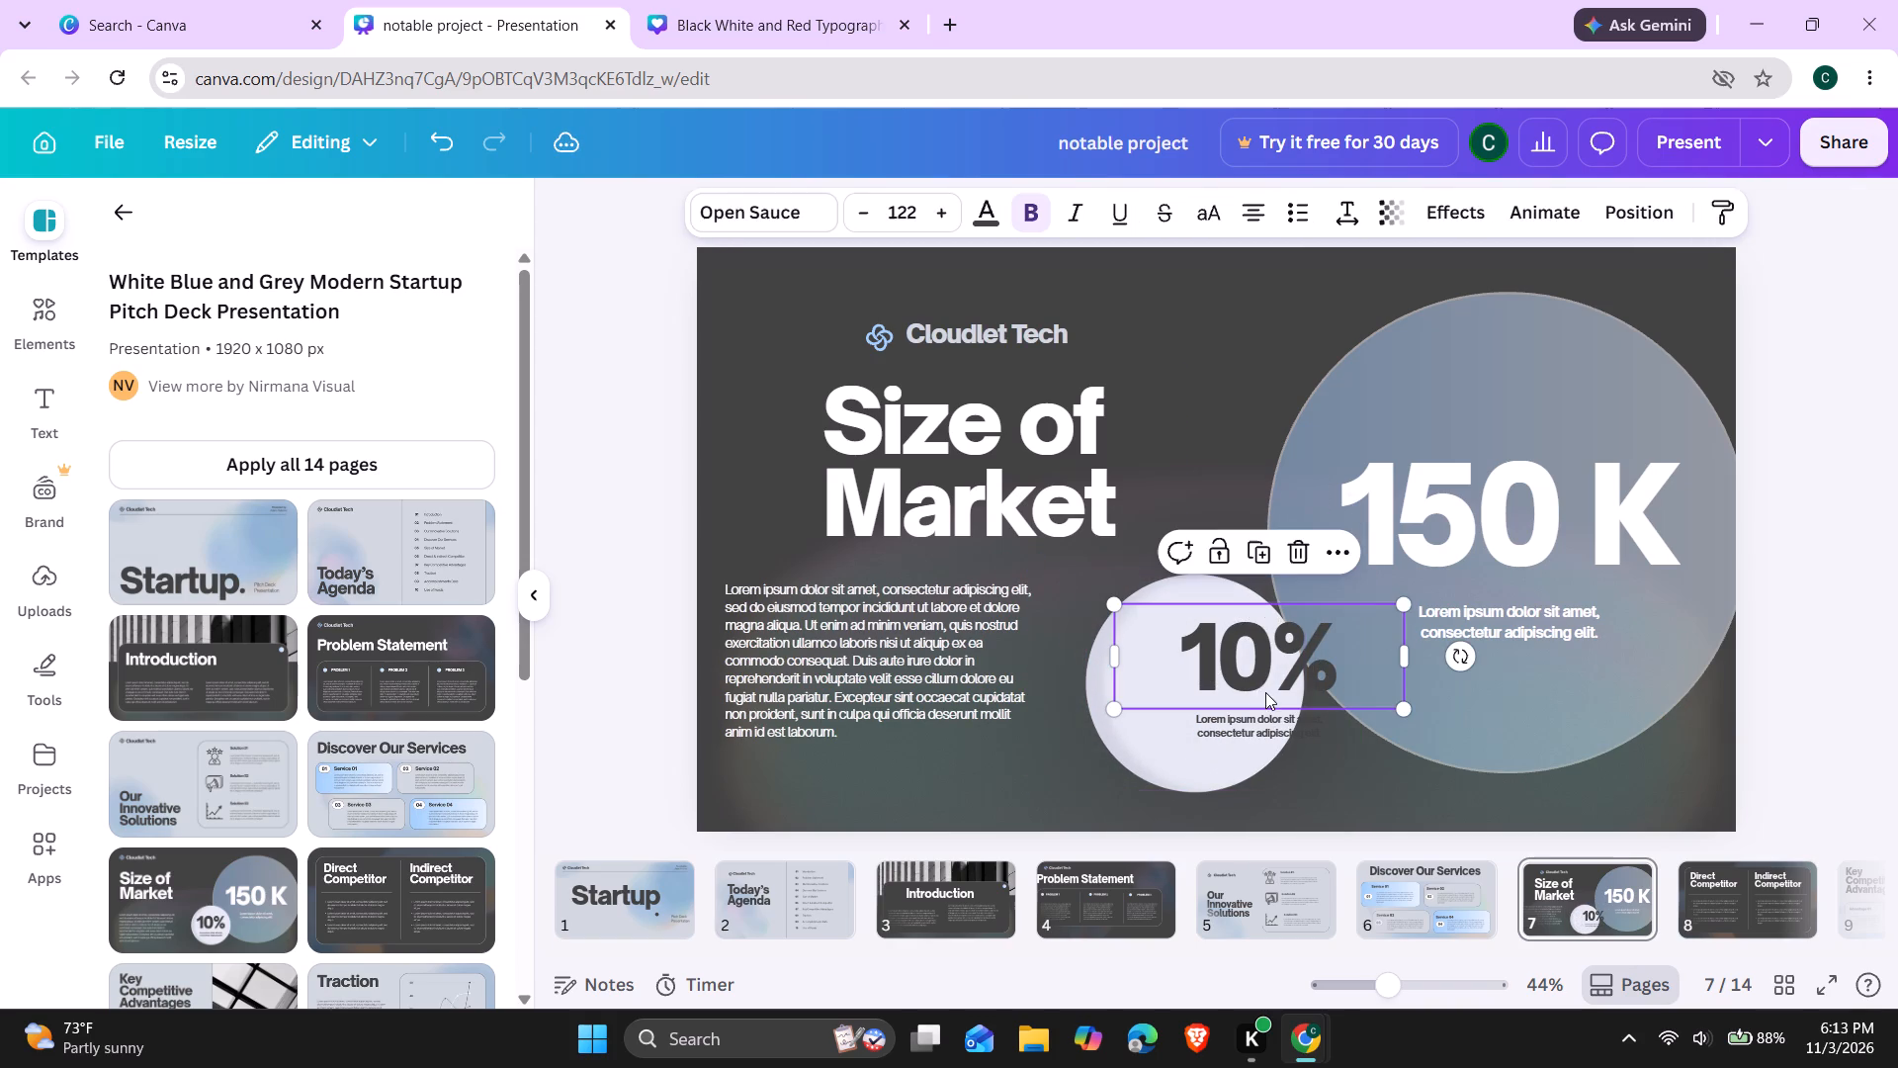
drag(1225, 659, 1178, 650)
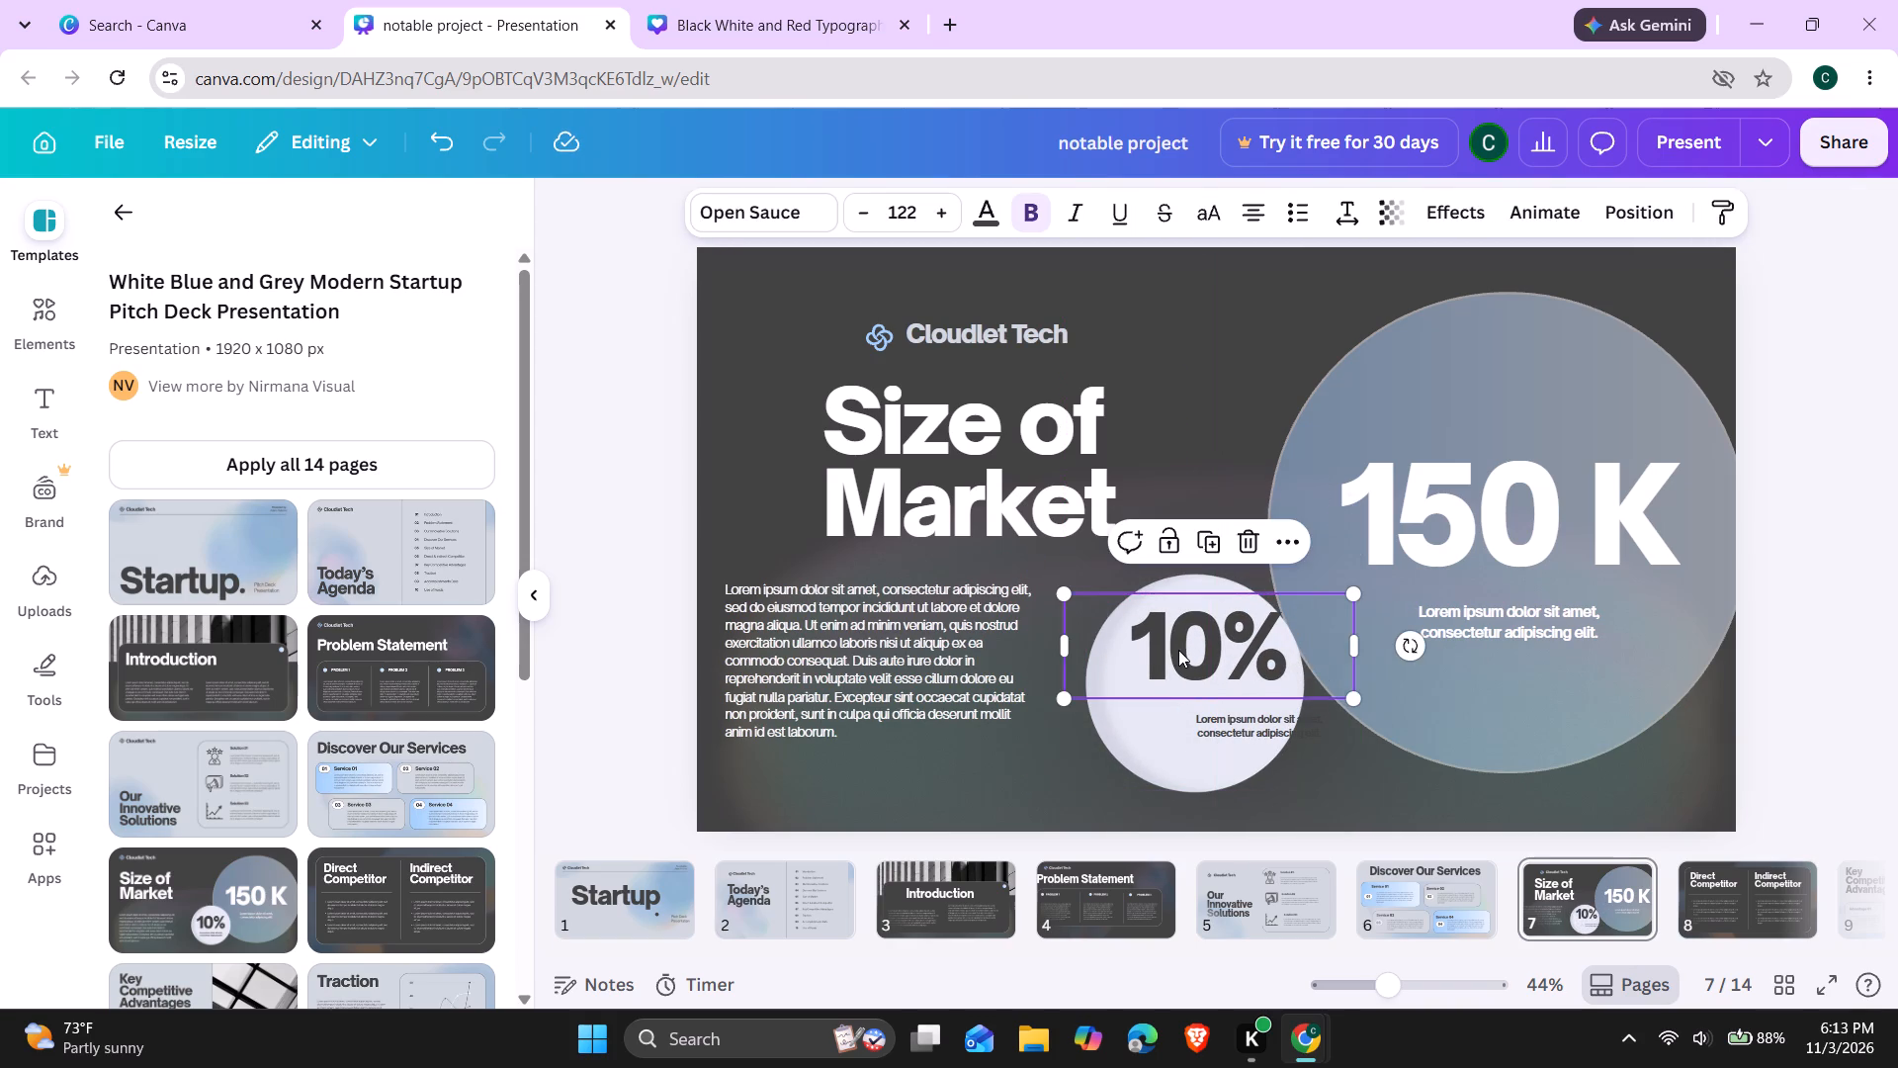
drag(1216, 731, 1165, 742)
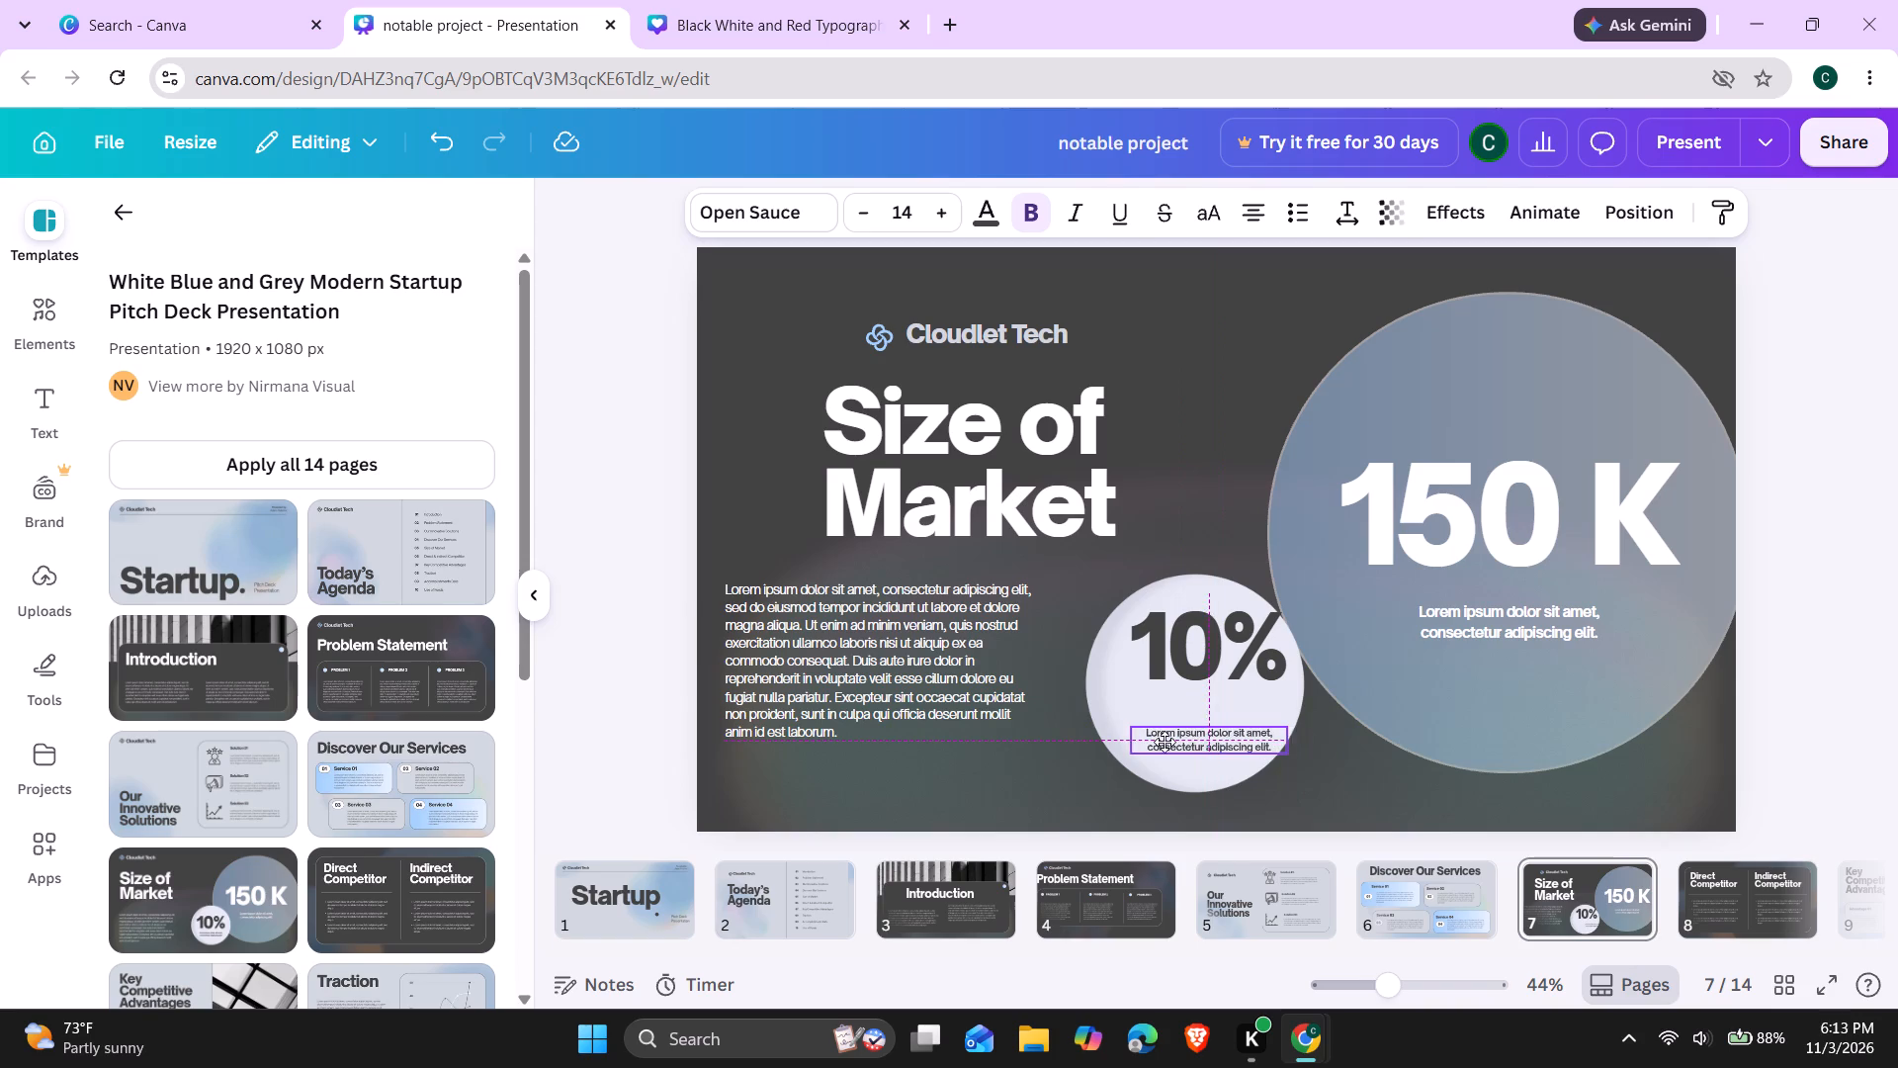
drag(1165, 742, 1156, 747)
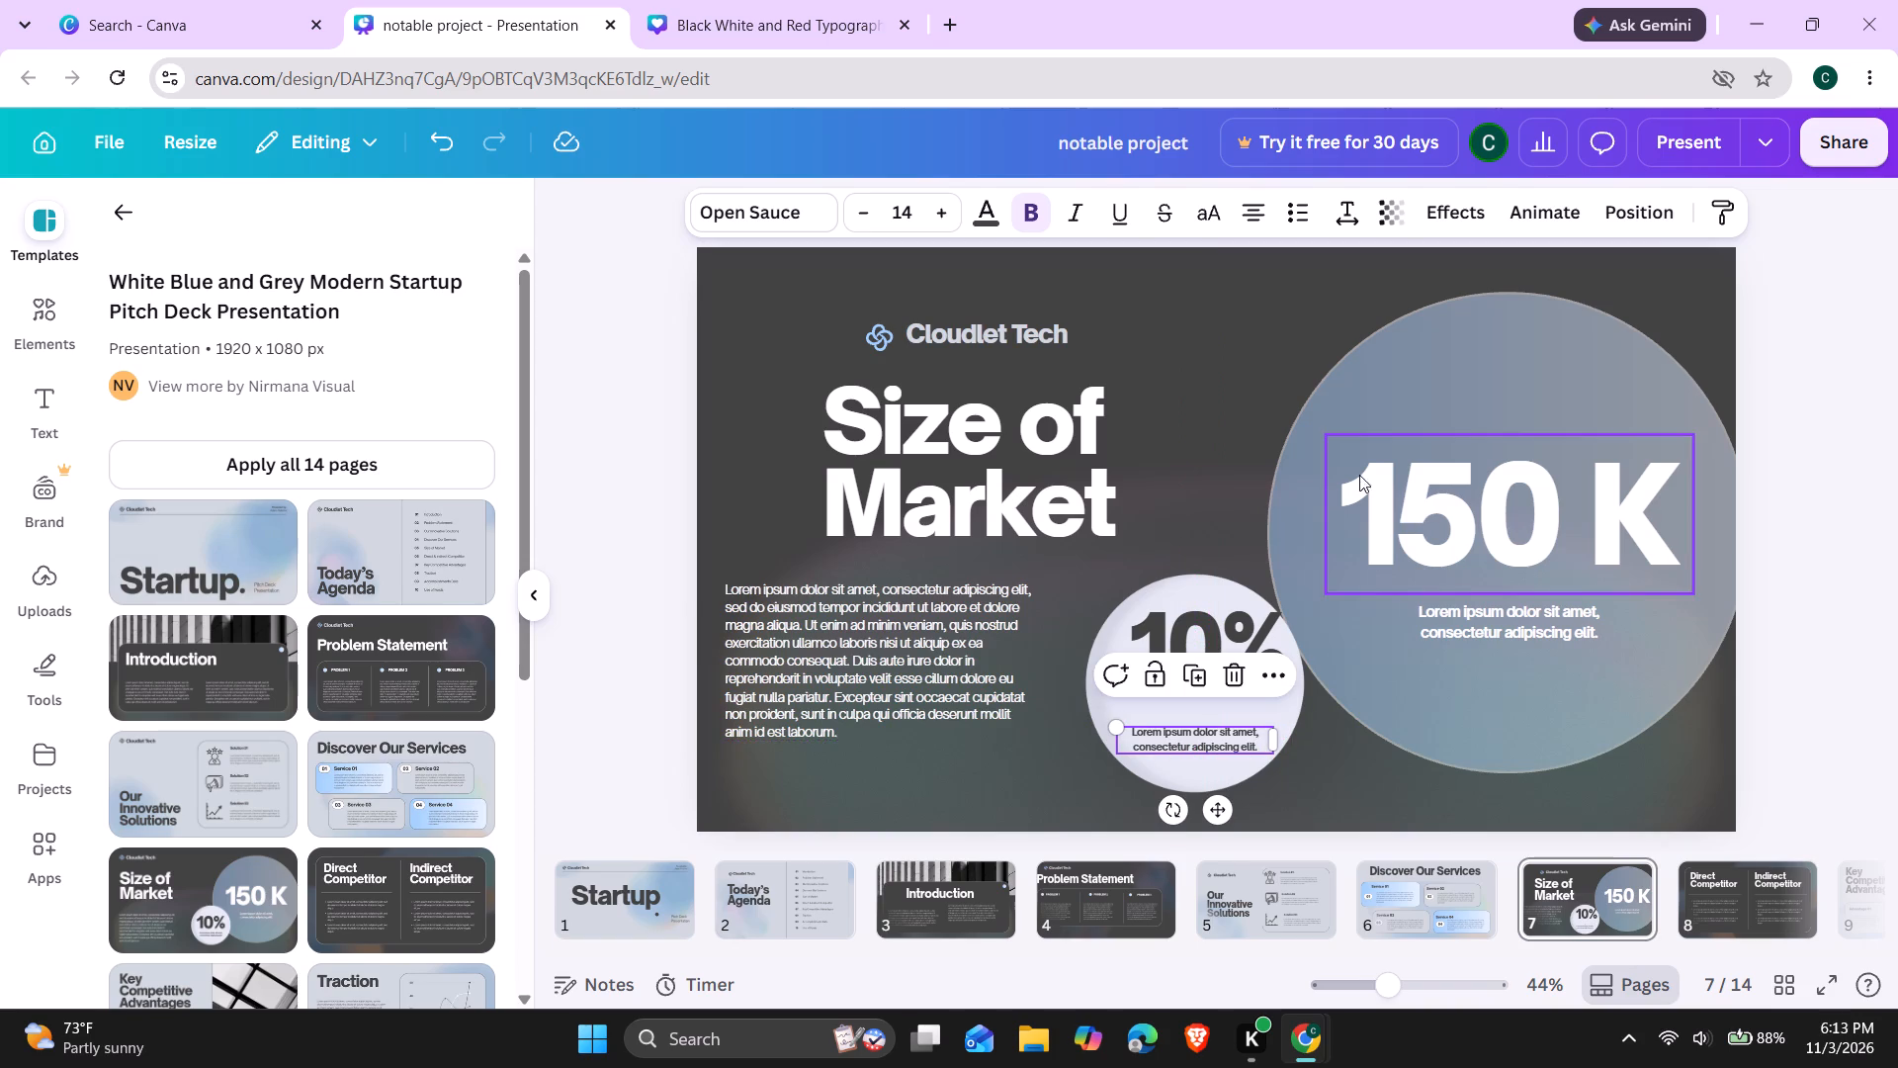
Move the large blue circle up and slightly left so its top runs past the page's upper edge.
drag(1425, 403, 1330, 315)
drag(1483, 511, 1399, 426)
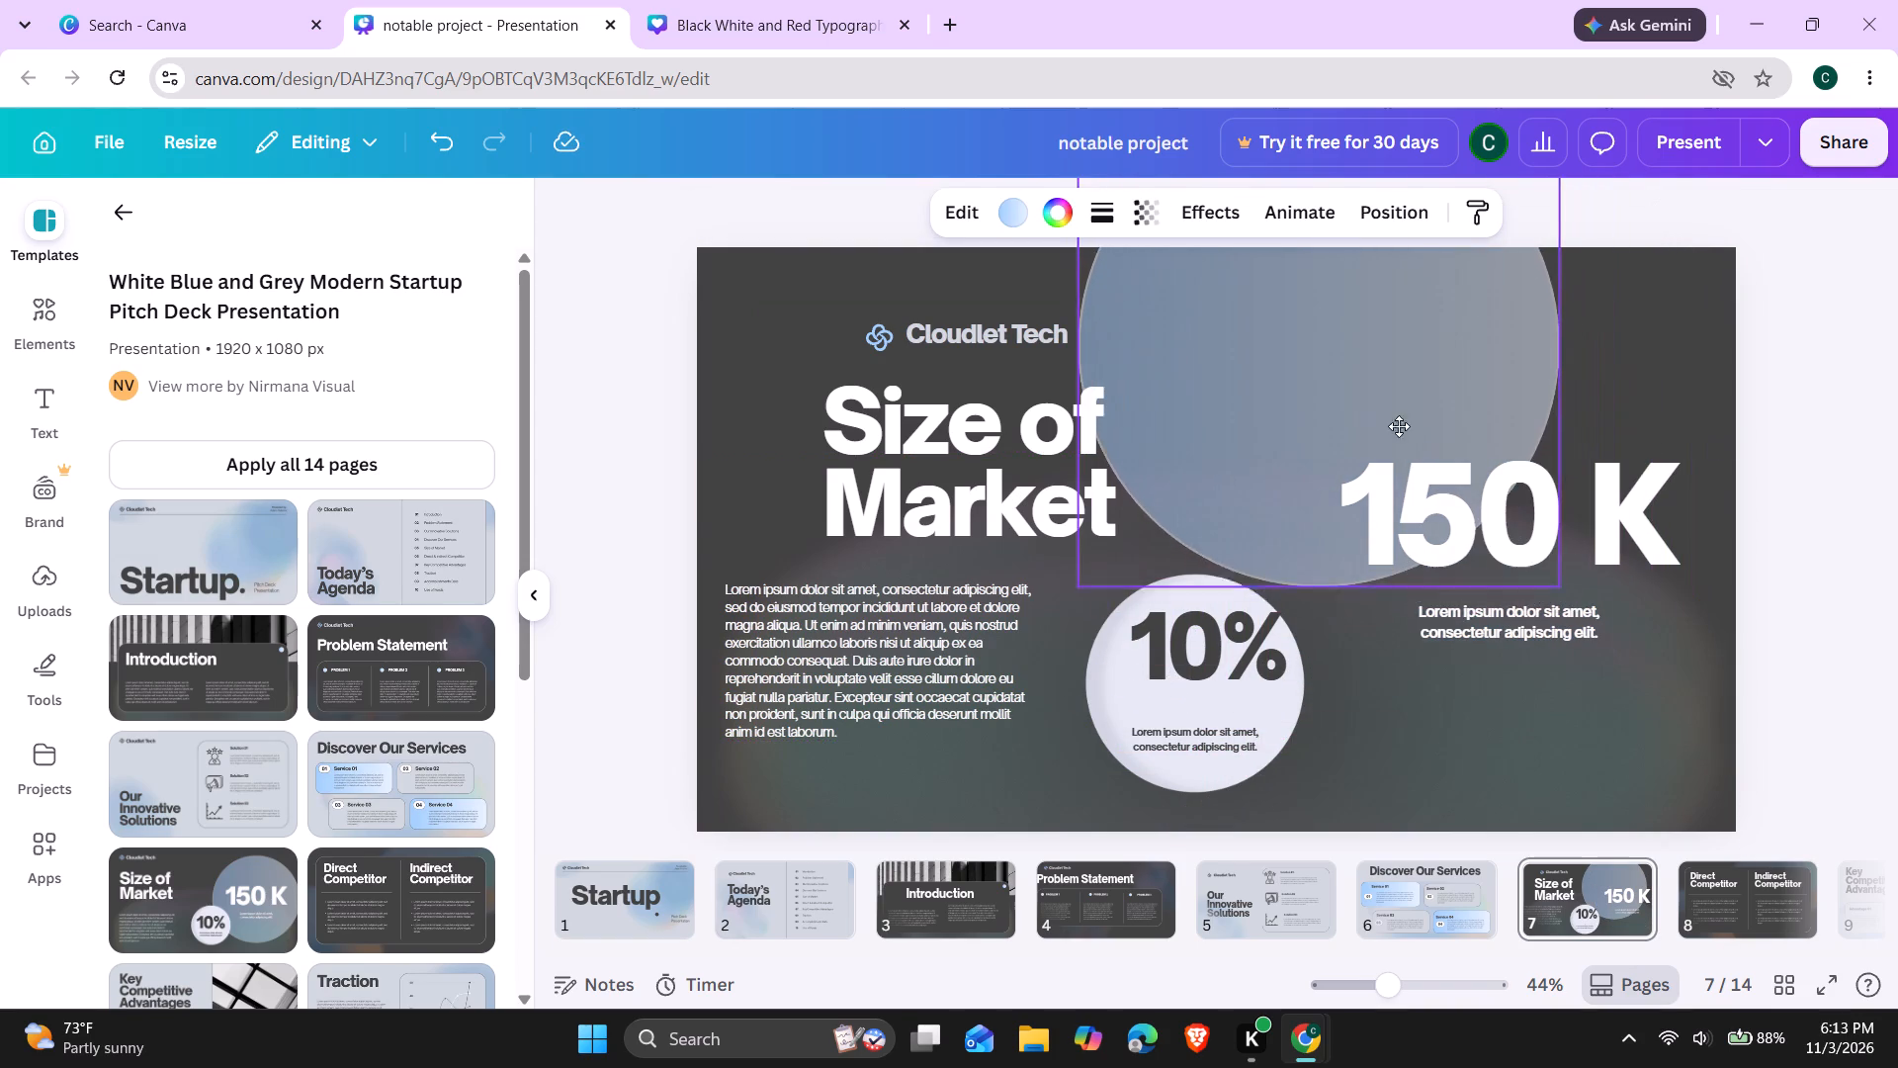
drag(1399, 426, 1480, 497)
drag(1515, 509, 1417, 434)
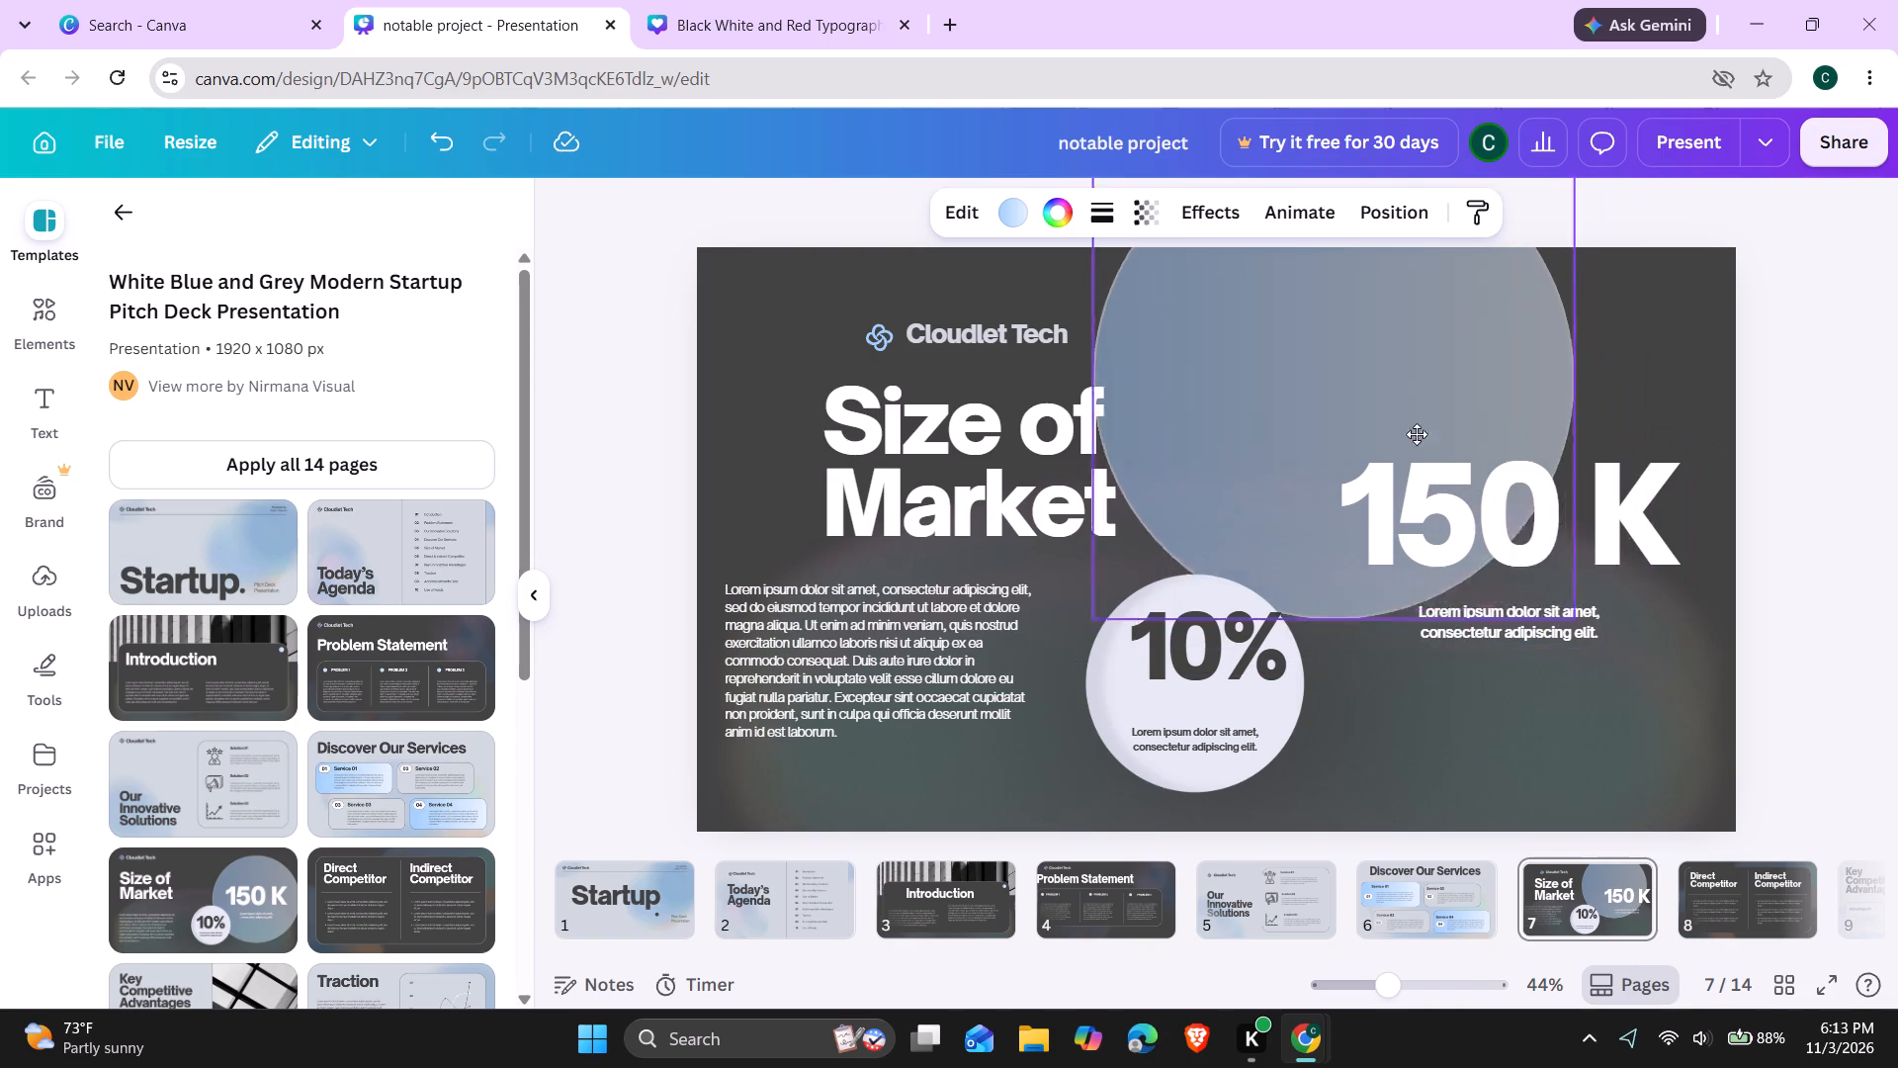
drag(1417, 434, 1539, 506)
drag(1498, 513, 1484, 511)
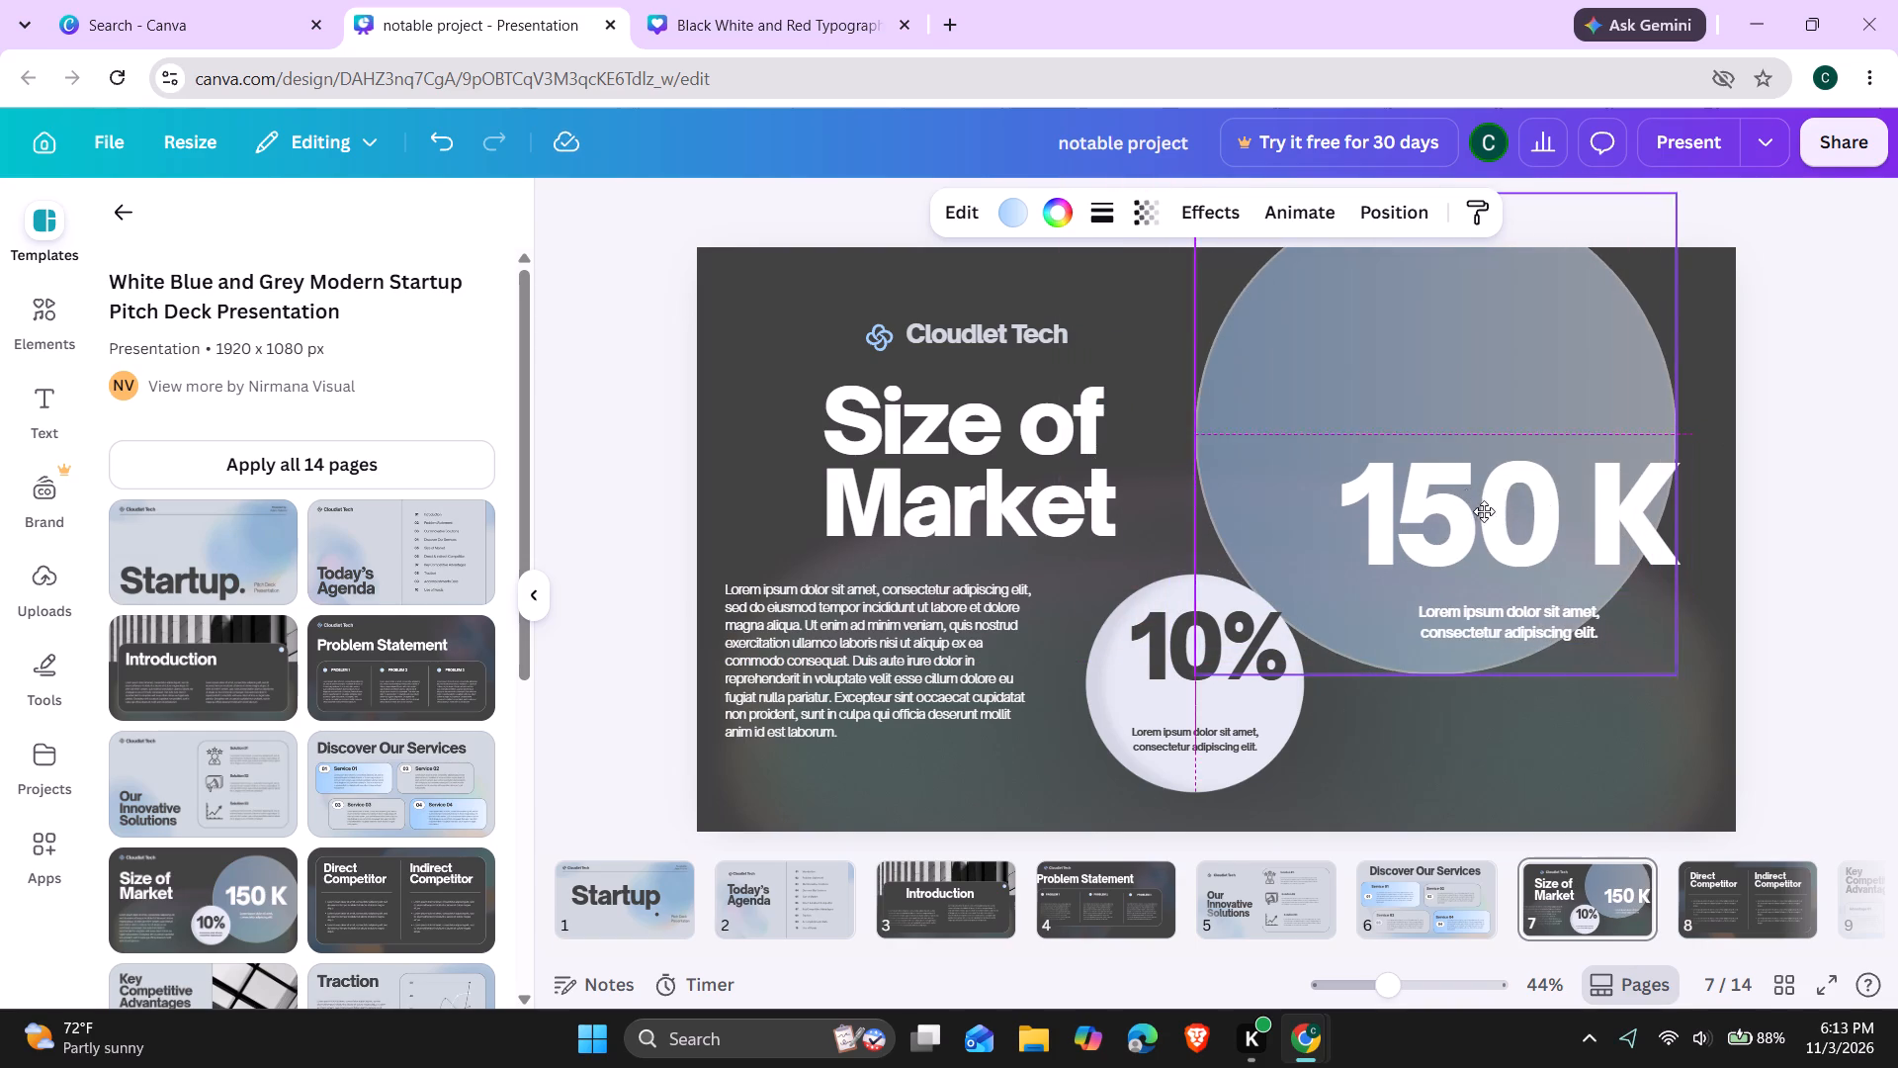
drag(1484, 511, 1526, 536)
click(1526, 536)
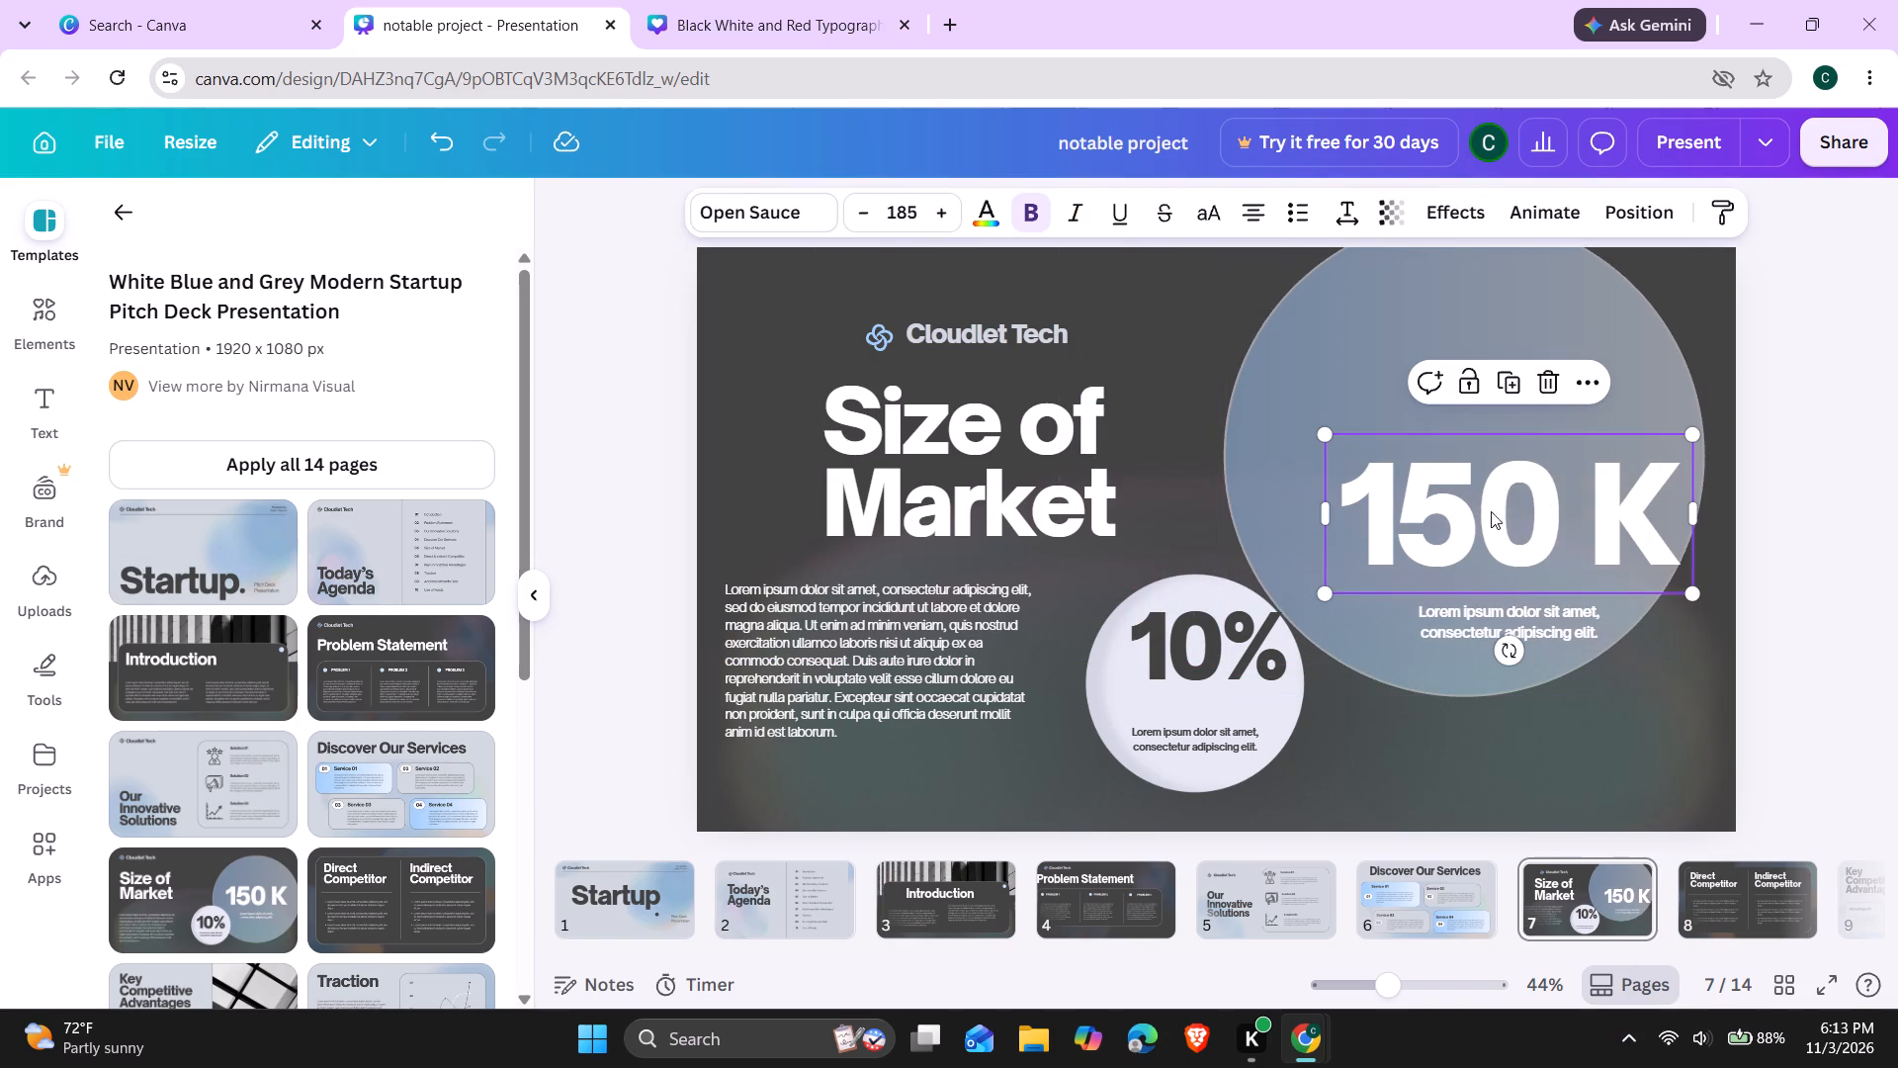
Move the 150 K figure and its caption up and left within the large circle, and lower the circle slightly around them.
drag(1483, 505, 1430, 391)
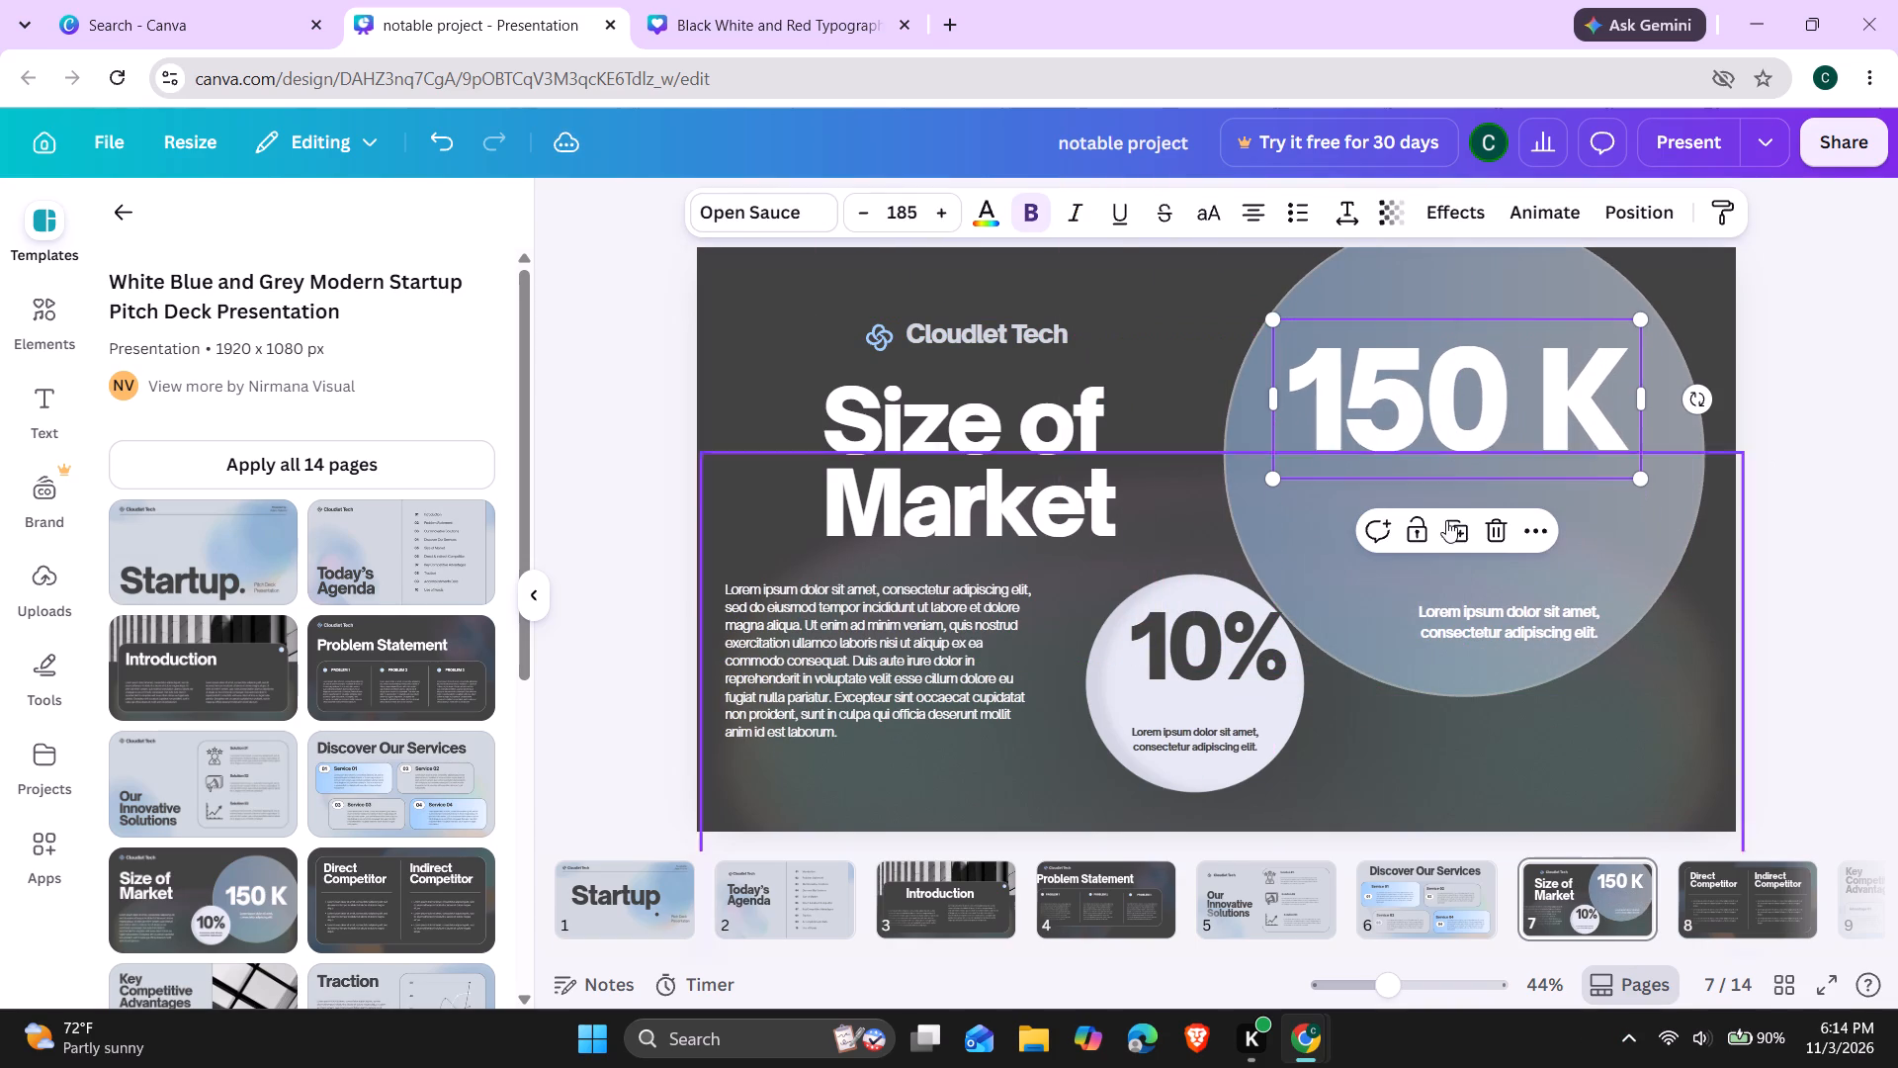
drag(1480, 621, 1440, 605)
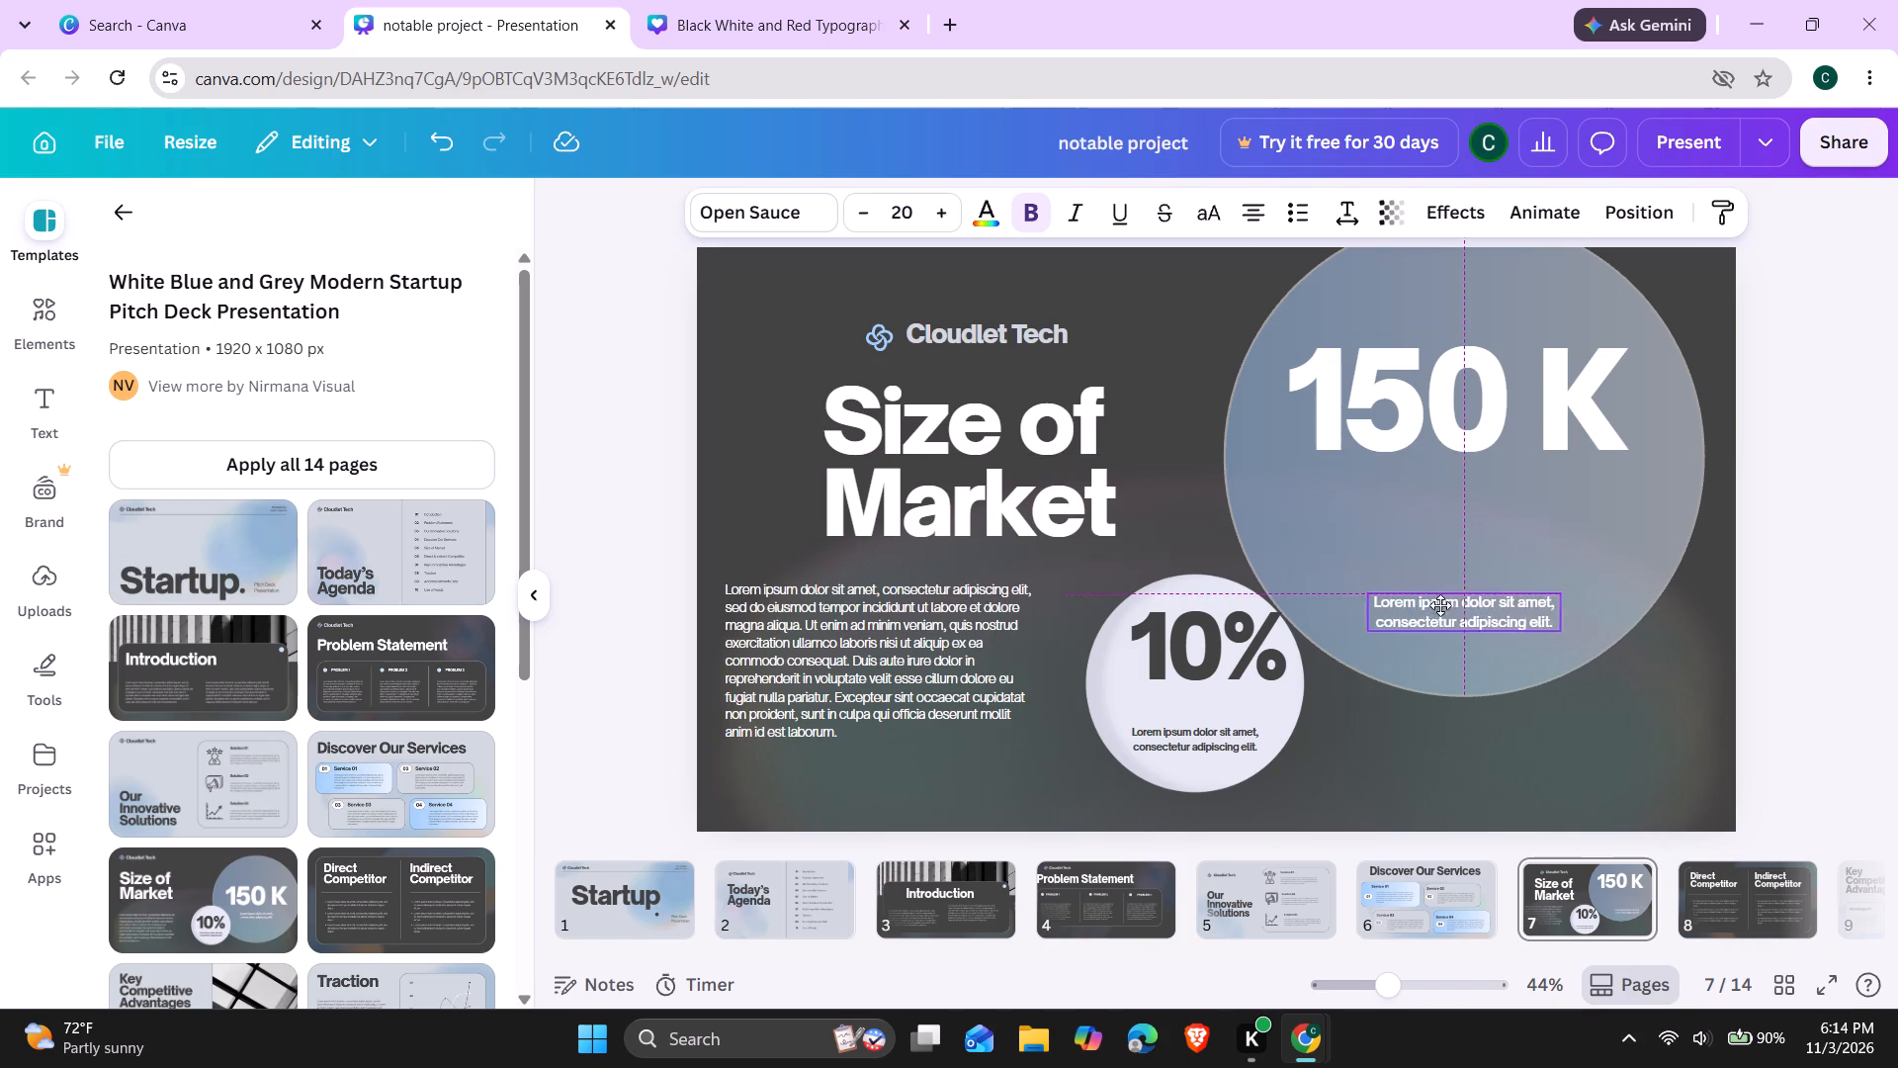
drag(1440, 605, 1426, 584)
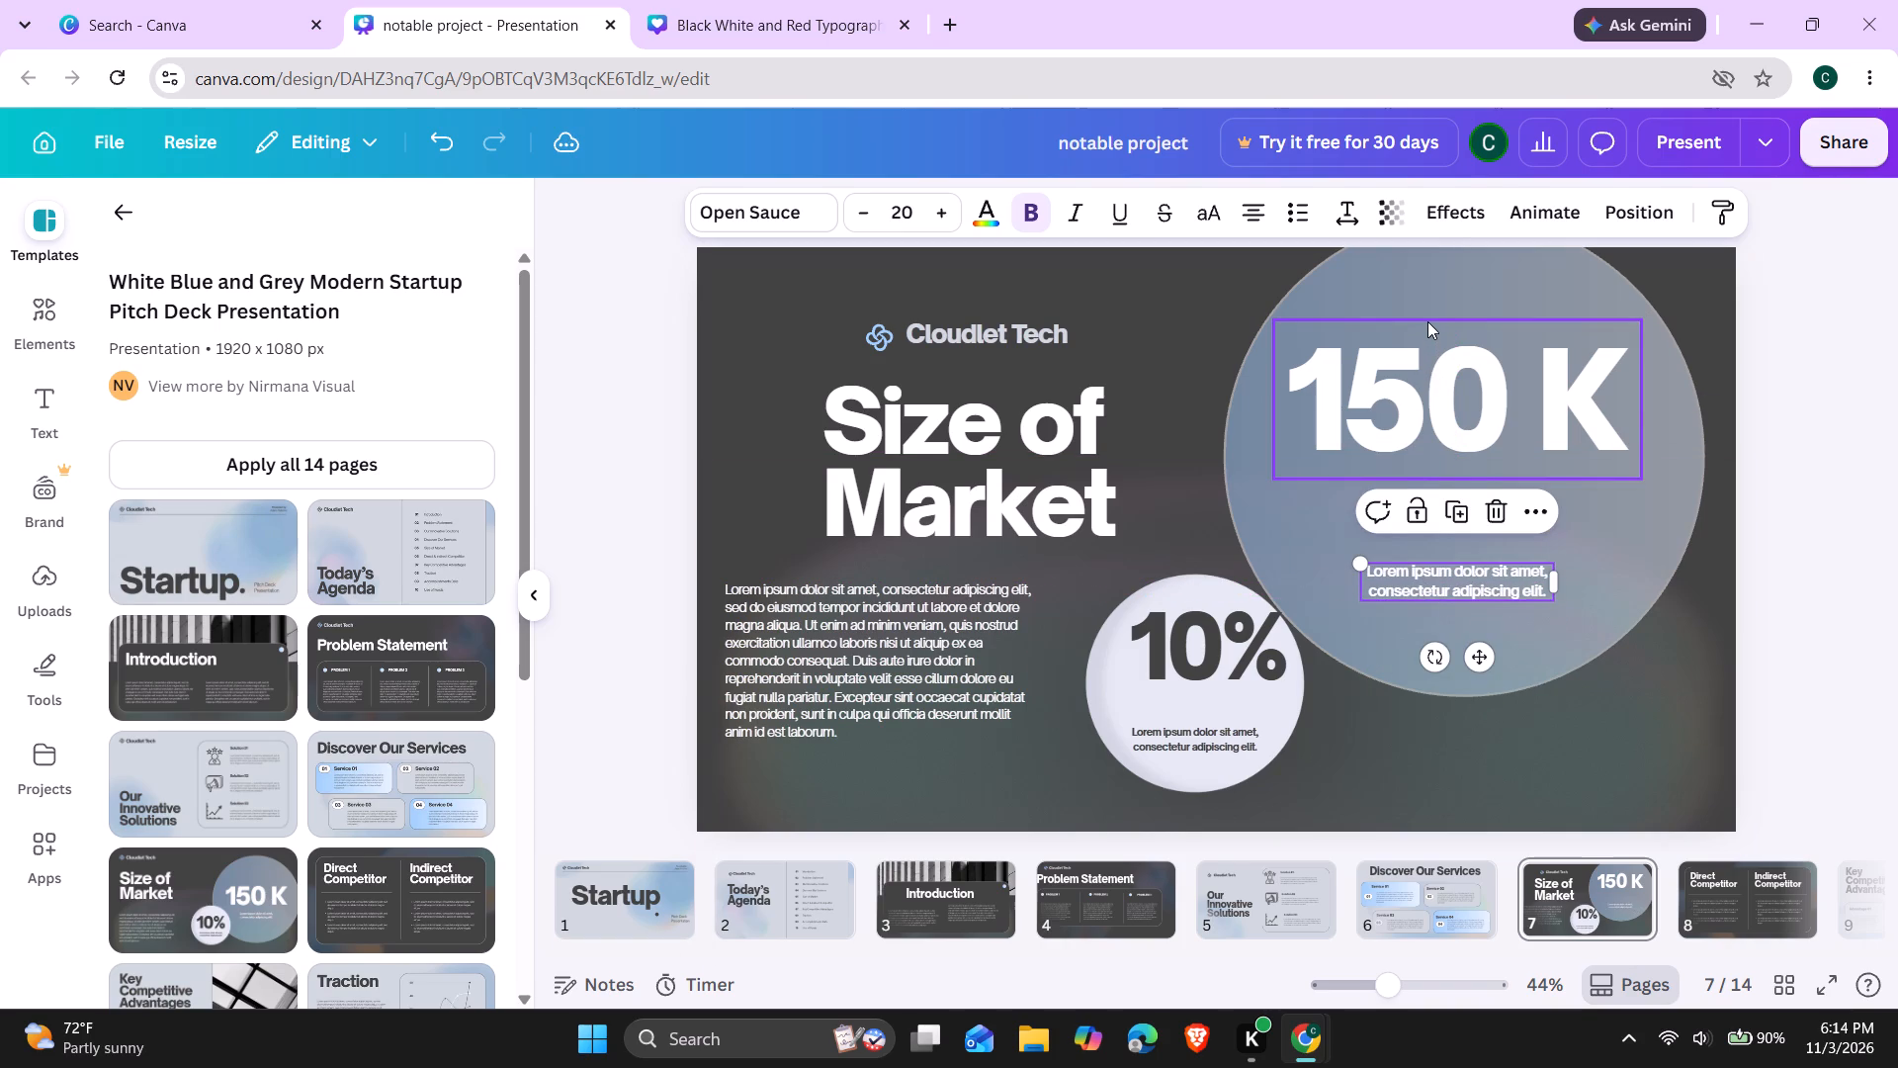
drag(1425, 321, 1426, 336)
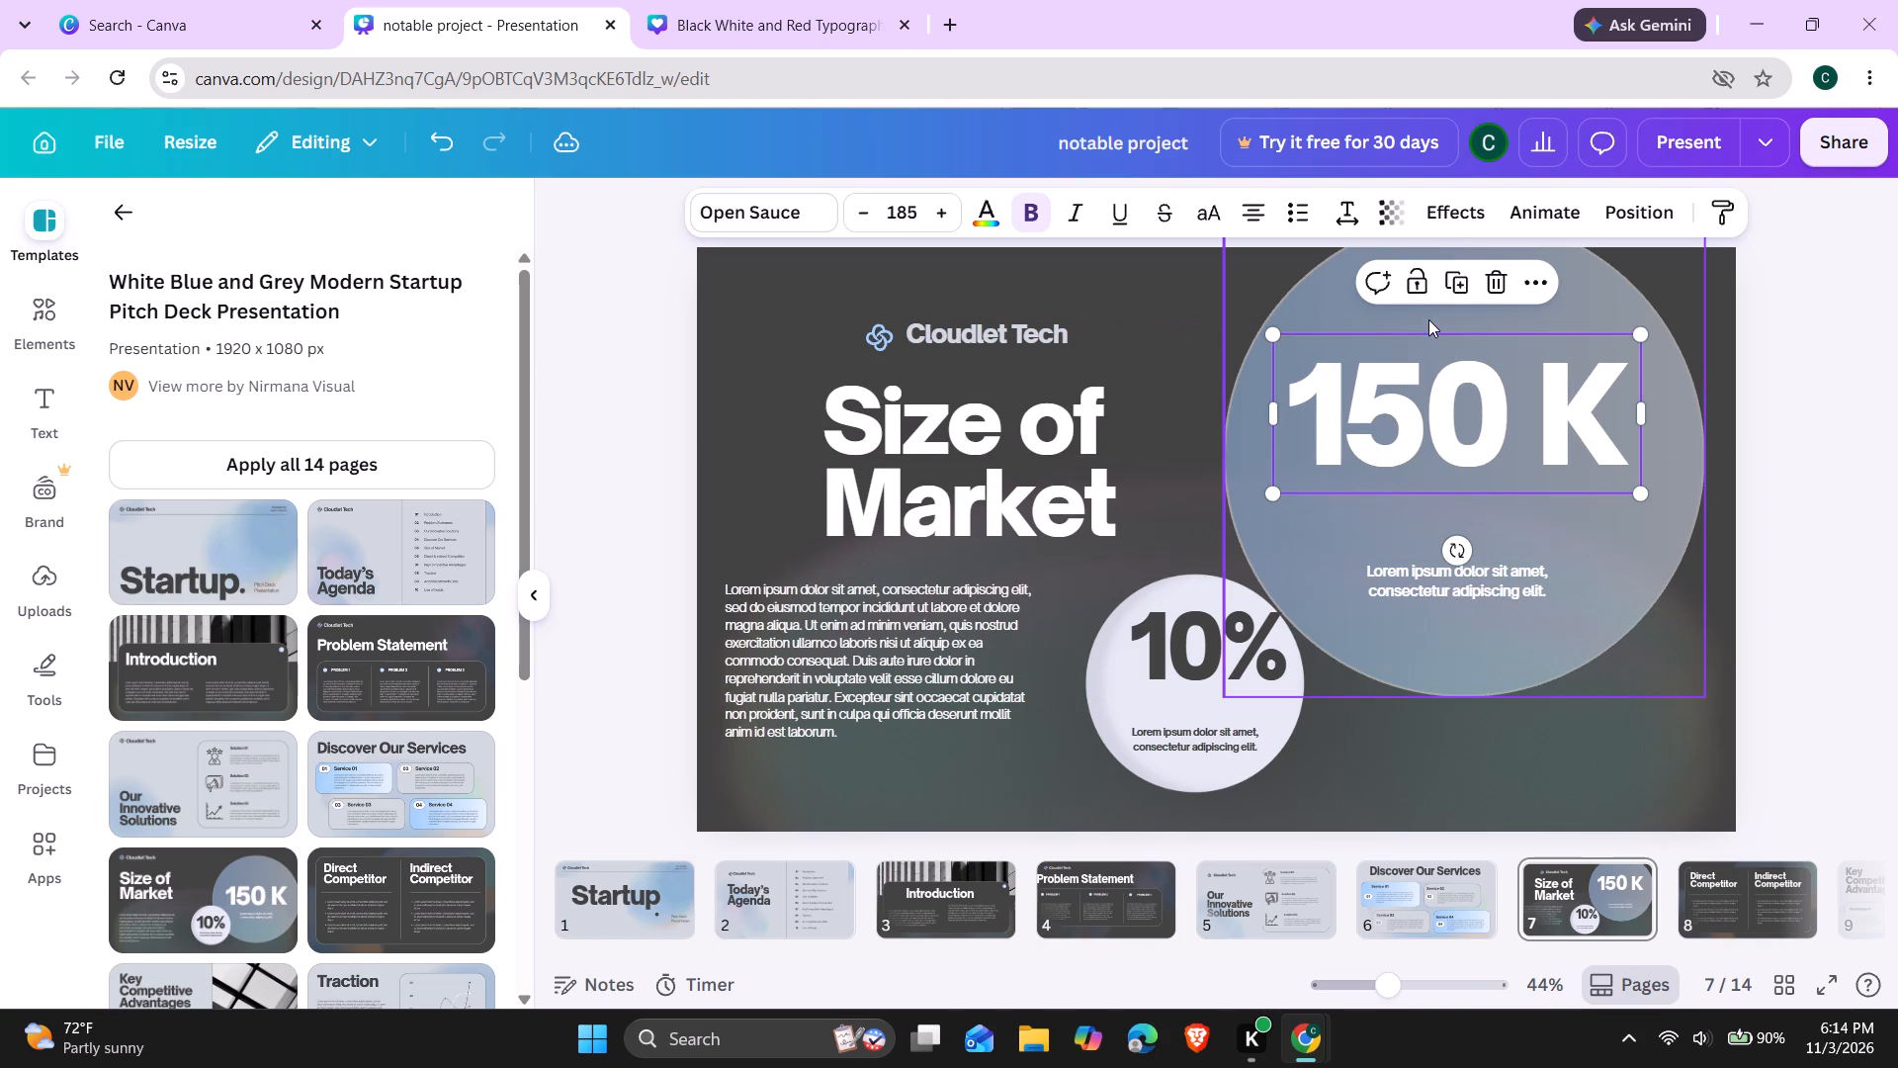
drag(1314, 290, 1314, 308)
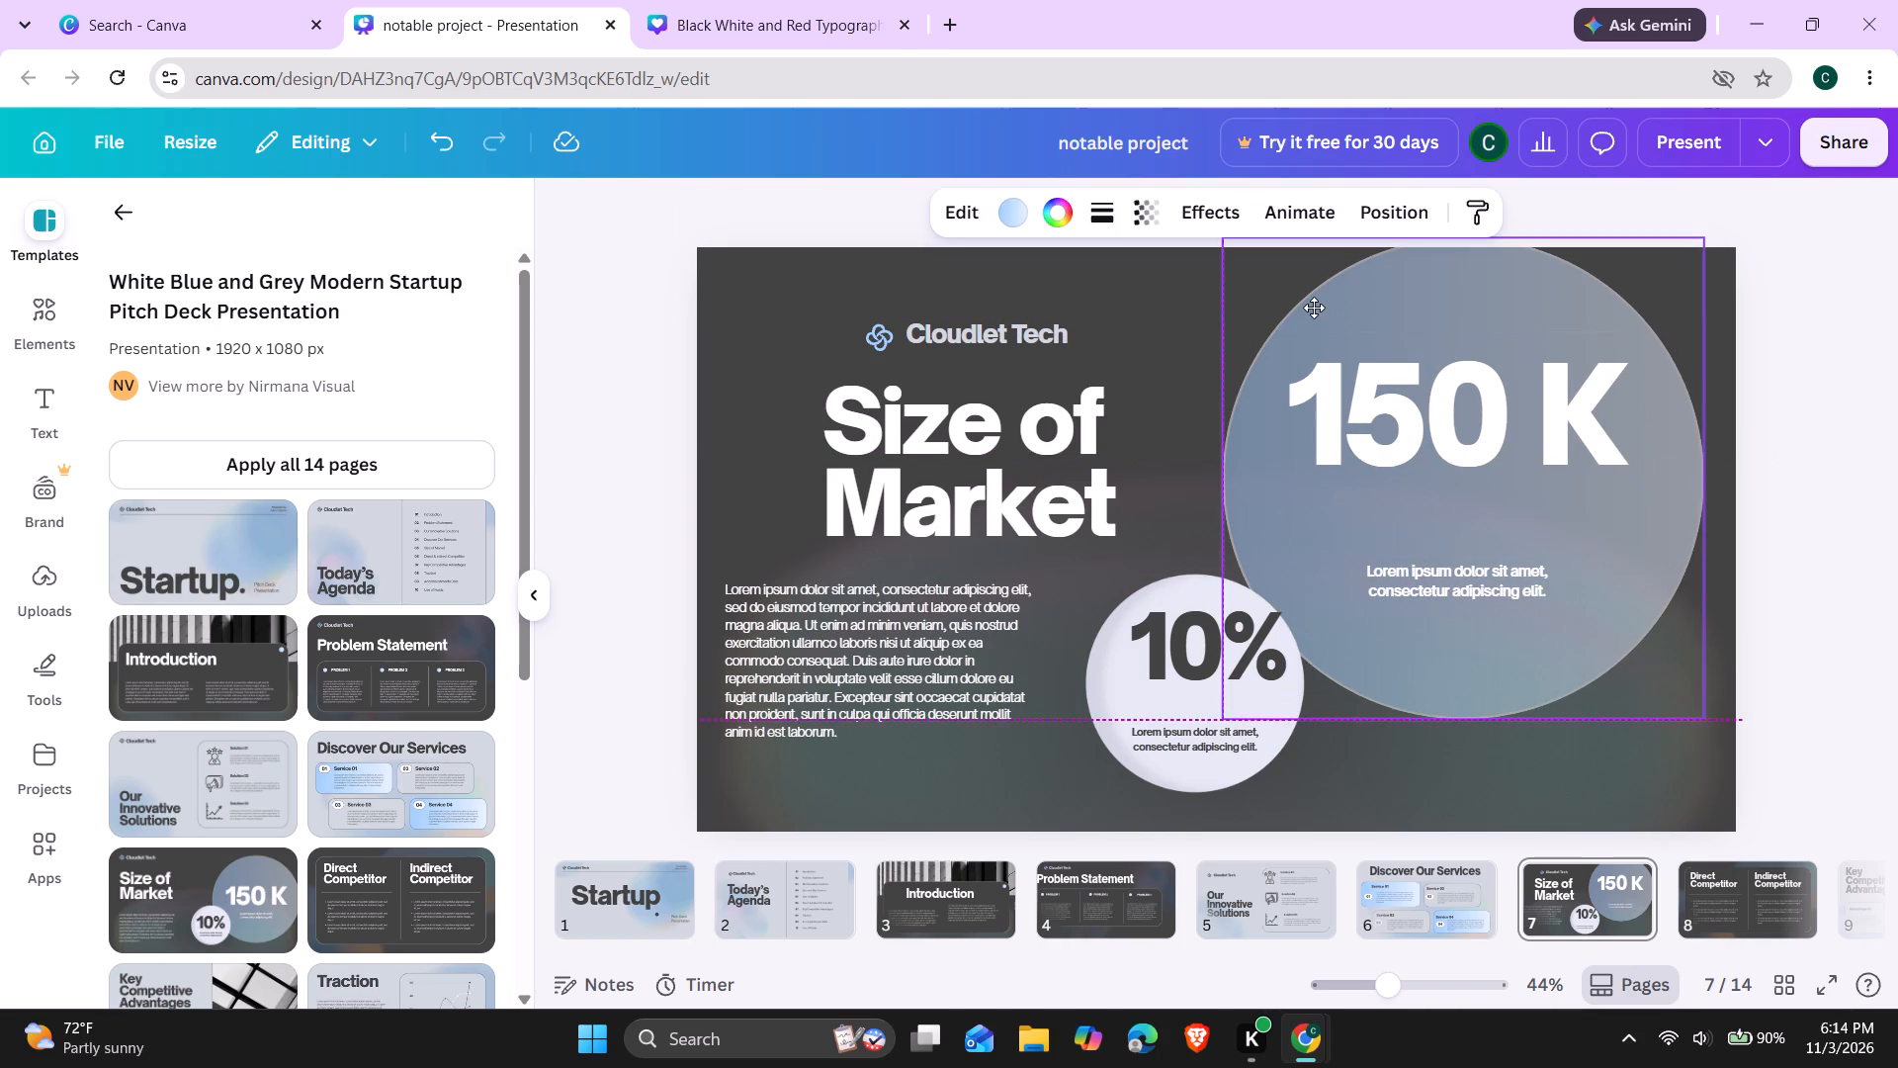
drag(1314, 308, 1305, 306)
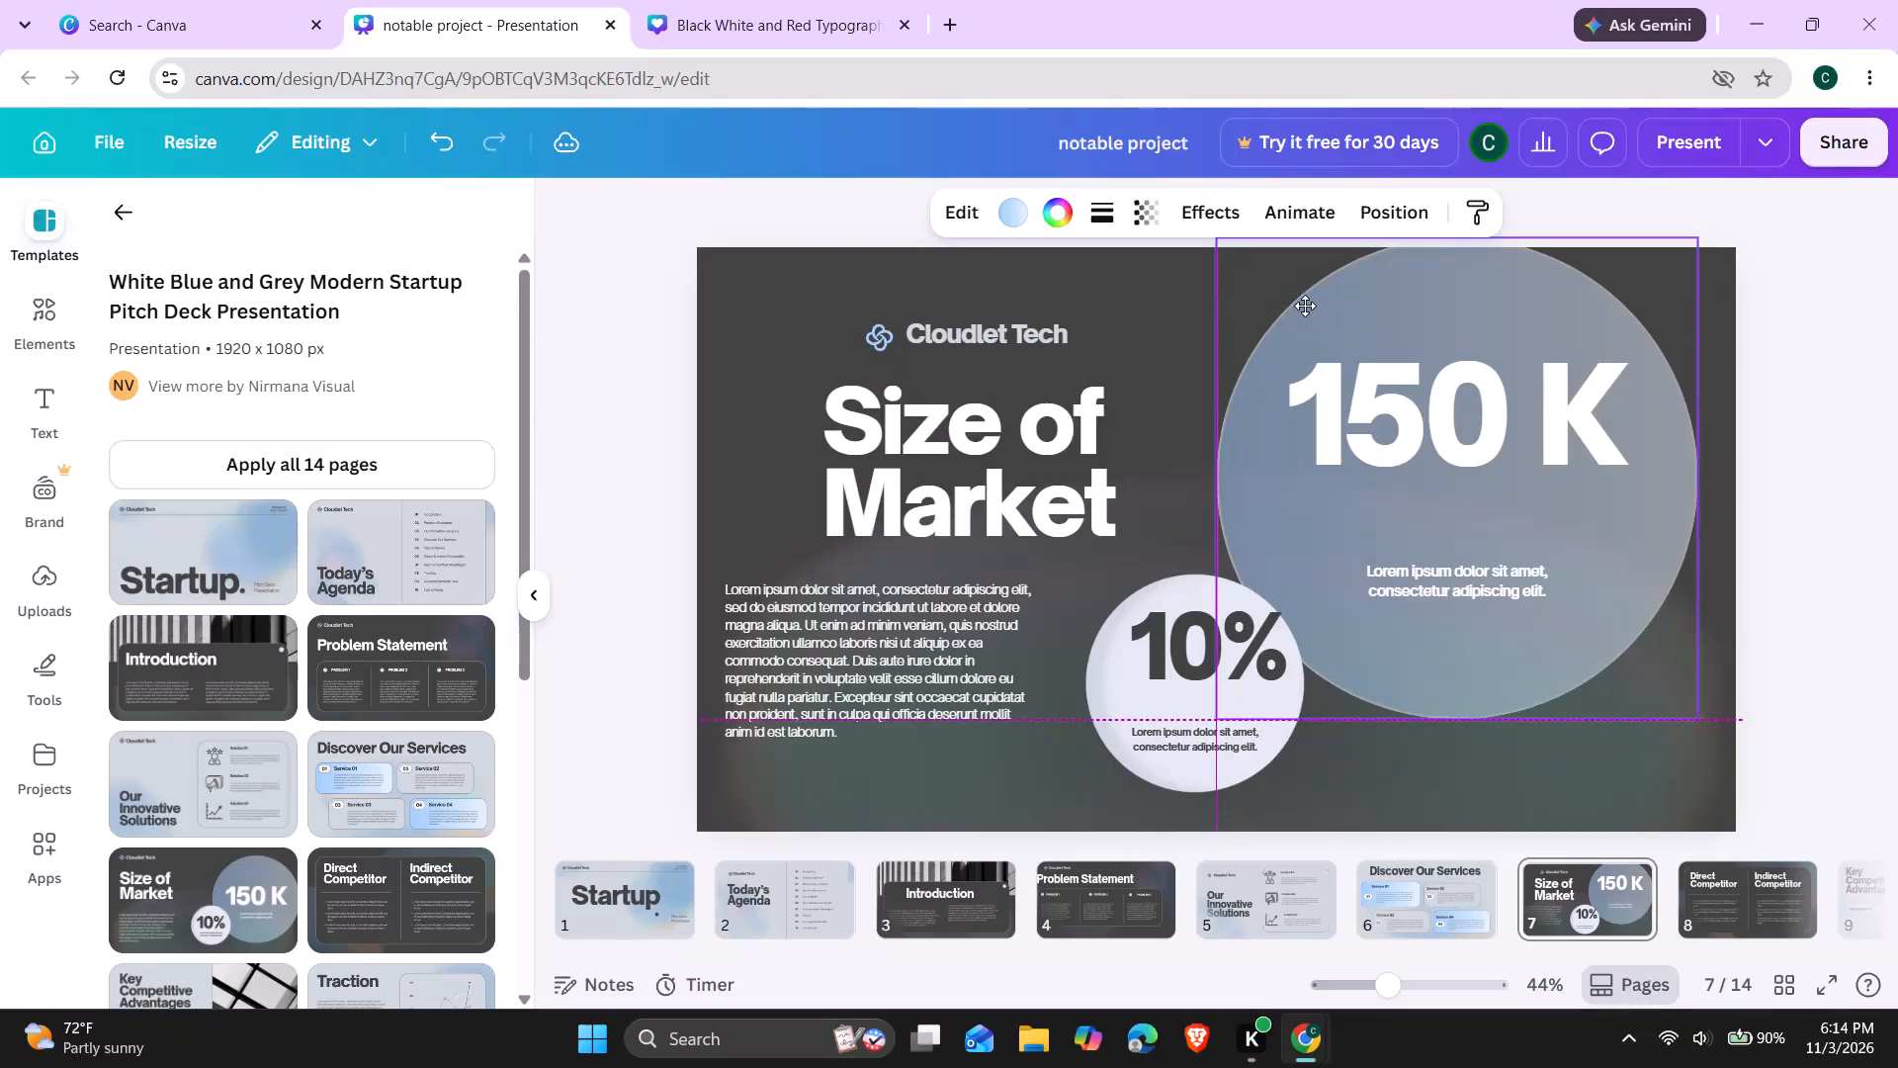
Nudge the large blue circle on the Size of Market page slightly left behind the 150 K figure.
drag(1305, 306, 1298, 308)
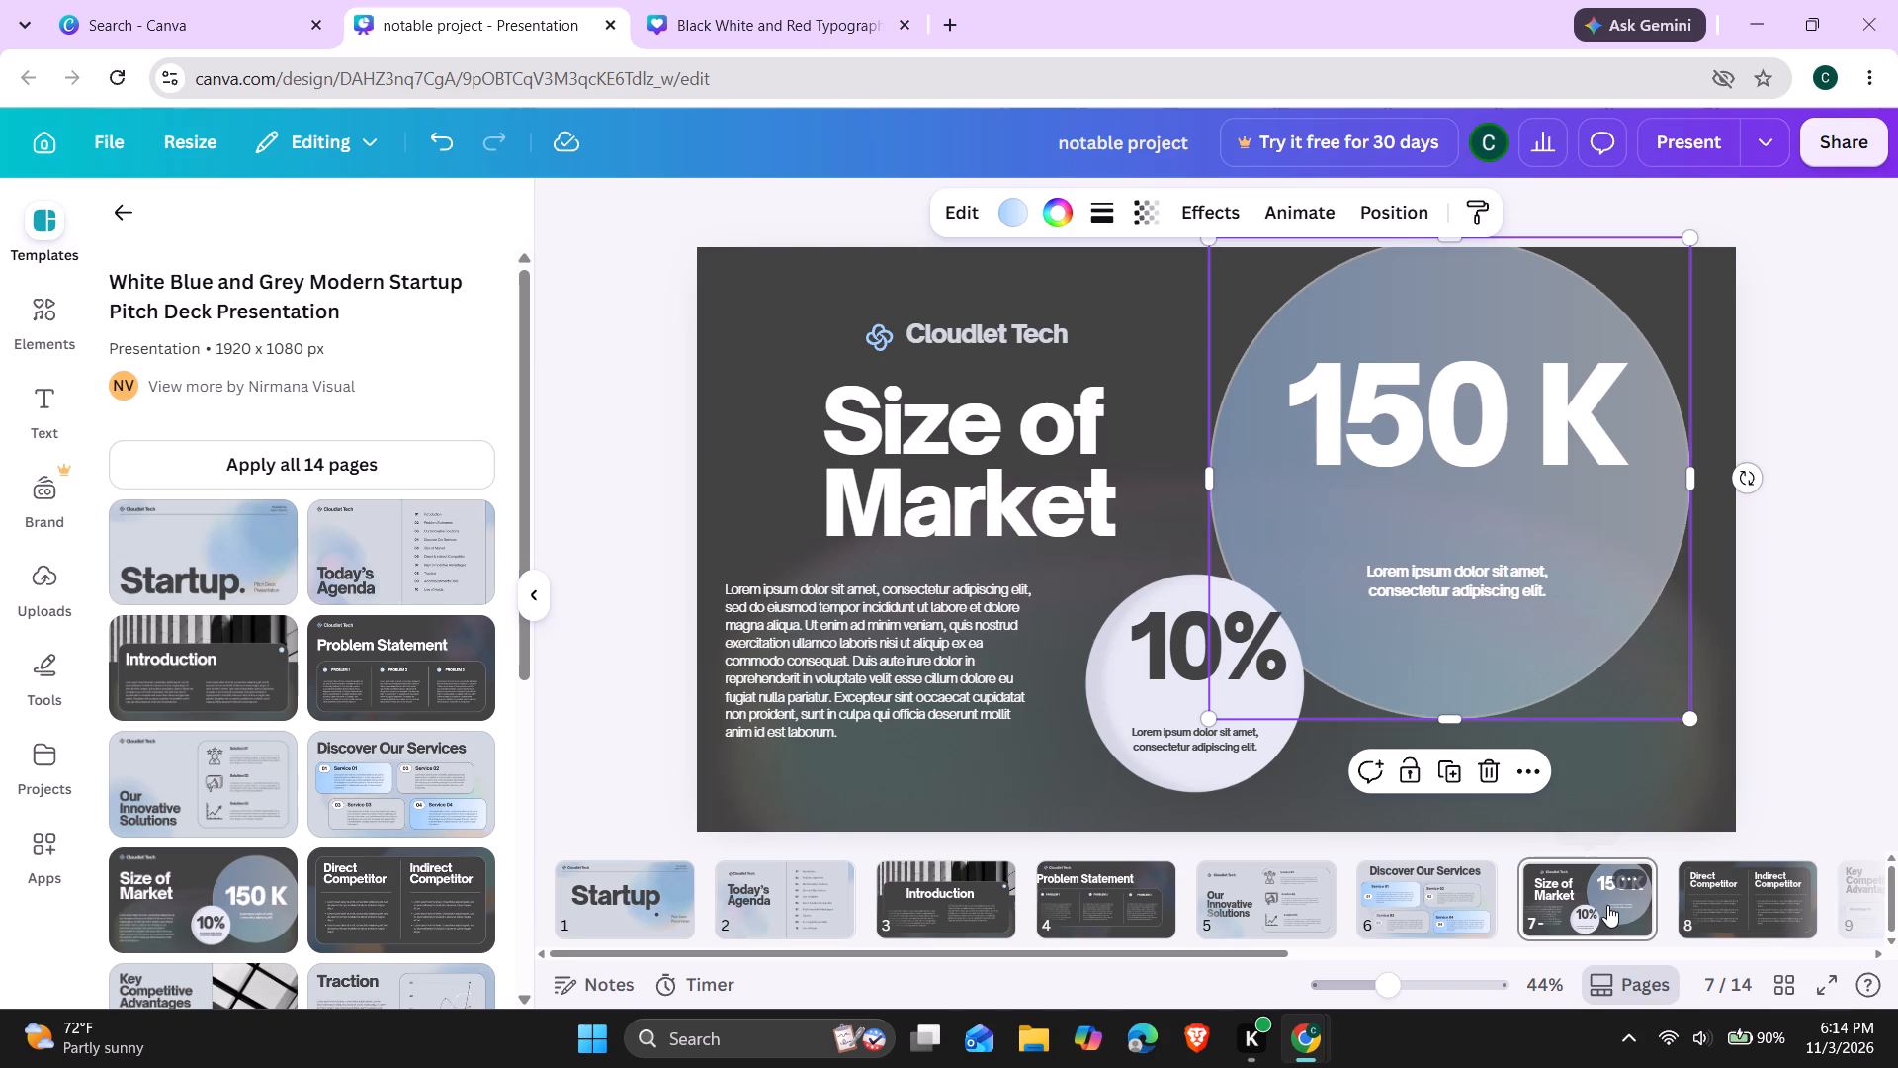
drag(1617, 907, 1524, 902)
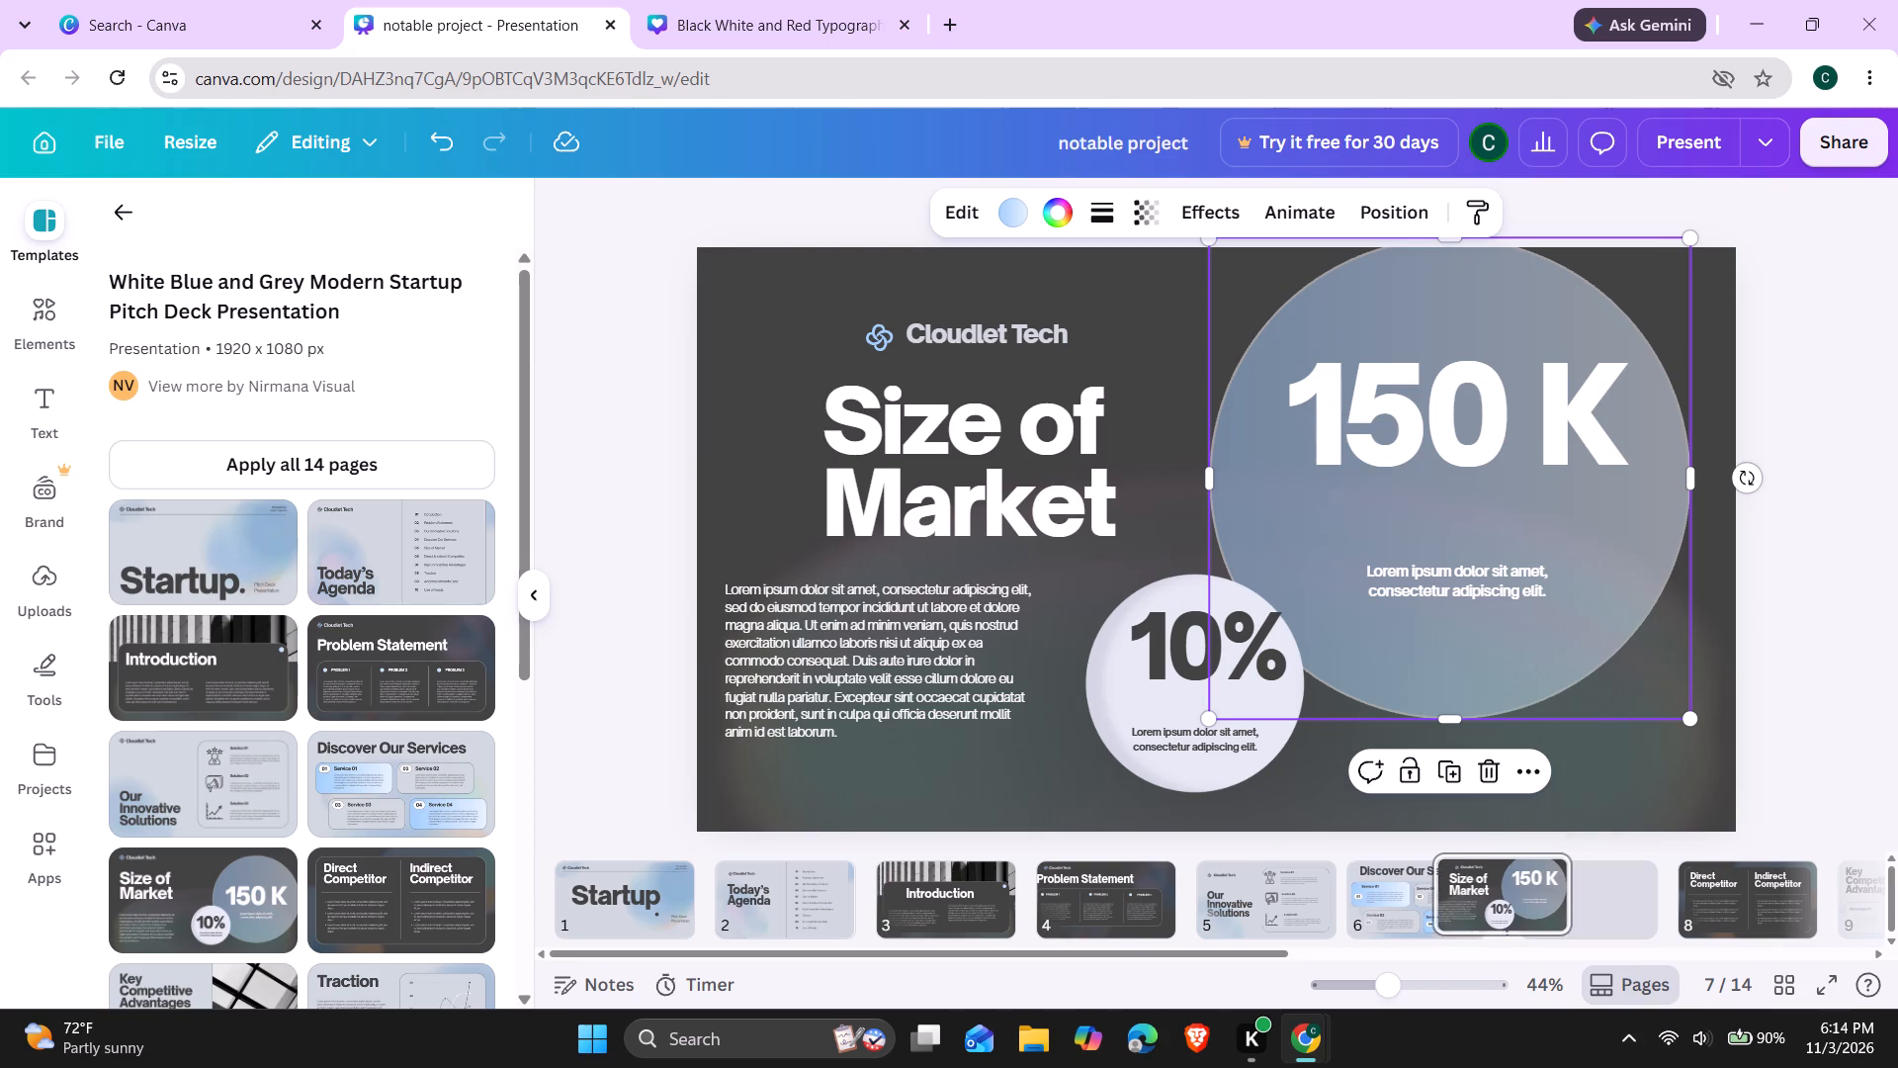
drag(1524, 902, 1580, 903)
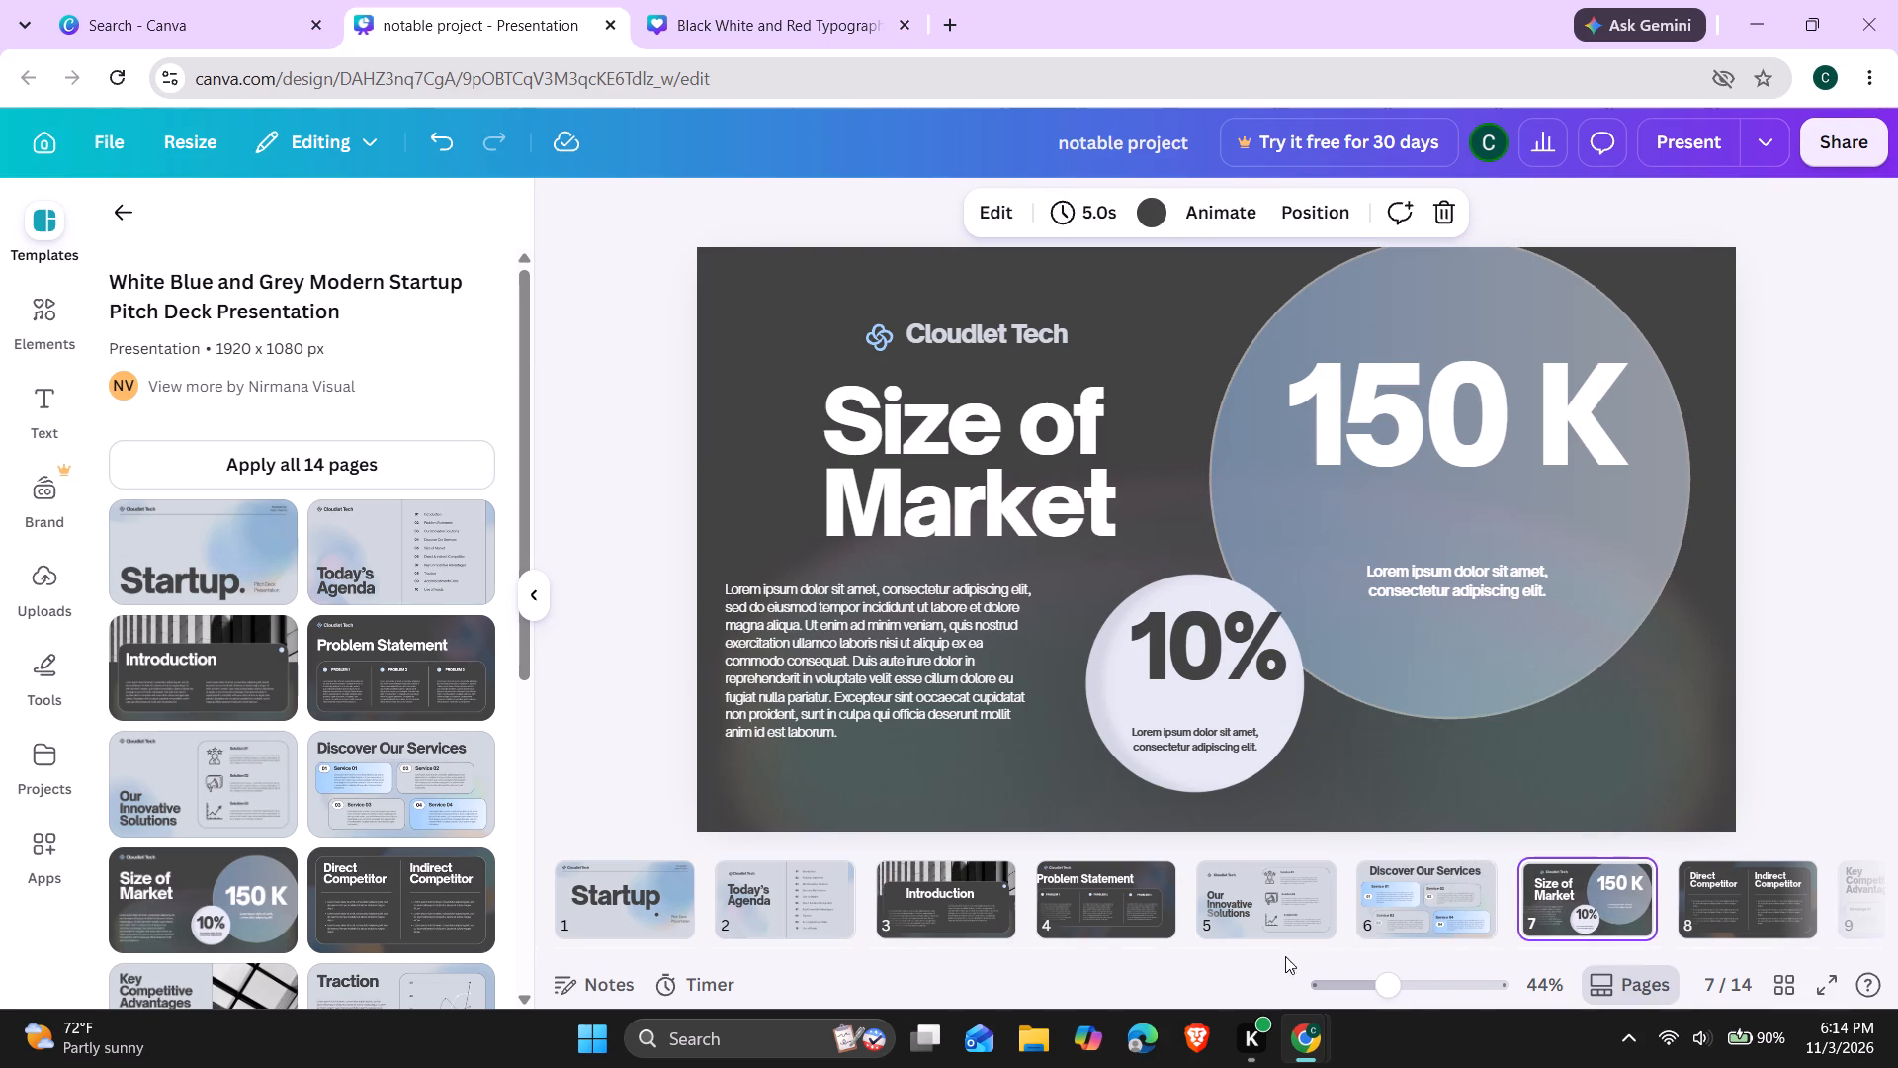
On page 8, move the large rounded panel behind the competitor columns up and left into the page's upper-left corner.
drag(1278, 949, 1214, 958)
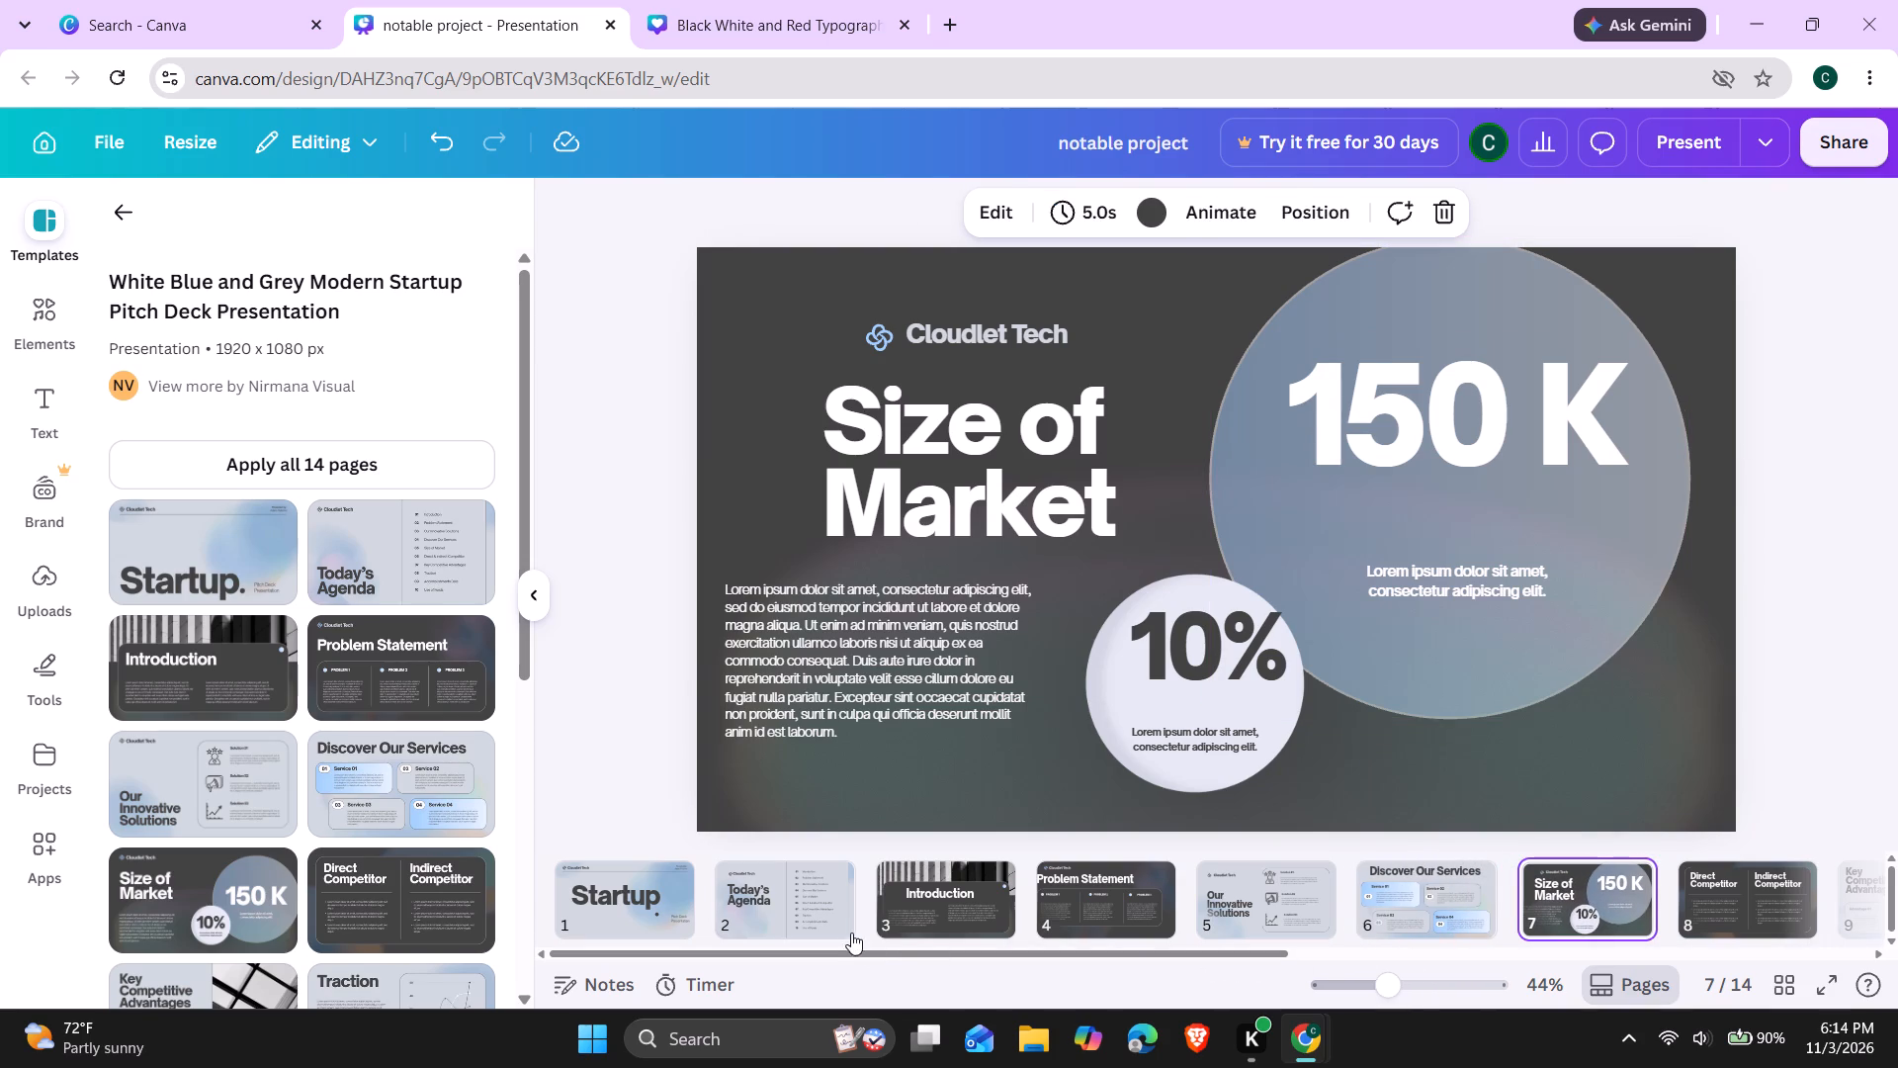
drag(880, 953, 1266, 952)
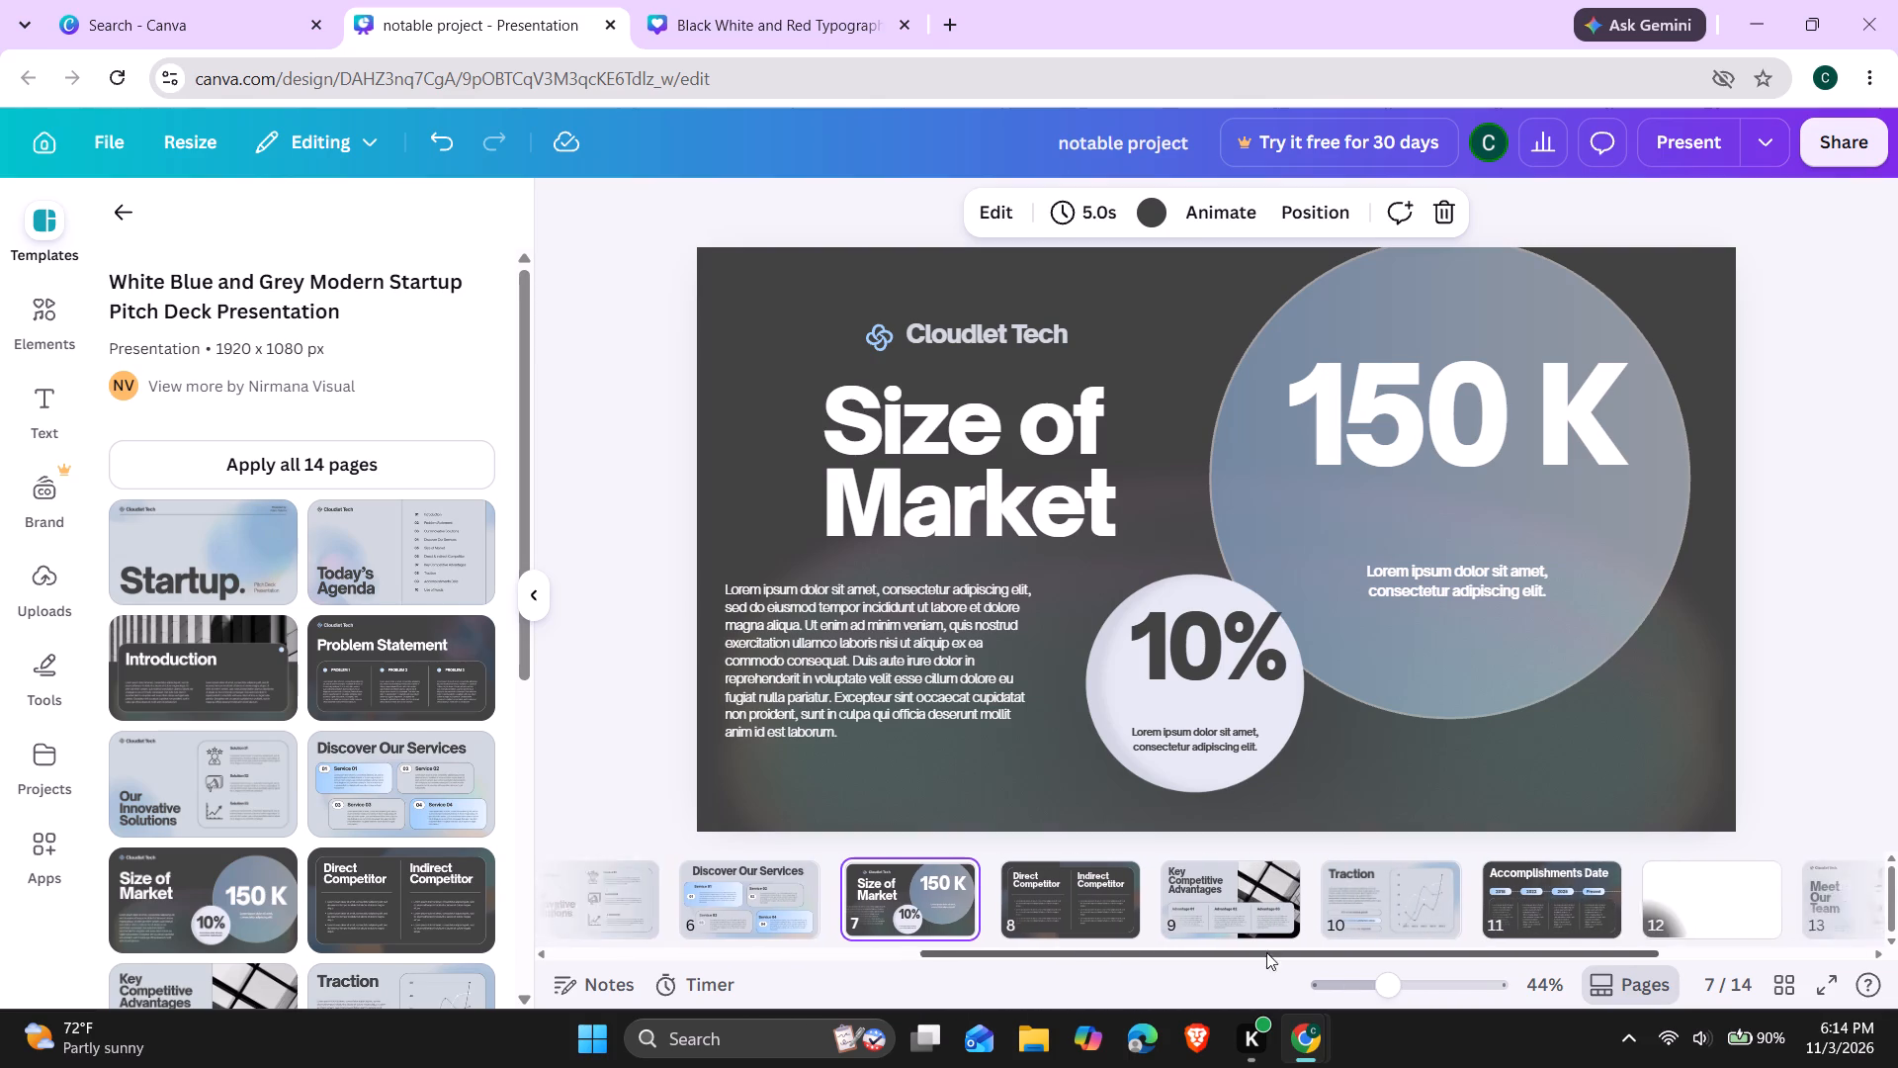
drag(1266, 952, 1462, 927)
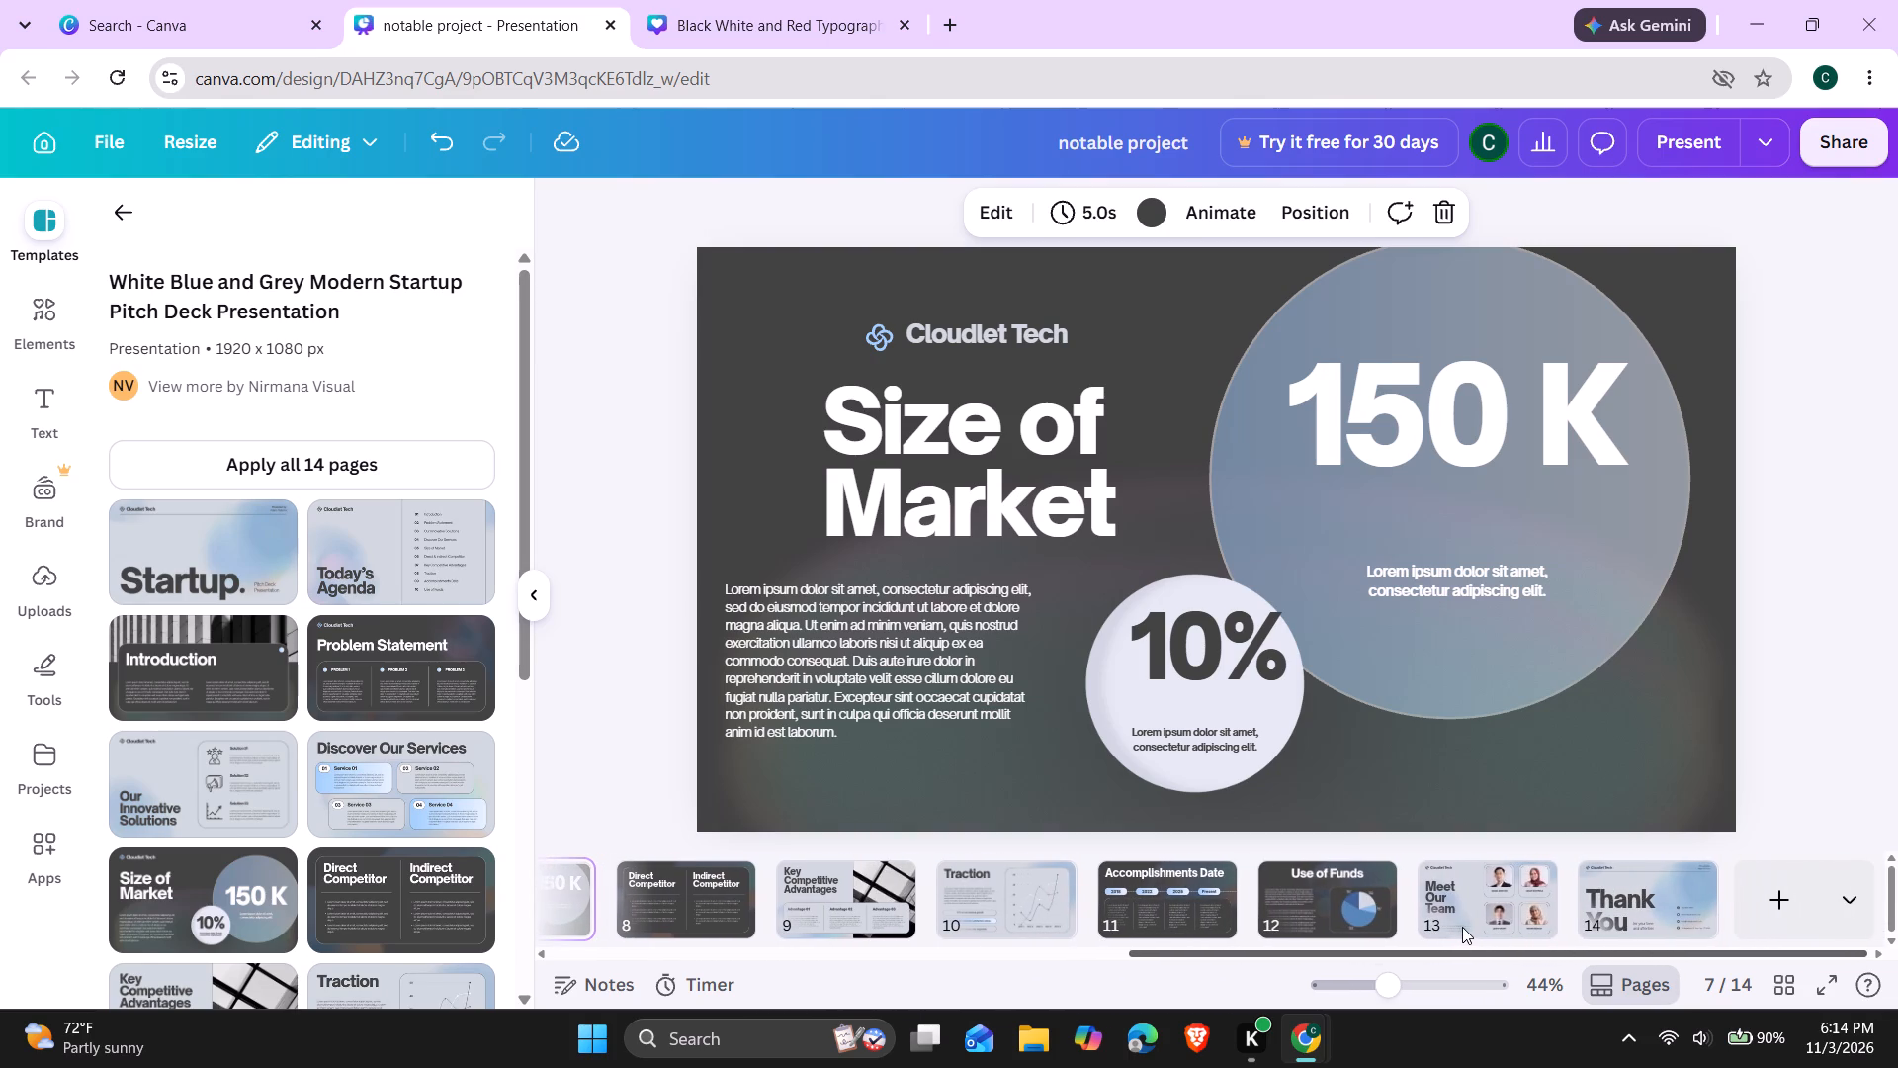
drag(1462, 927, 1465, 926)
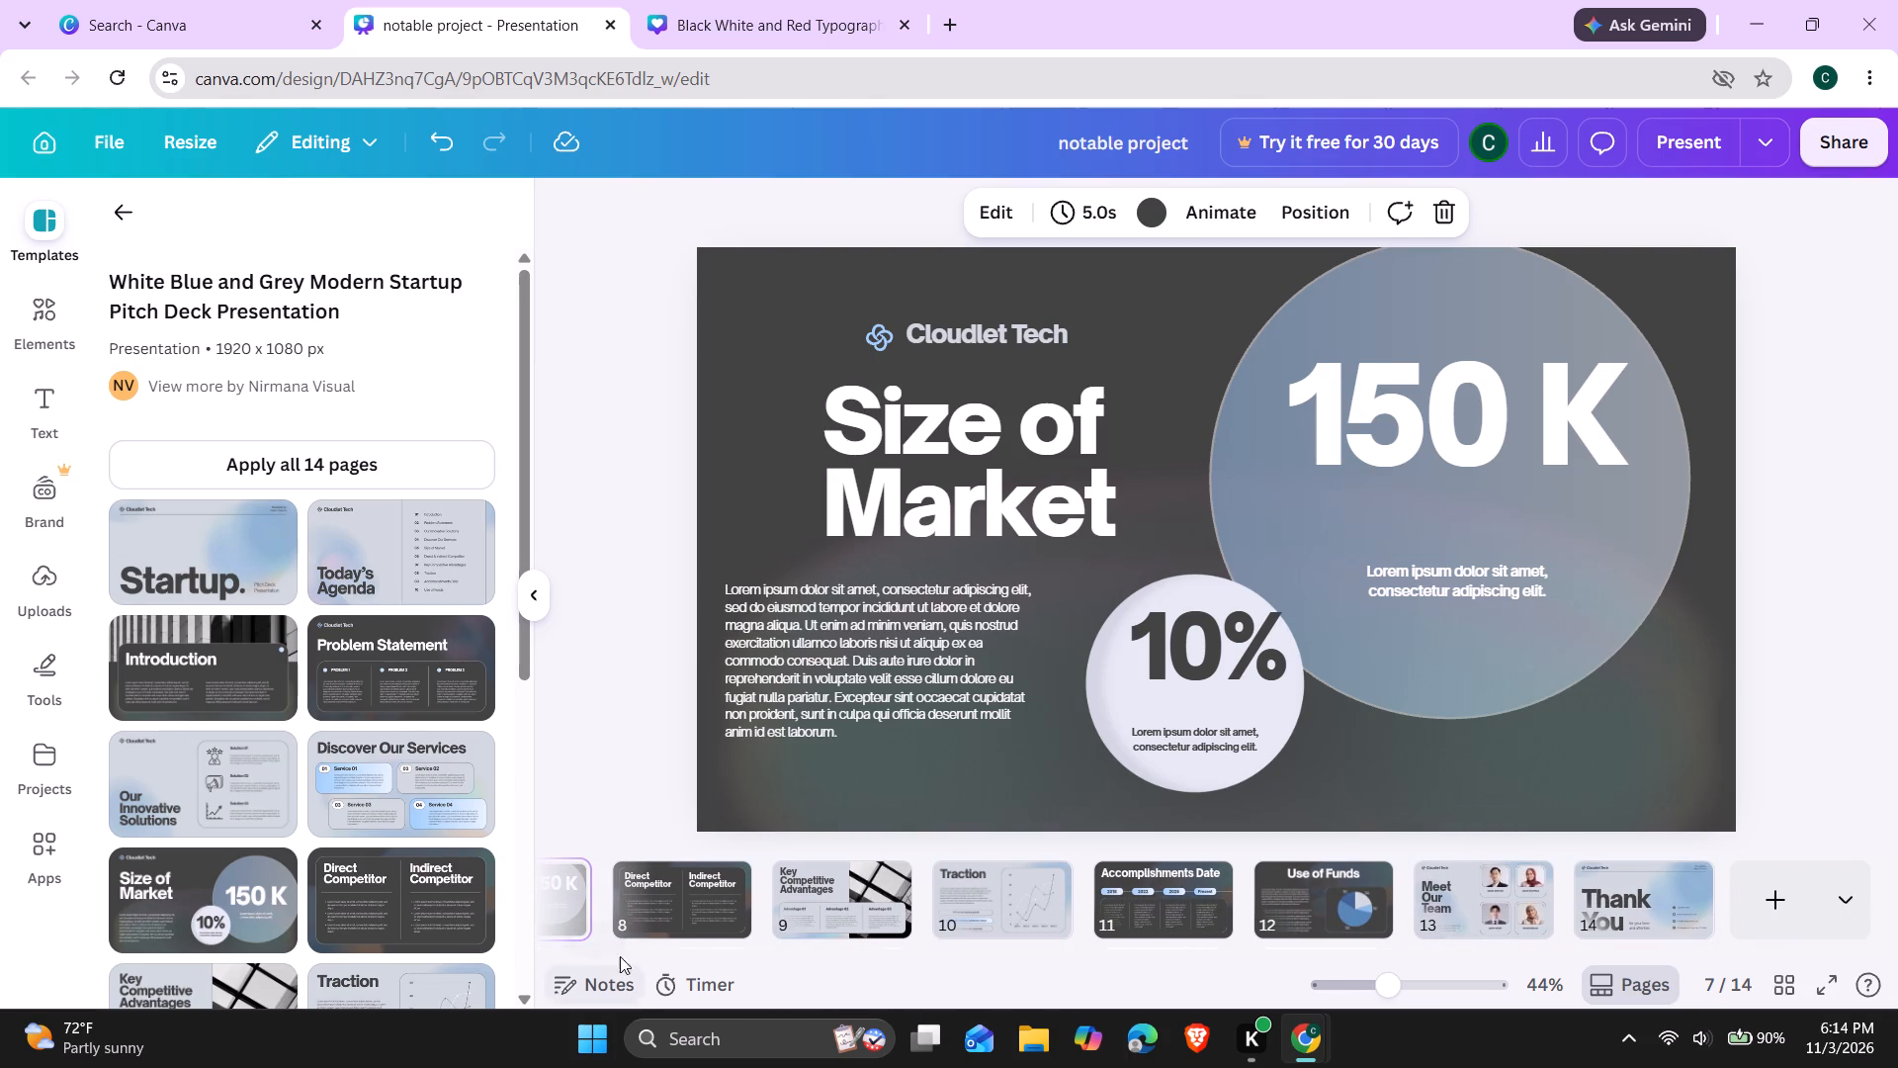
click(678, 907)
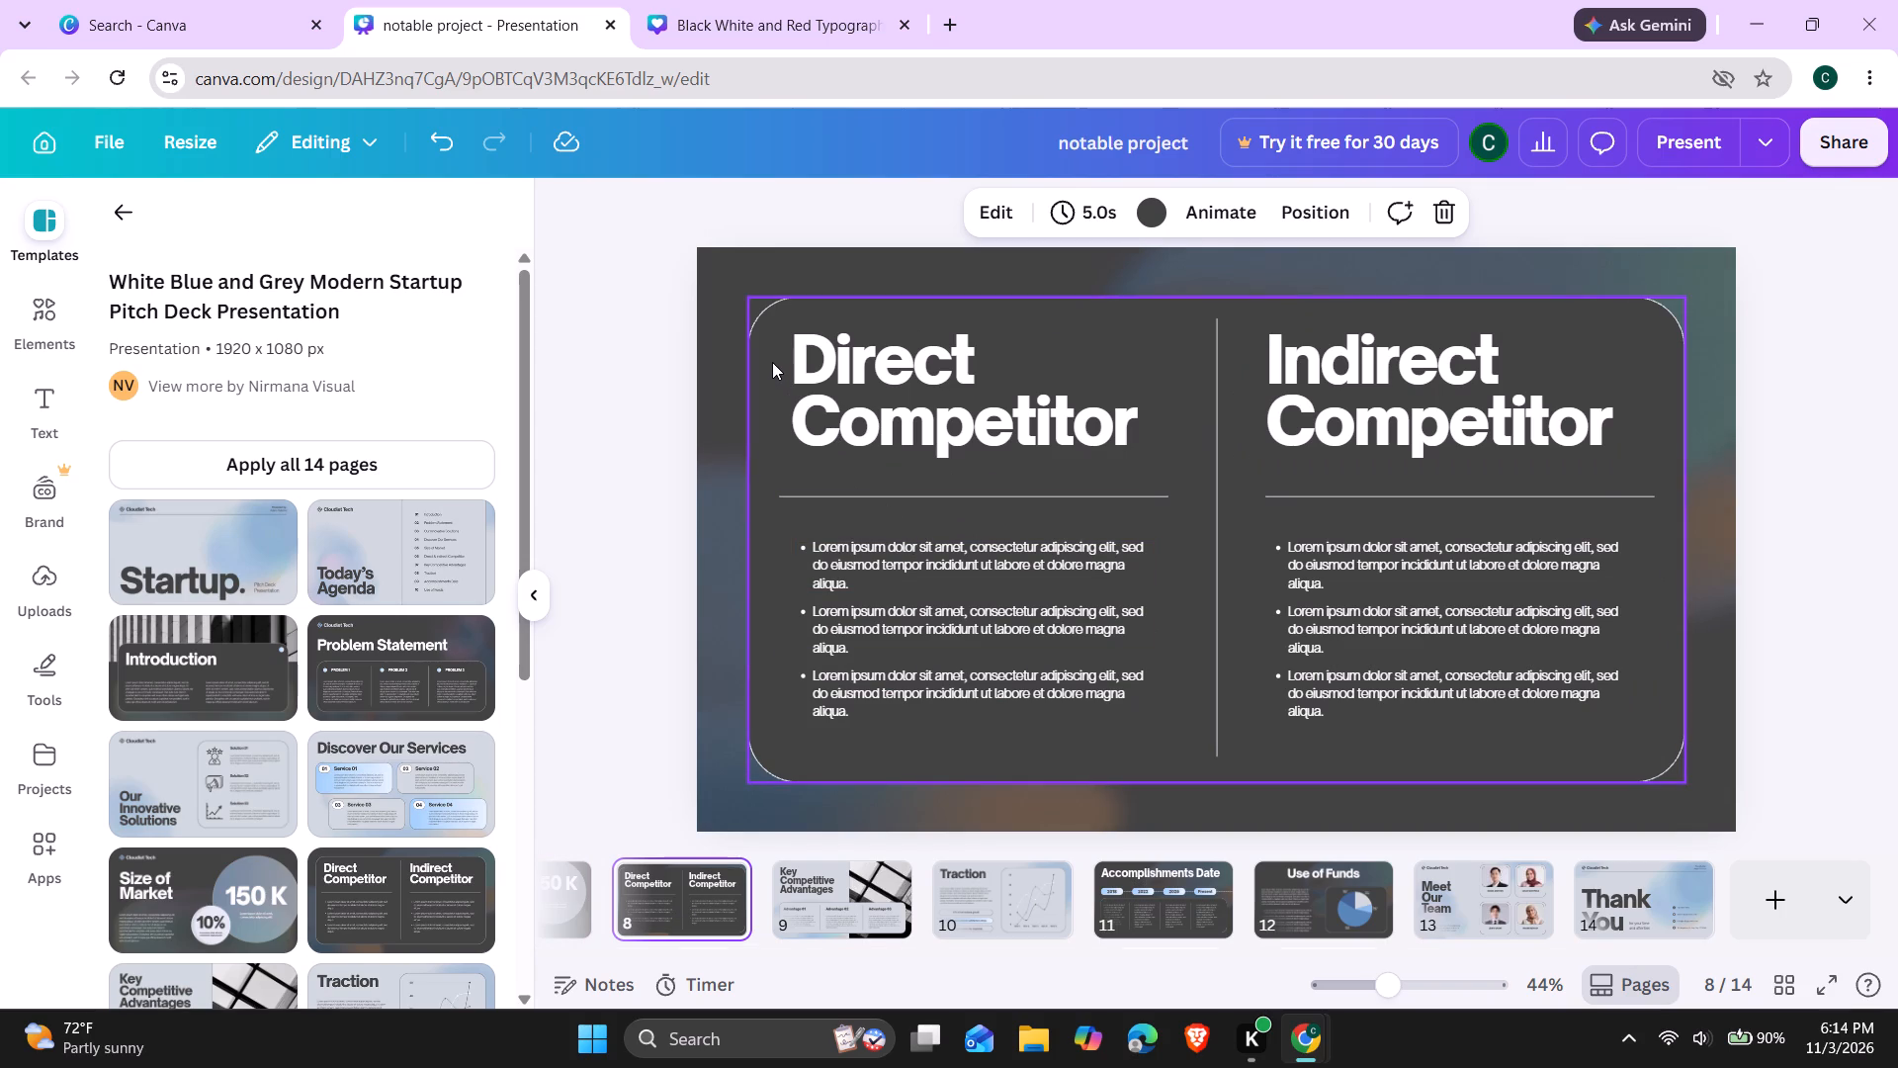
drag(772, 362, 740, 340)
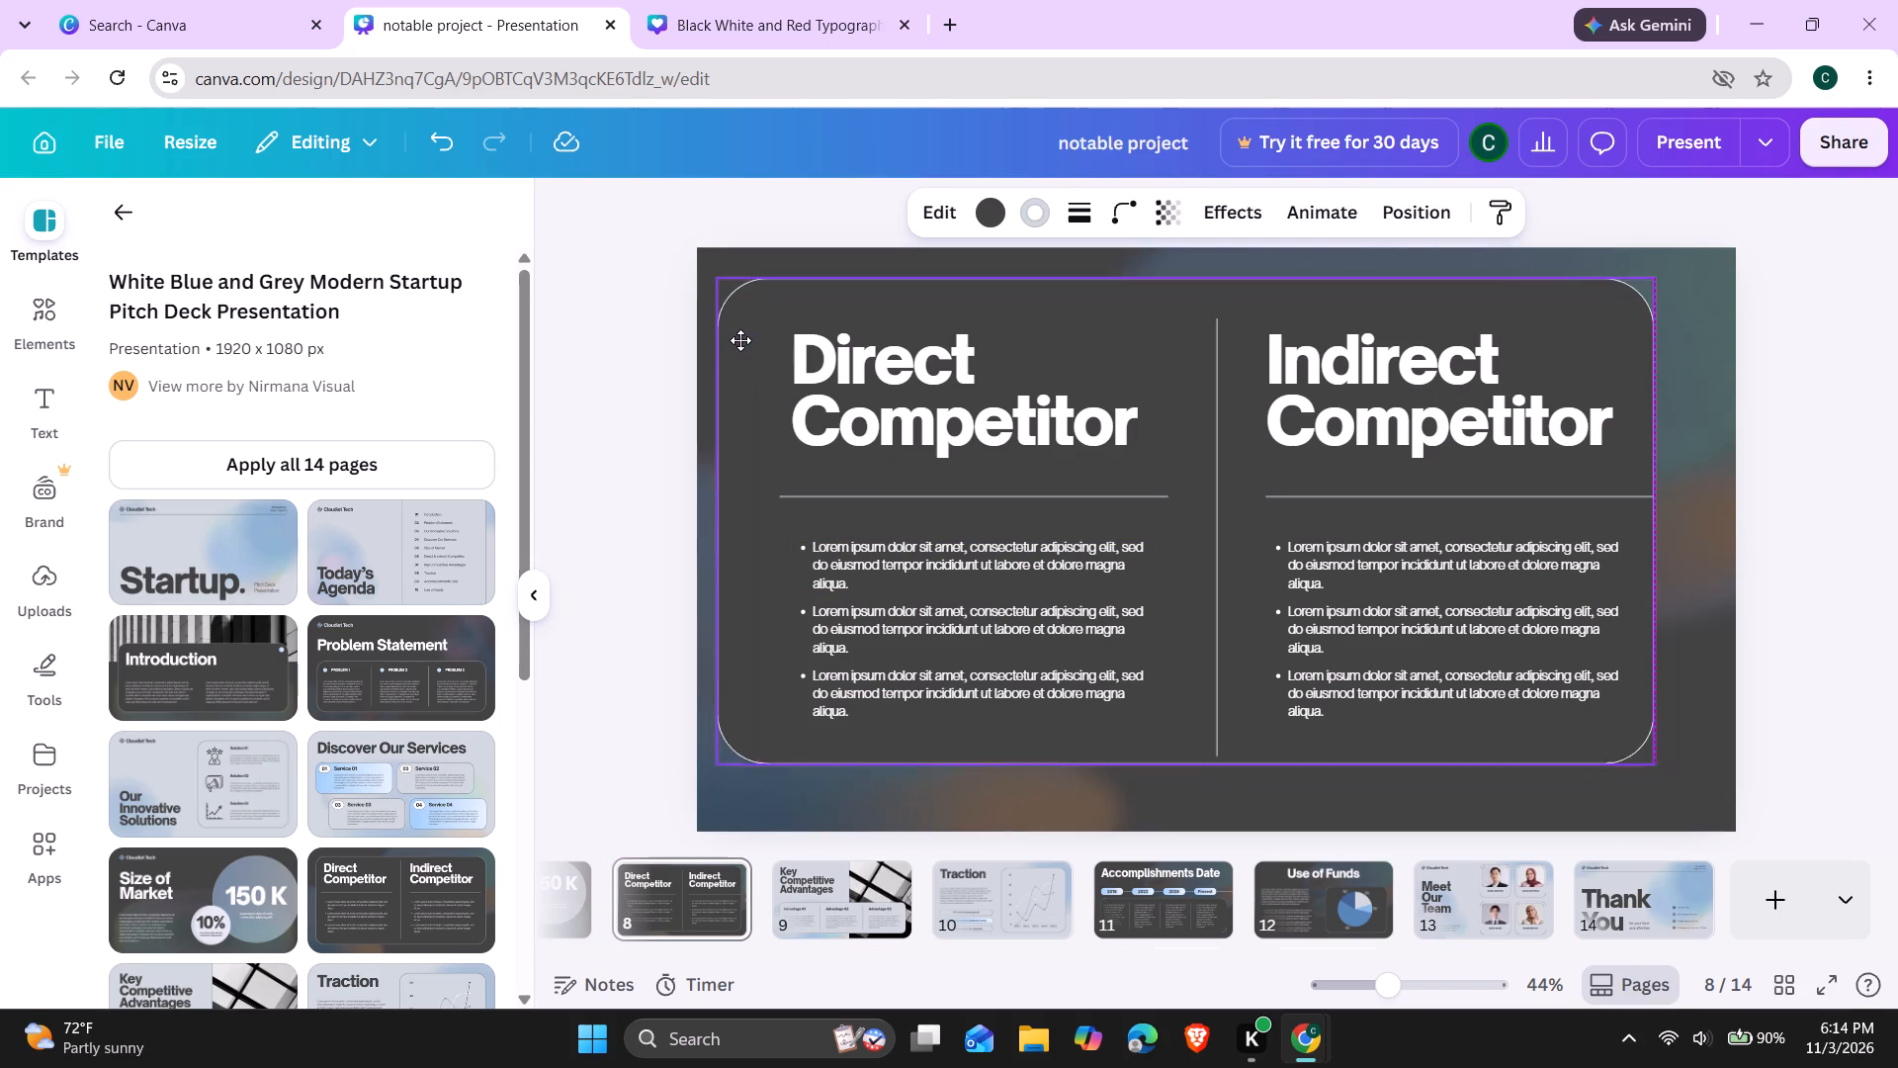
drag(740, 340, 730, 320)
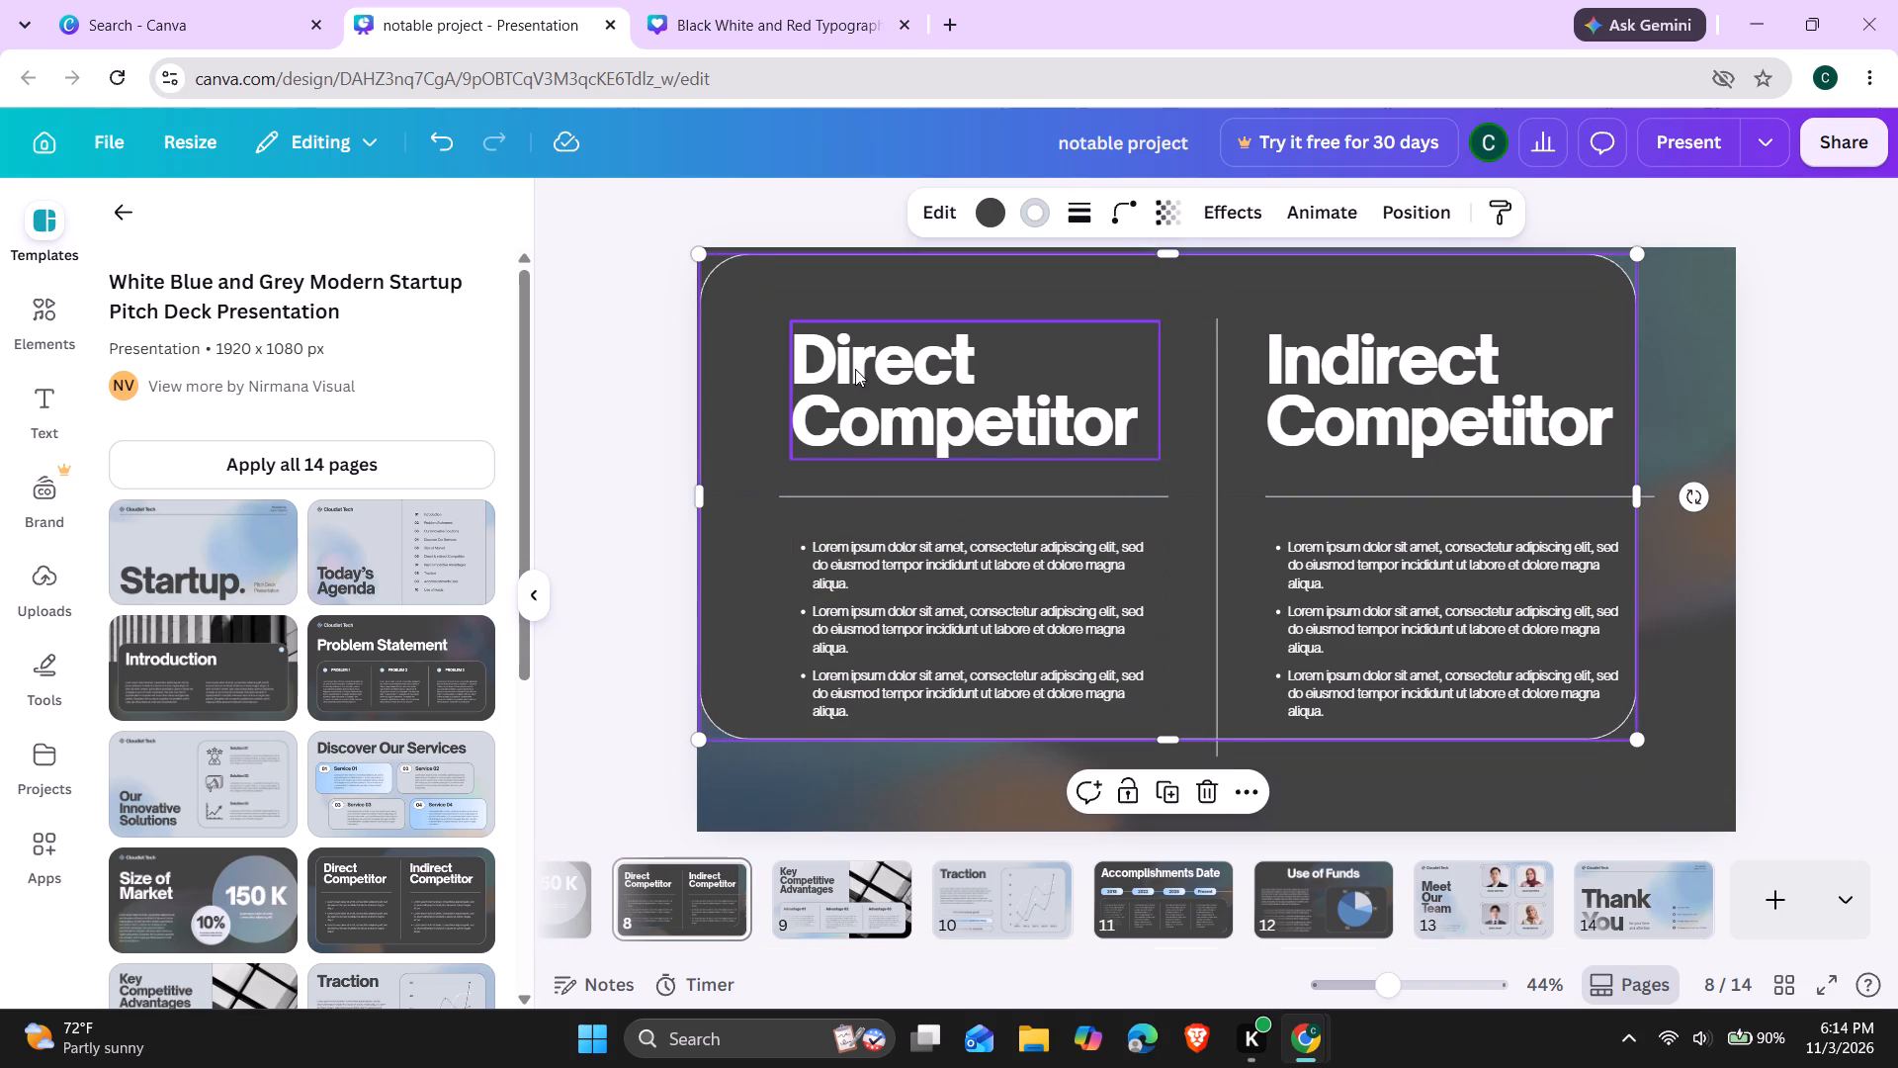
Move the Direct Competitor heading up and left within the panel, and bring its horizontal divider line up just beneath it.
drag(855, 370, 796, 322)
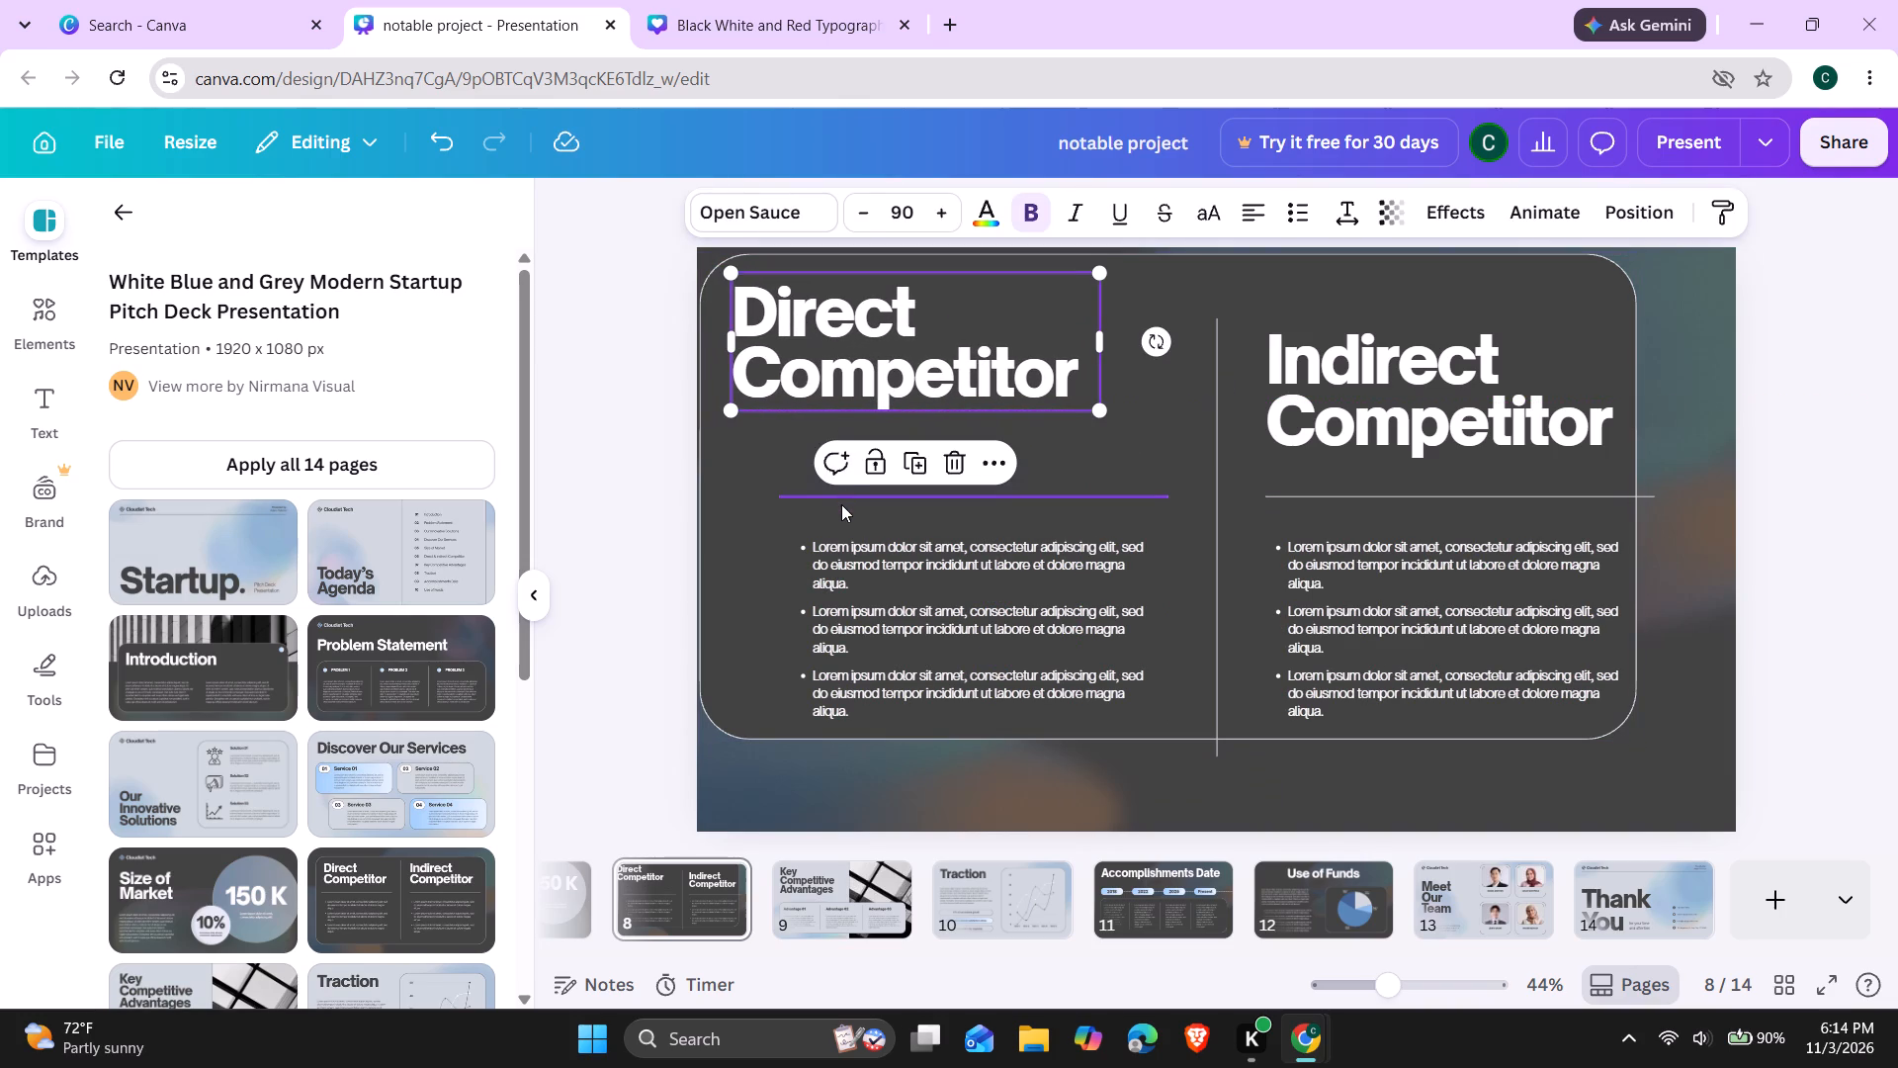
click(838, 494)
click(838, 494)
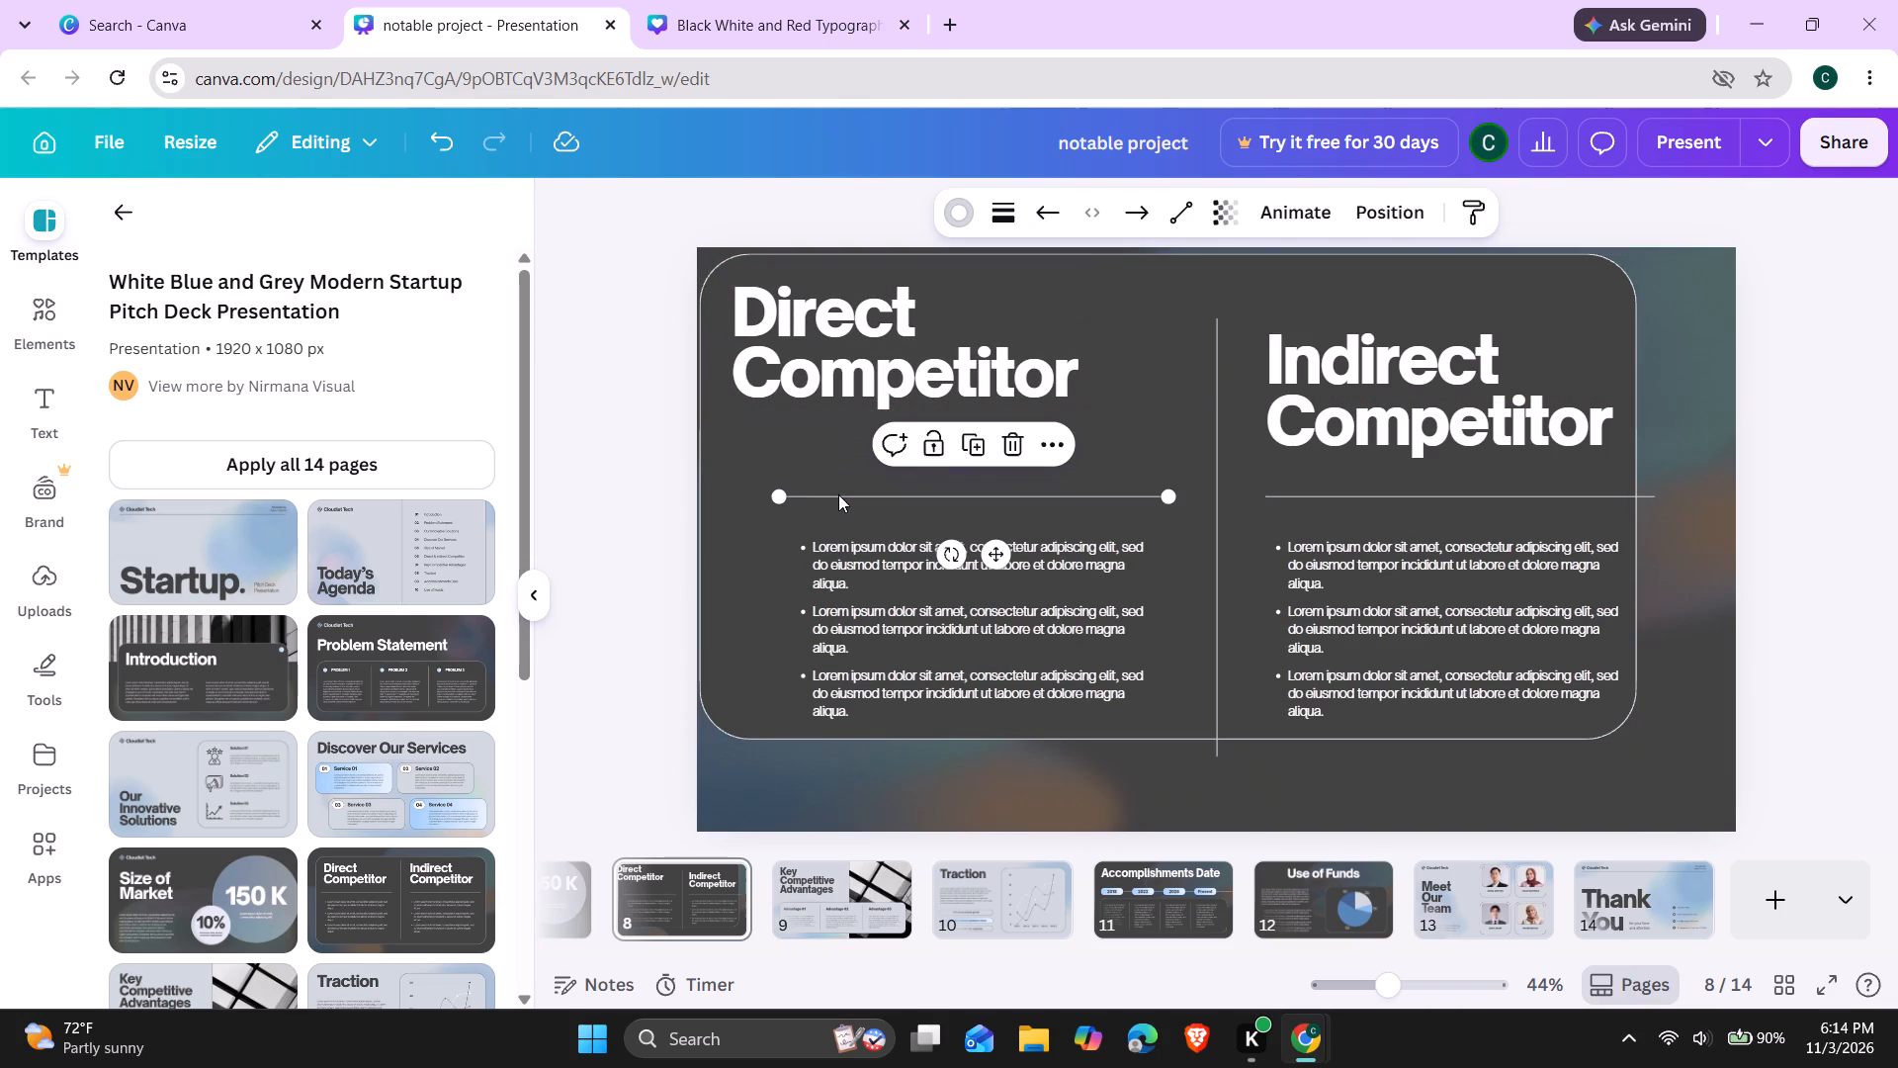
click(838, 496)
click(838, 496)
drag(838, 496, 818, 489)
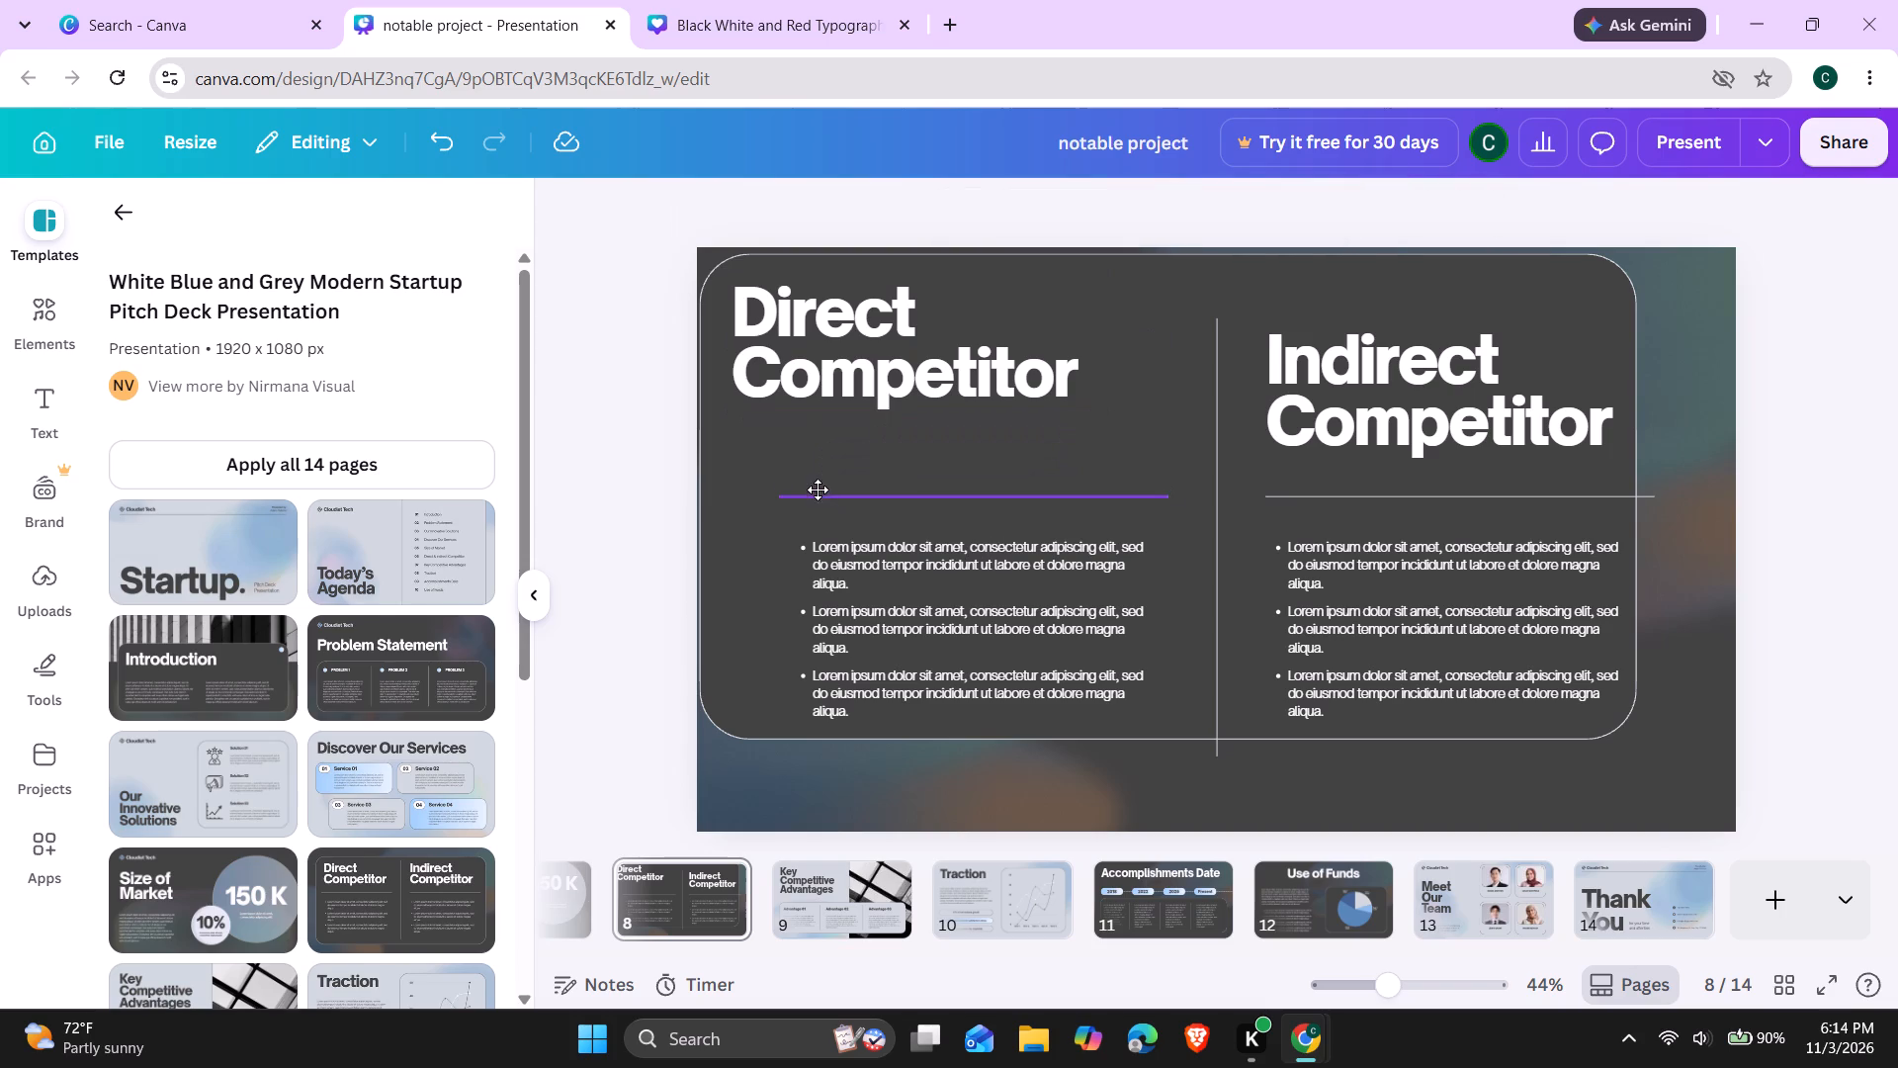
drag(818, 489, 773, 451)
drag(869, 495, 866, 494)
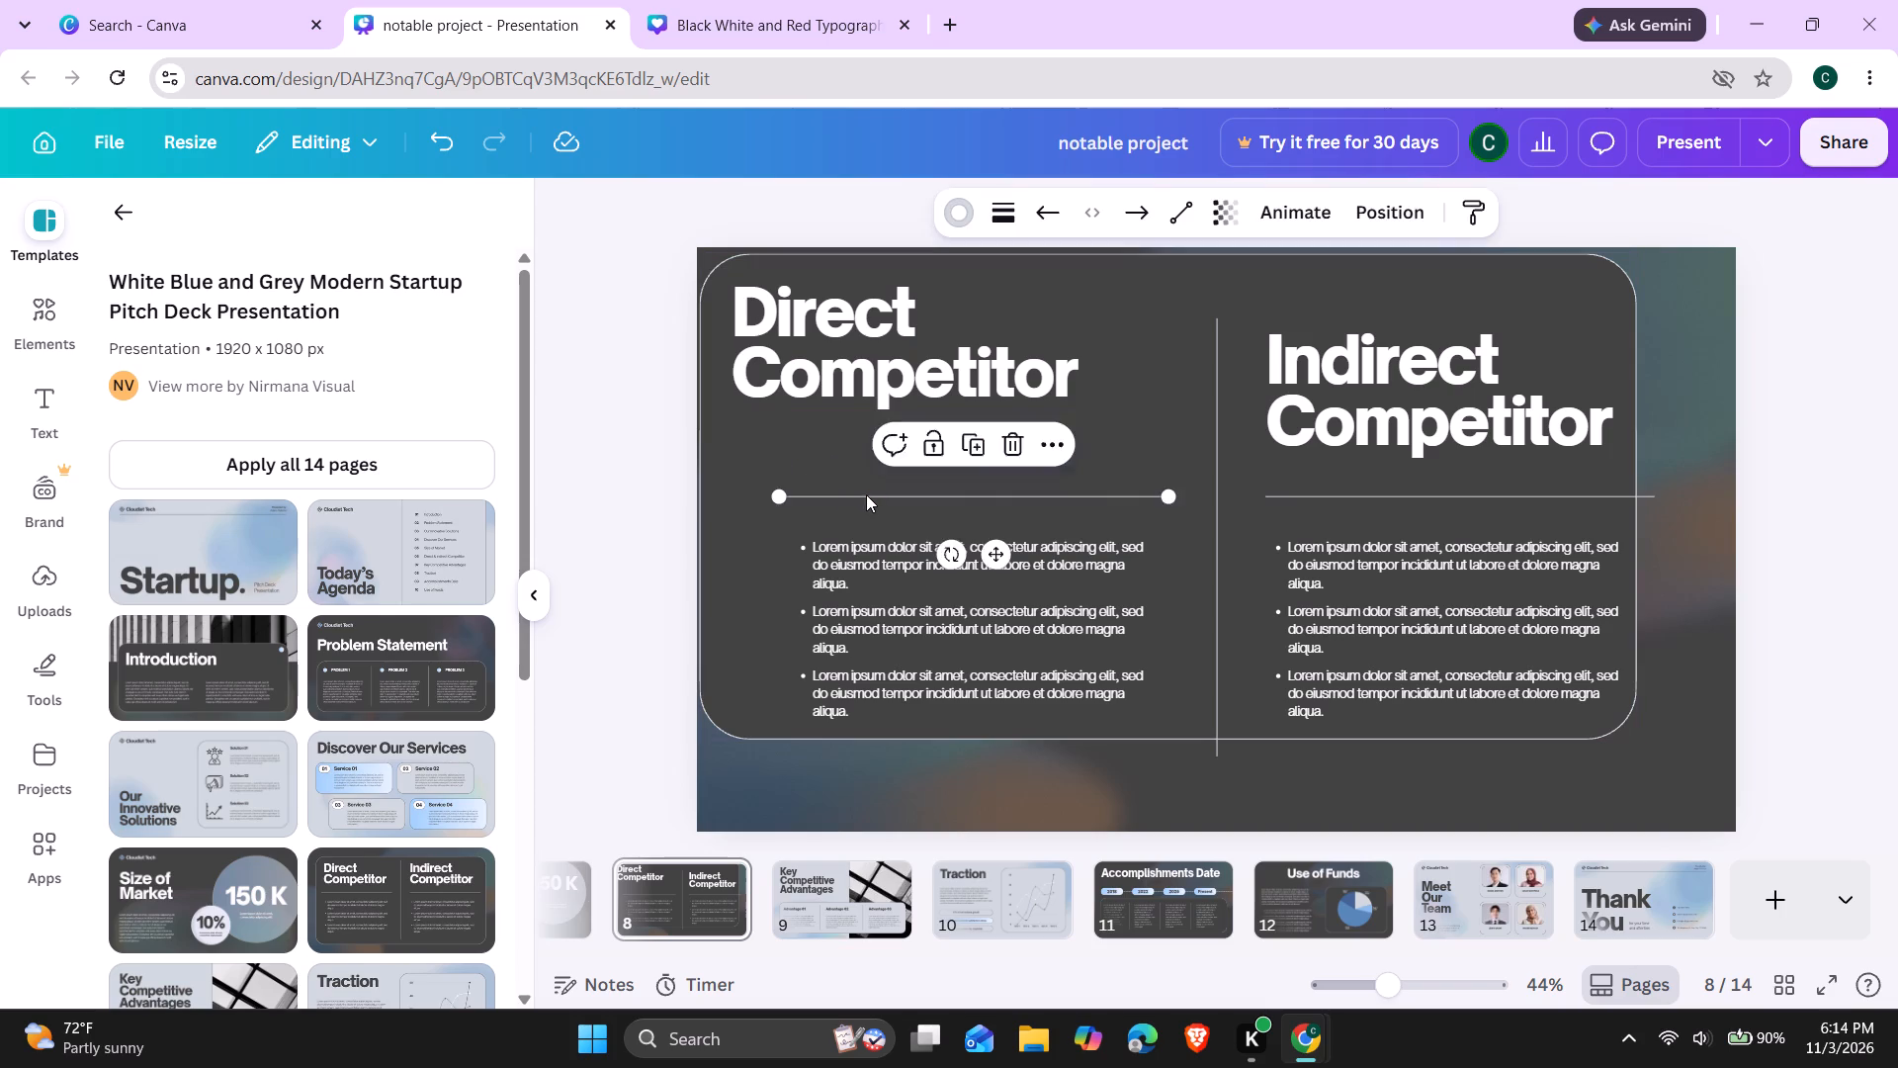
drag(866, 494, 798, 416)
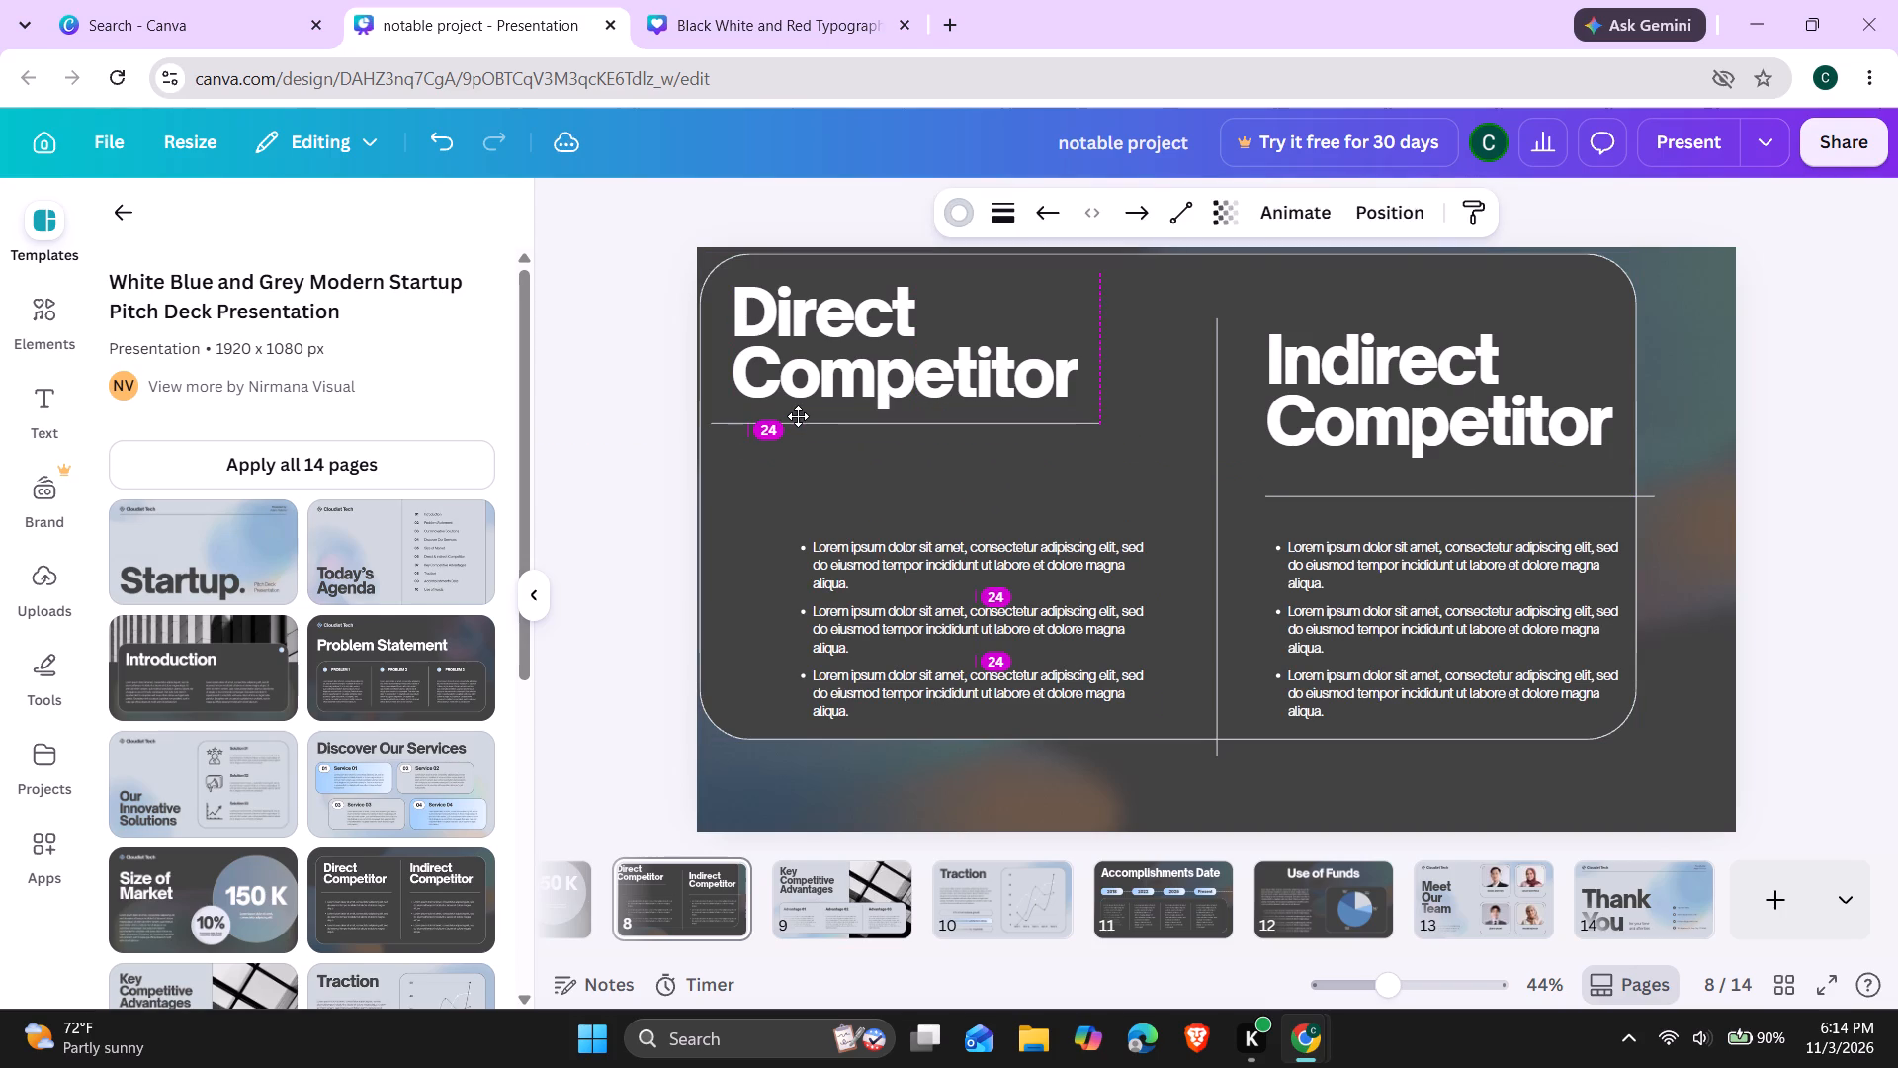
drag(798, 416, 798, 409)
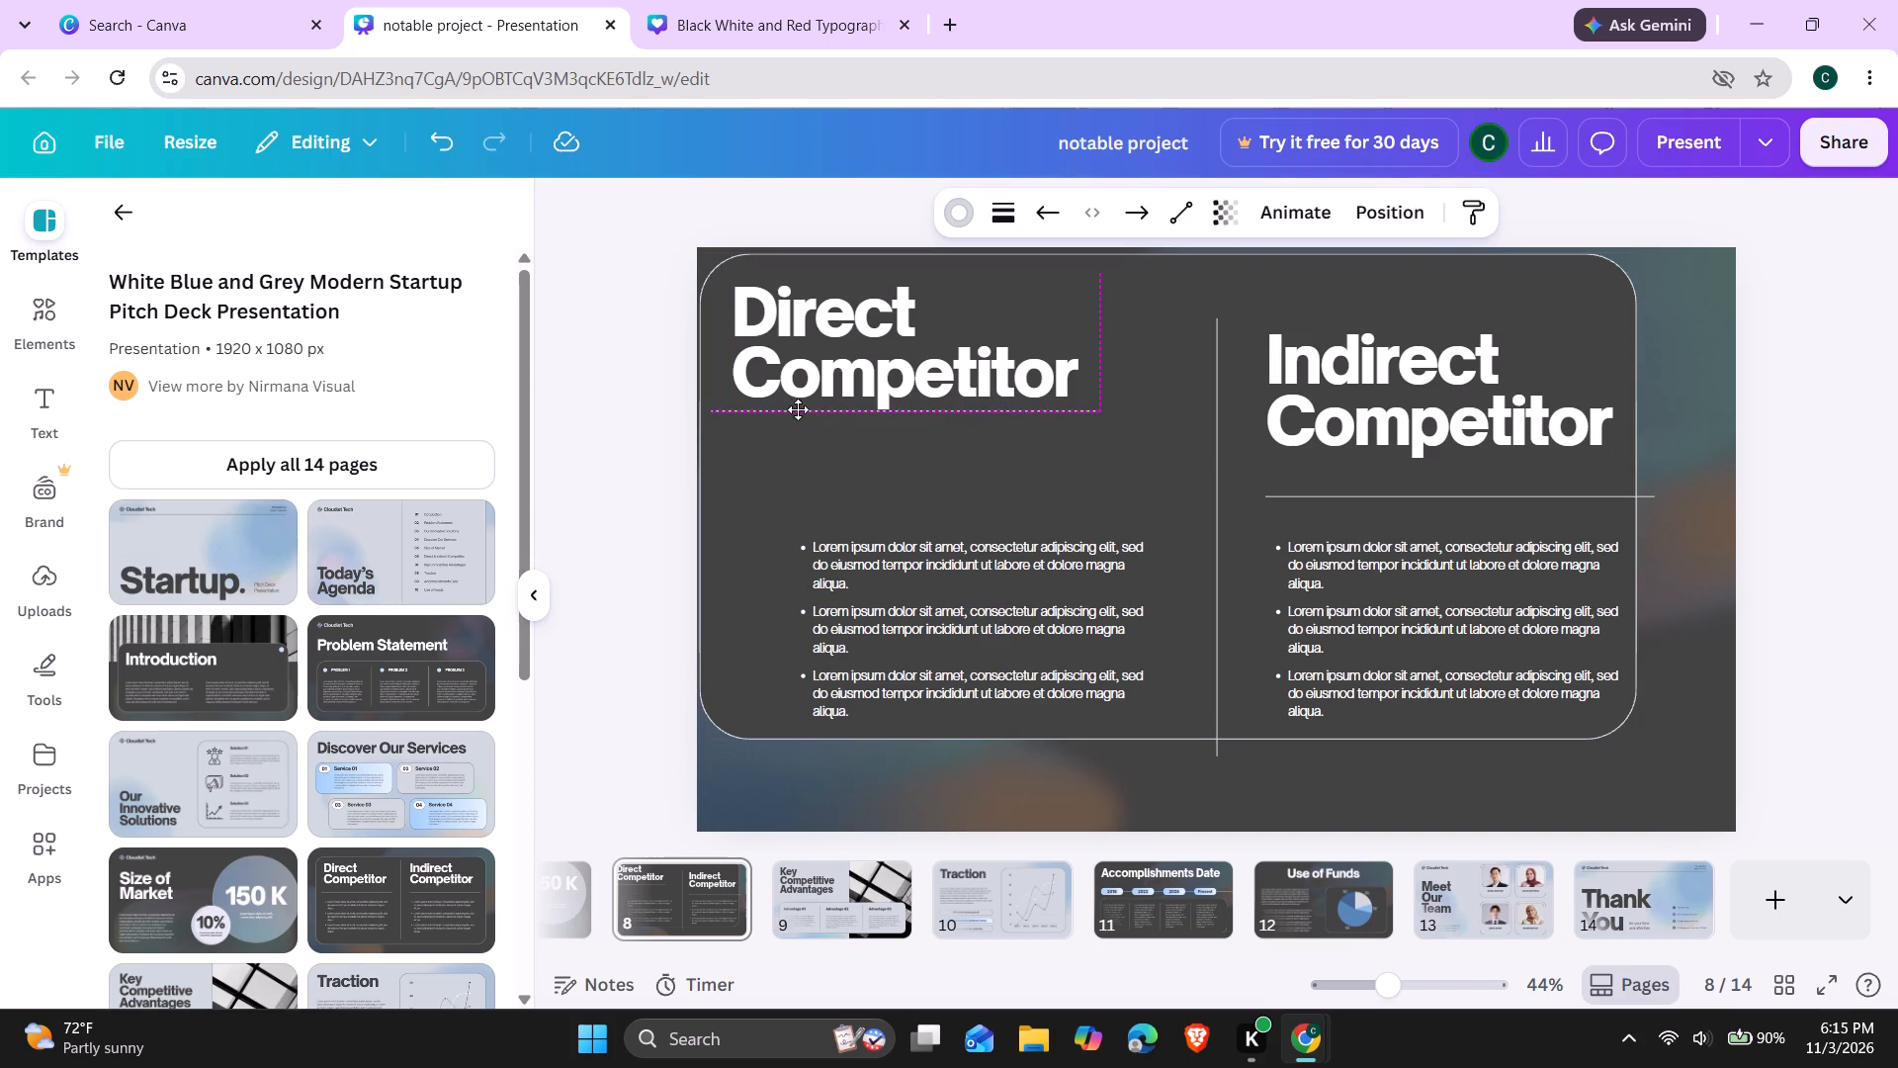
drag(798, 409, 798, 415)
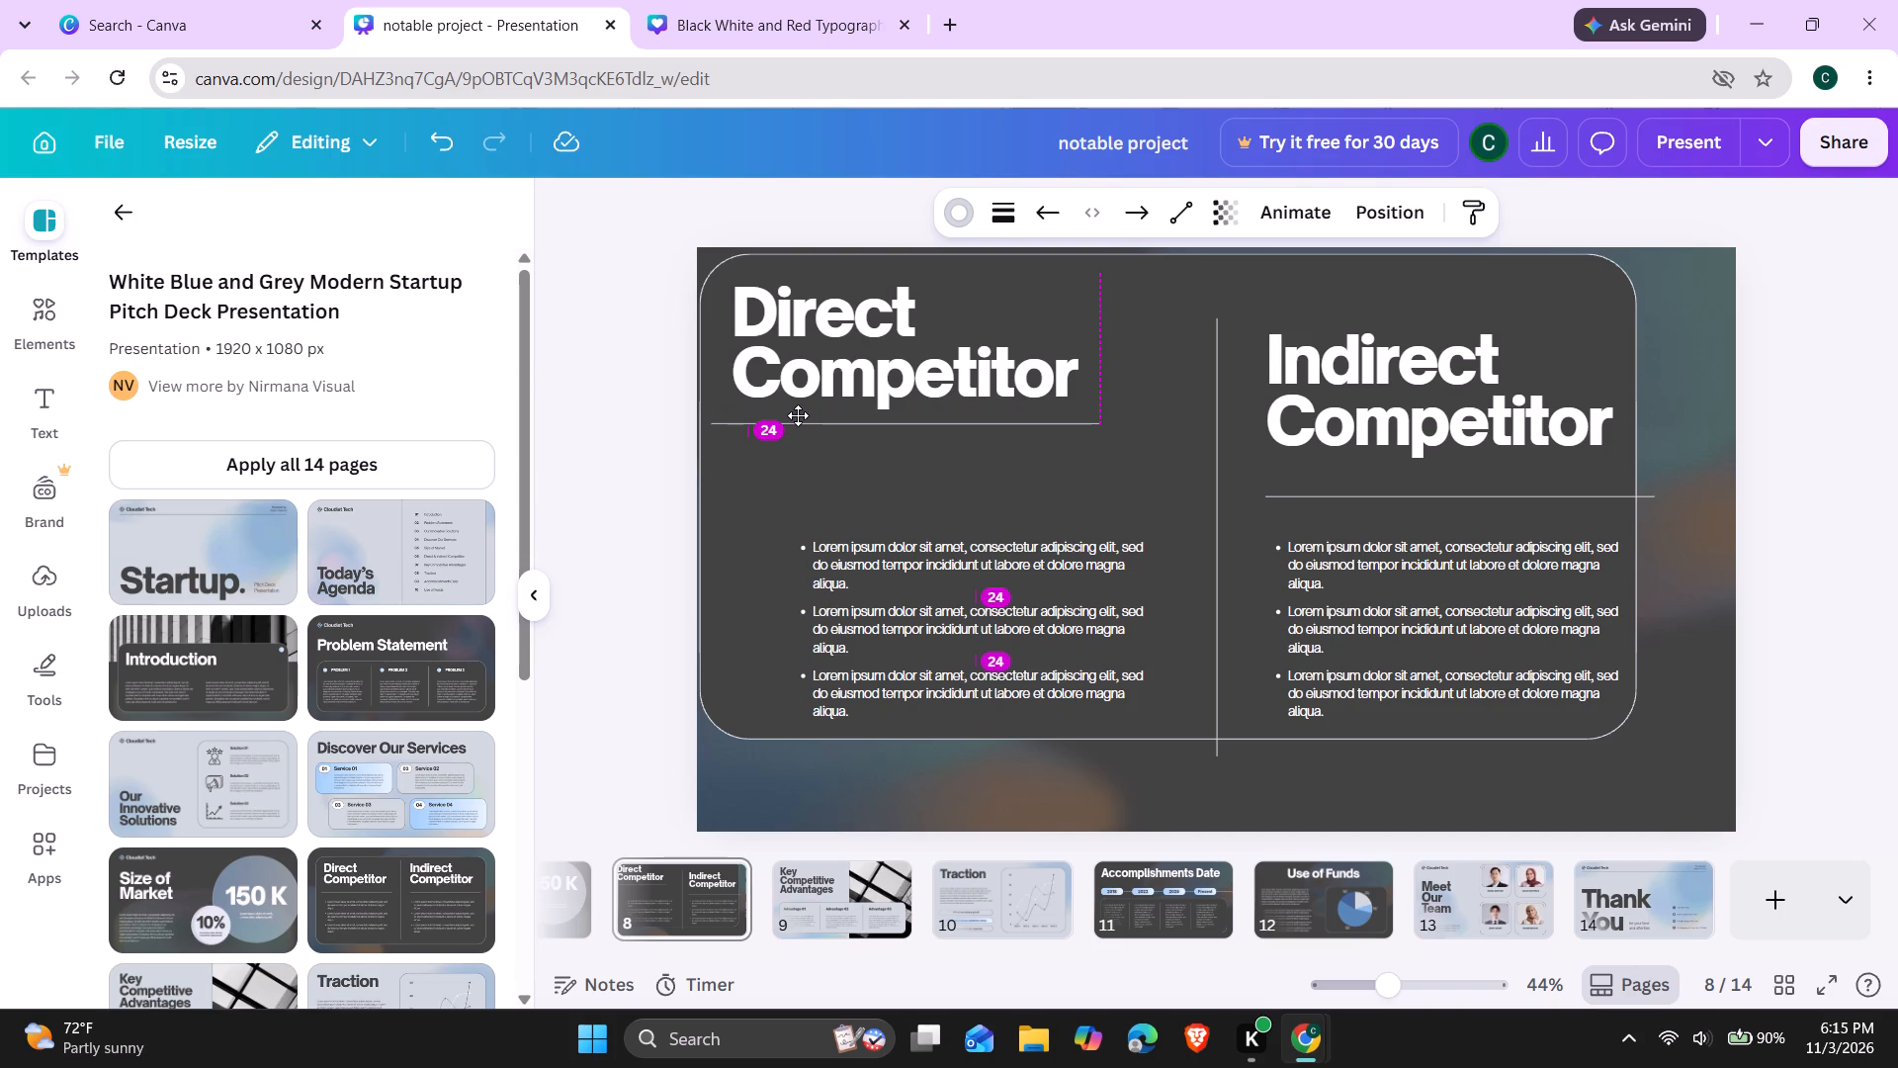
drag(798, 415, 798, 433)
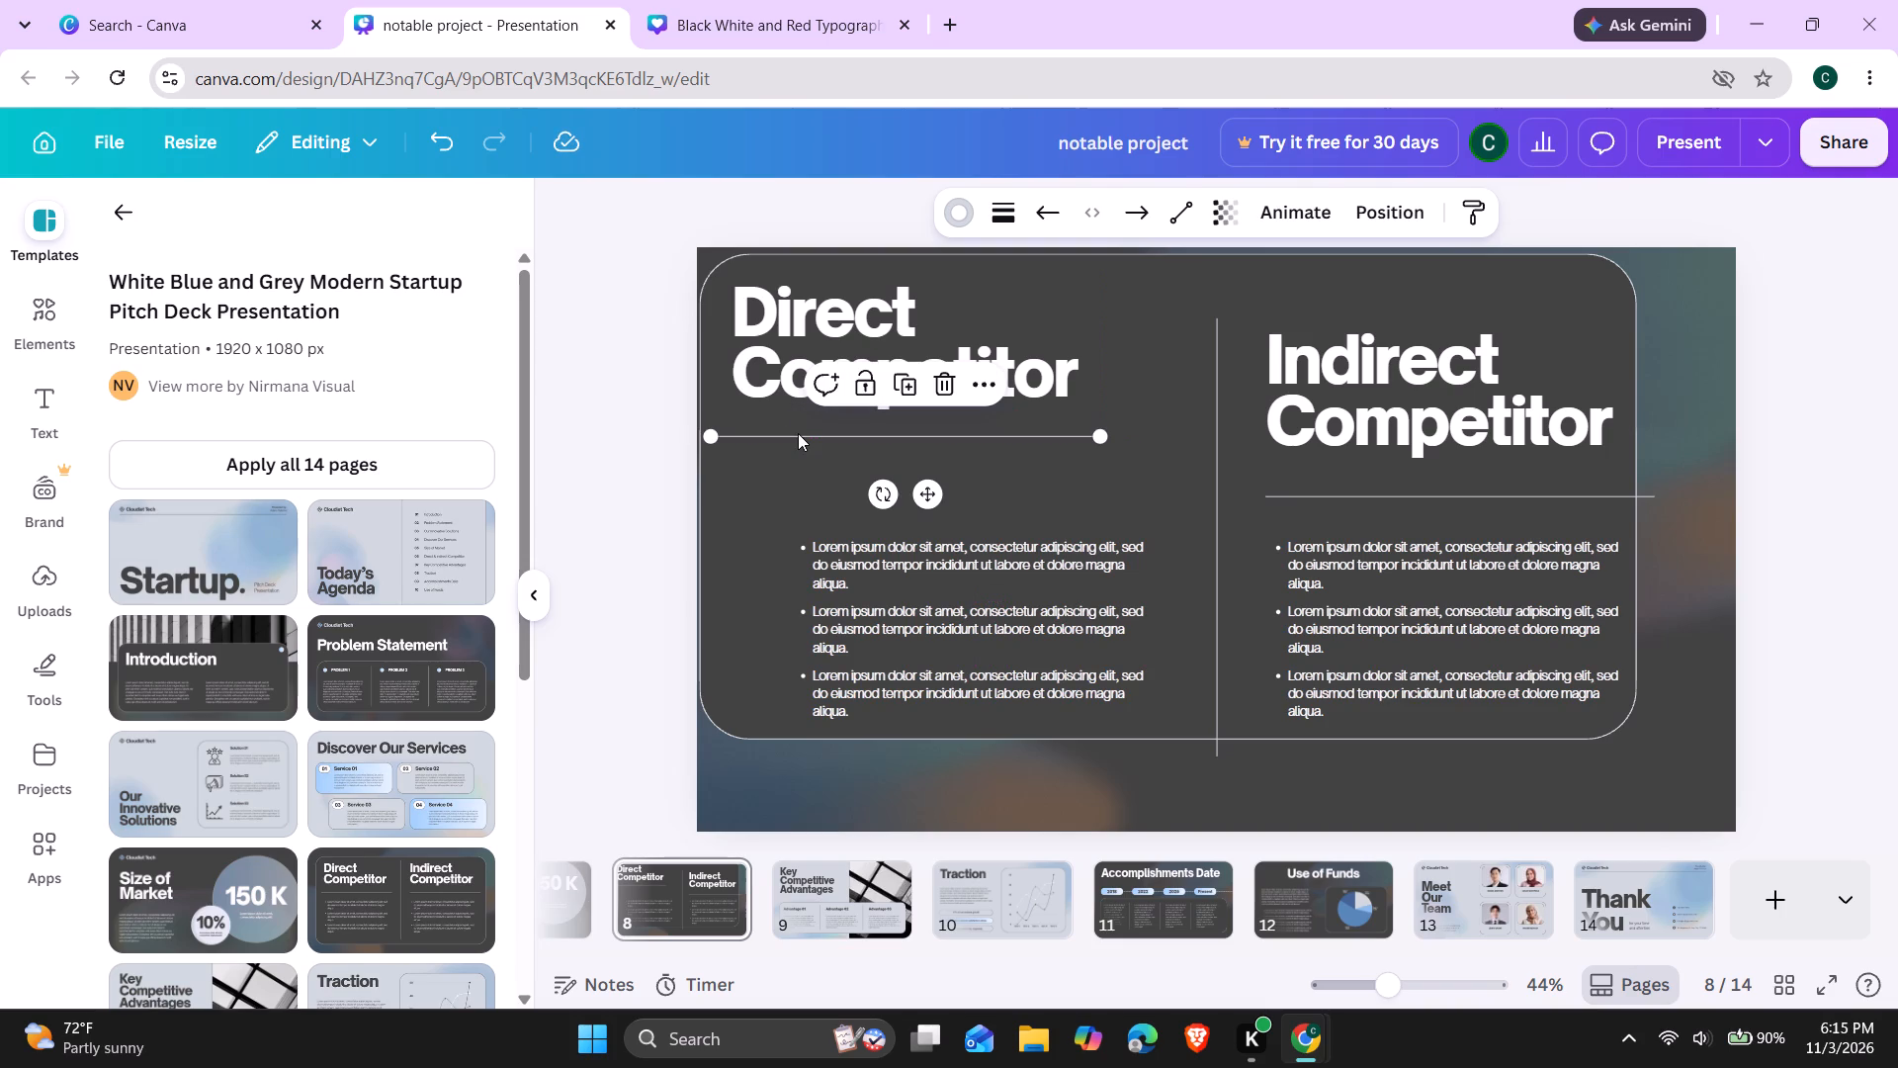
Shift the Indirect Competitor heading, the vertical divider and the heading's horizontal line up and left, level with the Direct Competitor column.
drag(1390, 393, 1346, 359)
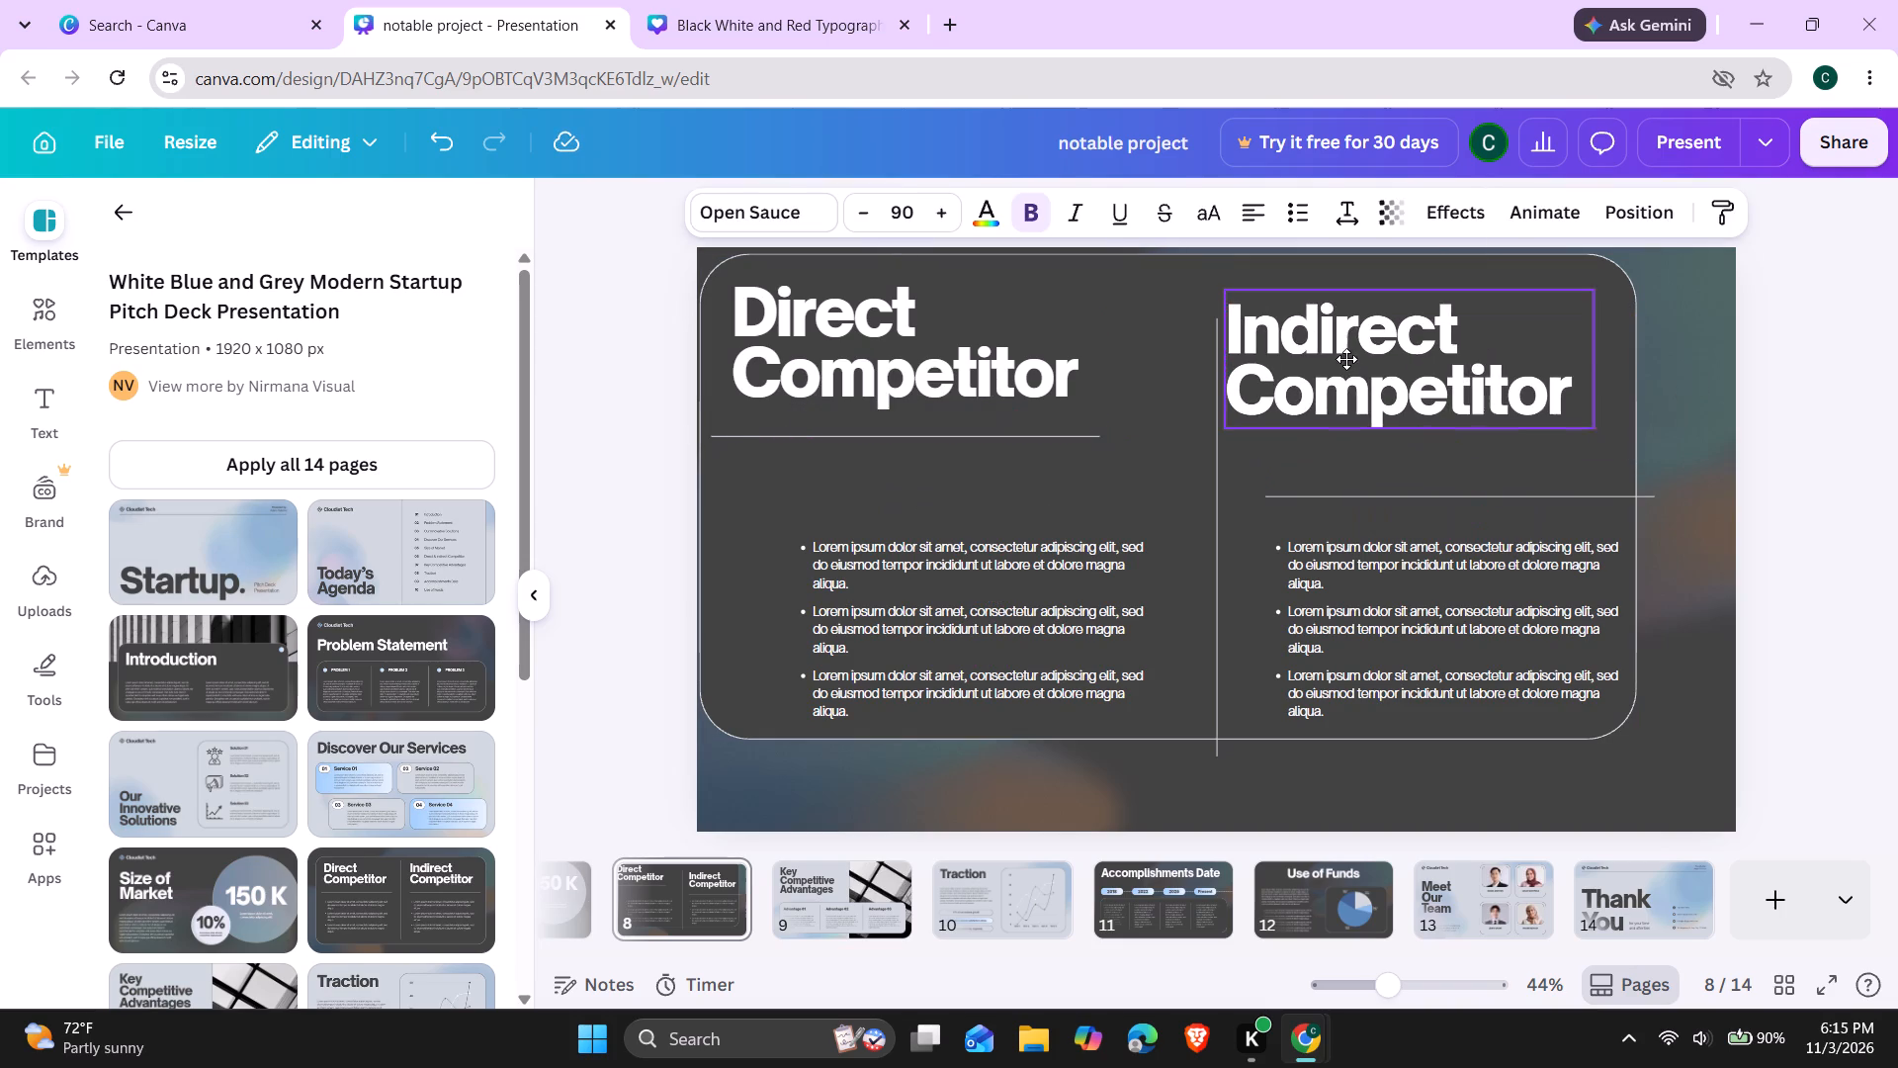
drag(1346, 359, 1349, 340)
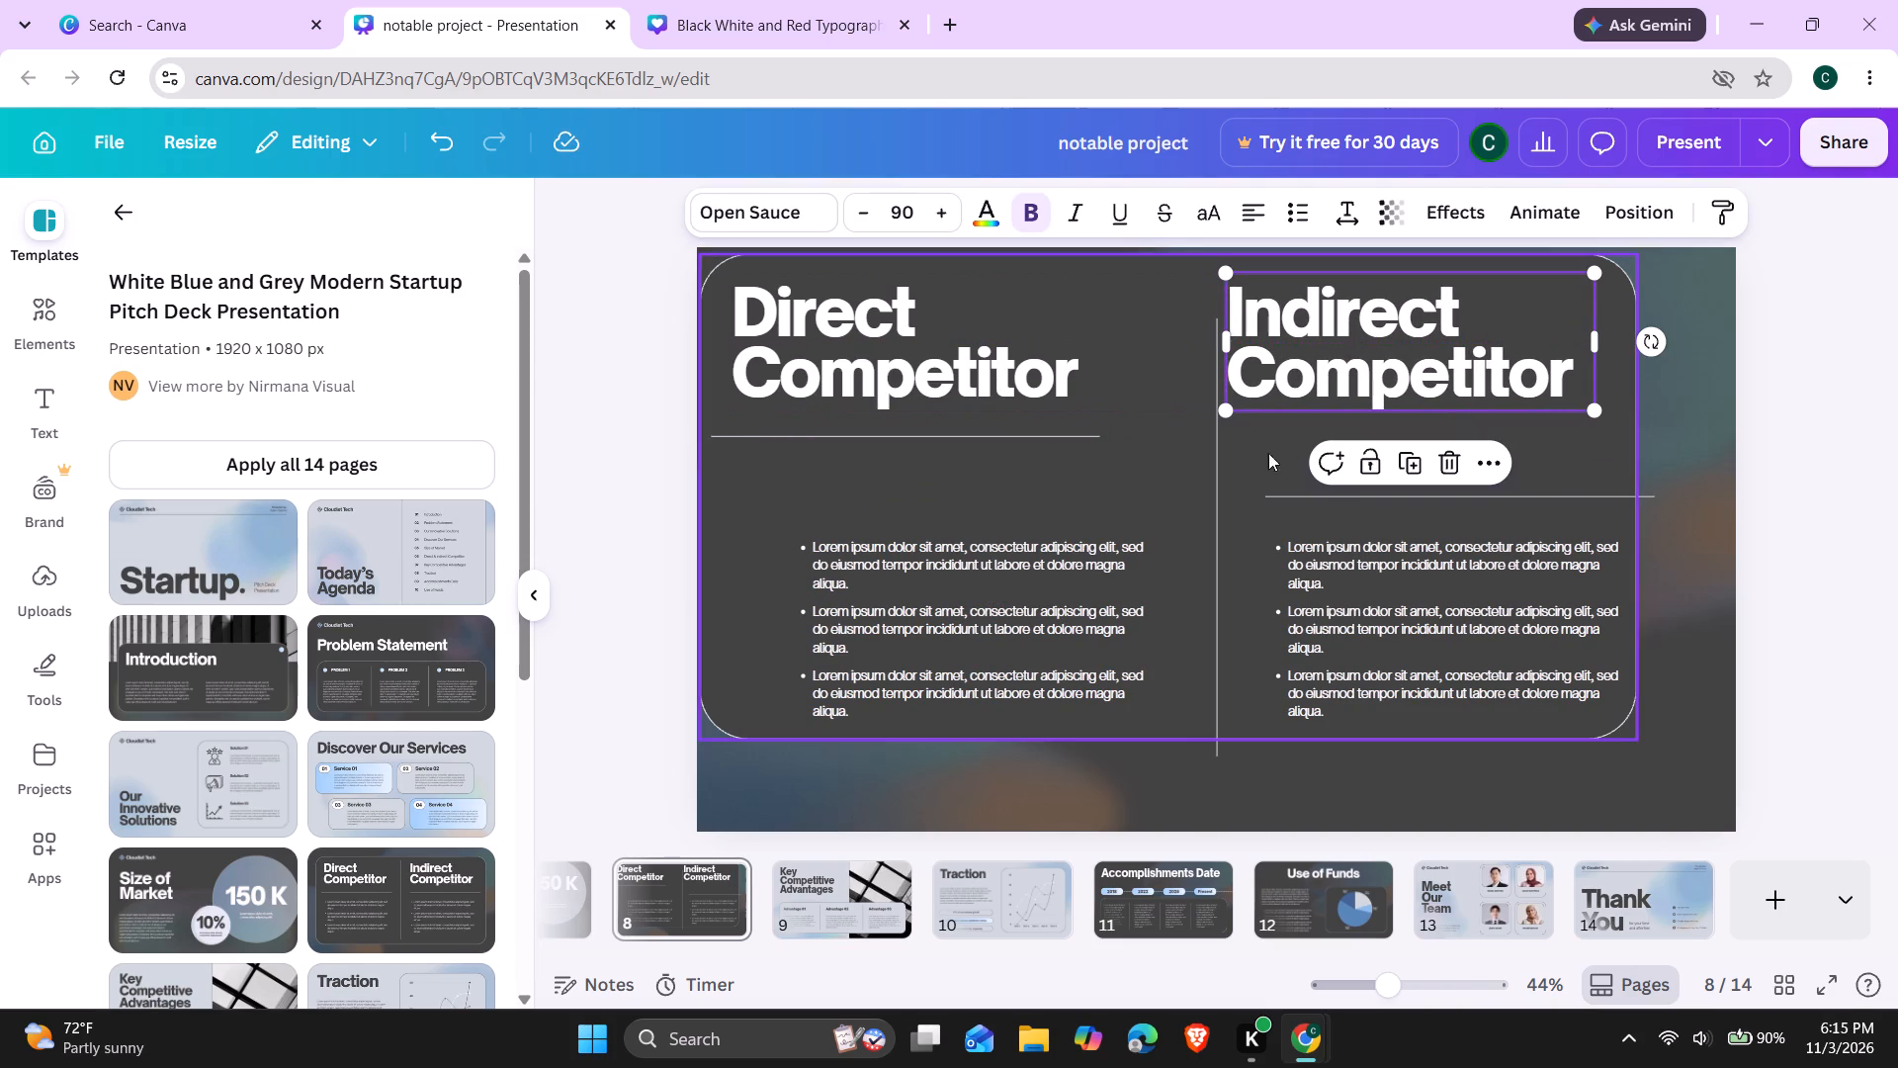
drag(1222, 472, 1197, 441)
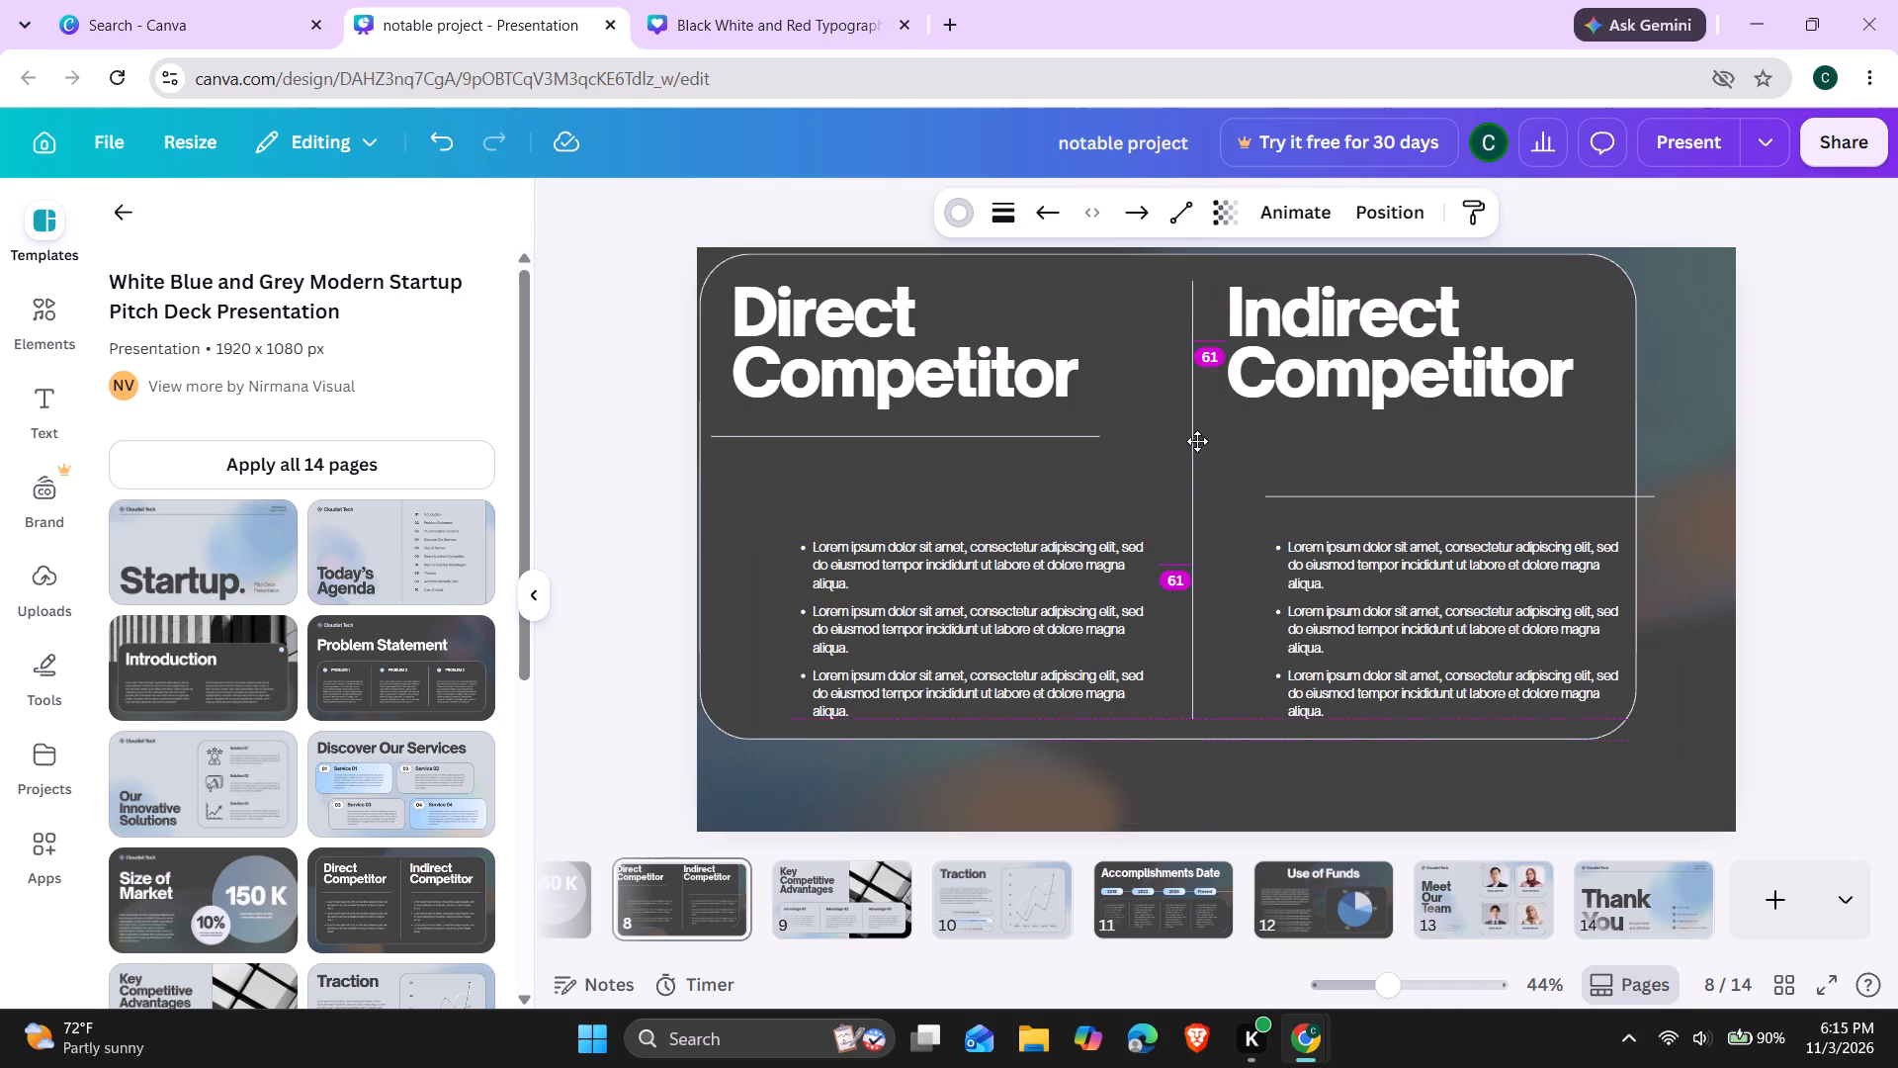
drag(1197, 441, 1185, 426)
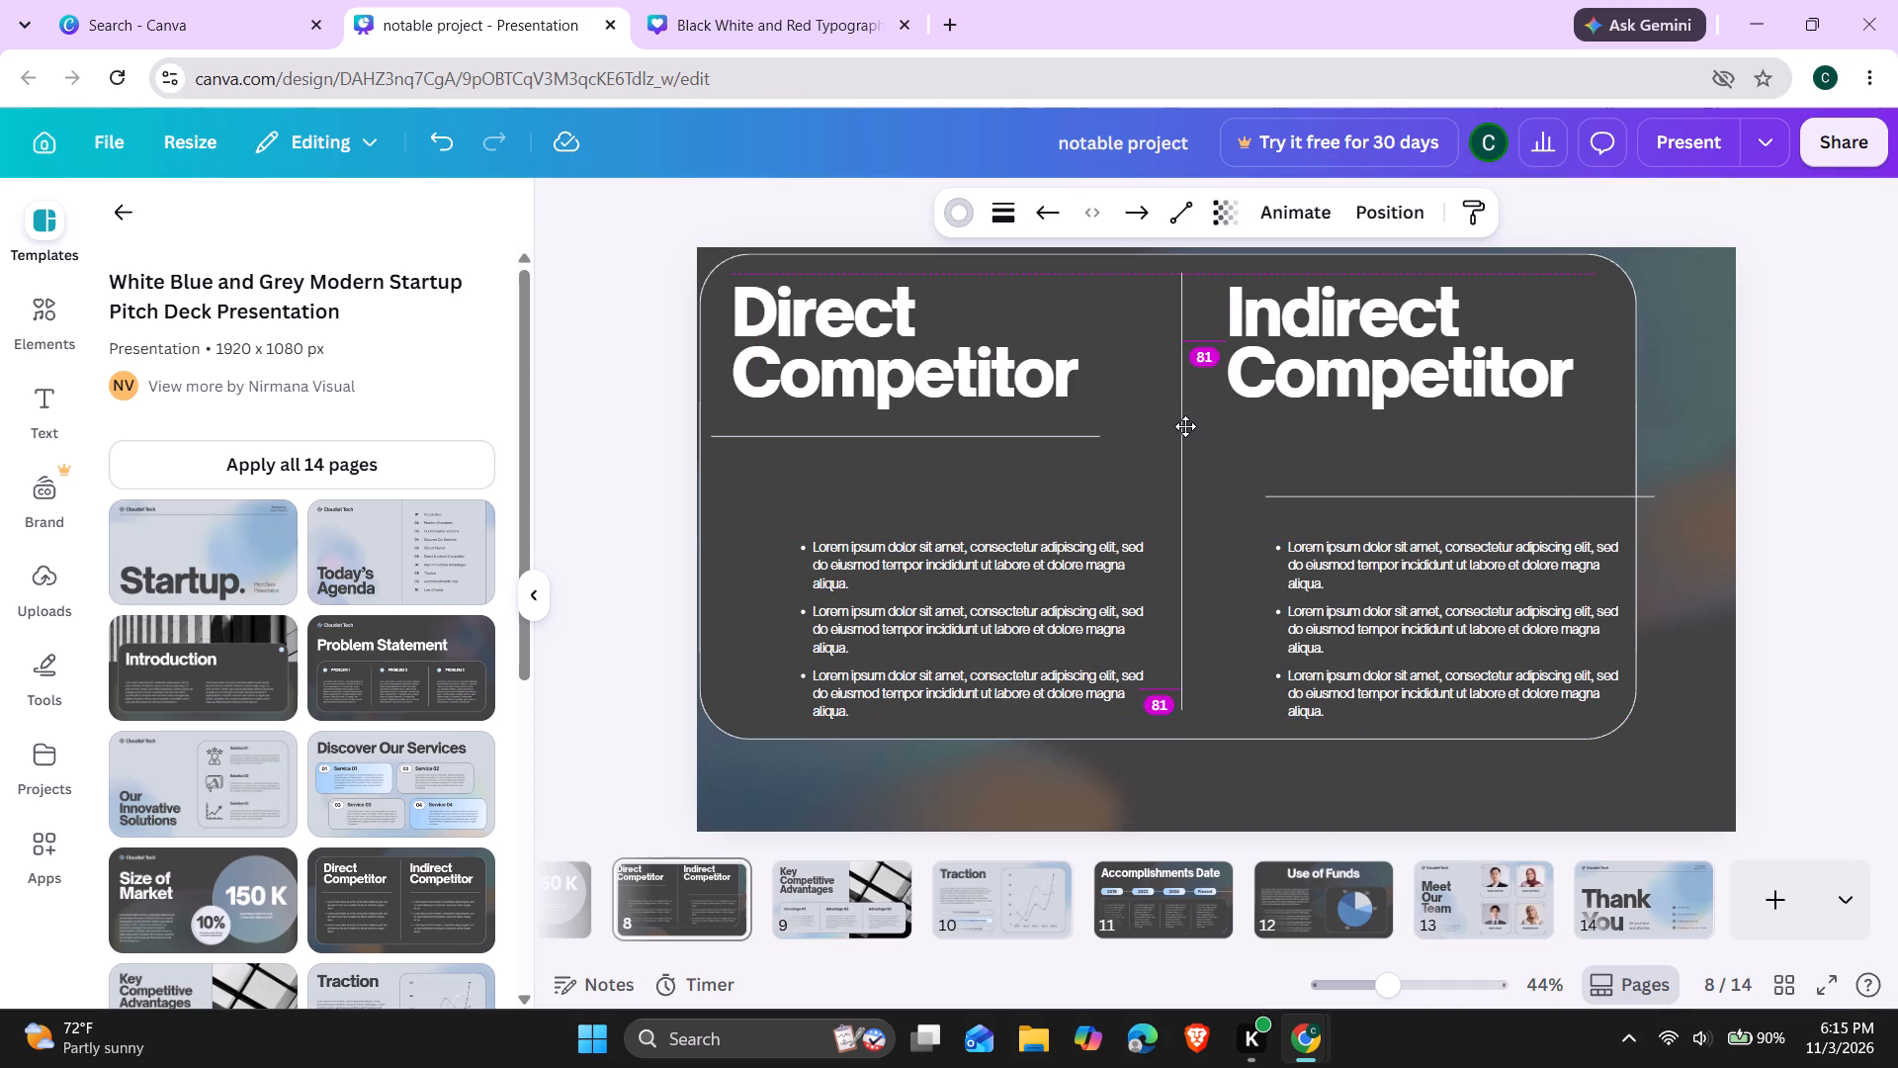
drag(1185, 426, 1183, 422)
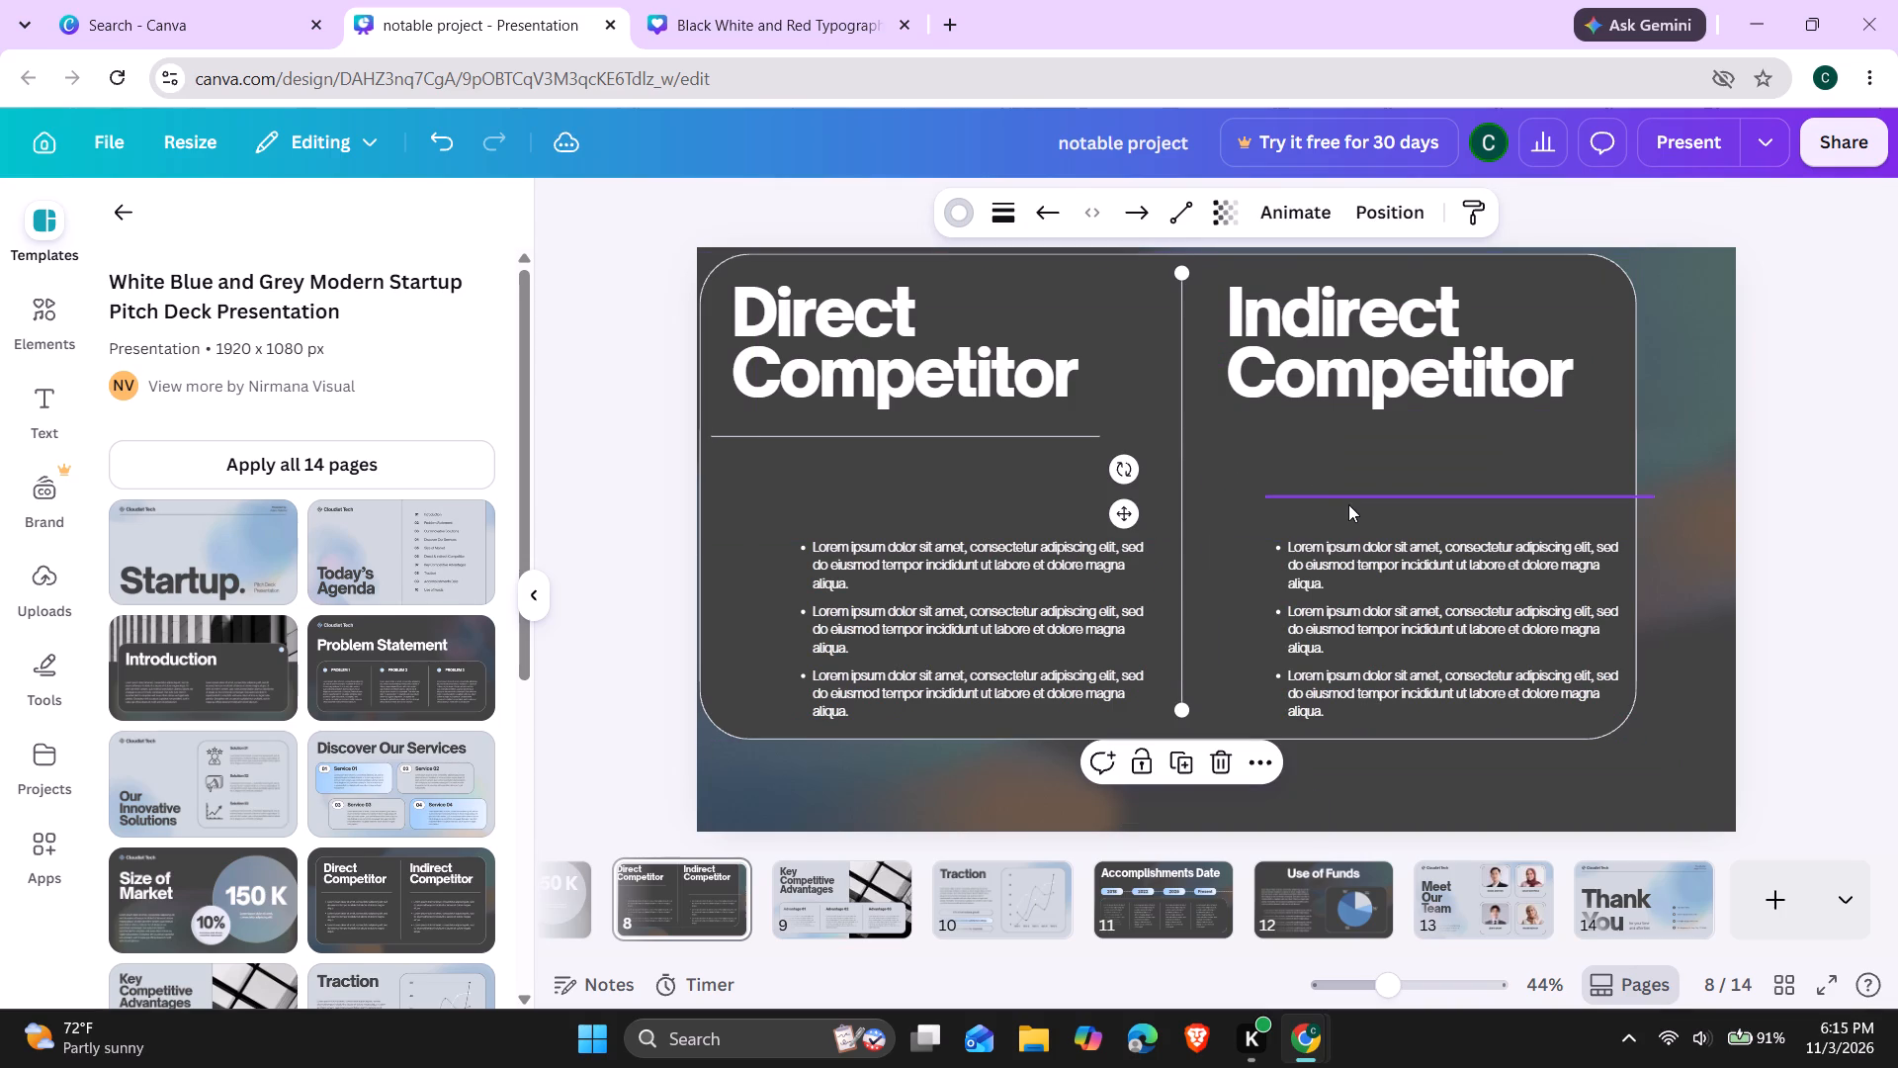
drag(1350, 501, 1291, 445)
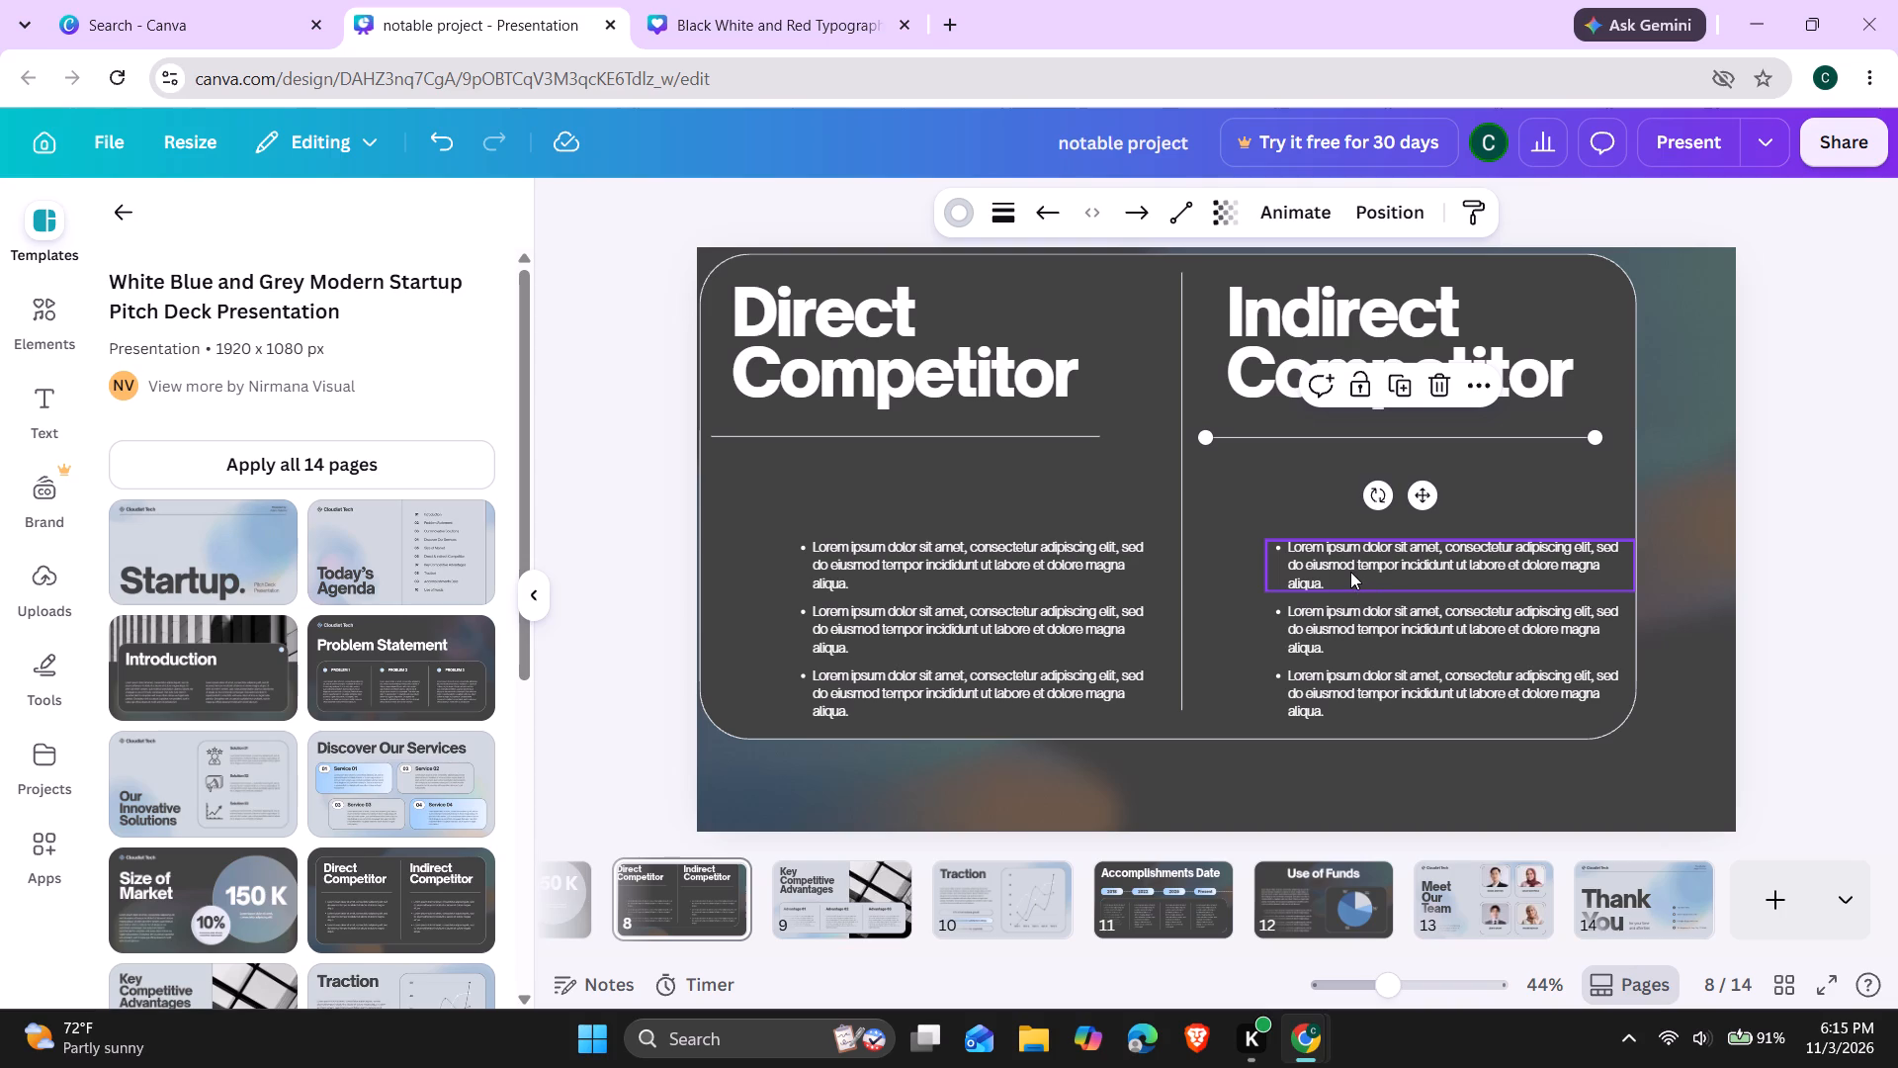
Move the three bullet paragraphs of the Indirect Competitor column up and left beneath its divider line.
drag(1358, 572, 1288, 513)
drag(1339, 608, 1259, 560)
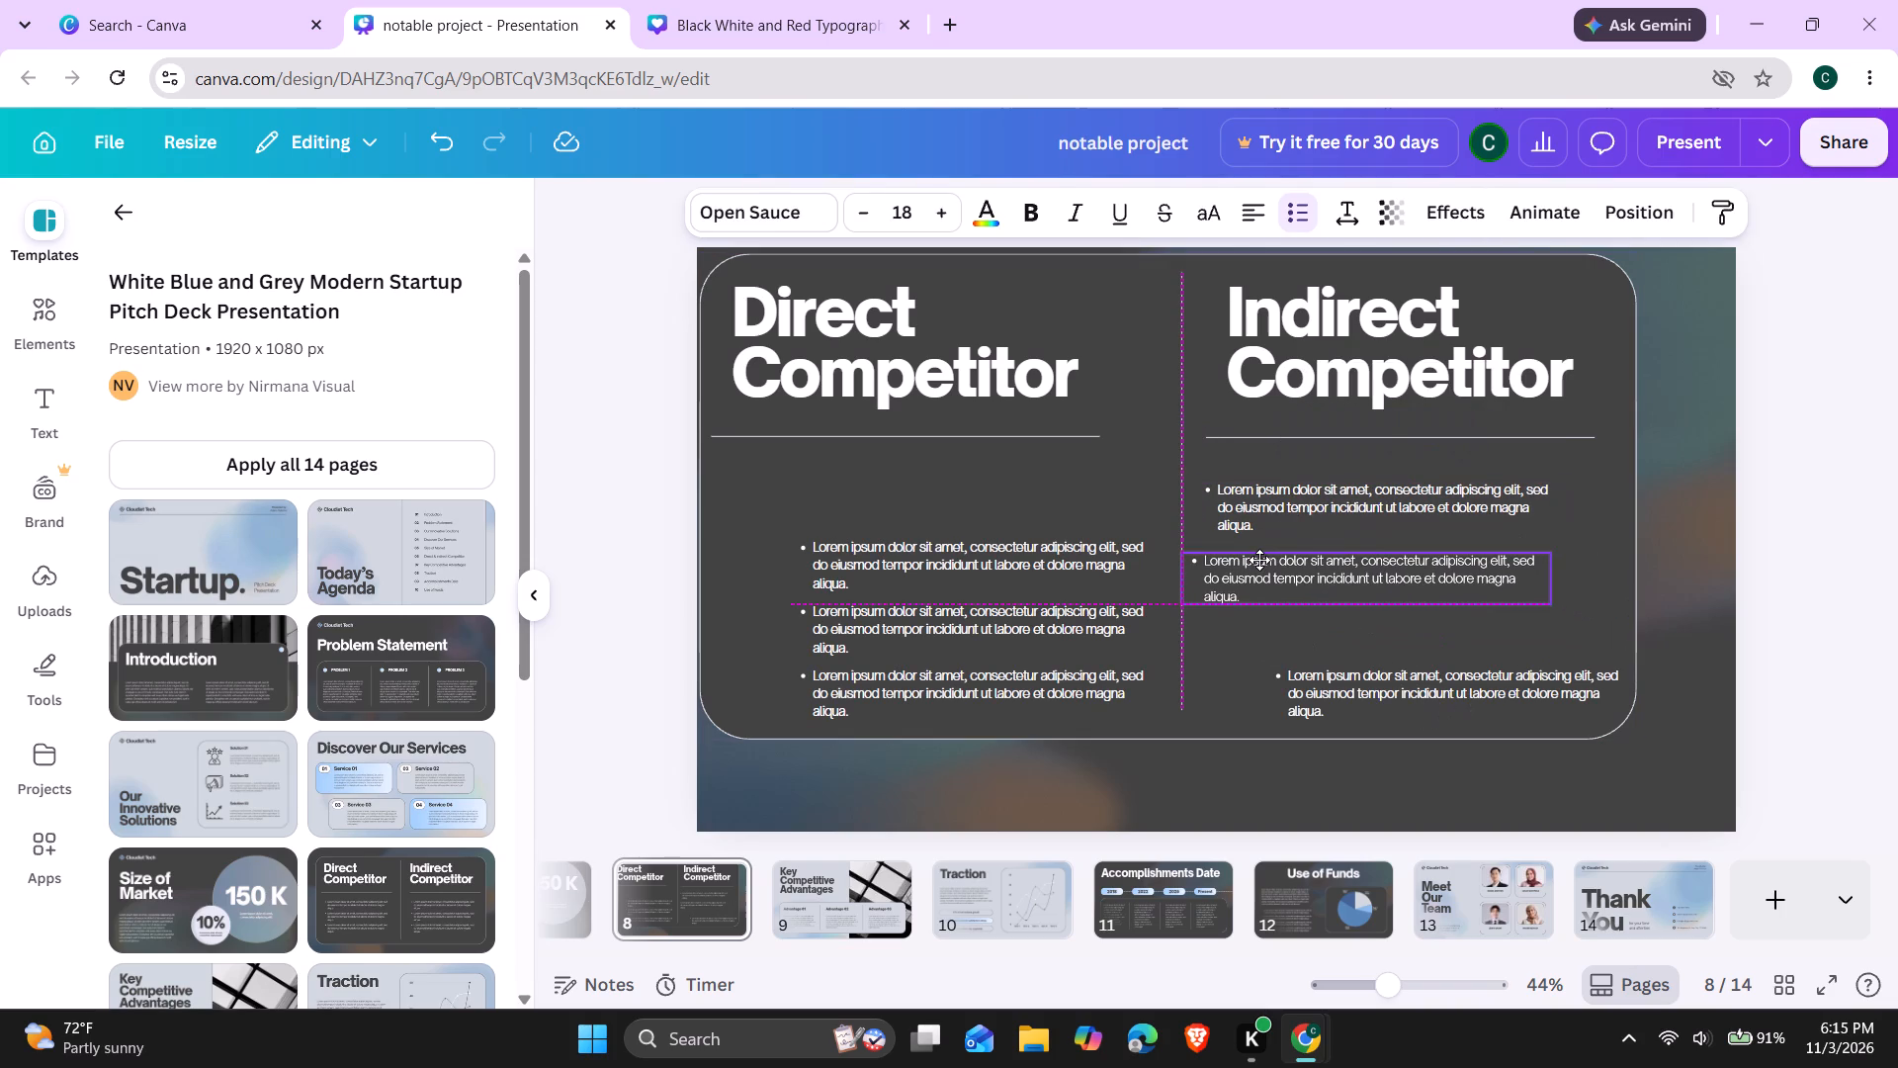
drag(1259, 560, 1273, 560)
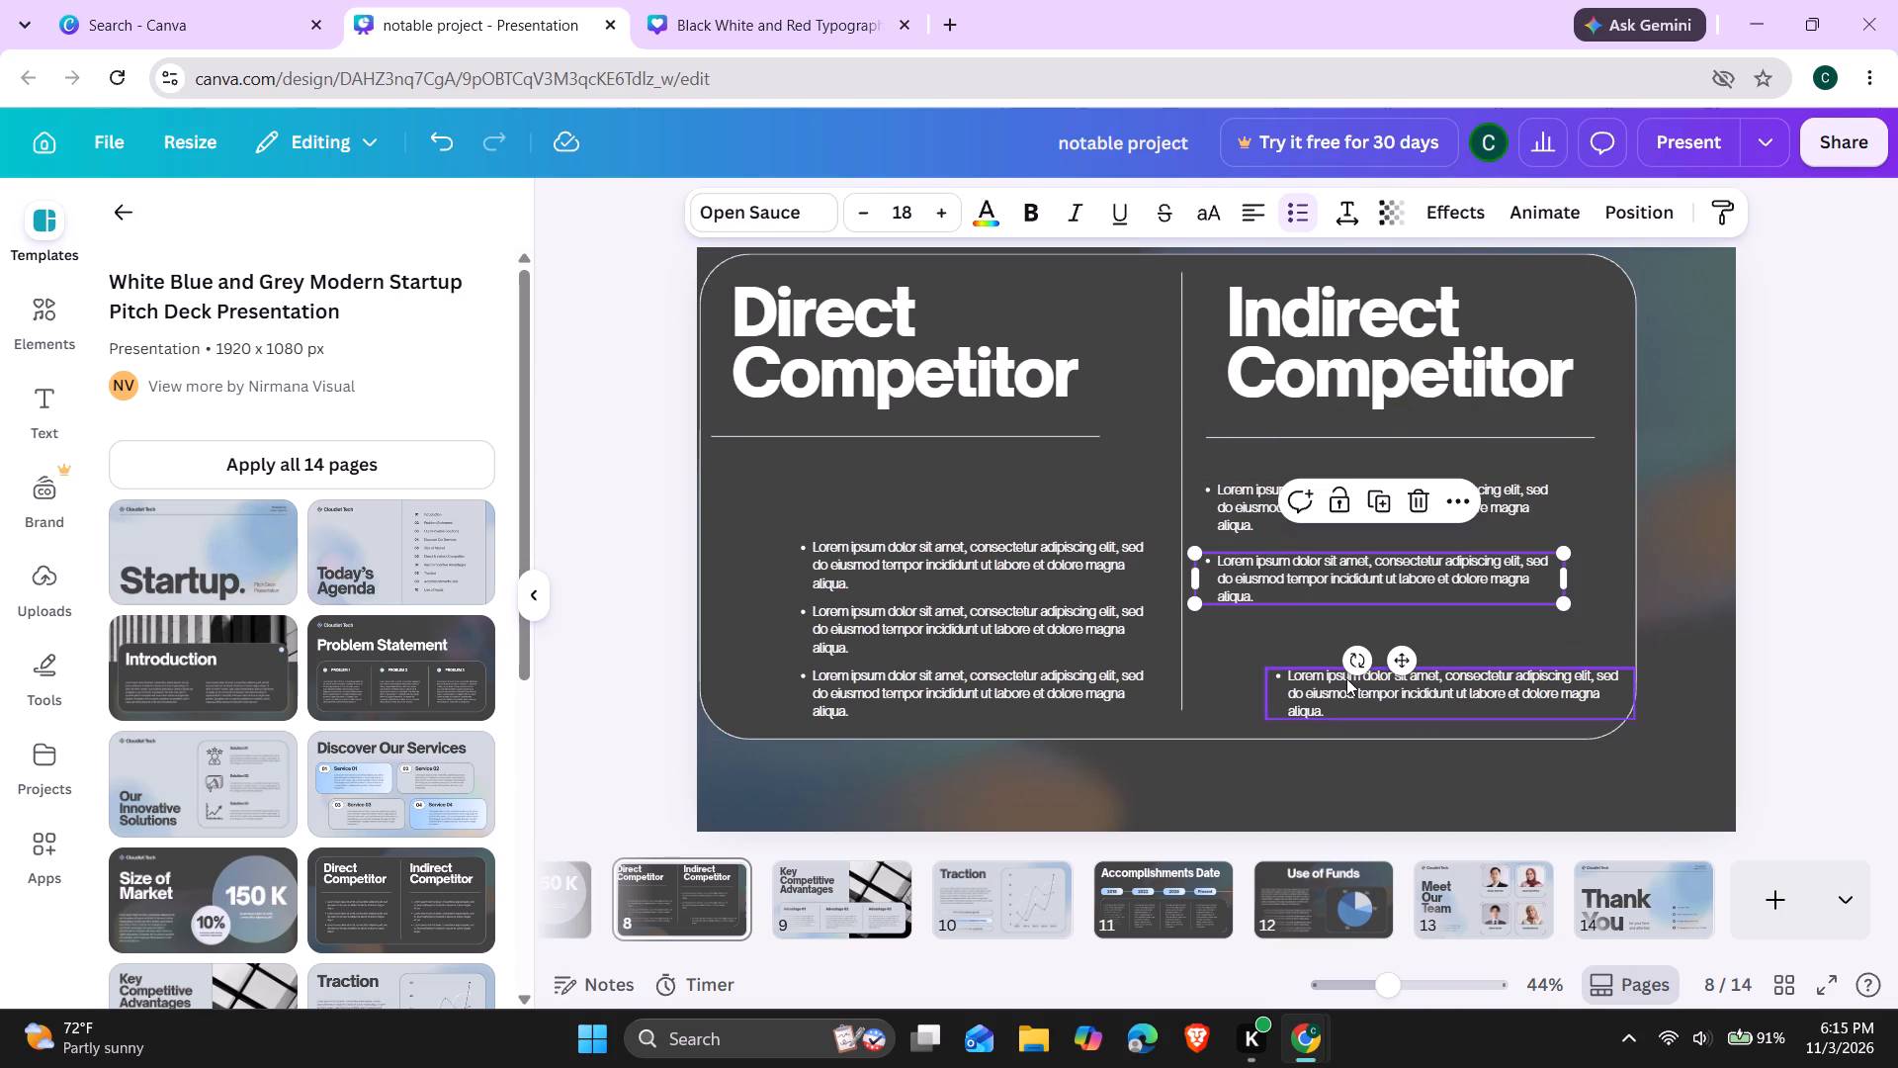
drag(1346, 678, 1288, 657)
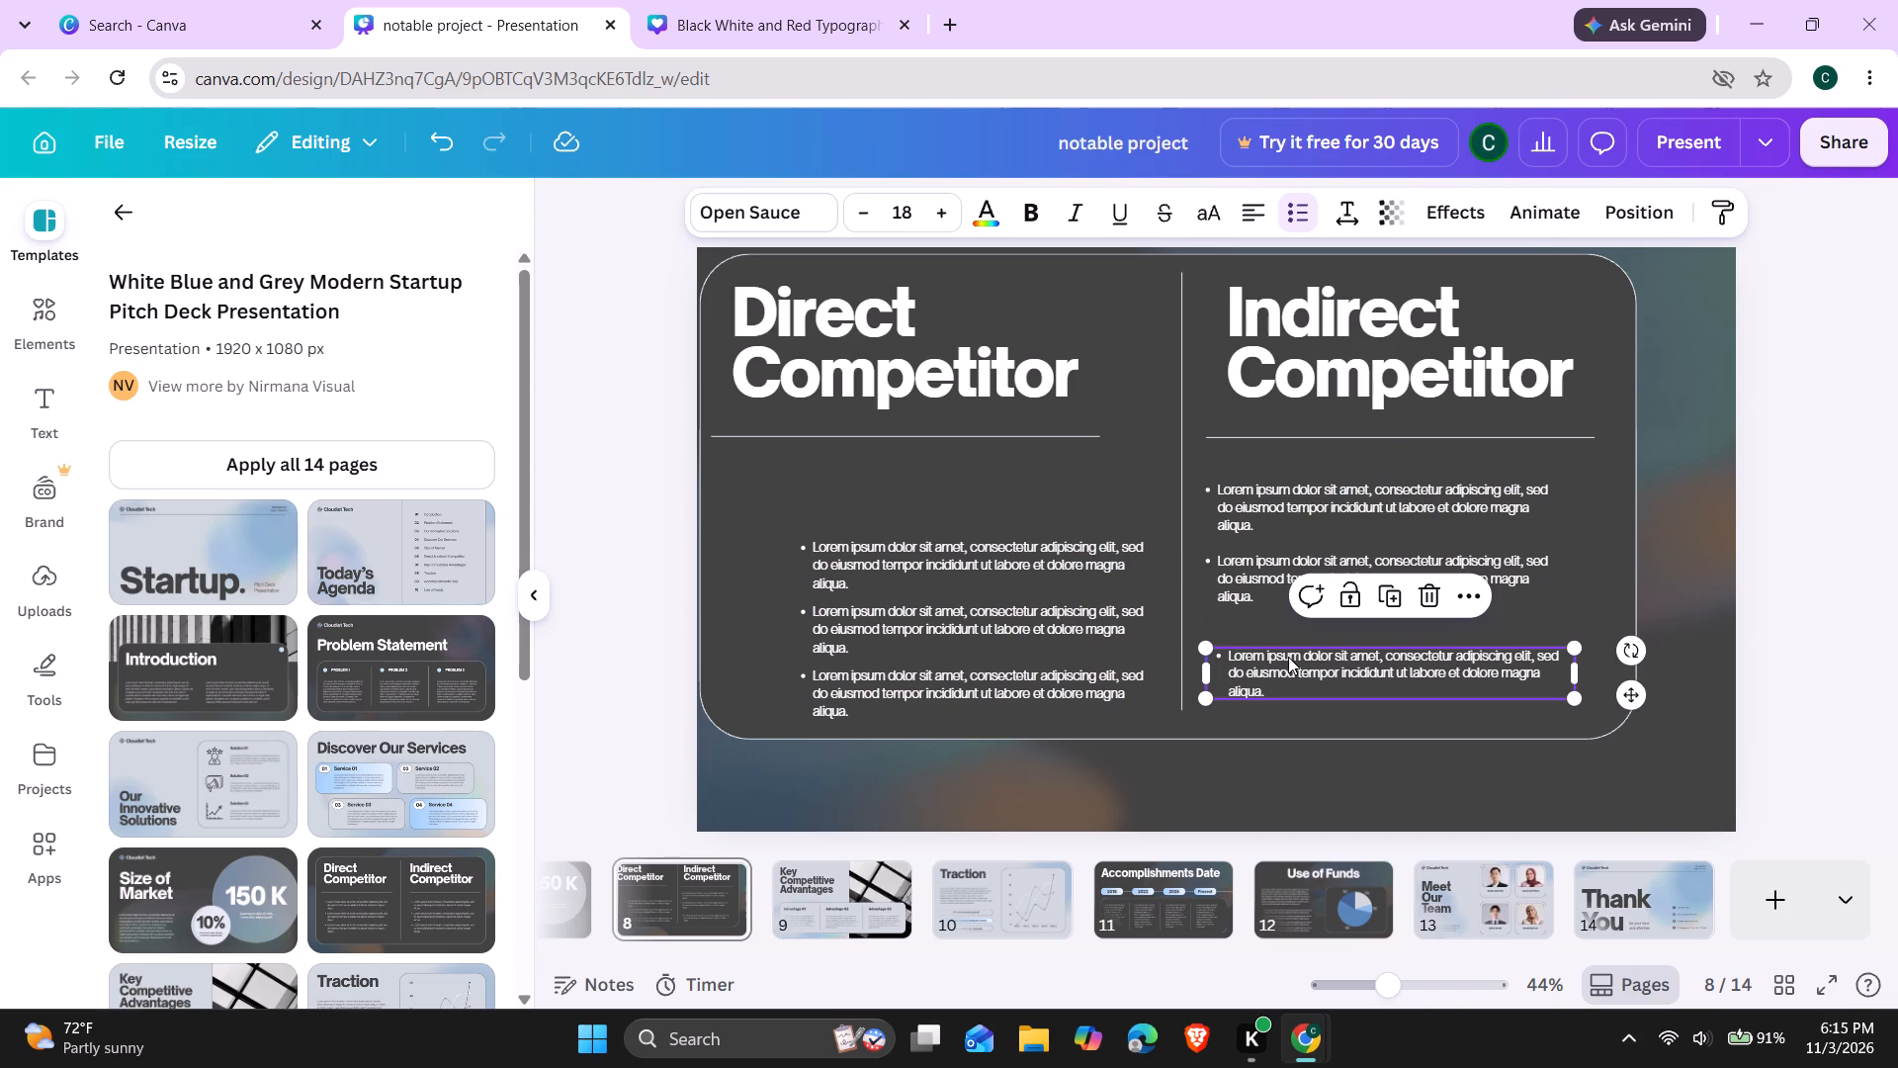
Move the three Direct Competitor bullet paragraphs up and left, aligned with their heading and evenly spaced.
drag(940, 585, 875, 541)
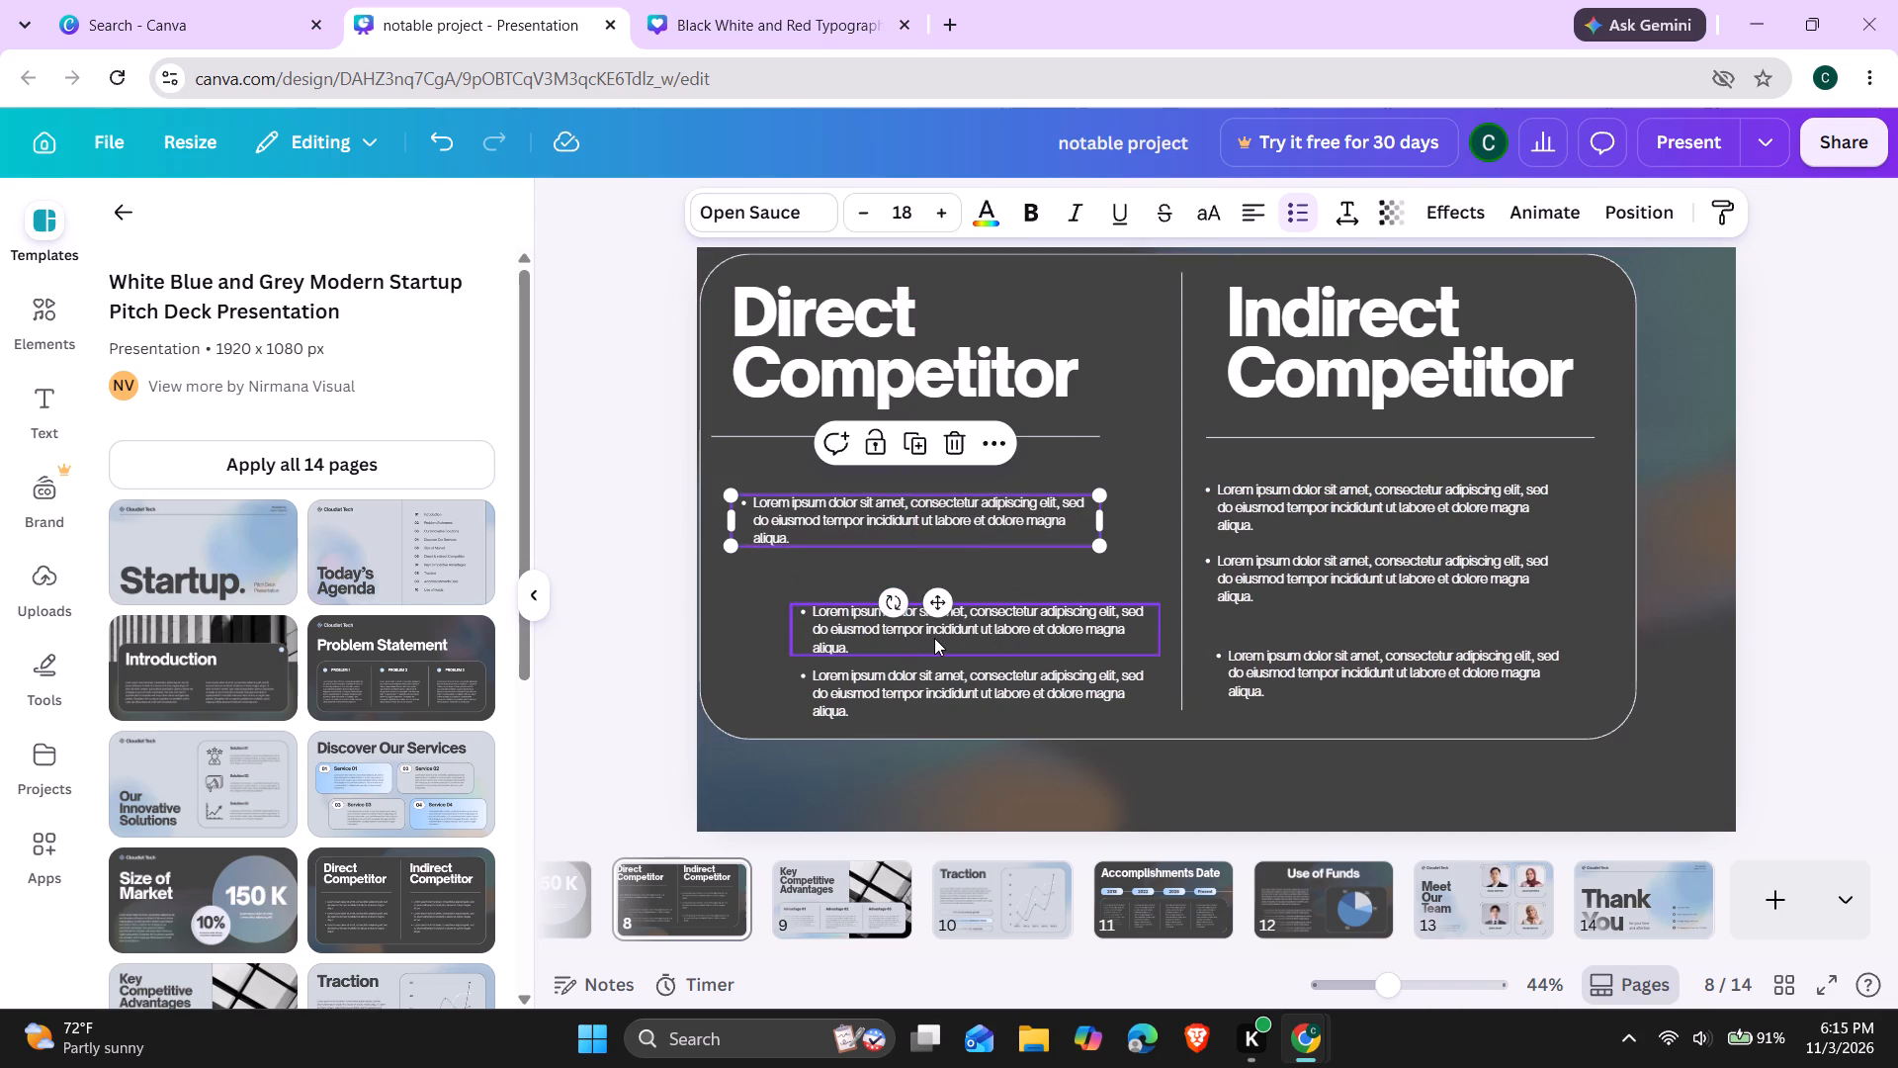
drag(934, 638, 880, 620)
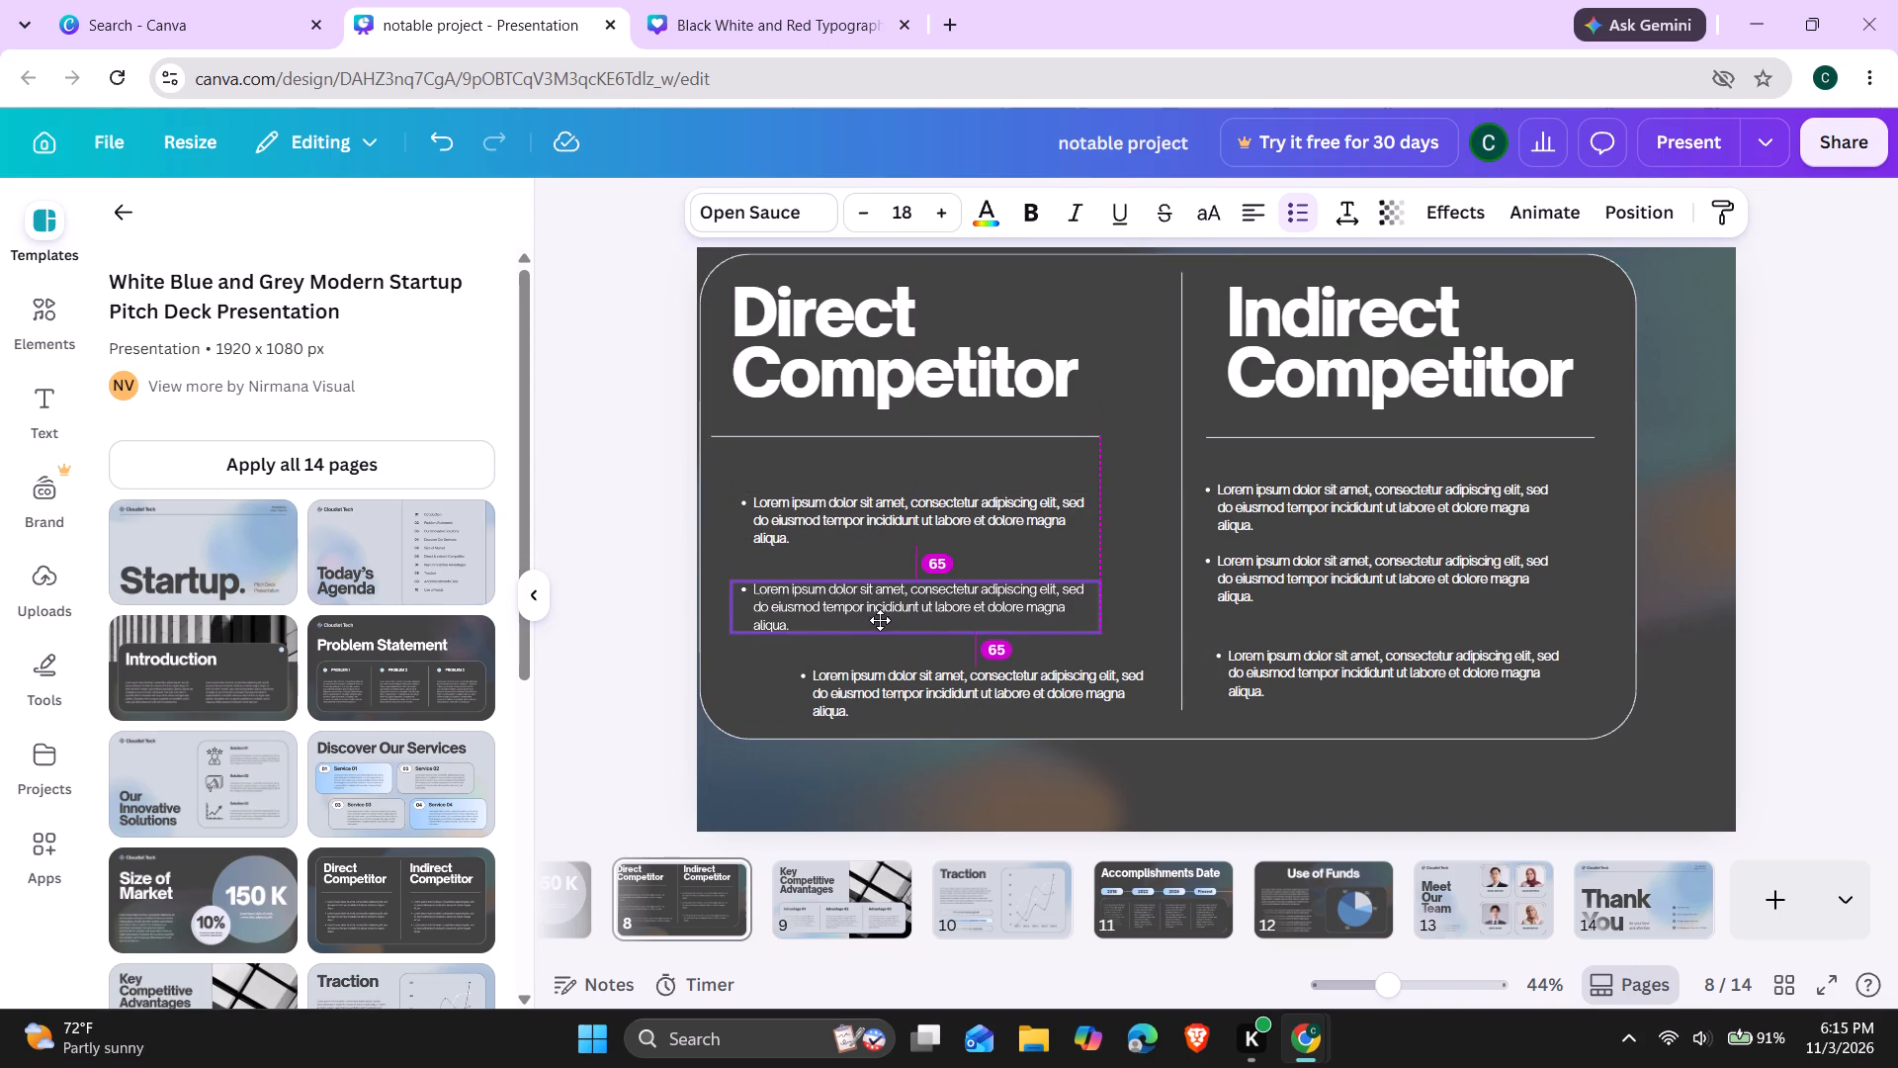
drag(880, 620, 878, 619)
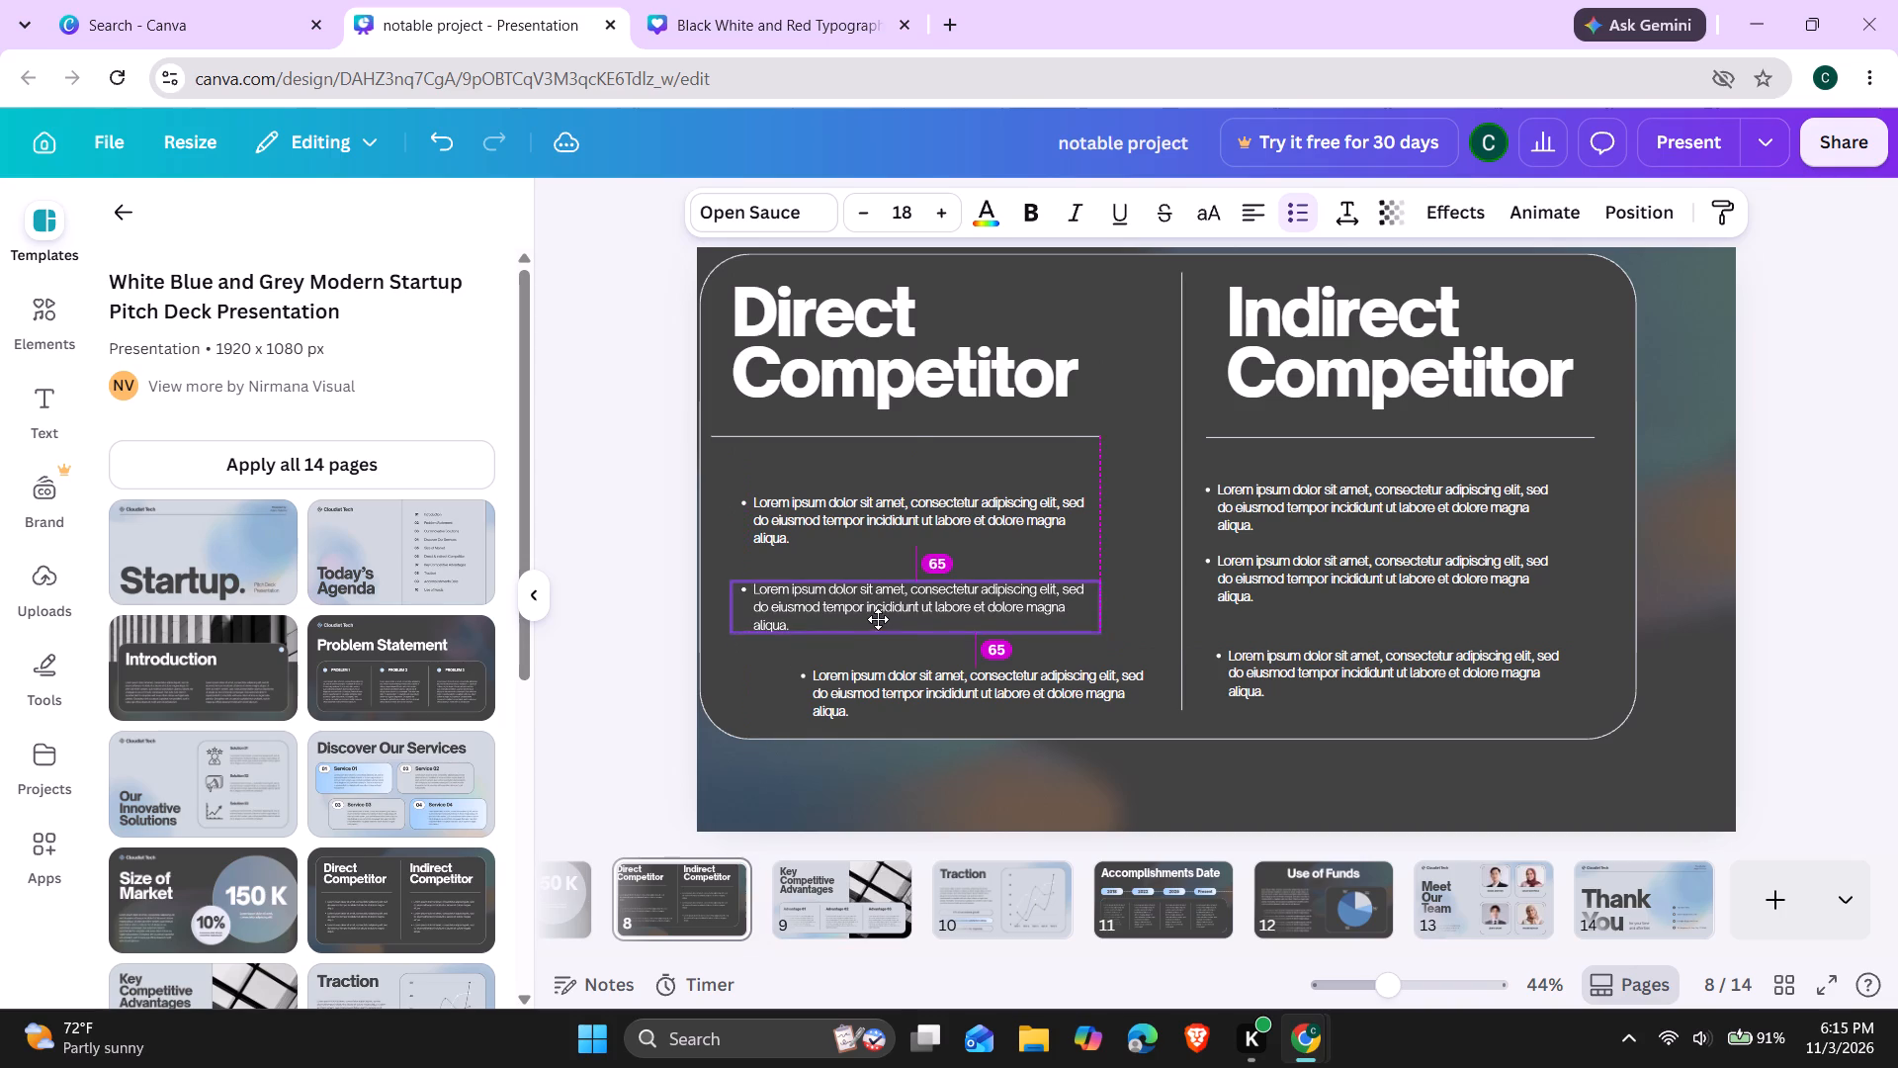
drag(878, 619, 874, 606)
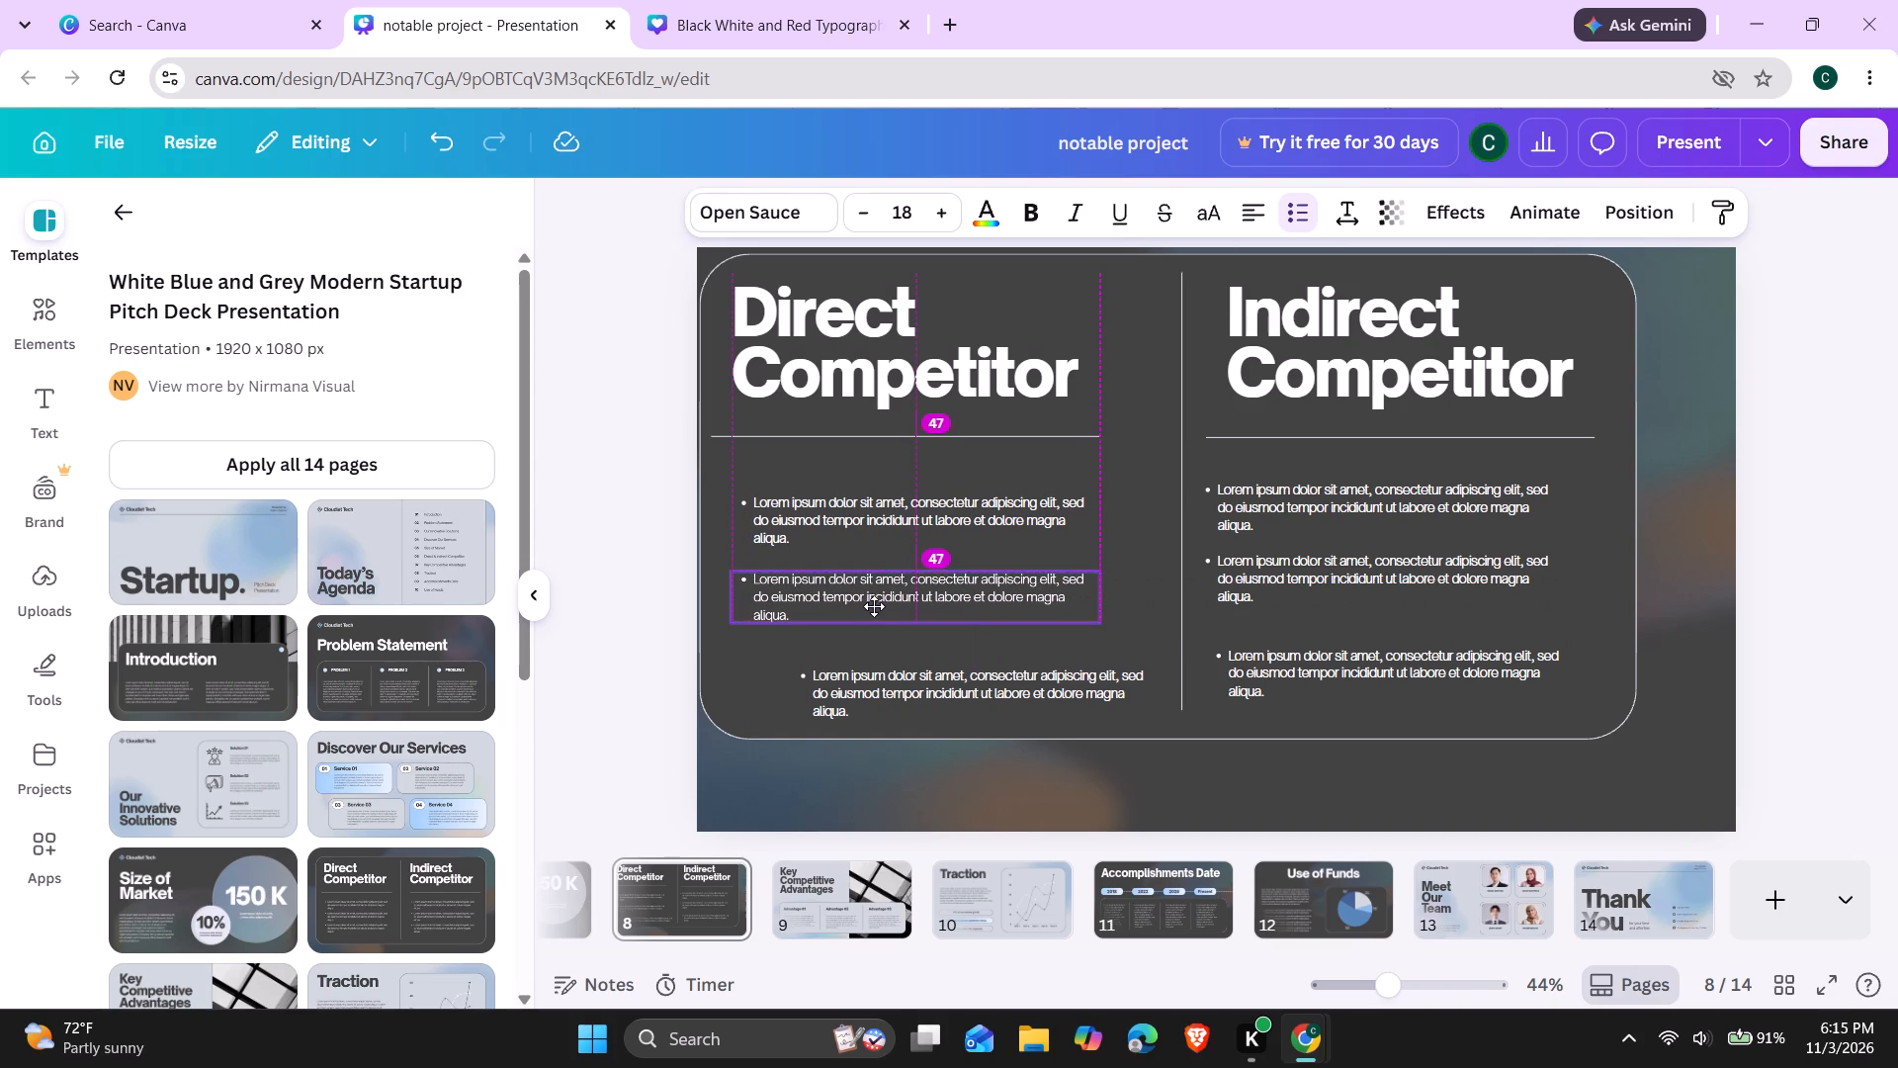
drag(874, 606, 874, 602)
drag(1006, 686, 949, 667)
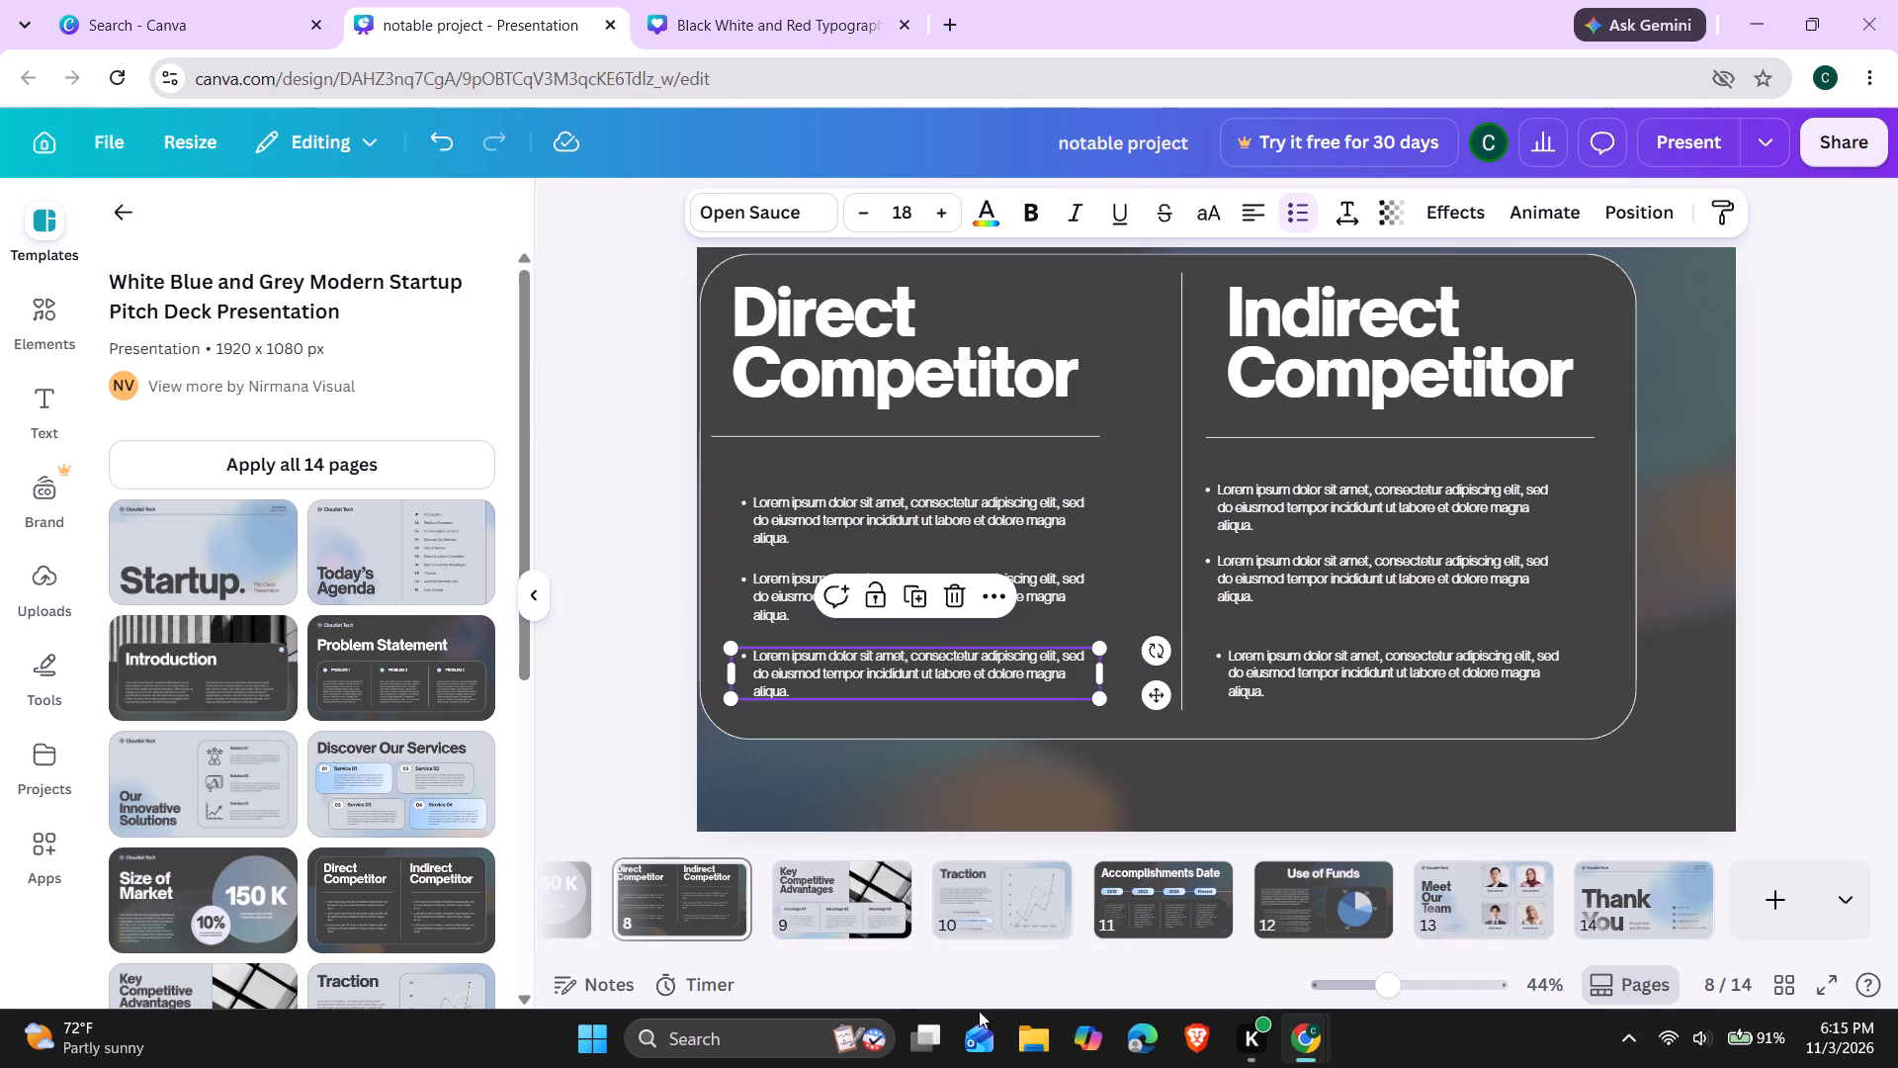
On page 9, move the Key Competitive Advantages heading up and left into the page's upper-left corner.
click(850, 926)
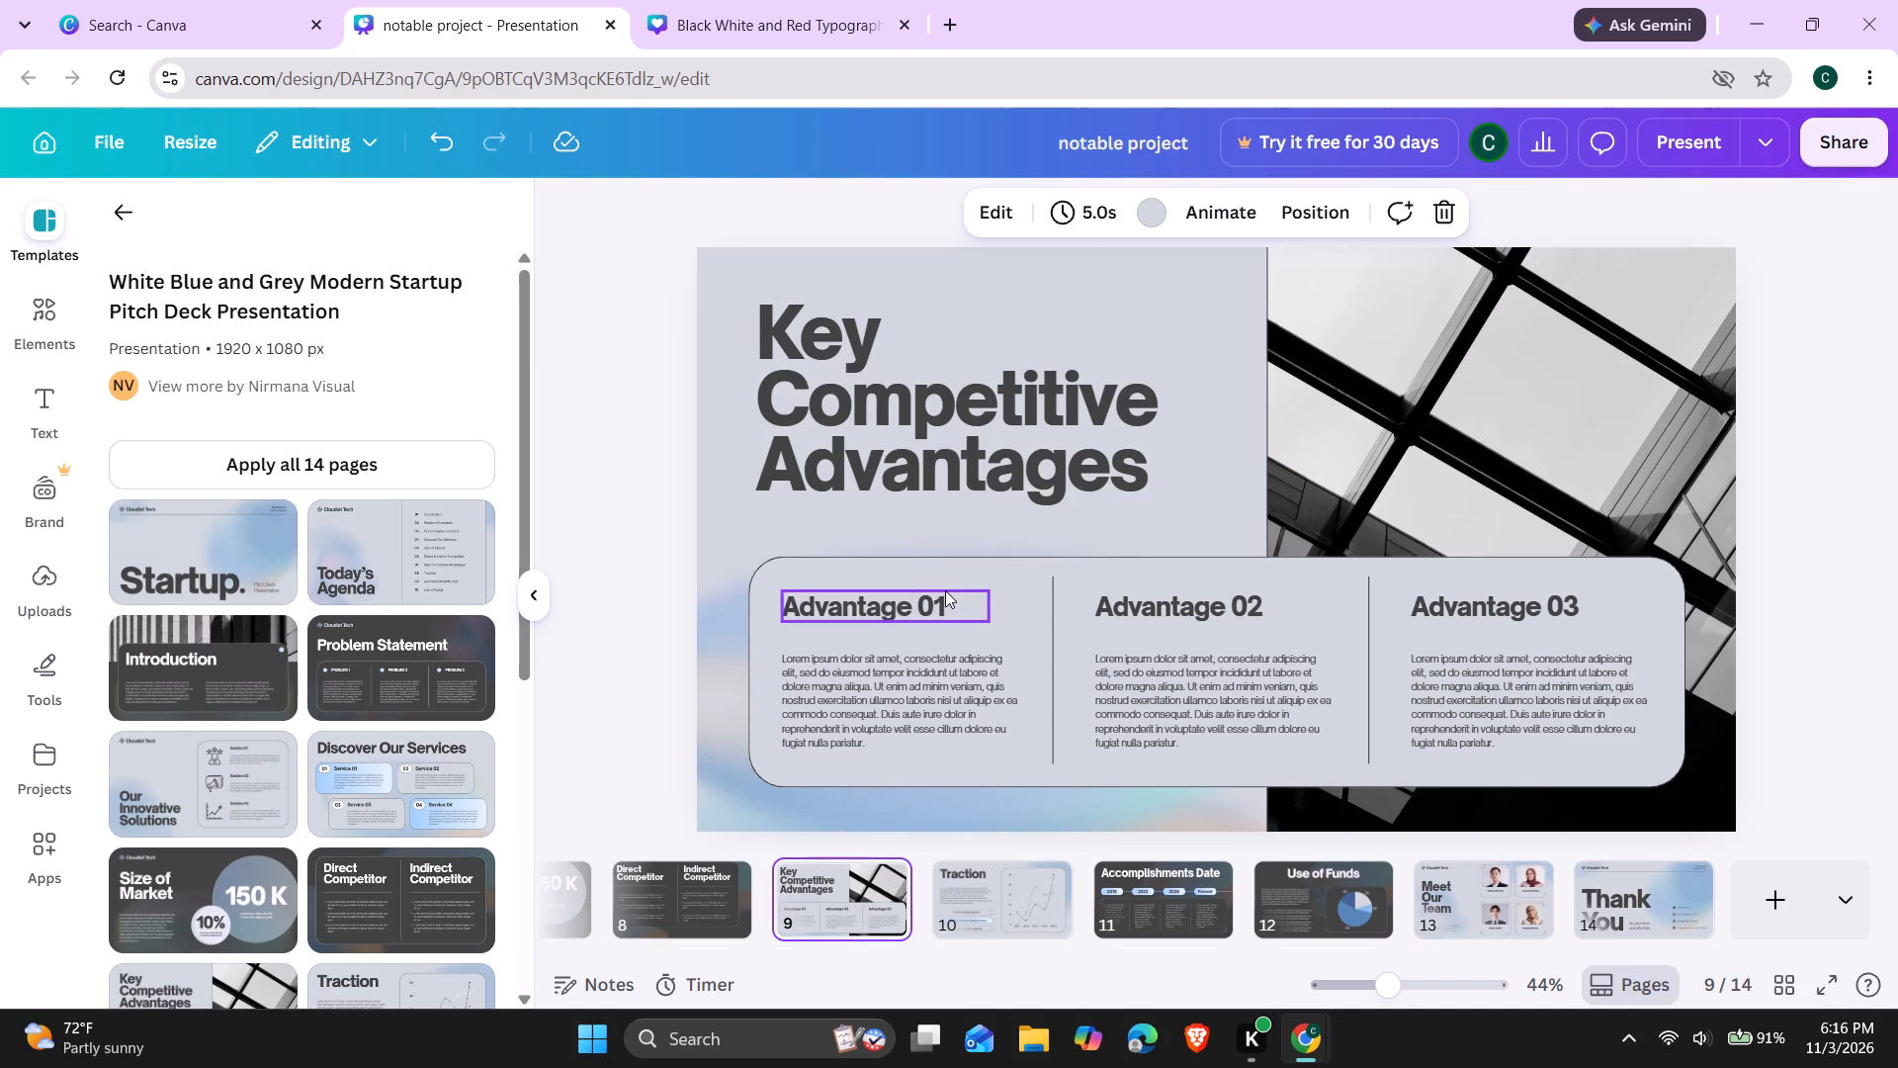
drag(986, 441, 959, 430)
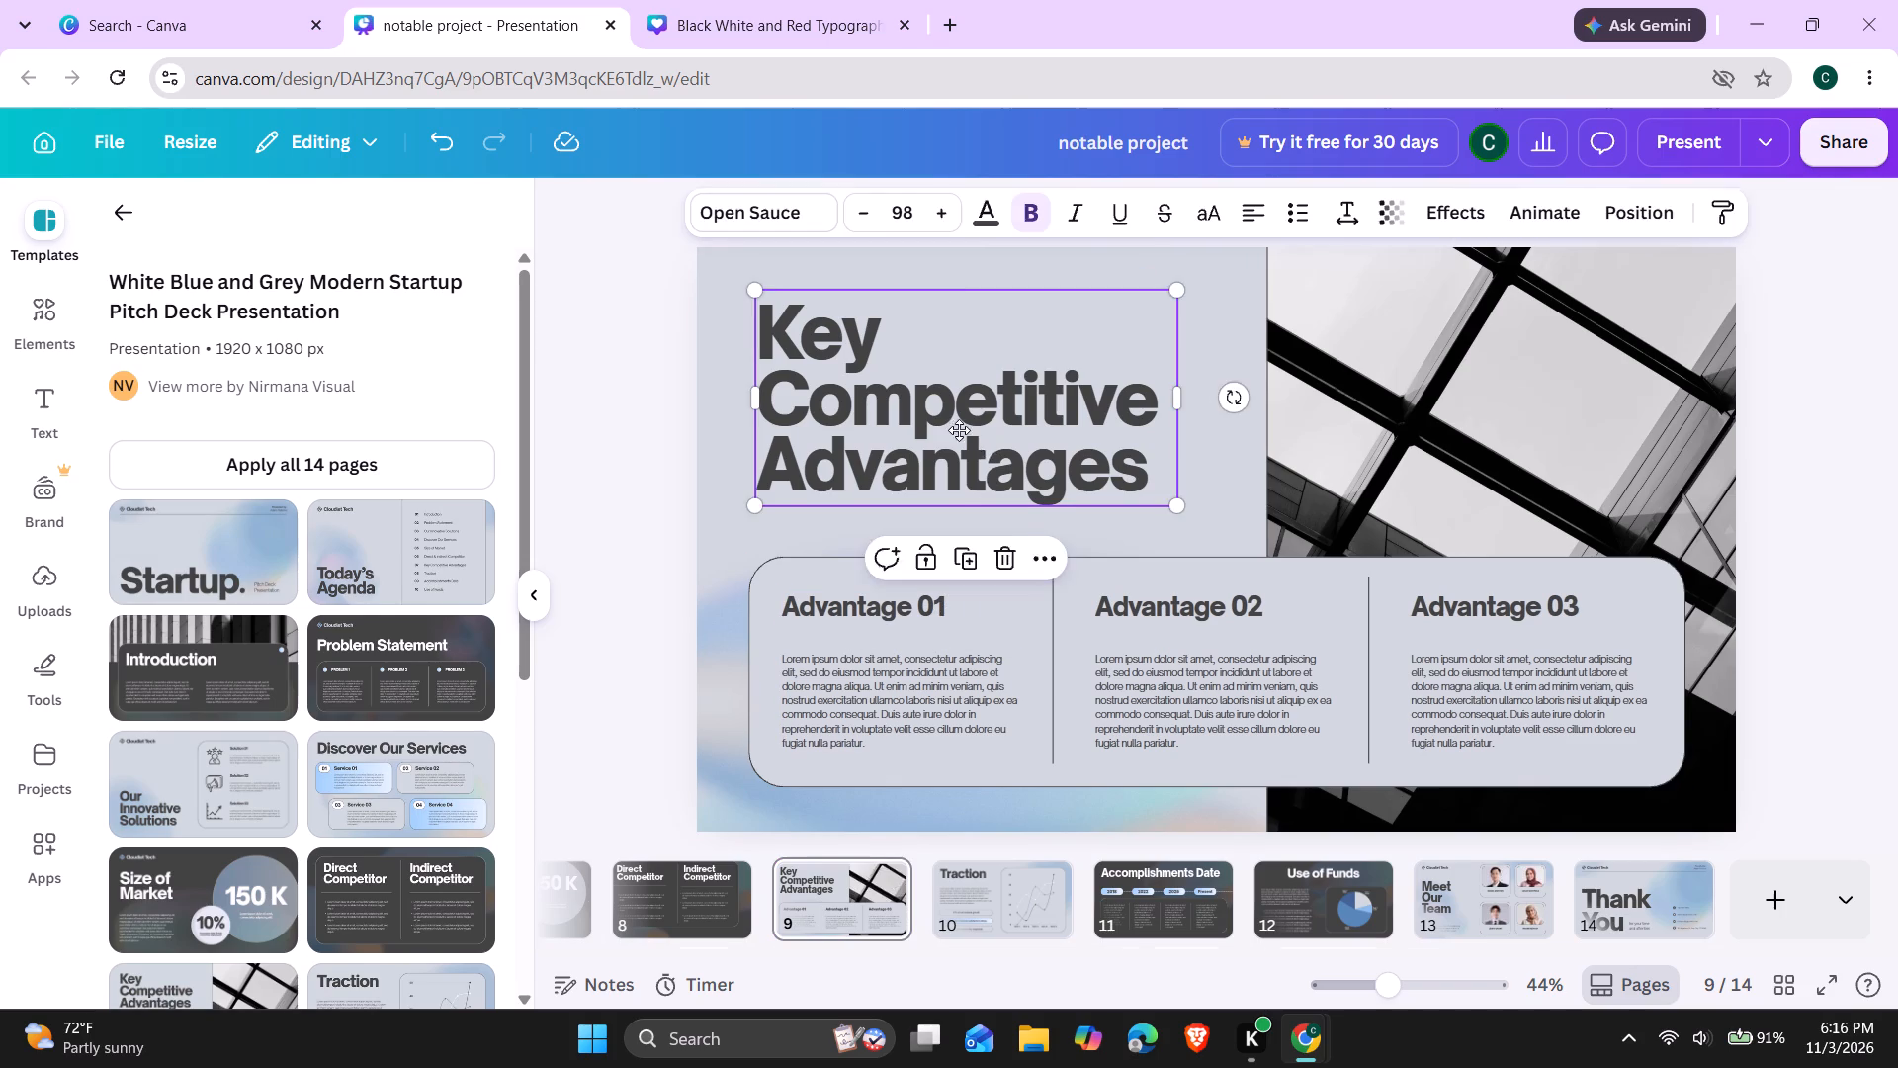
drag(959, 430, 937, 400)
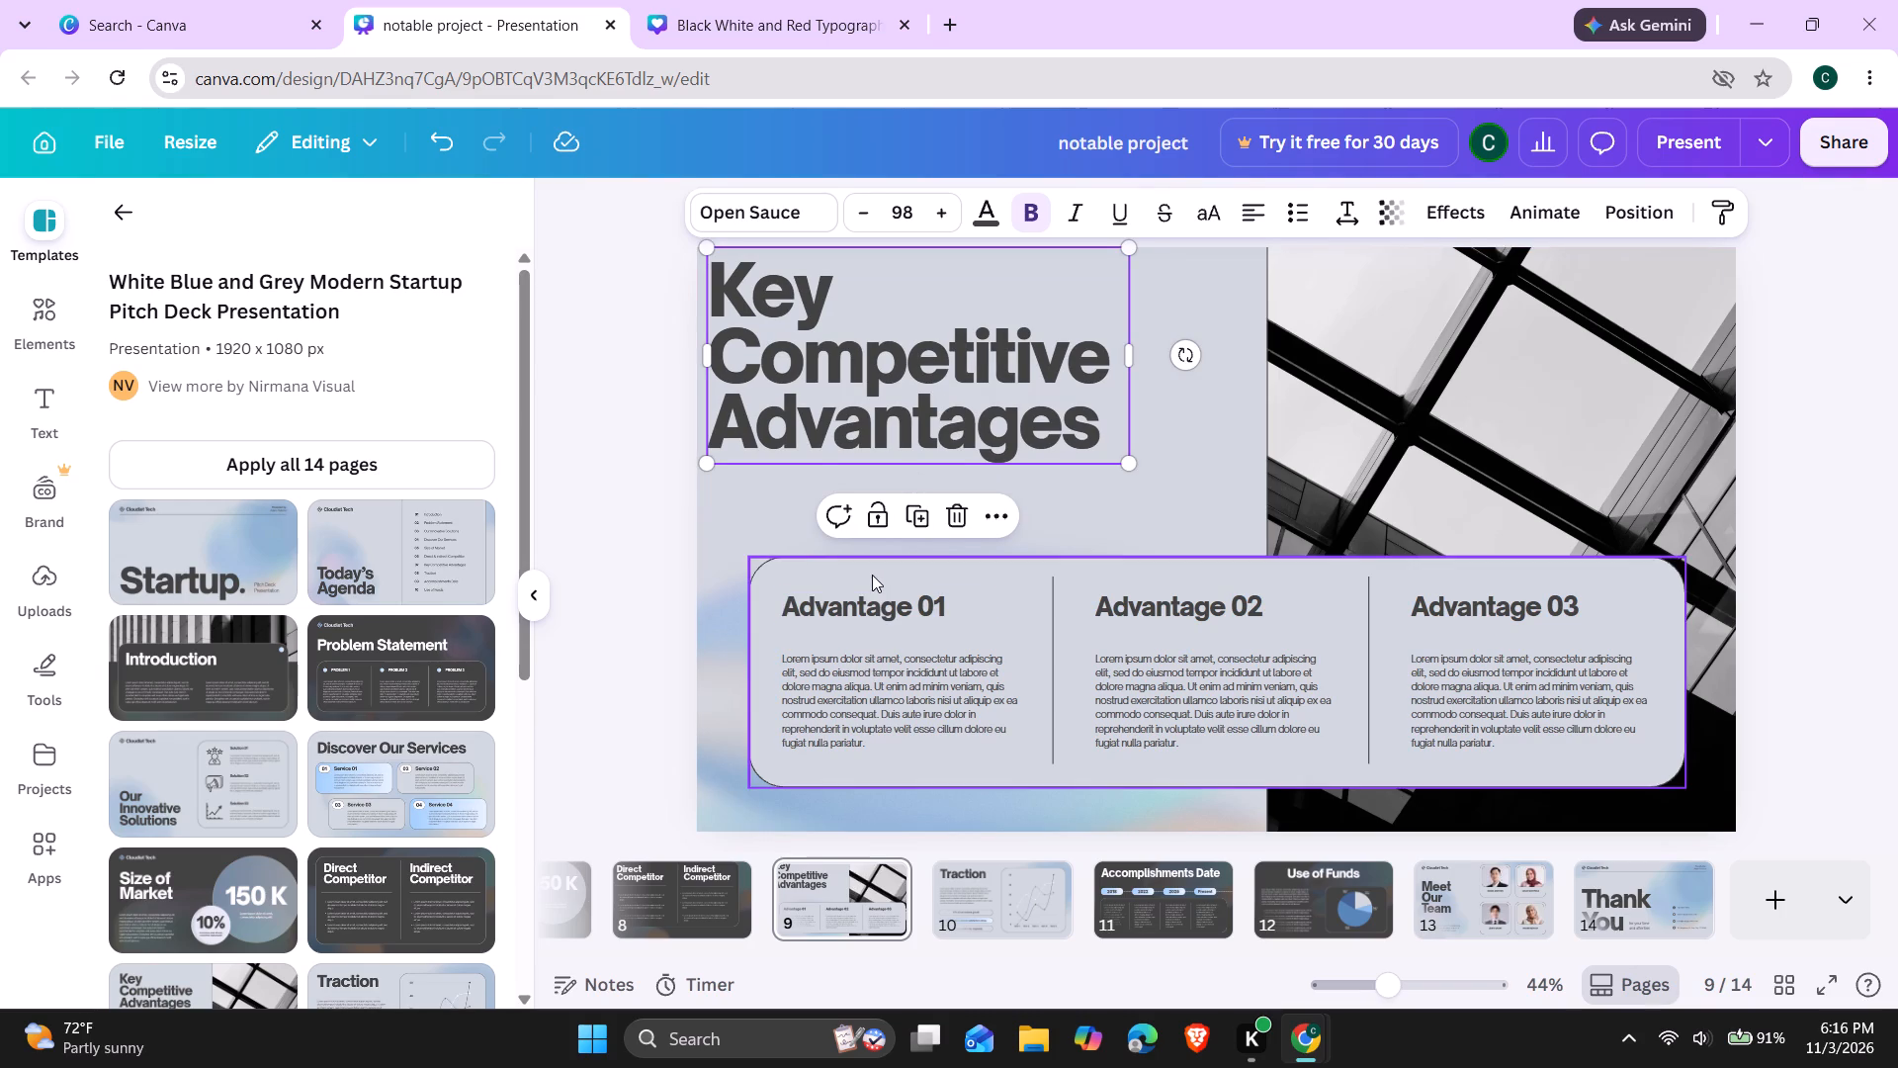
Move the rounded panel behind the three advantages up and left, just past the page's left edge below the main heading.
drag(872, 575, 812, 526)
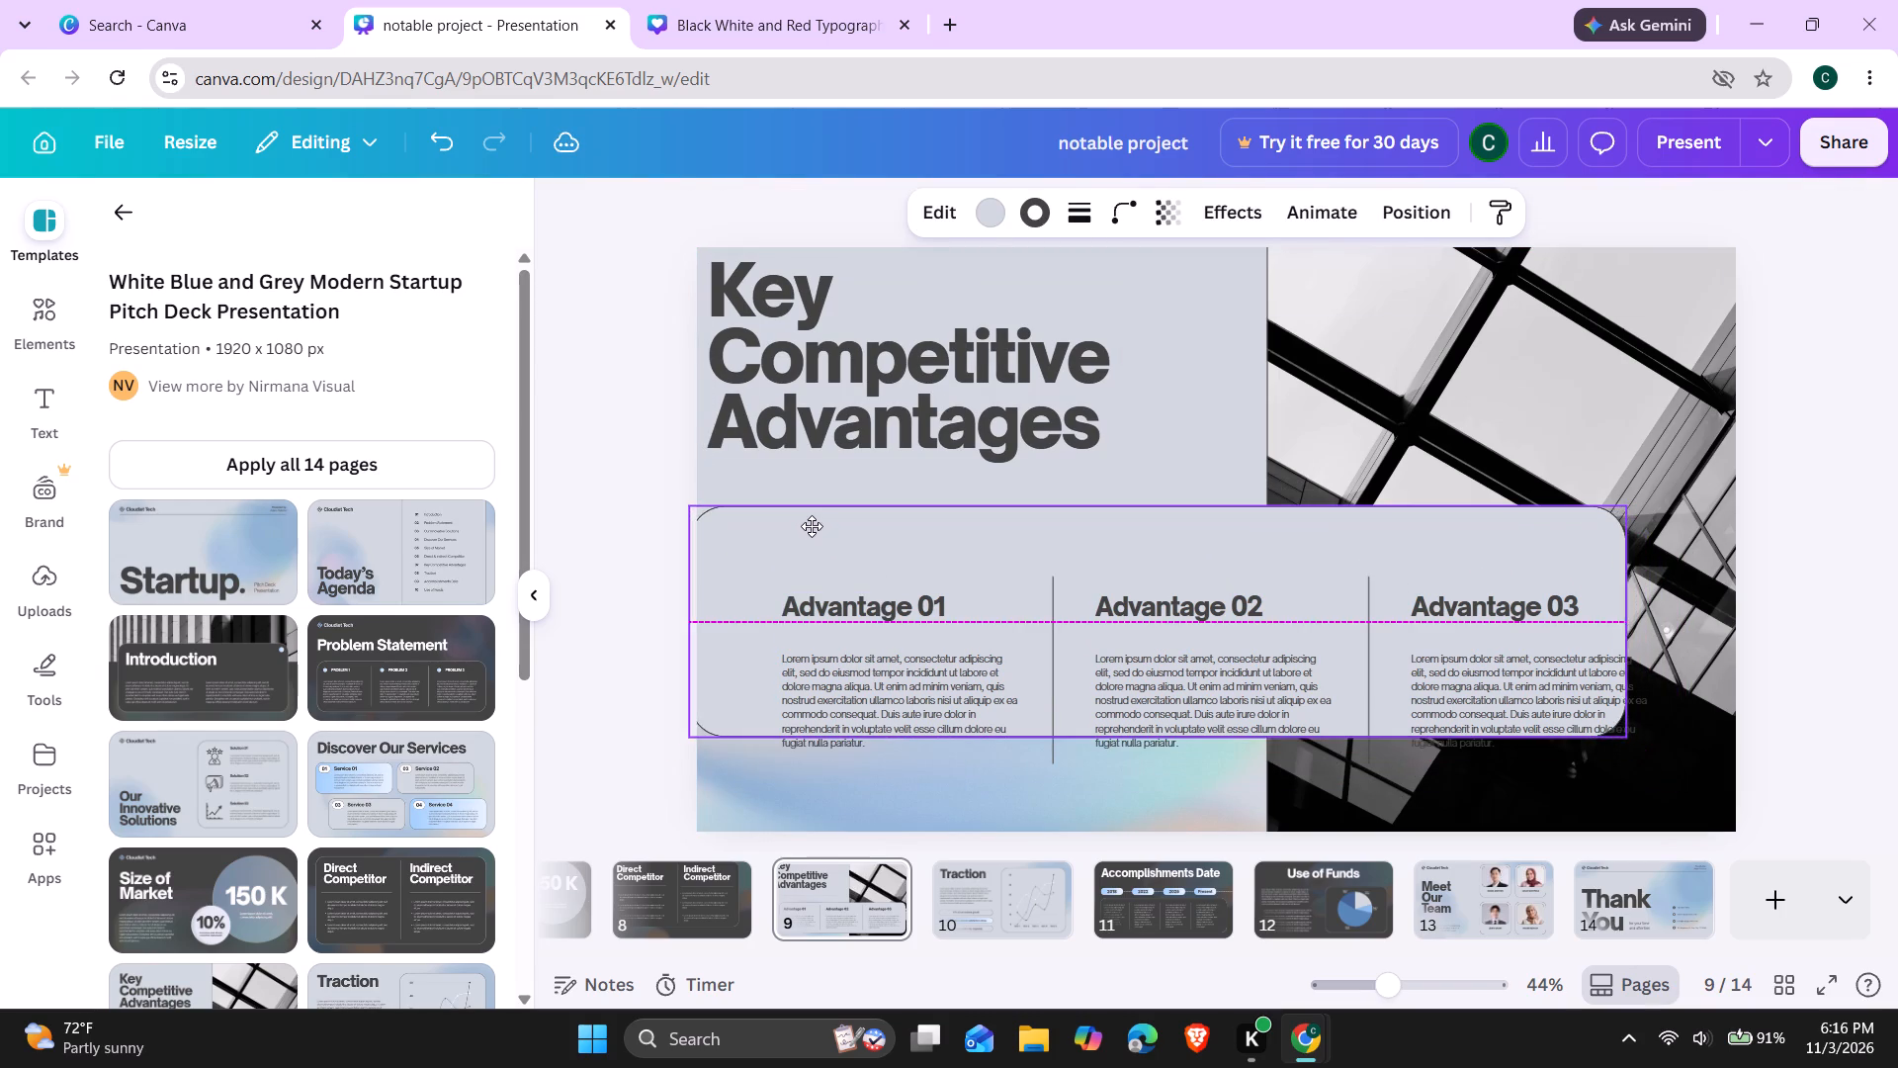
drag(812, 526, 806, 511)
click(806, 511)
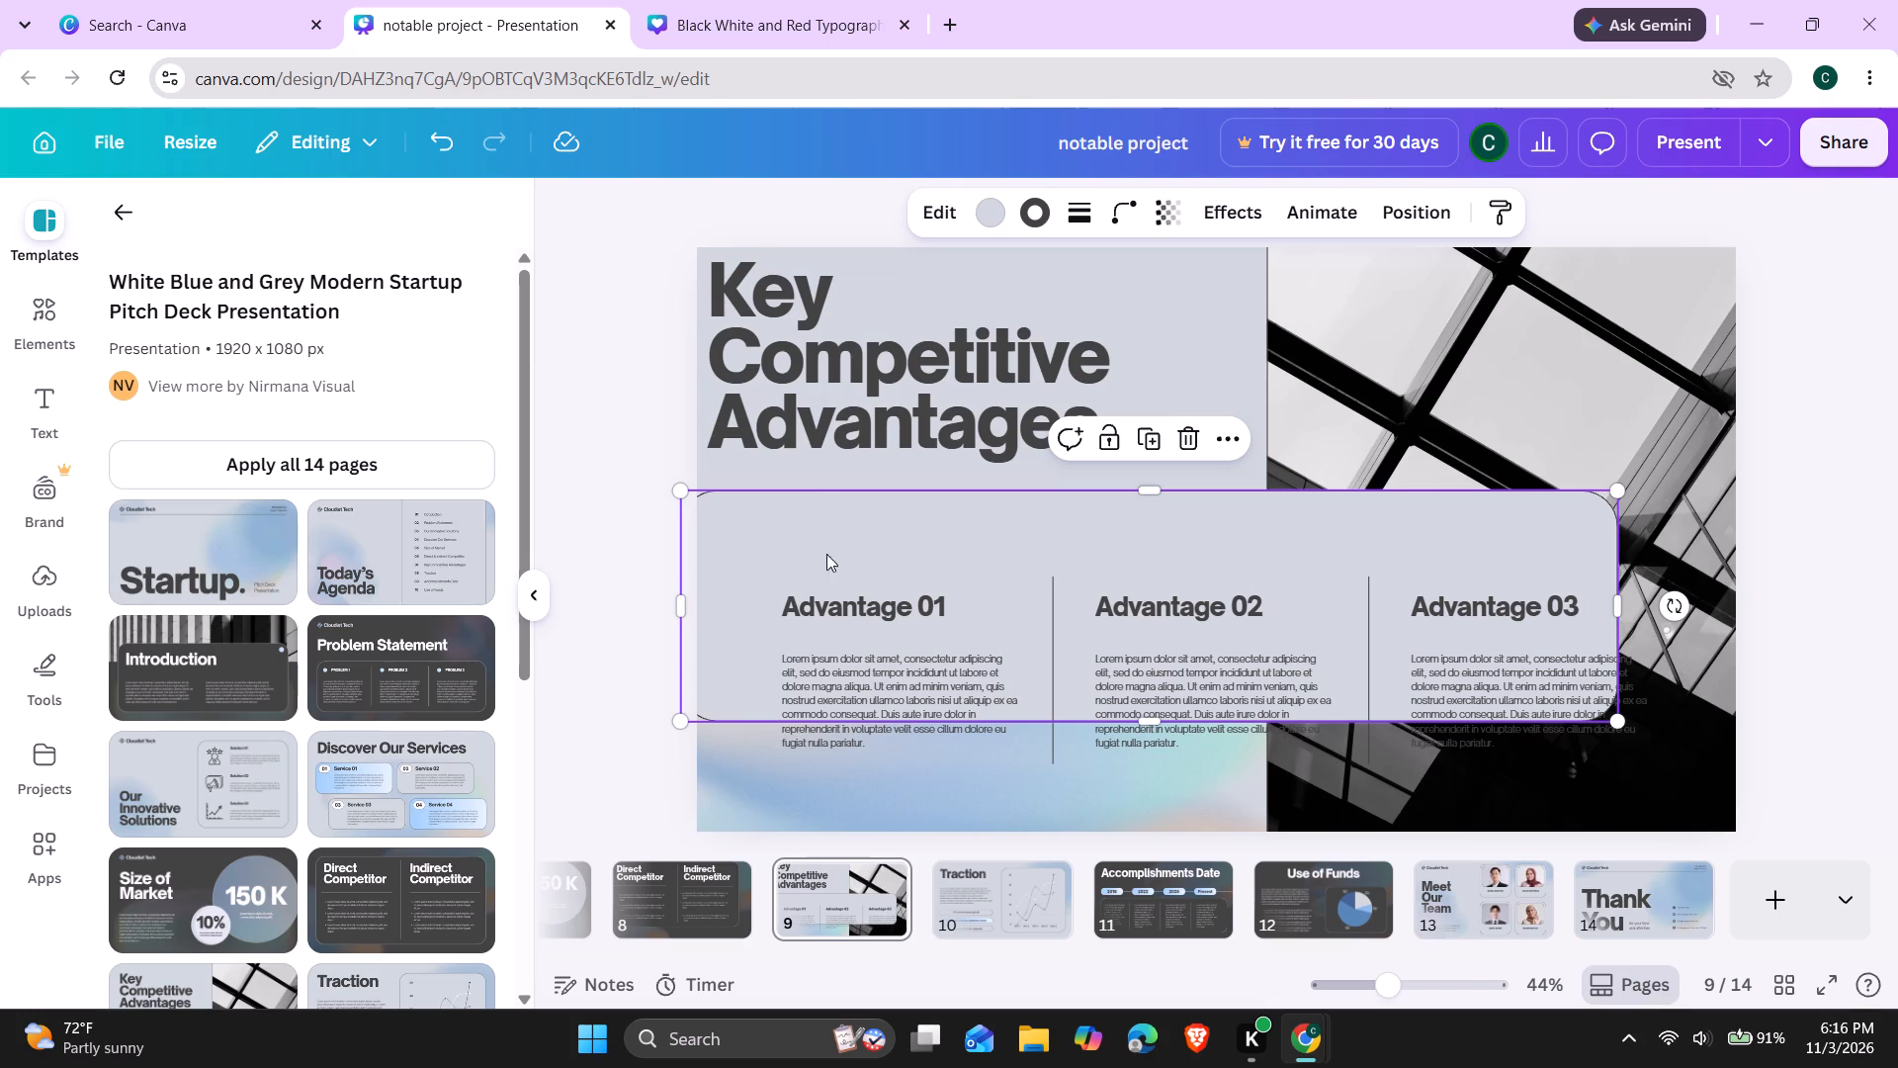
Move the Advantage 01 heading, its paragraph and the first vertical divider up and left inside the shifted panel.
drag(844, 598, 799, 514)
drag(832, 675, 790, 613)
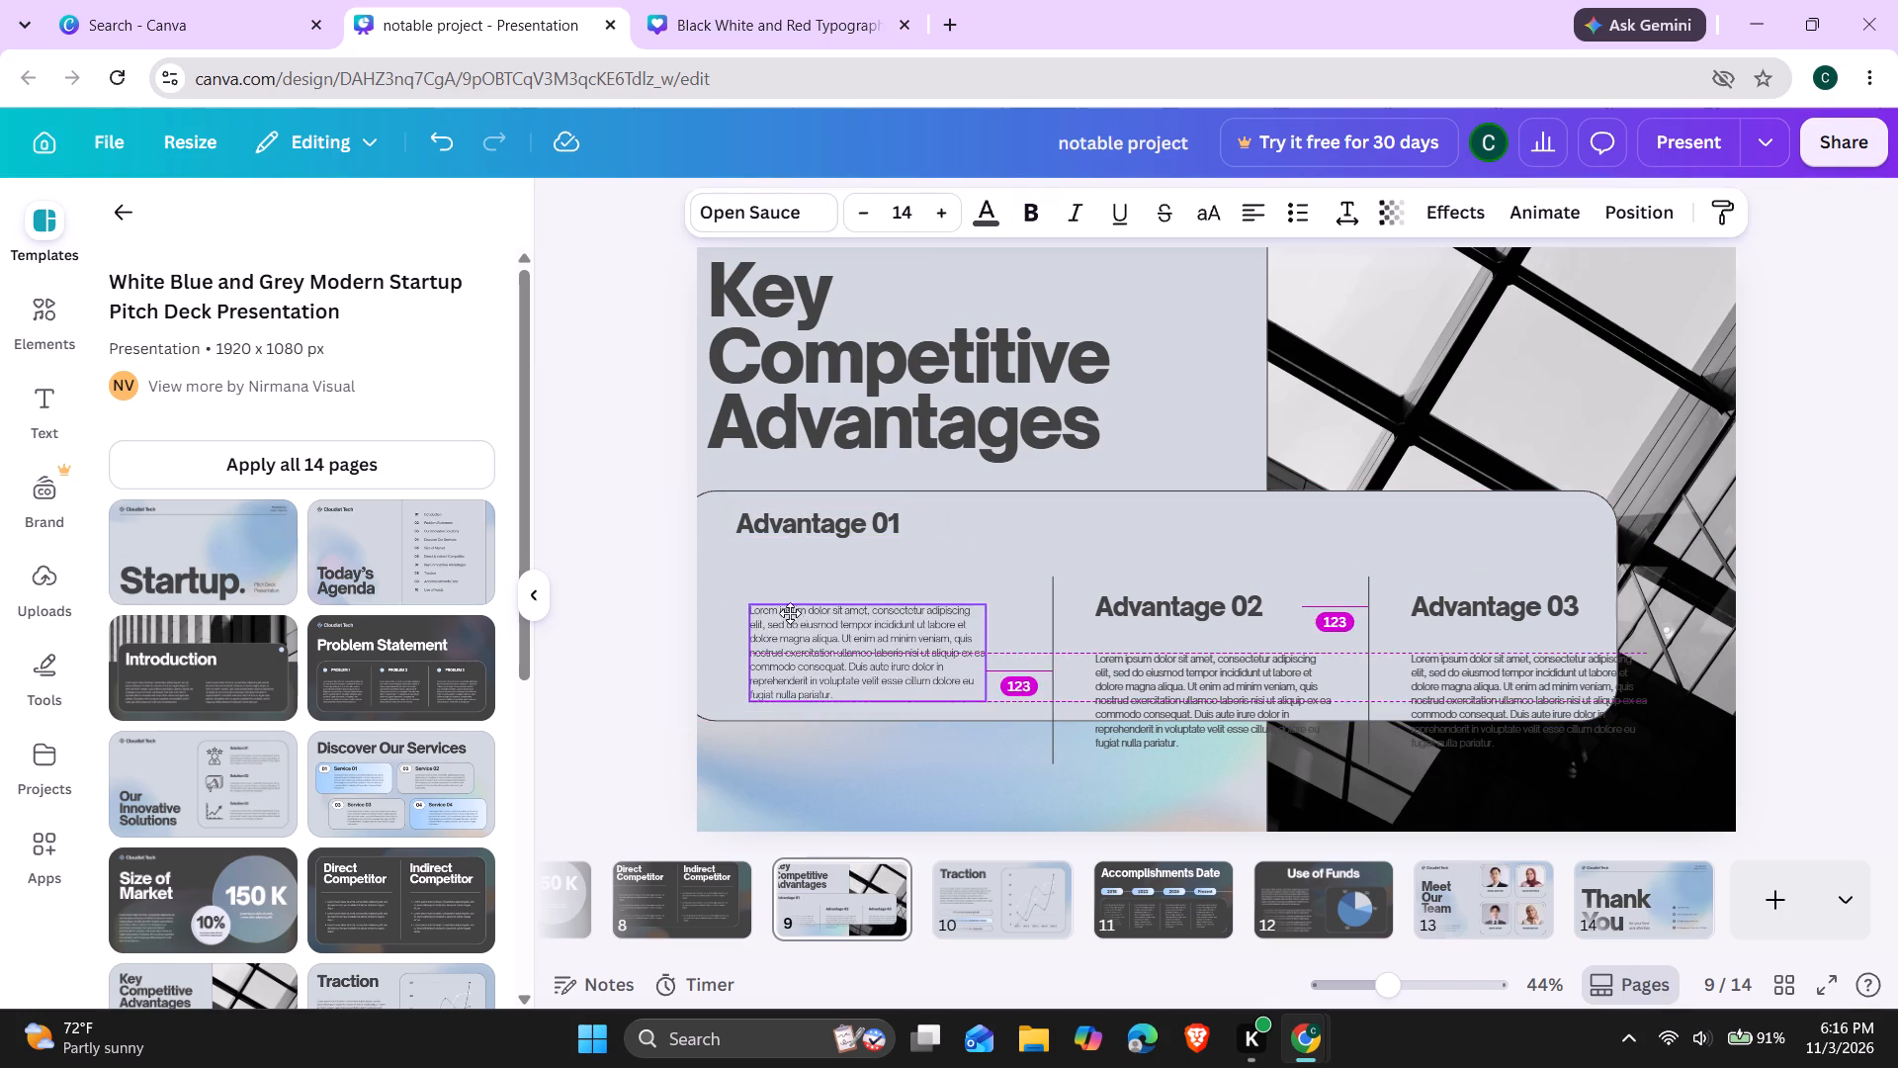
drag(790, 613, 770, 602)
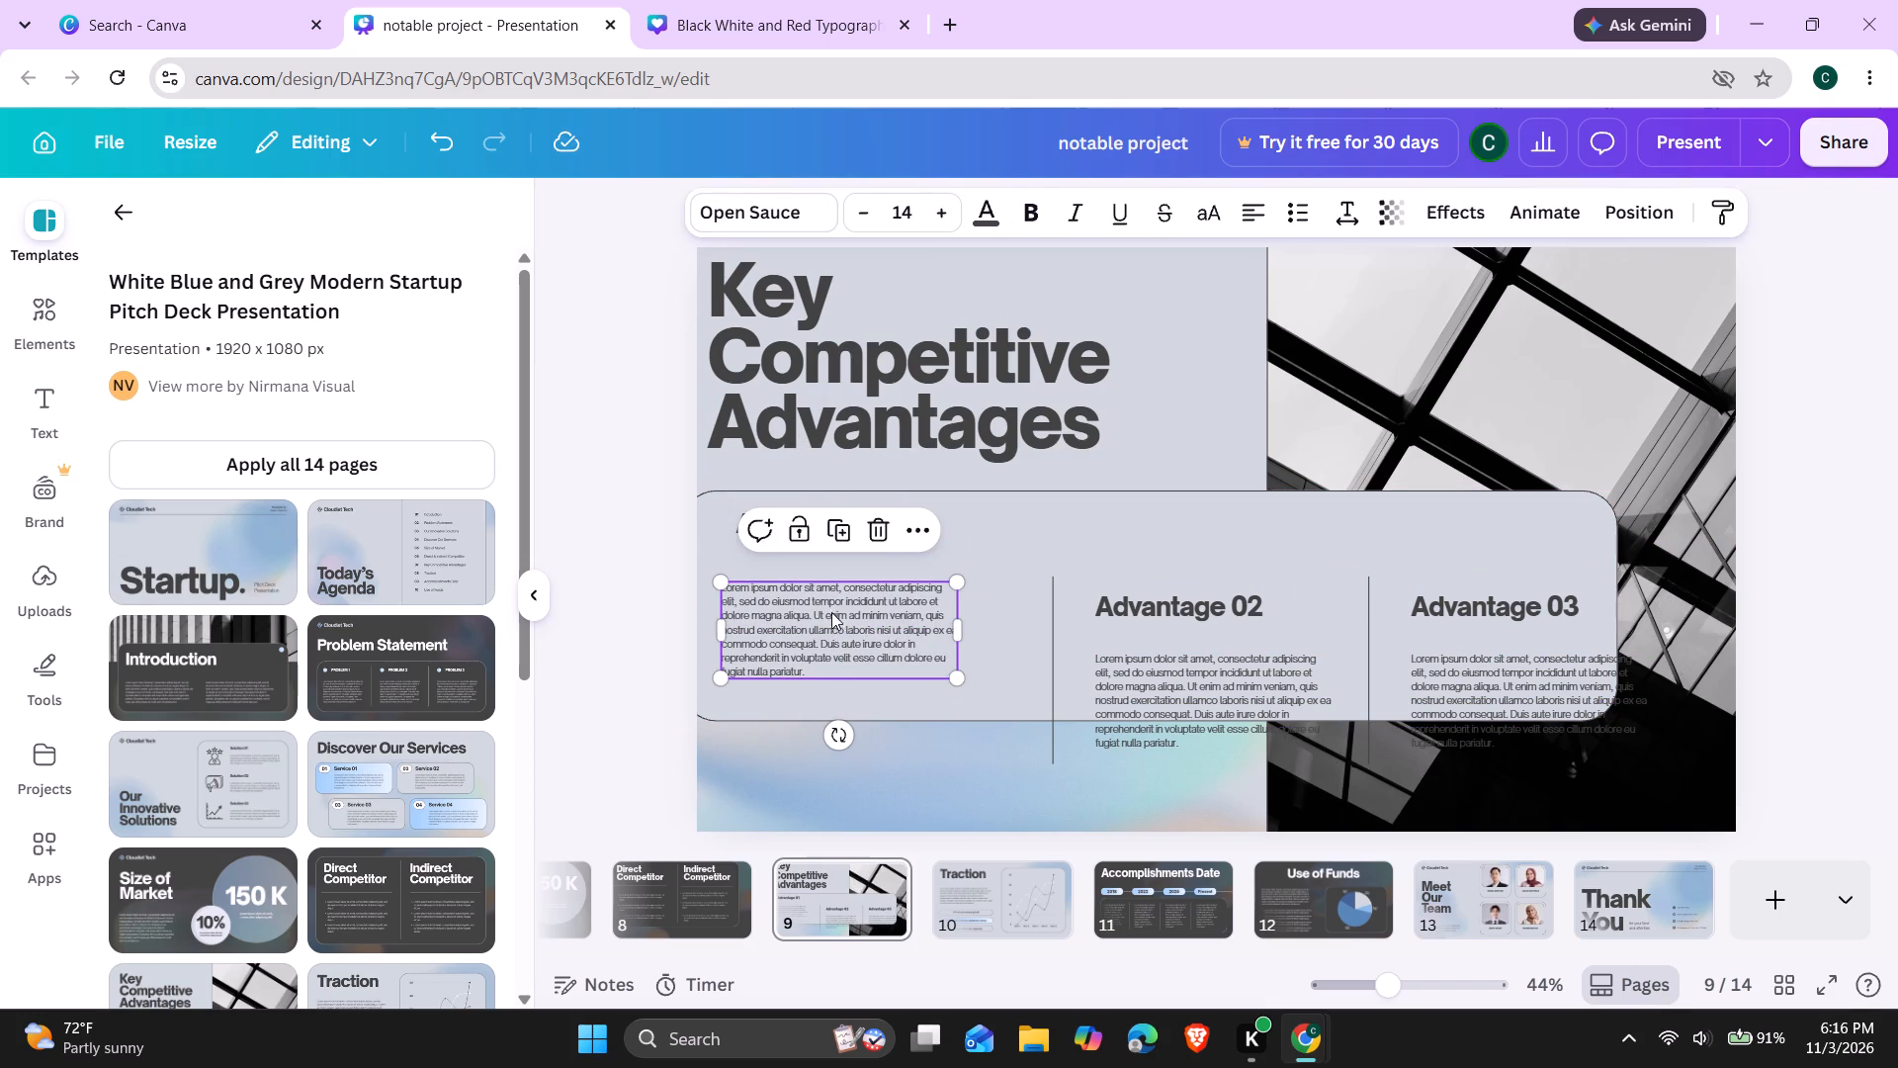
drag(1046, 636, 1023, 609)
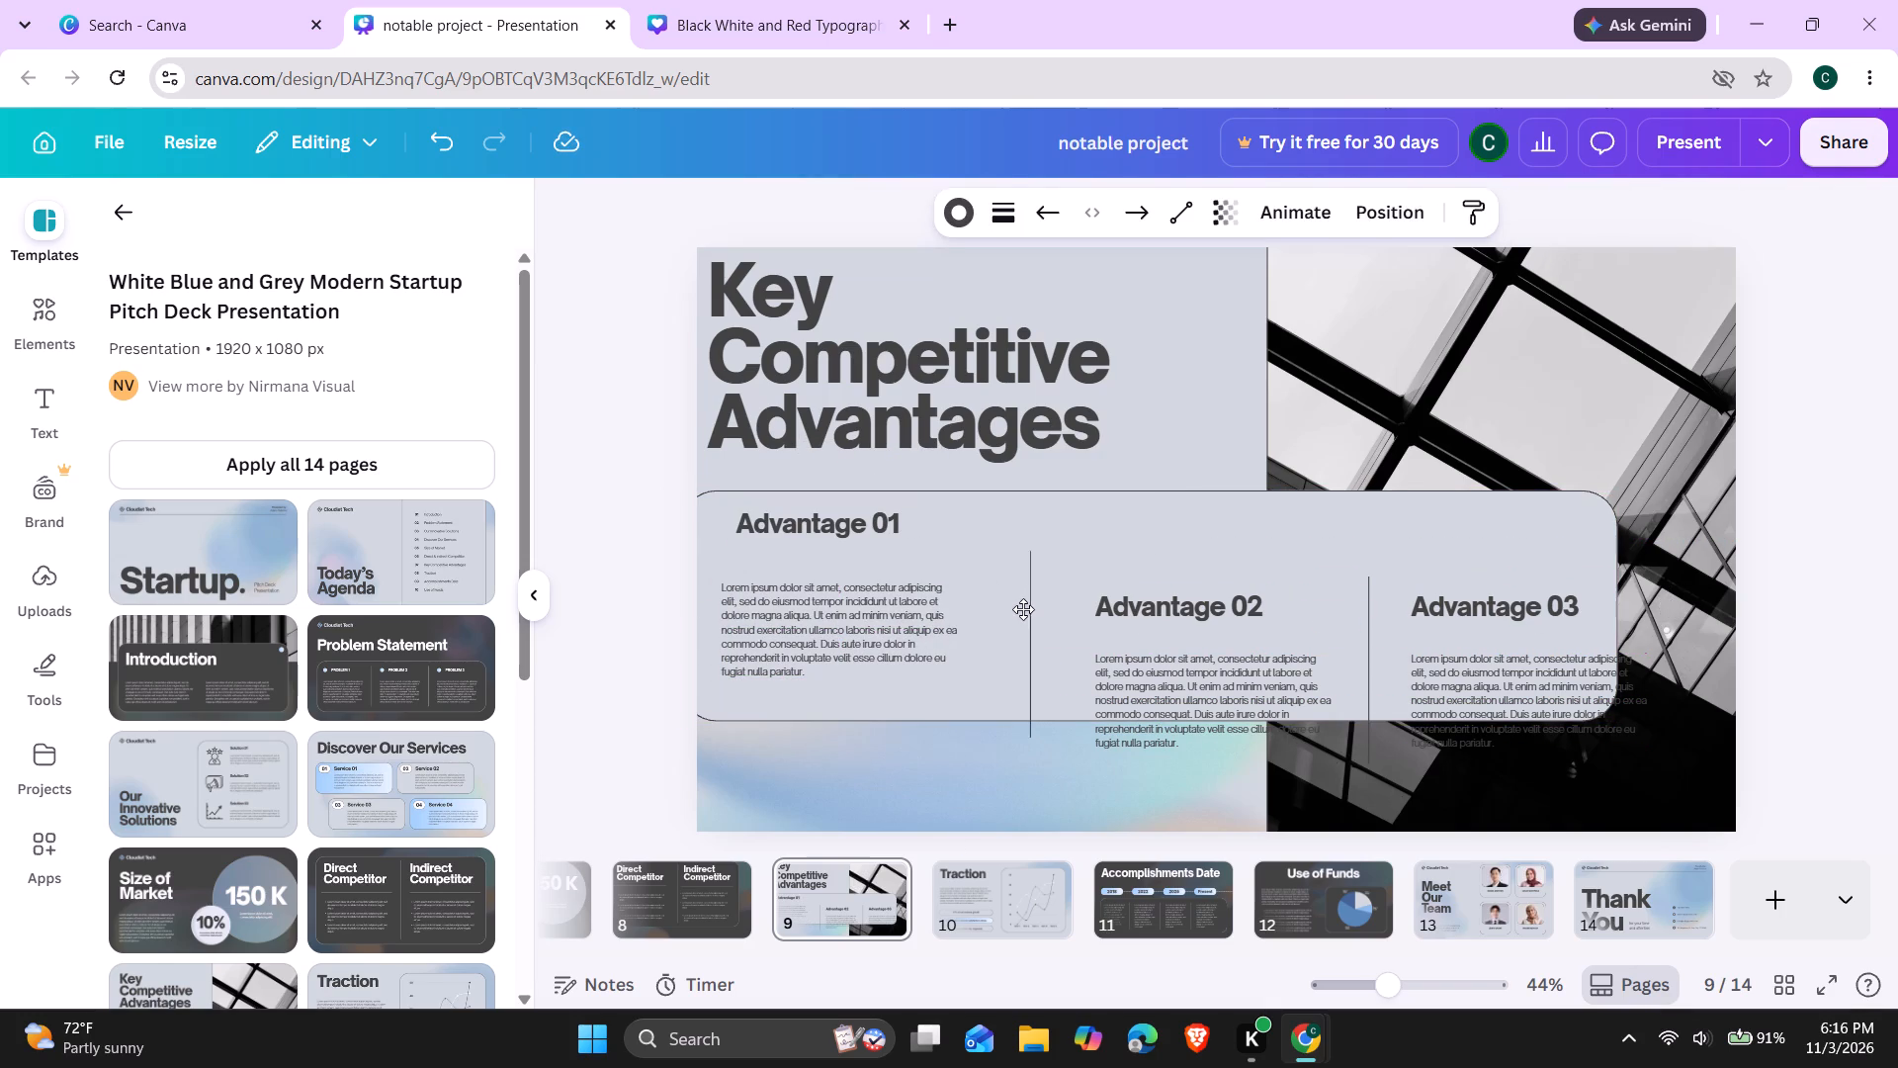
drag(1023, 609, 989, 574)
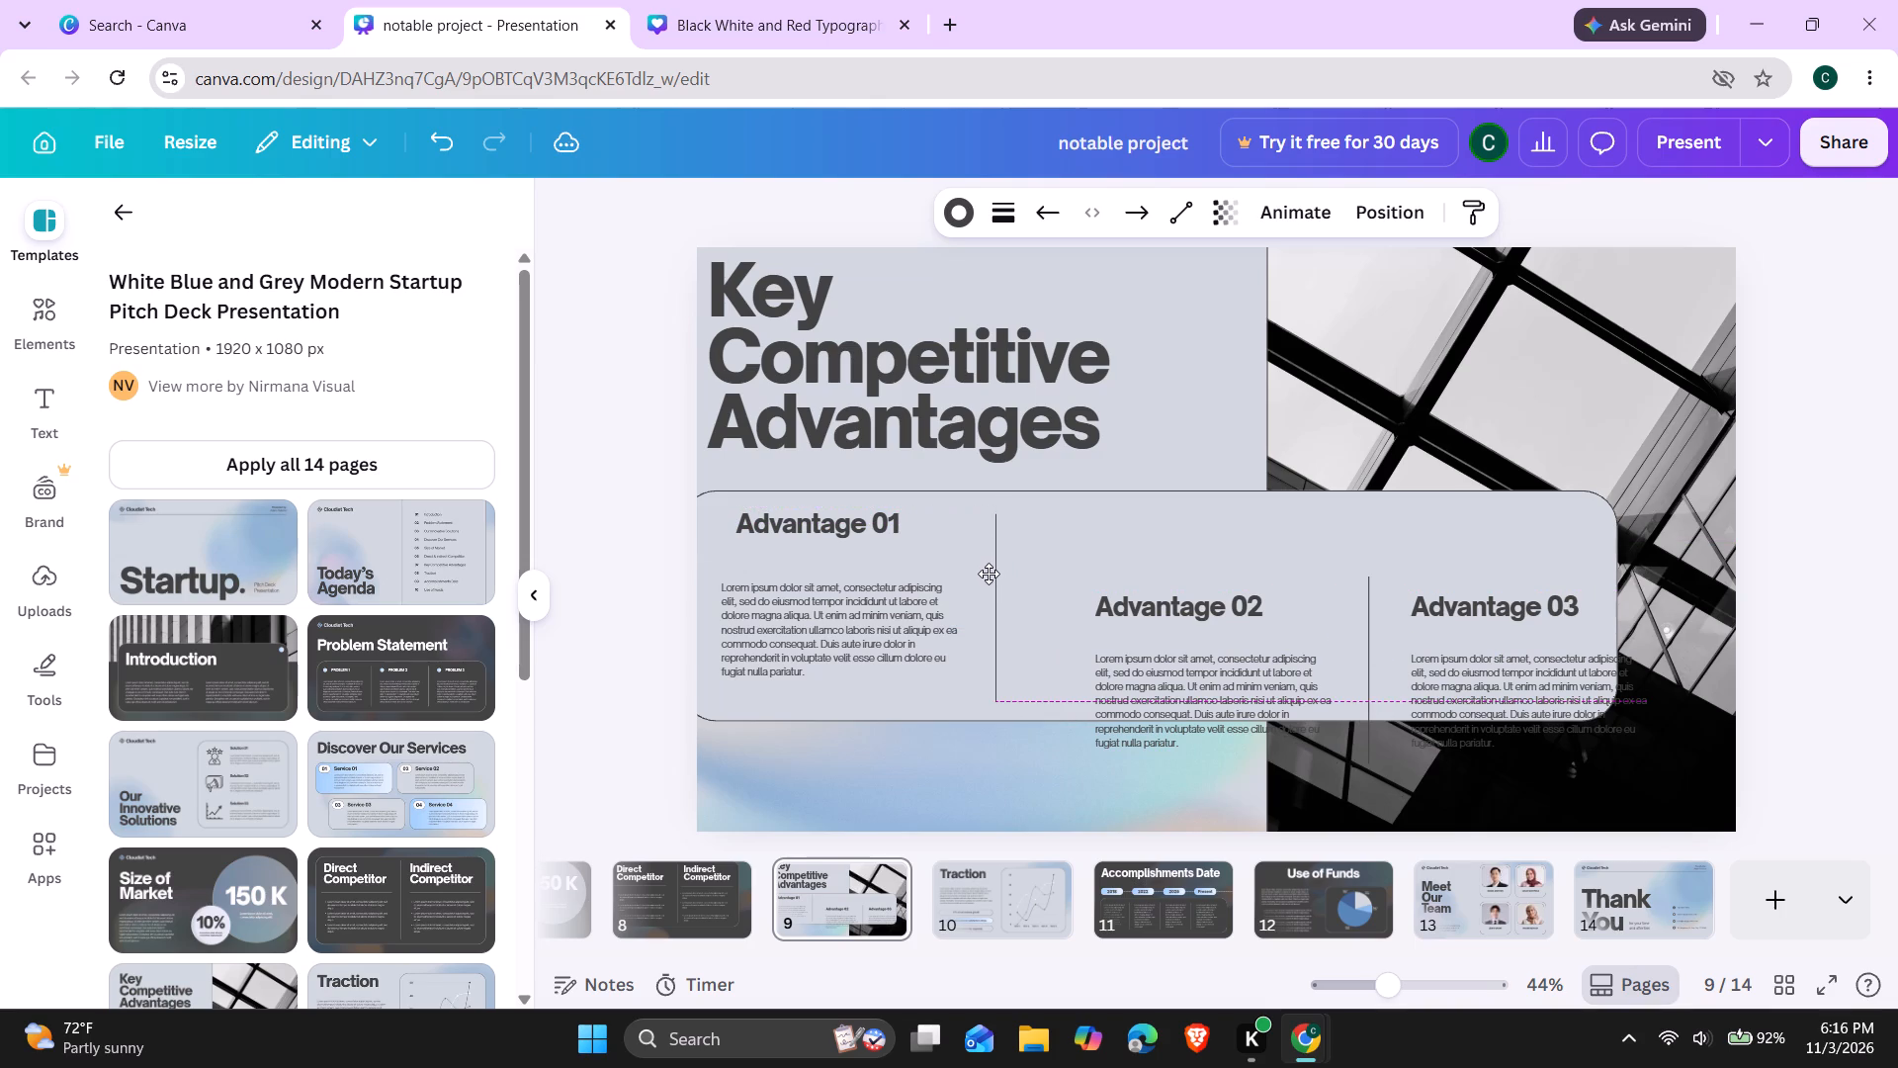
drag(989, 574, 989, 572)
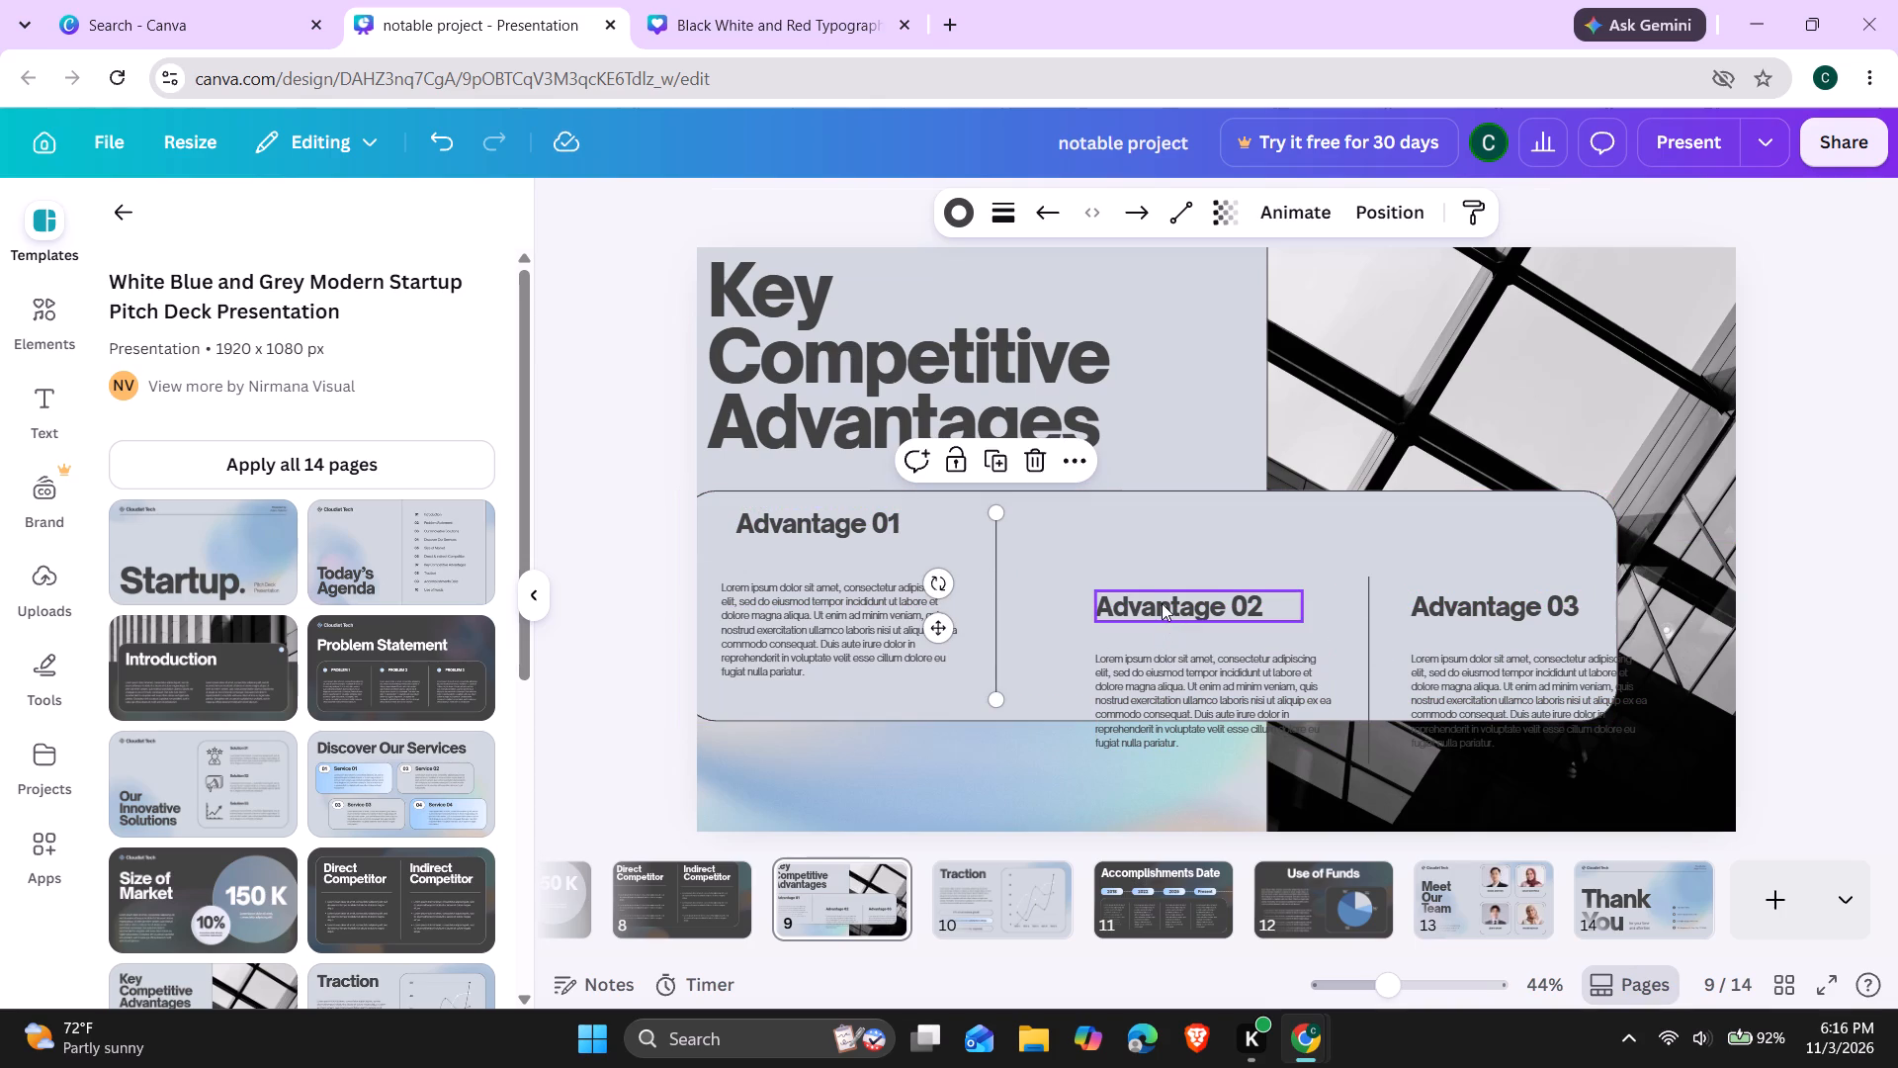
Move the Advantage 02 heading and its paragraph up and left beside the first divider, with the paragraph level with Advantage 01's.
drag(1162, 603, 1102, 531)
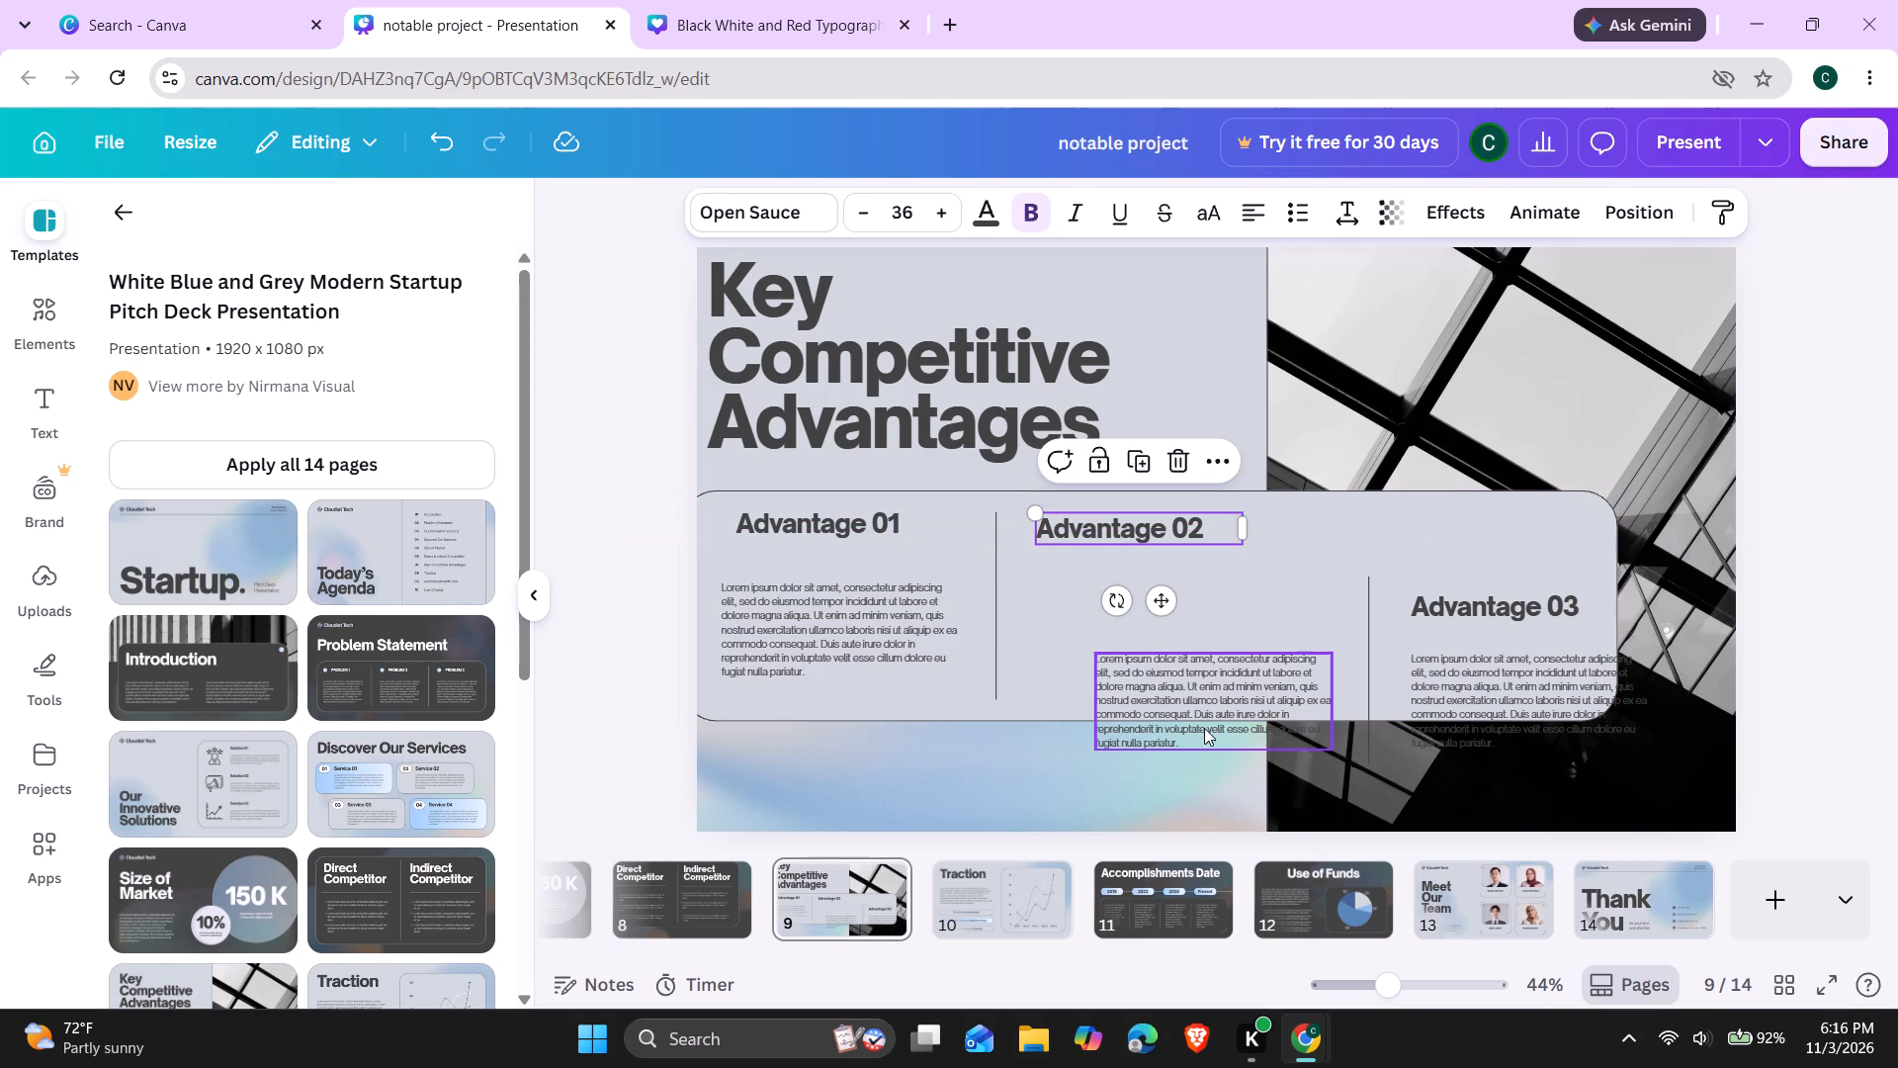
drag(1198, 704, 1146, 644)
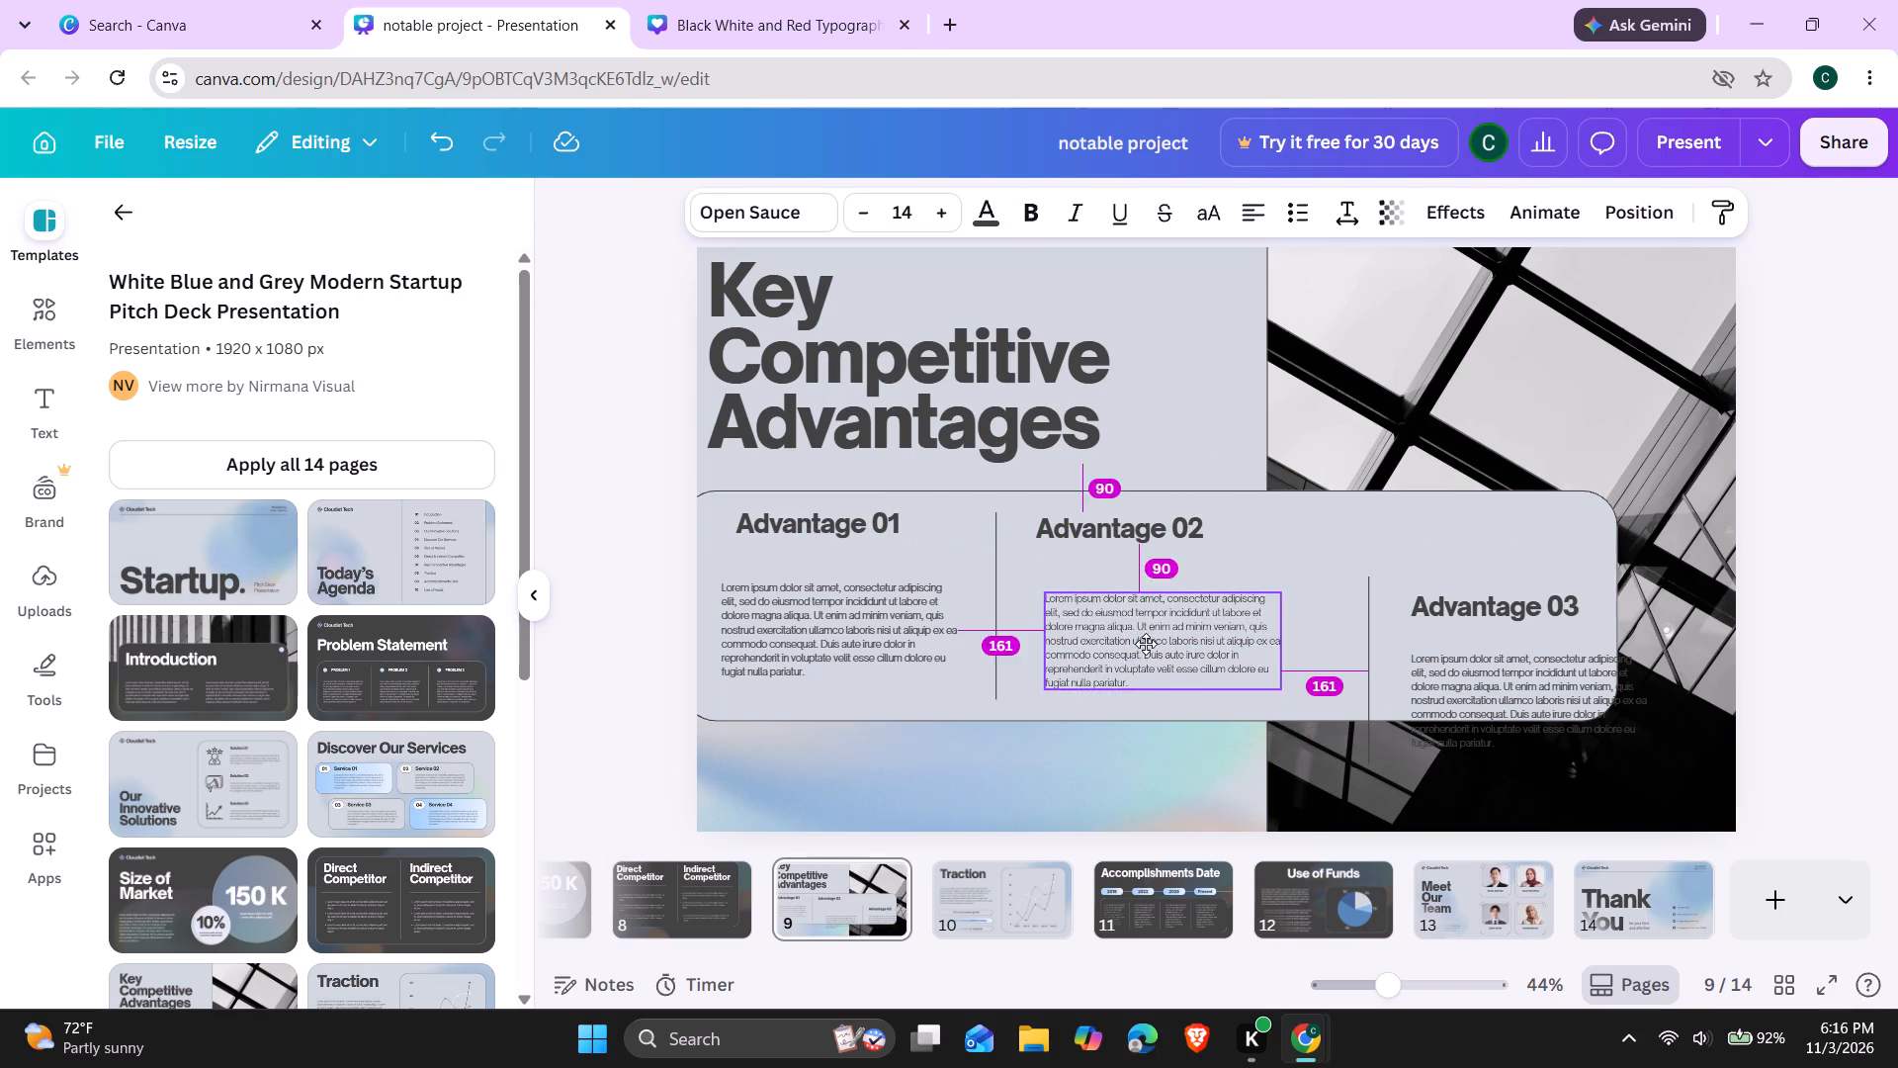
drag(1146, 644, 1133, 631)
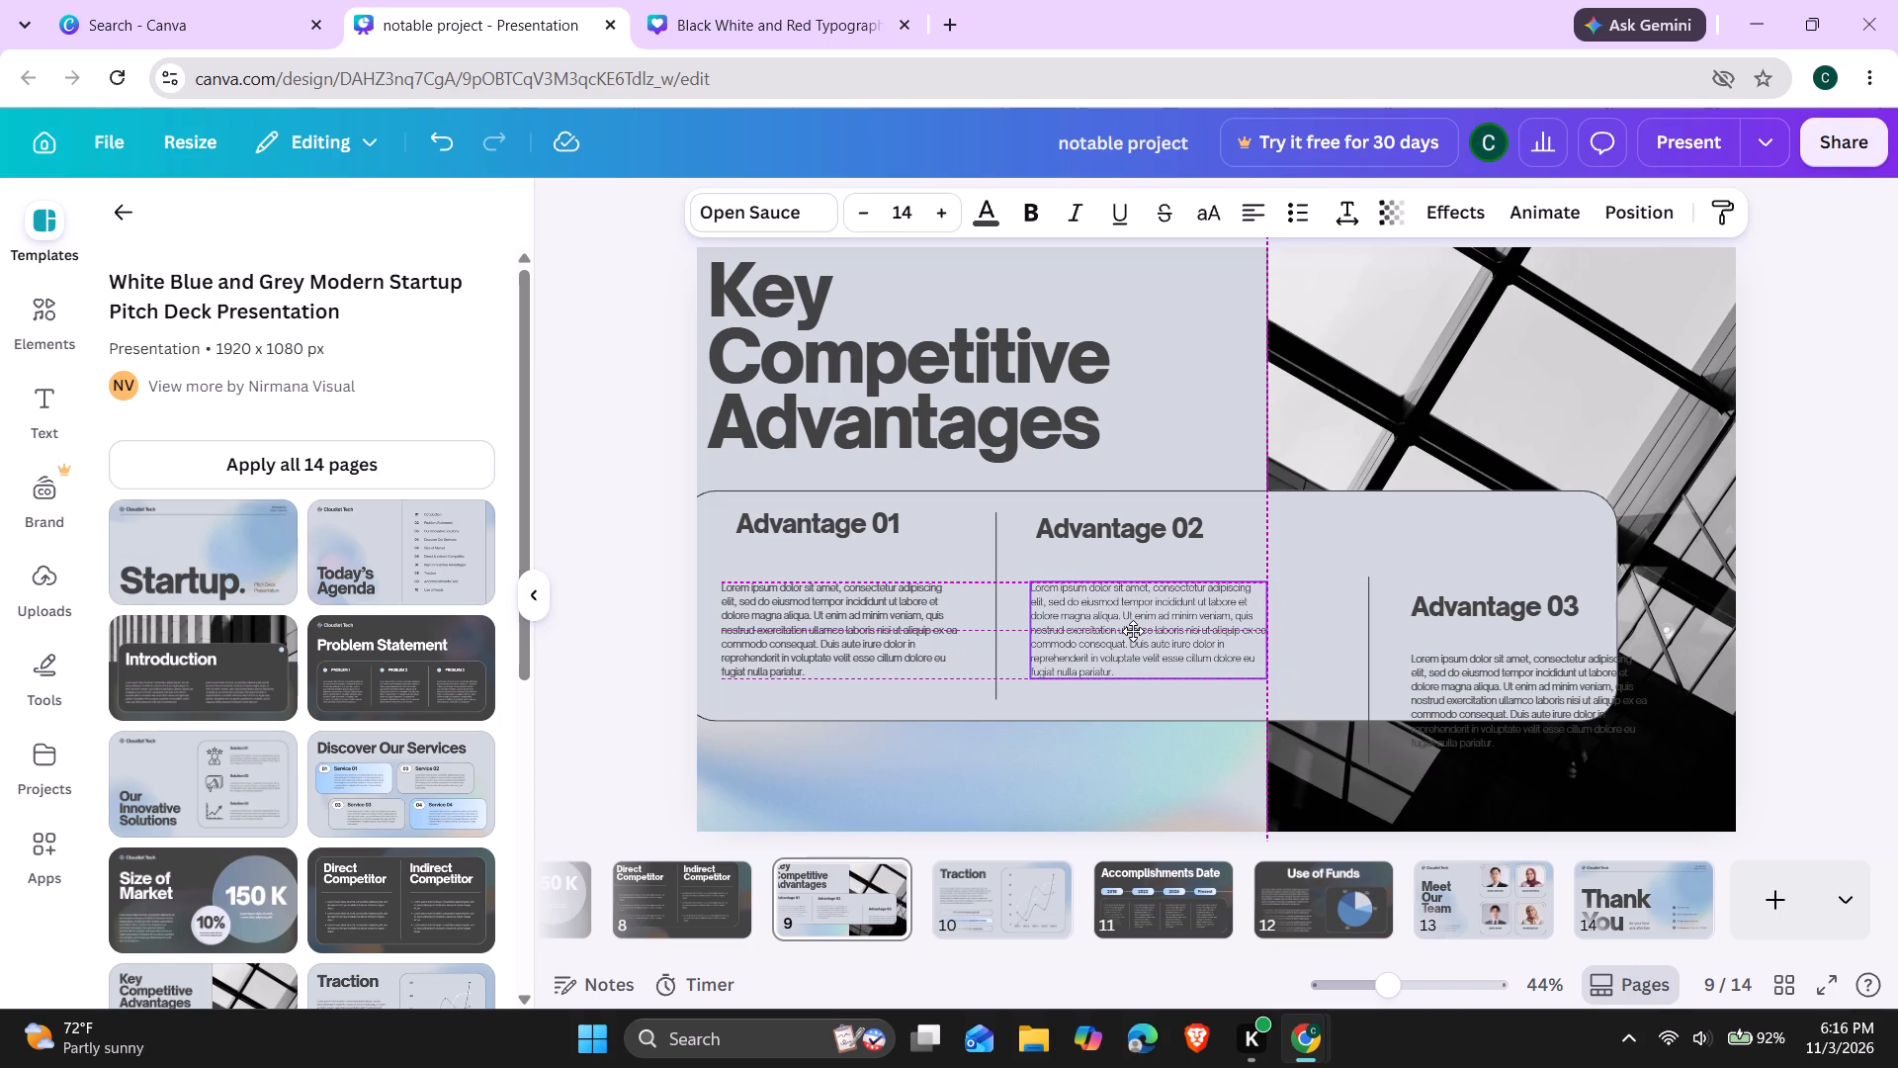
drag(1133, 631, 1131, 626)
click(1131, 626)
drag(1131, 626, 1123, 627)
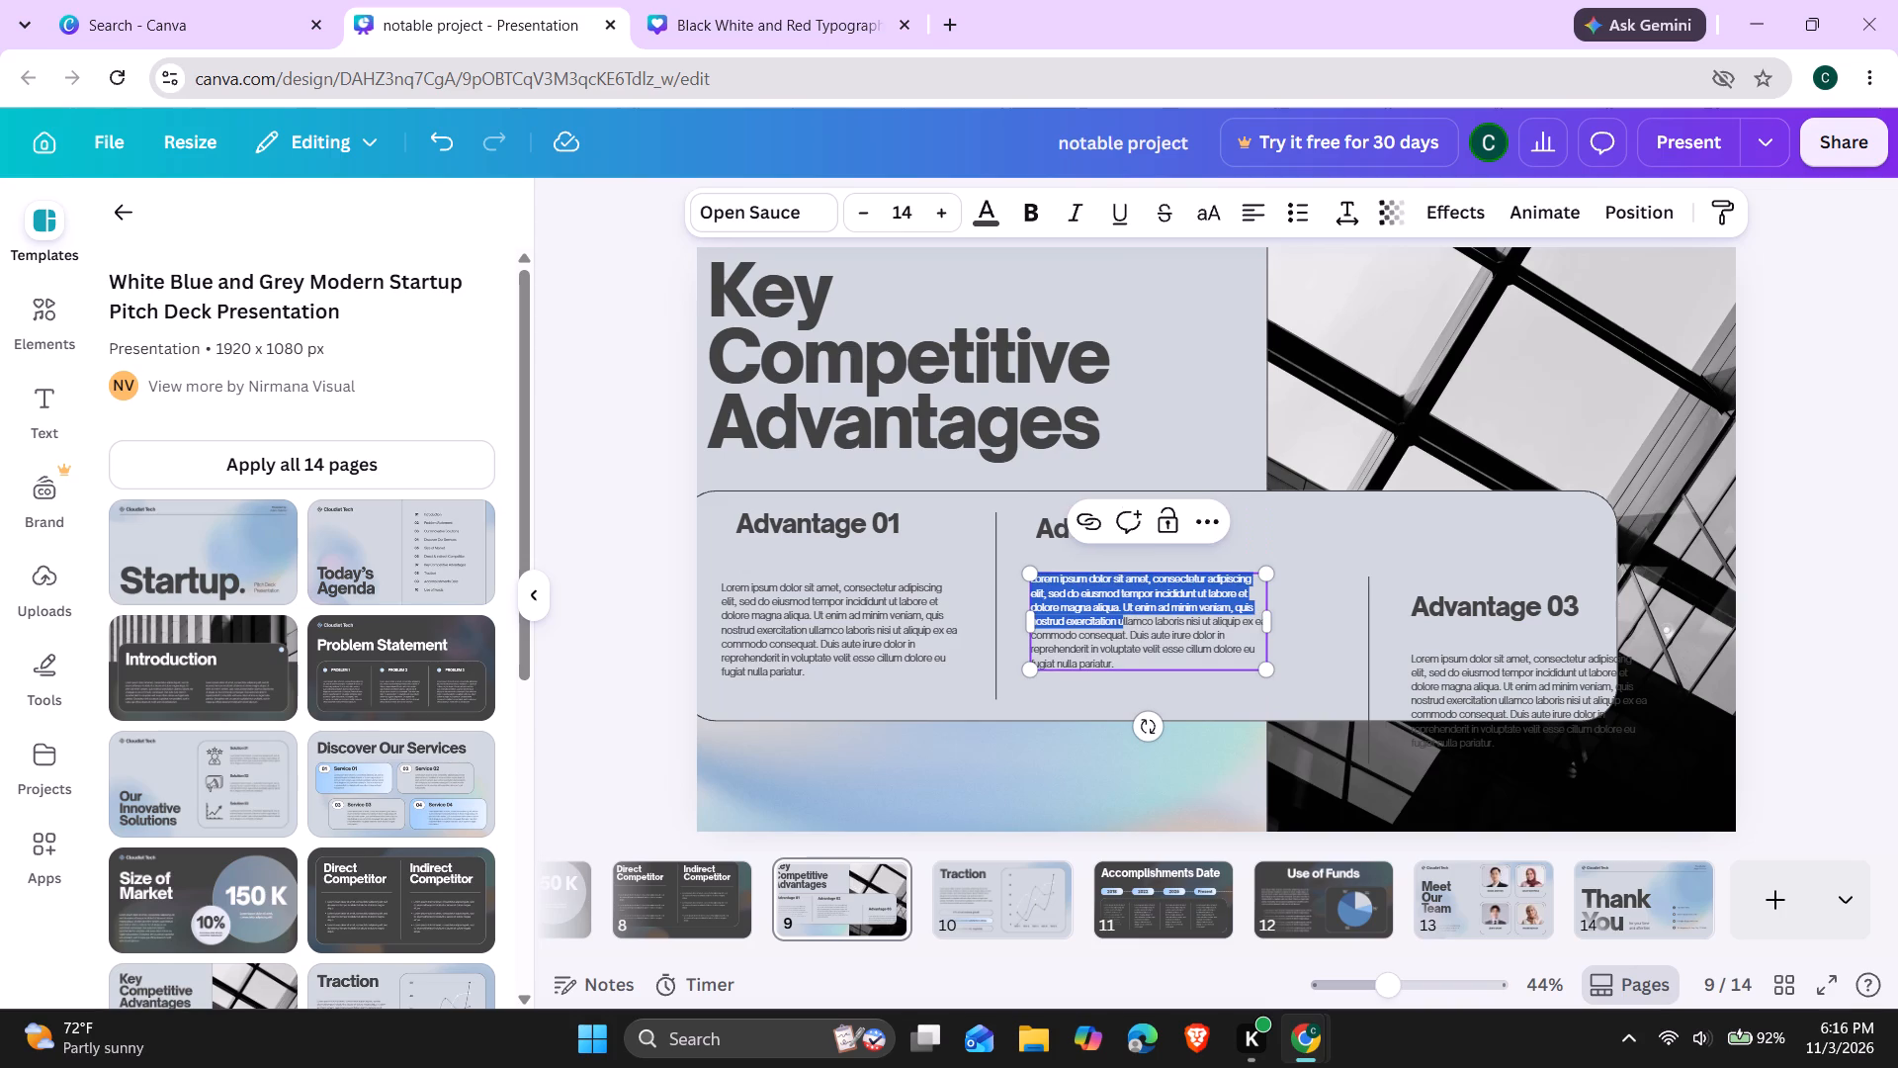
drag(1123, 627, 1122, 625)
click(1077, 714)
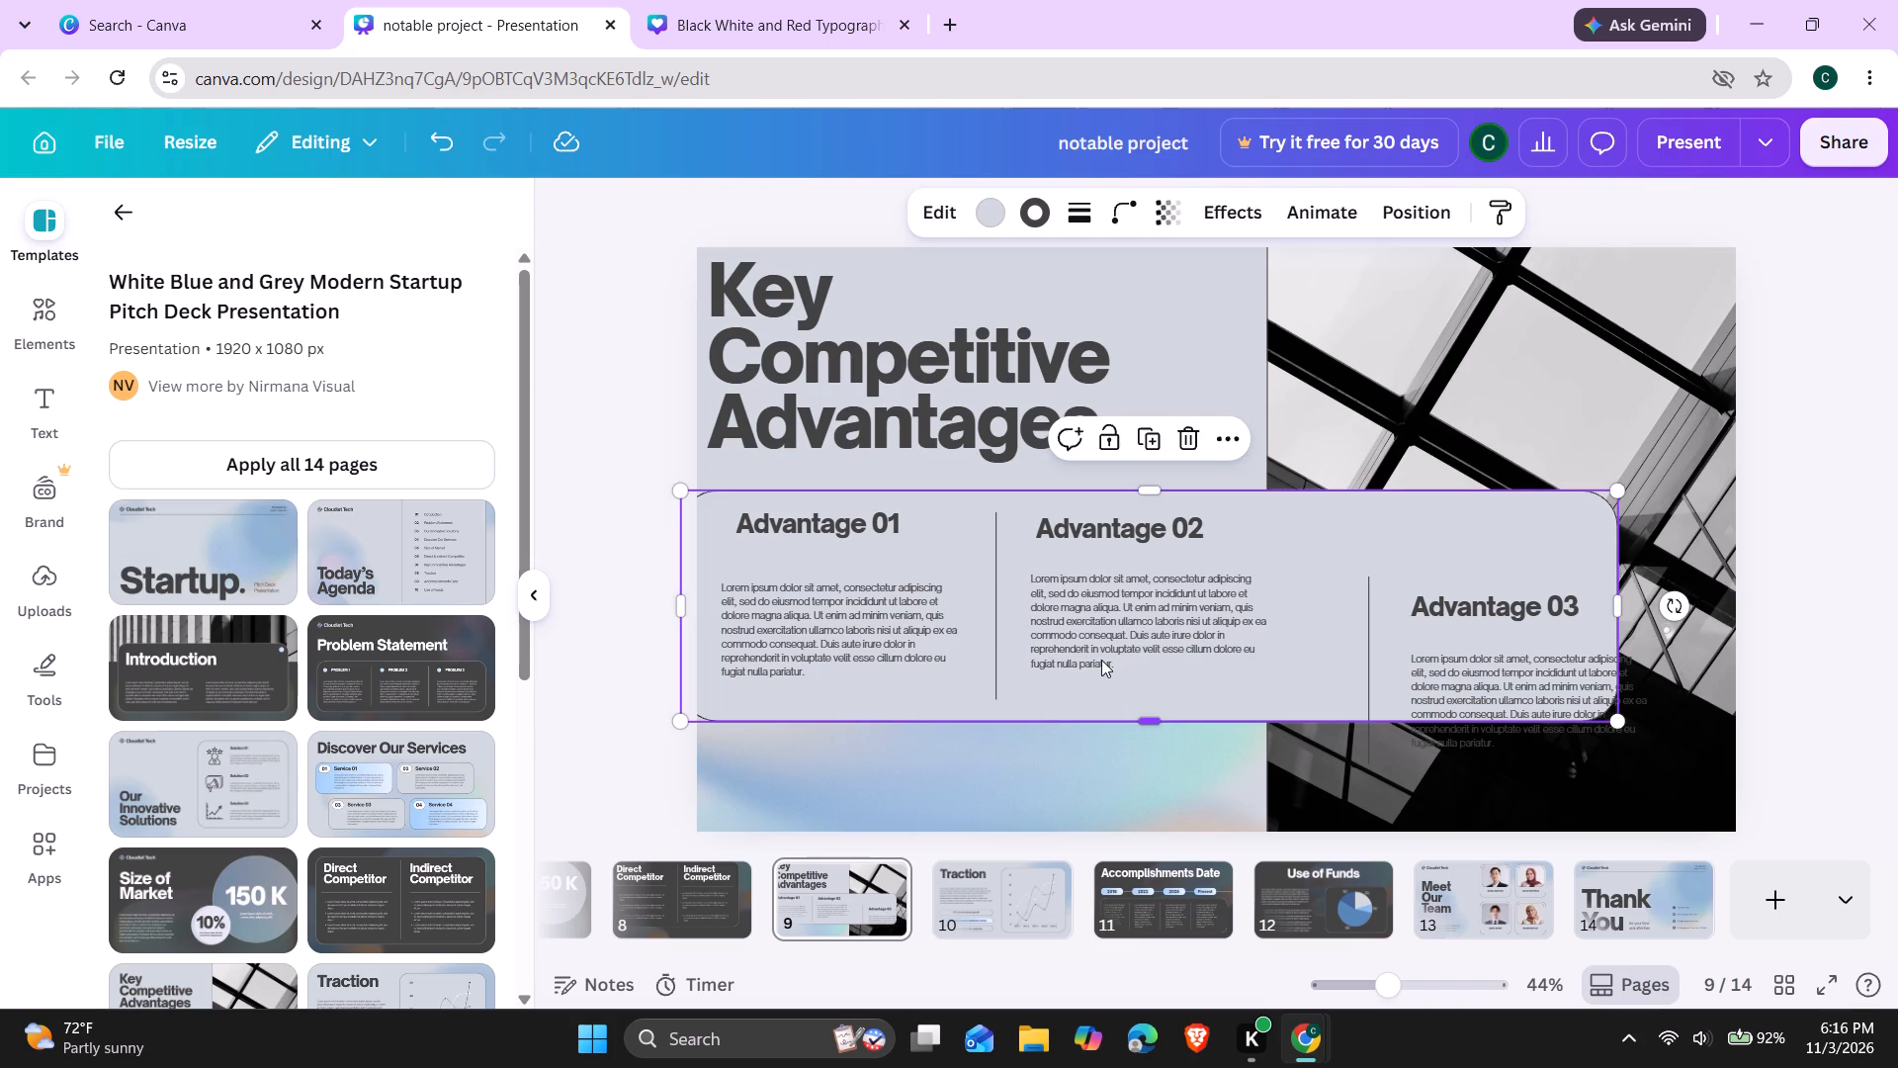
drag(1137, 602, 1128, 607)
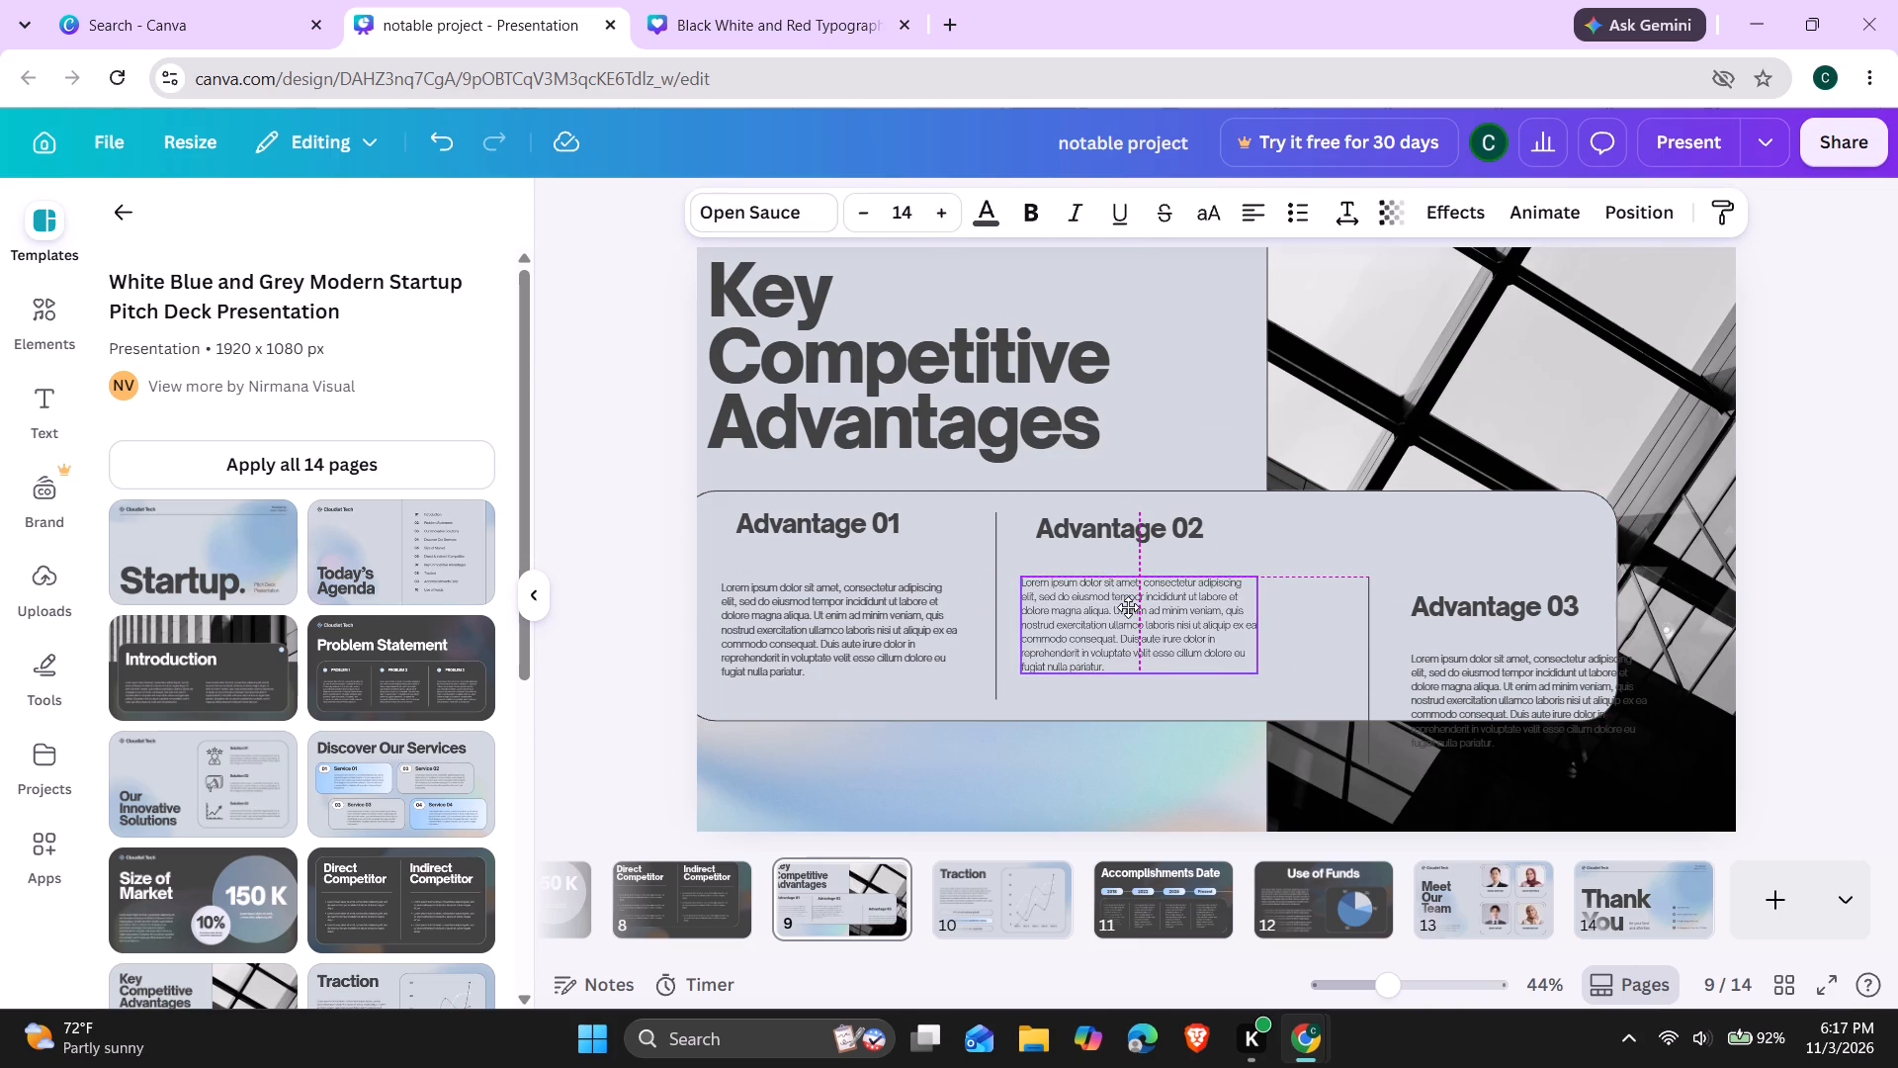
drag(1128, 607, 1127, 610)
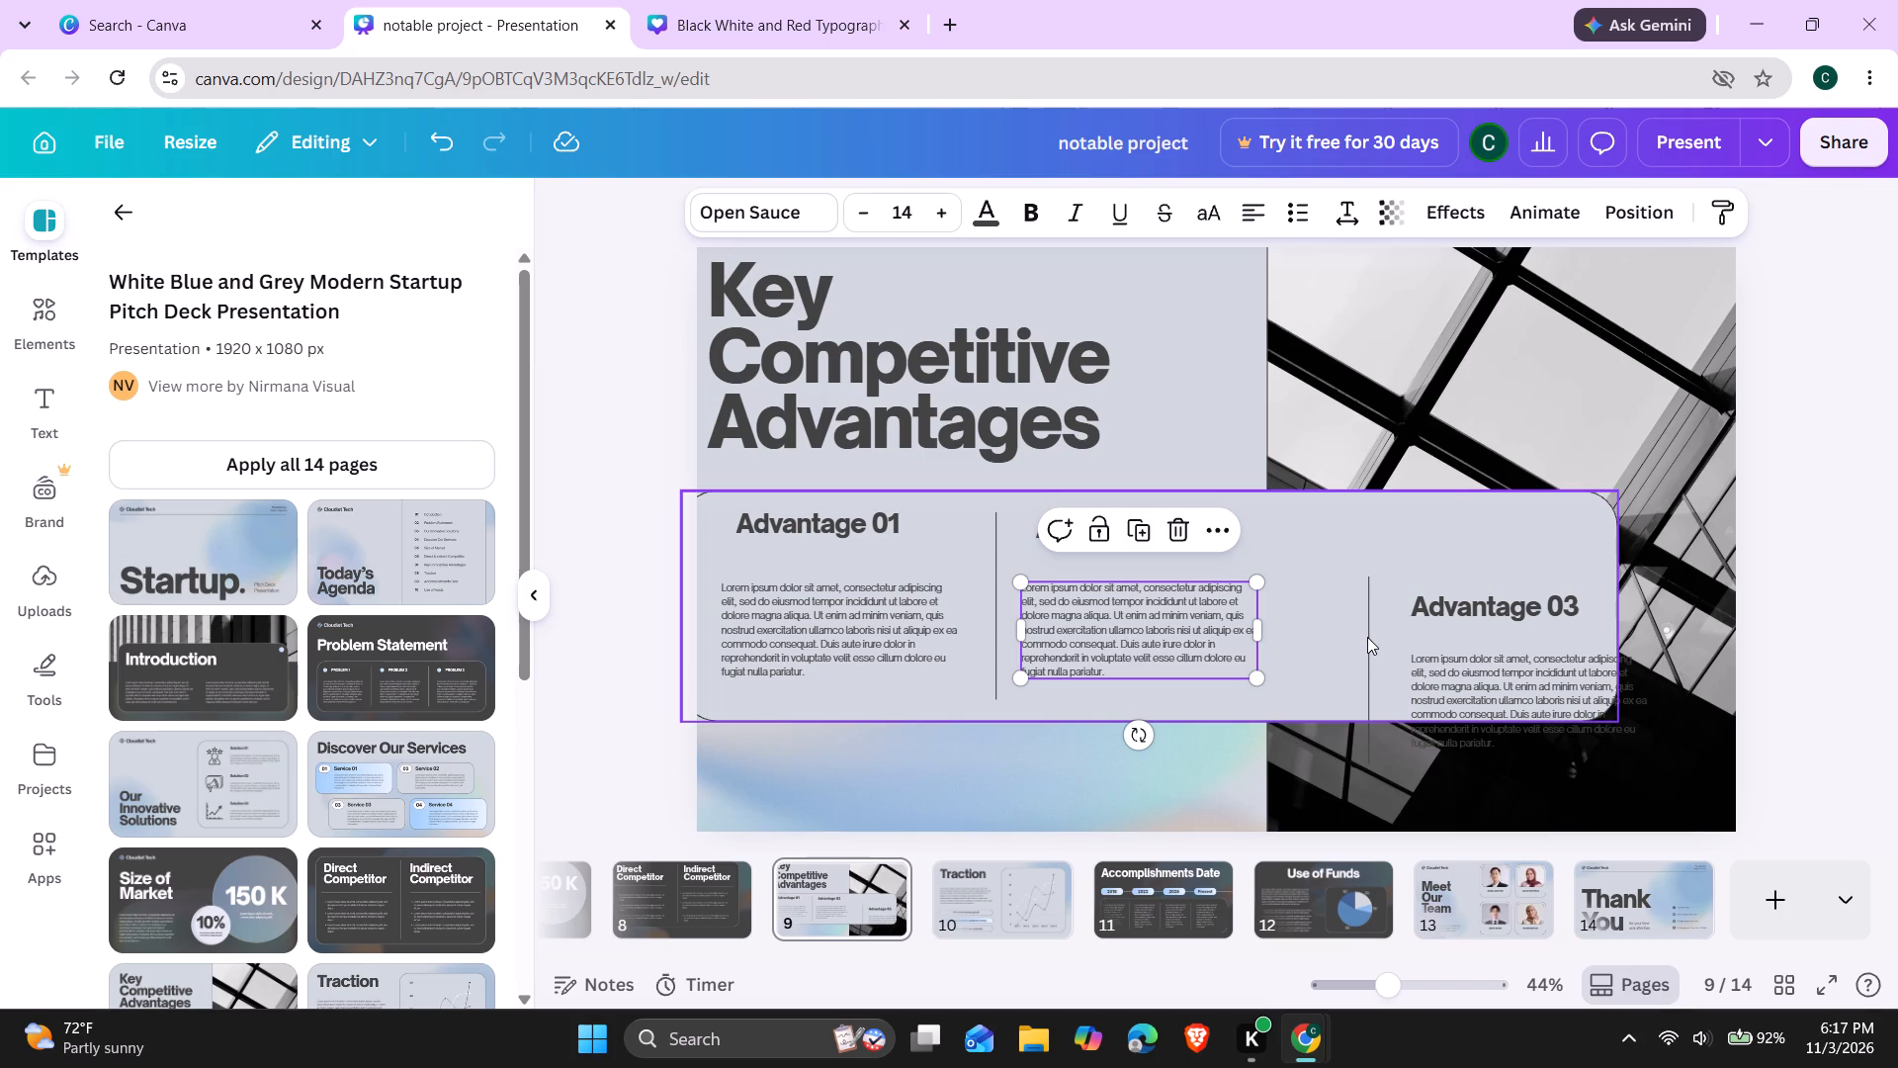
Move the second vertical divider, the Advantage 03 heading and its paragraph up and left, level with the Advantage 02 column.
drag(1367, 637, 1351, 626)
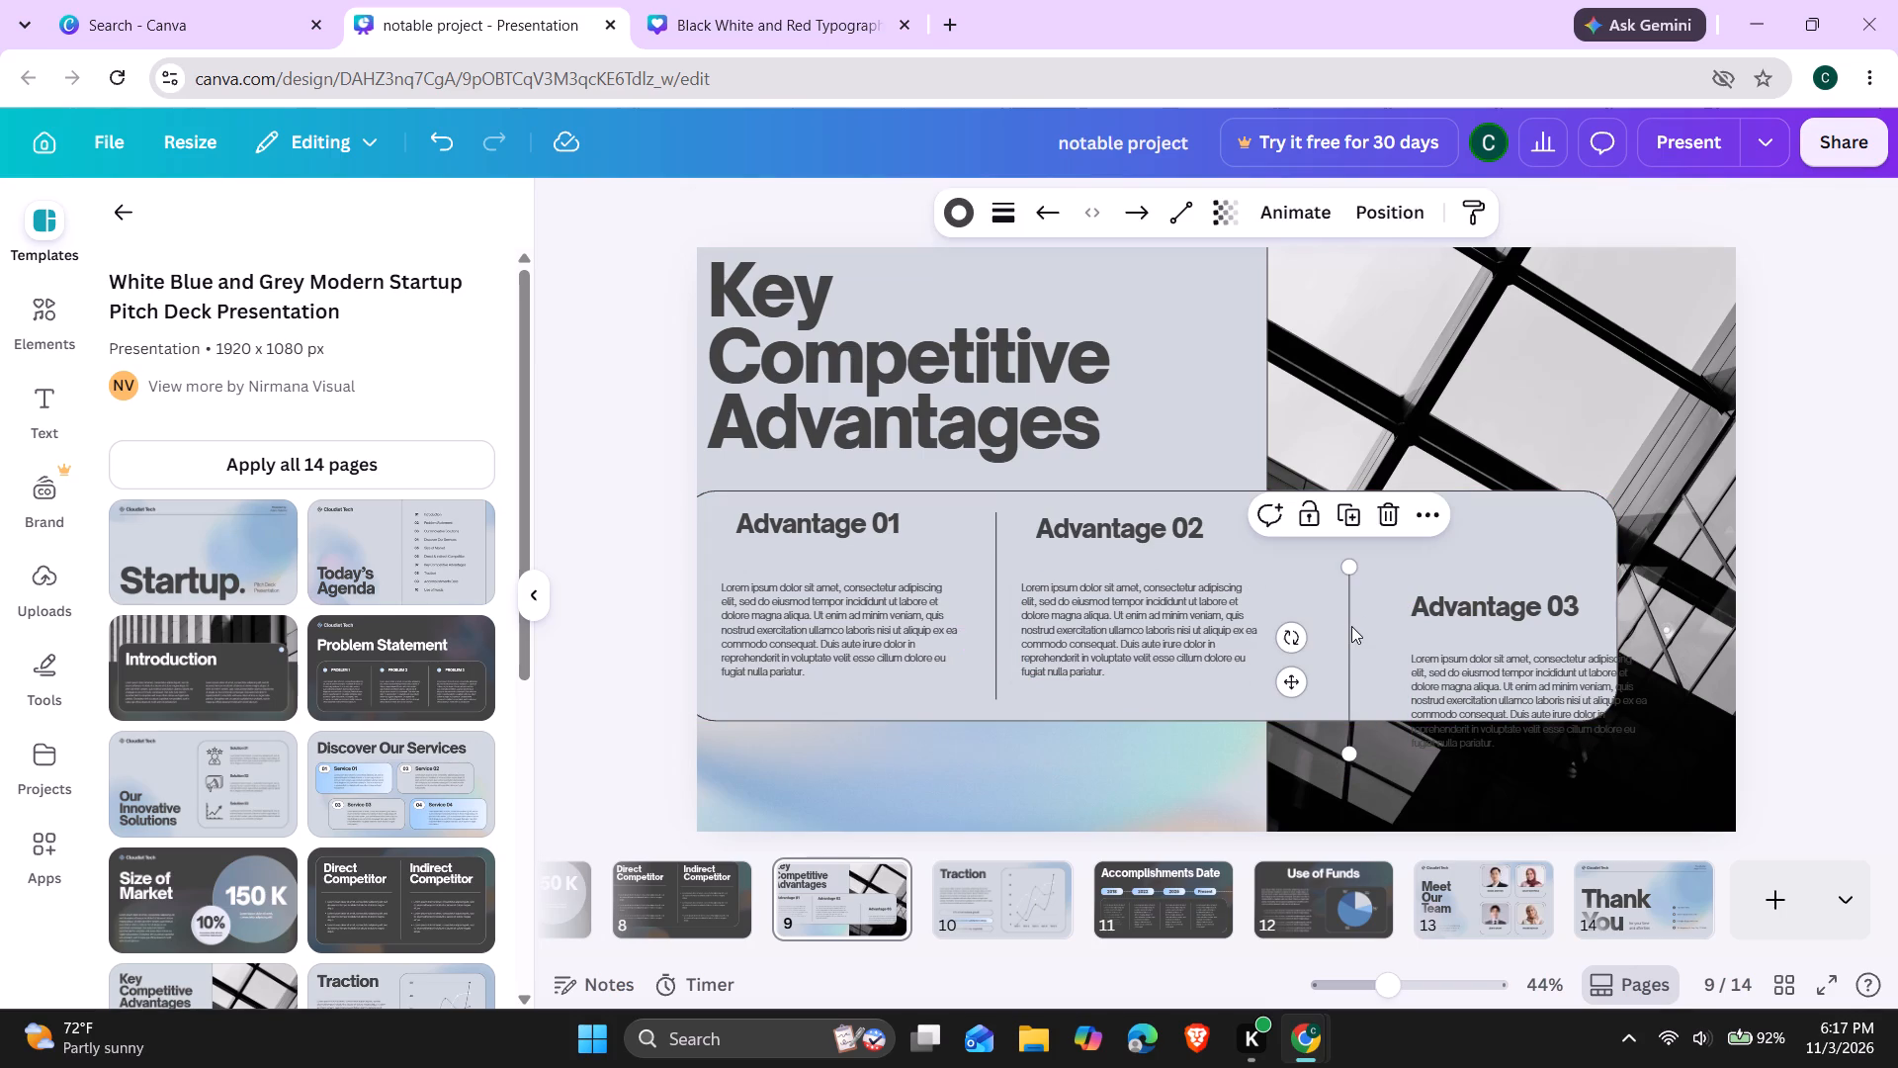
drag(1347, 648, 1343, 647)
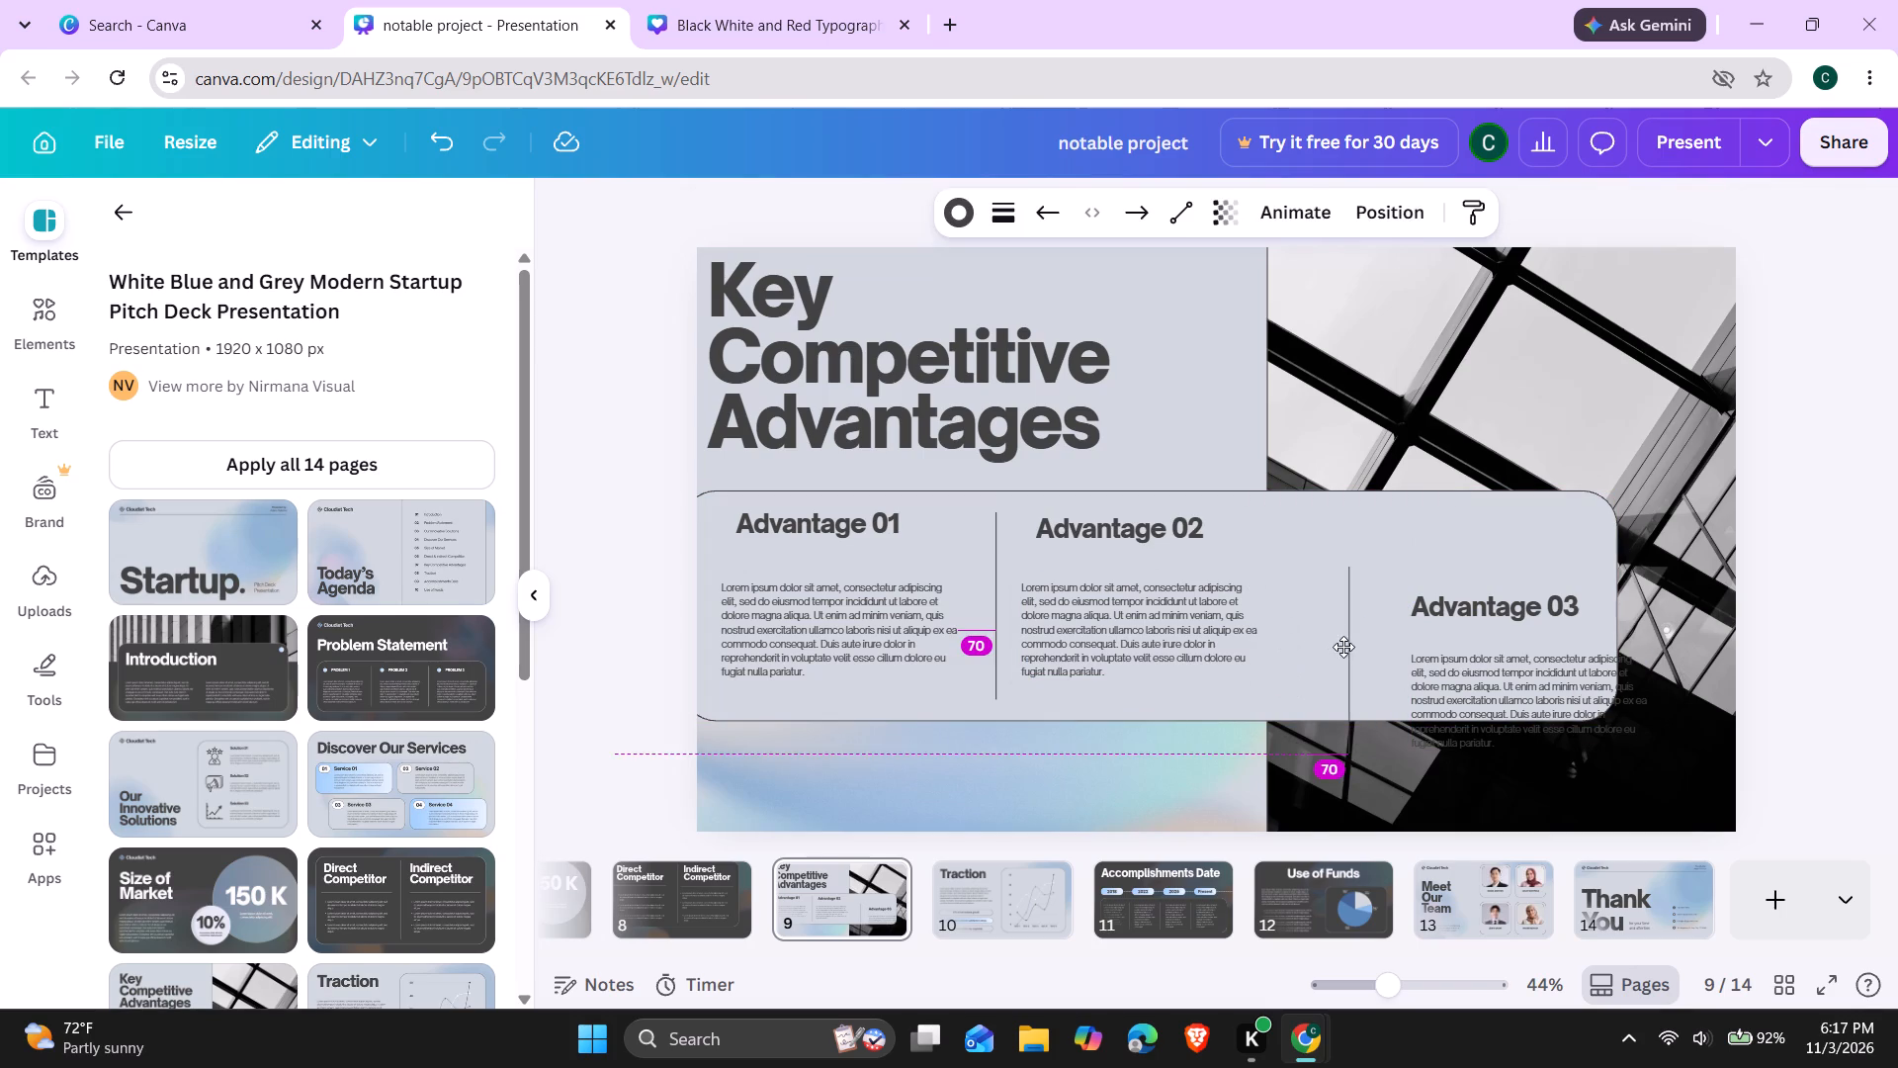
drag(1343, 647, 1300, 596)
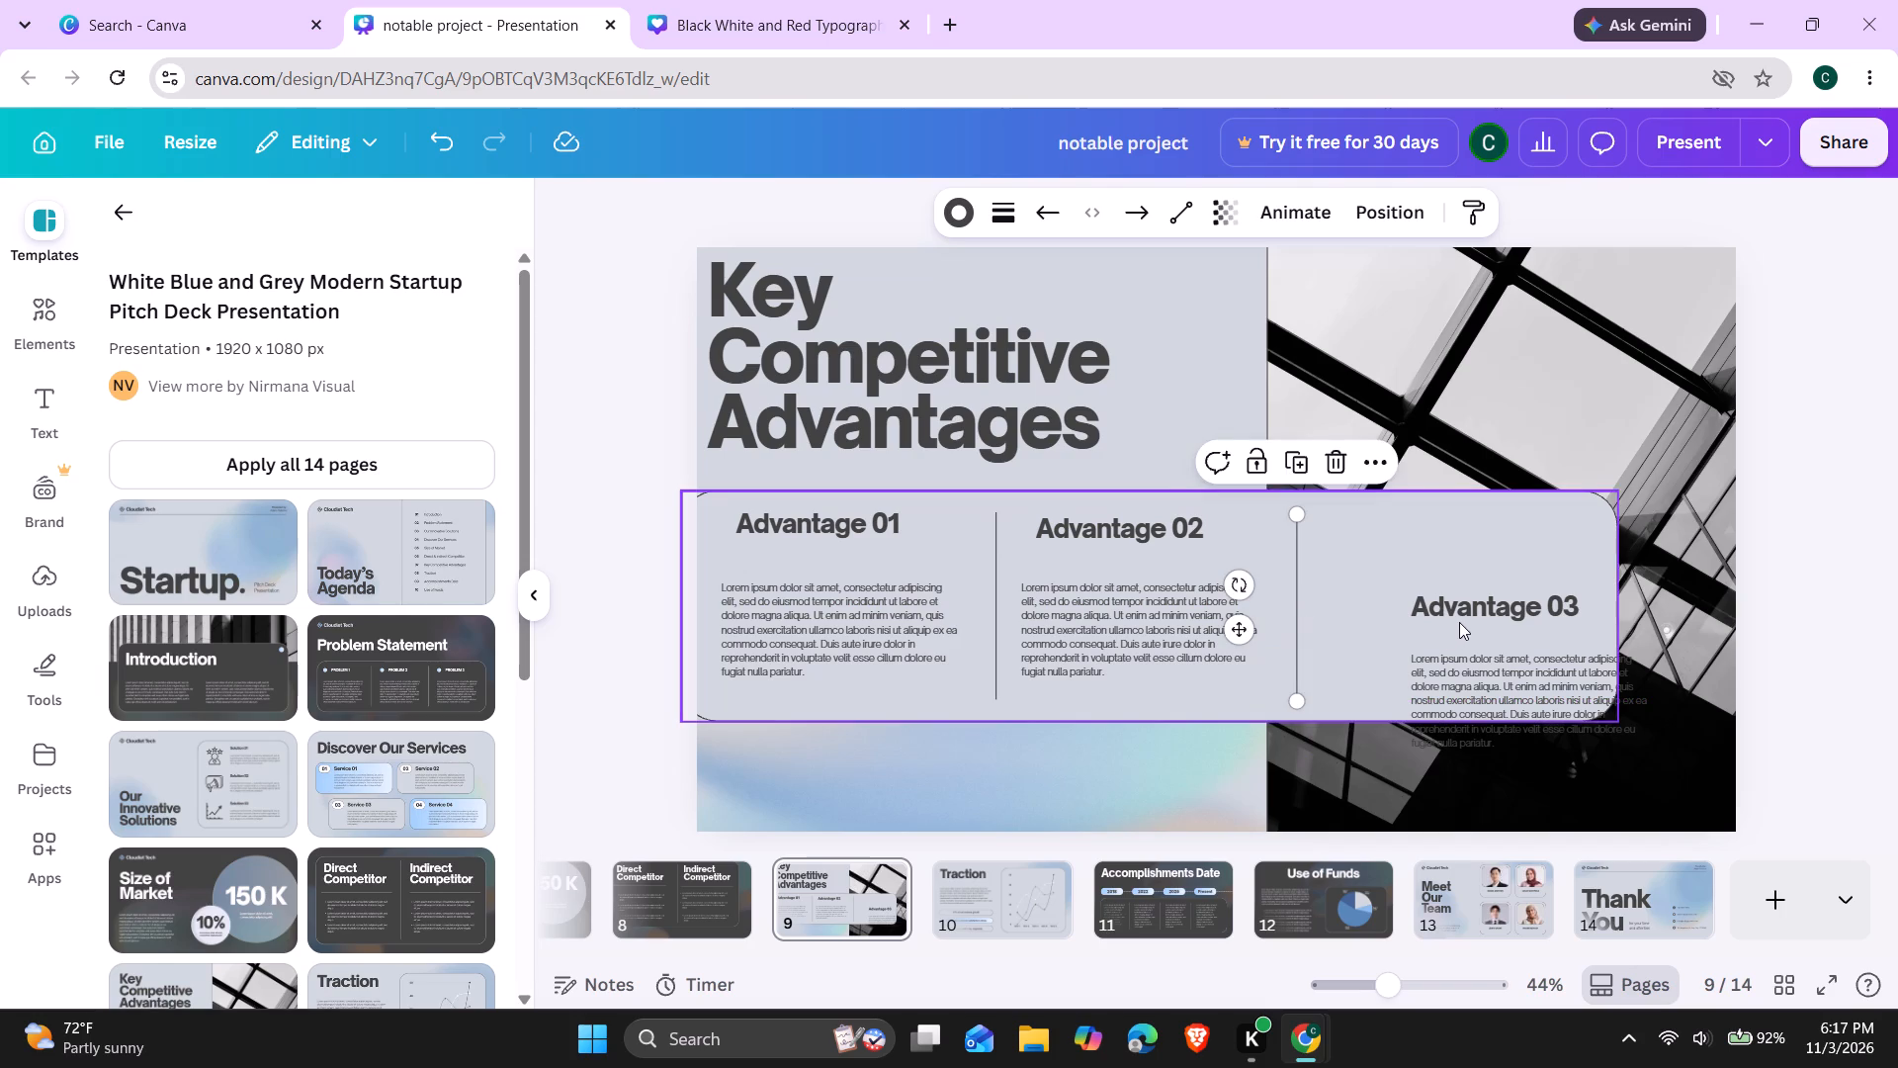
drag(1464, 602, 1408, 538)
drag(1408, 538, 1396, 523)
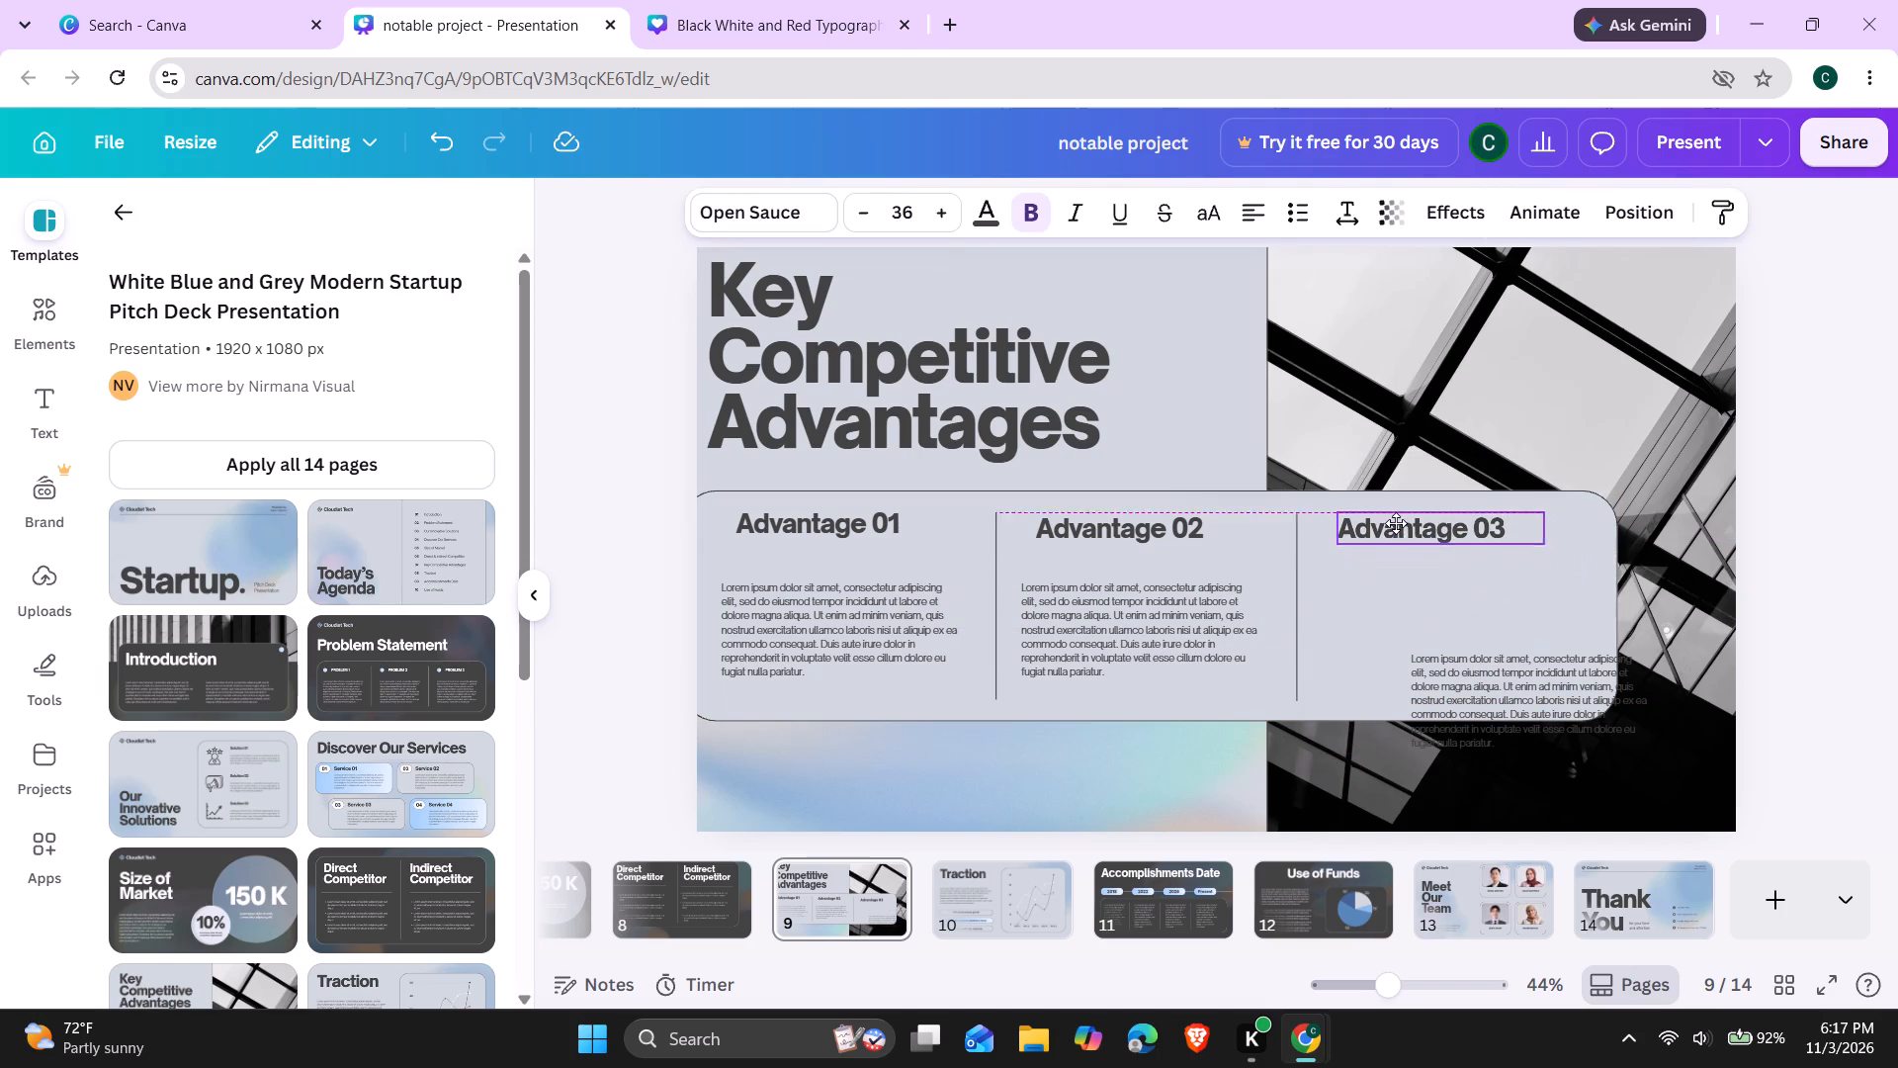
drag(1396, 523, 1391, 527)
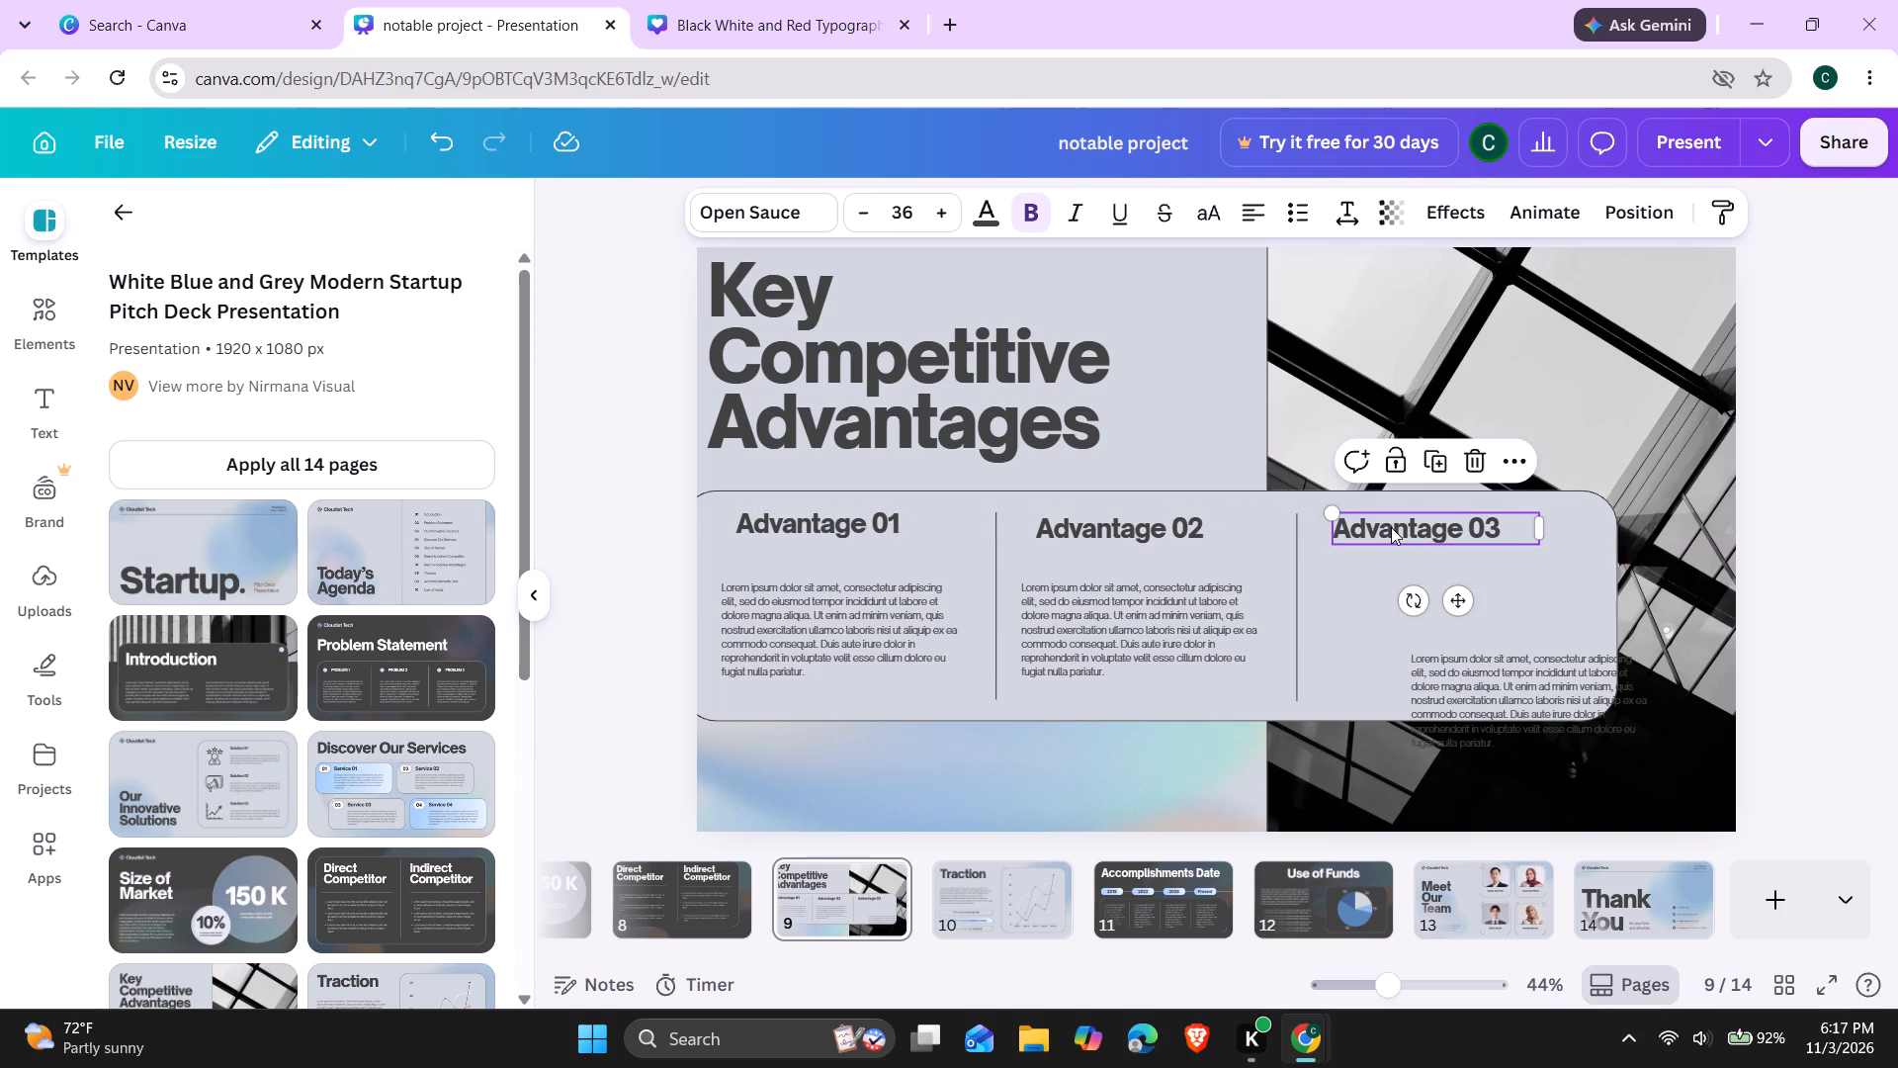
drag(1502, 669, 1451, 642)
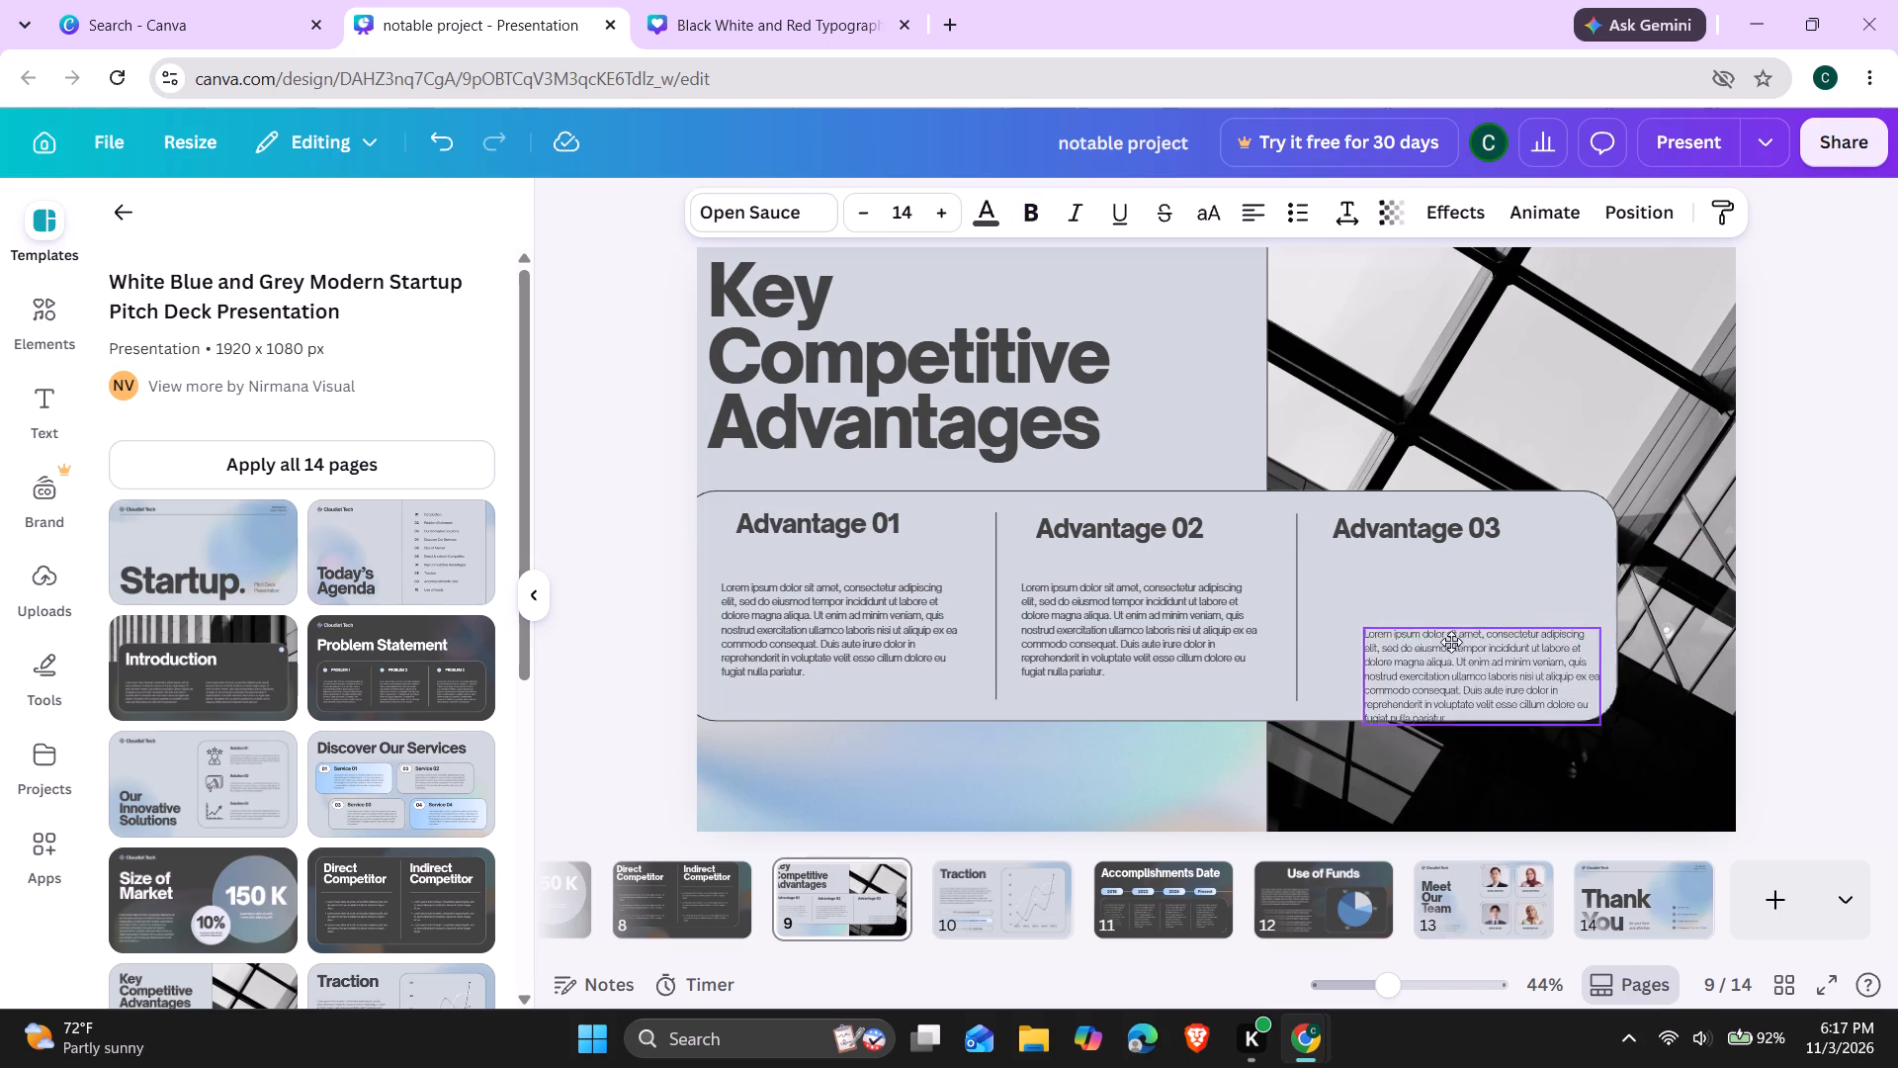
drag(1451, 642, 1422, 604)
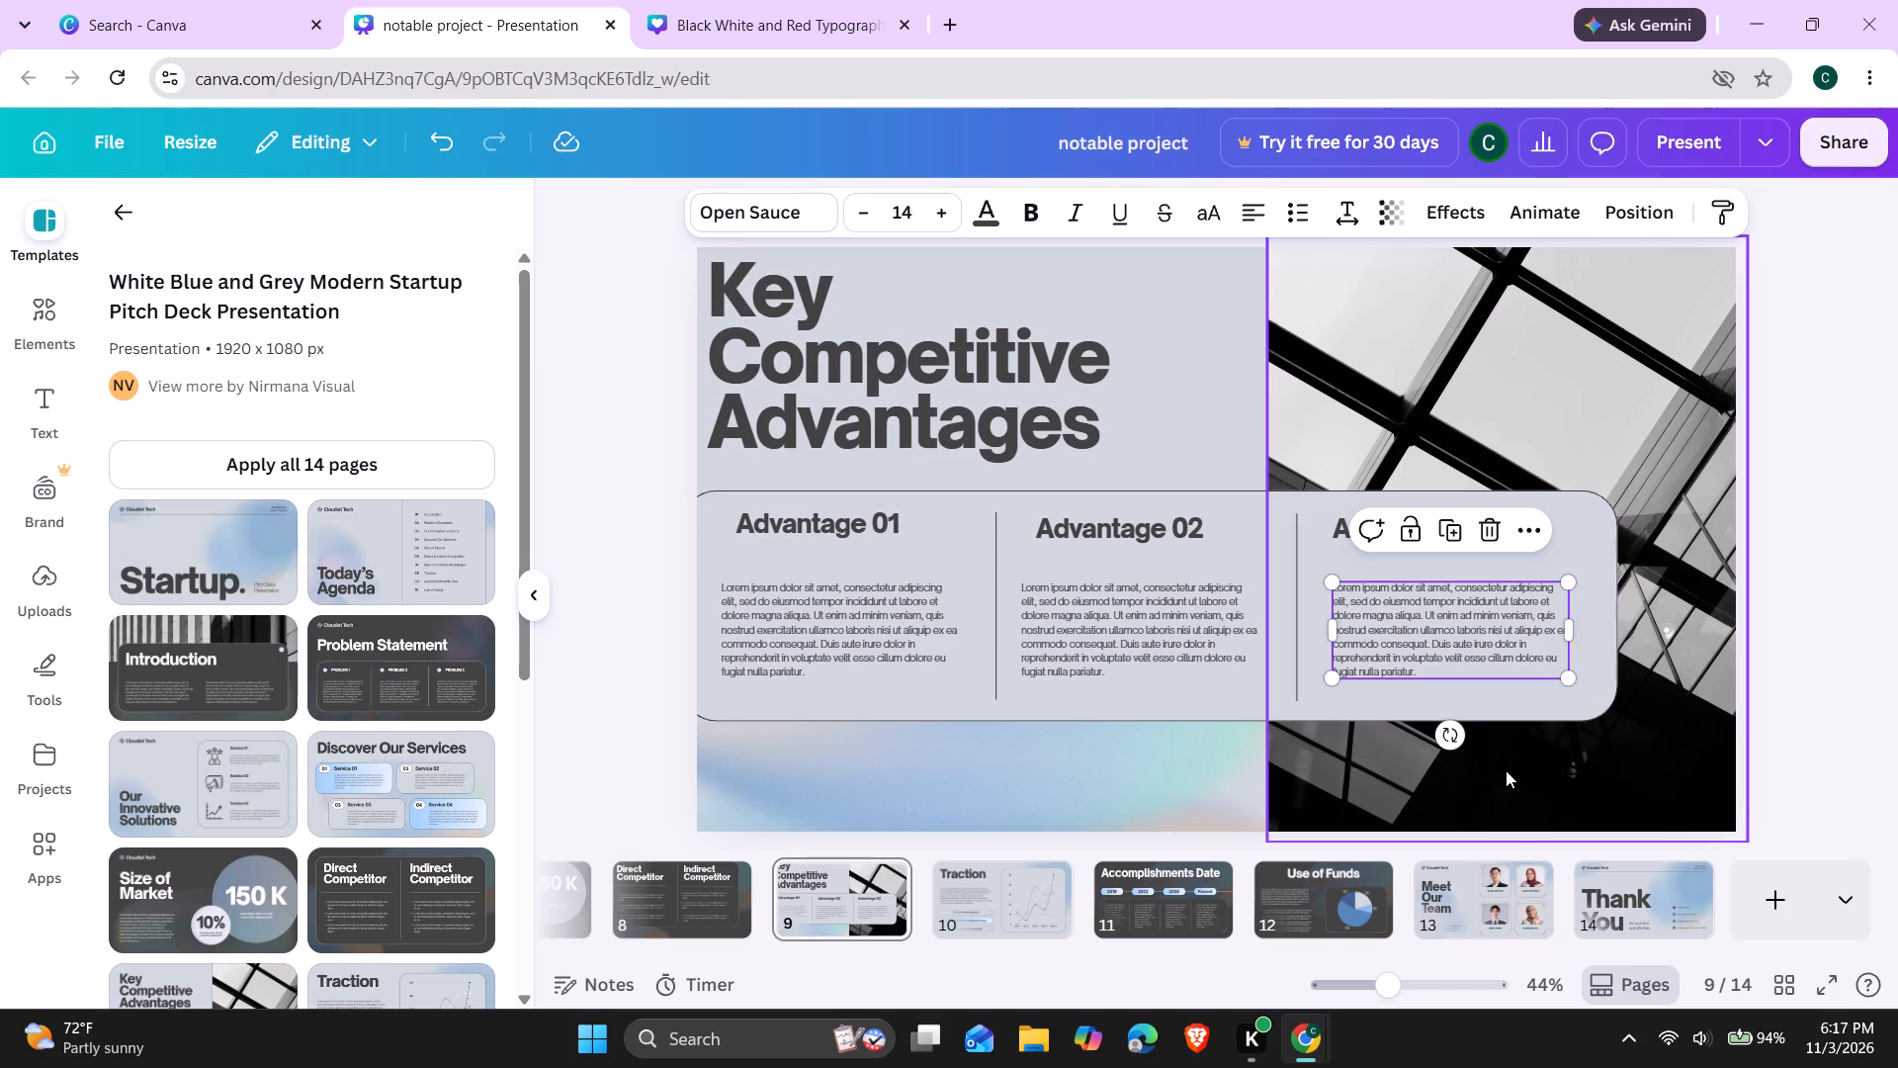
Reposition the building photo slightly left of its original place, still reaching the page's right edge.
drag(1506, 770, 1485, 772)
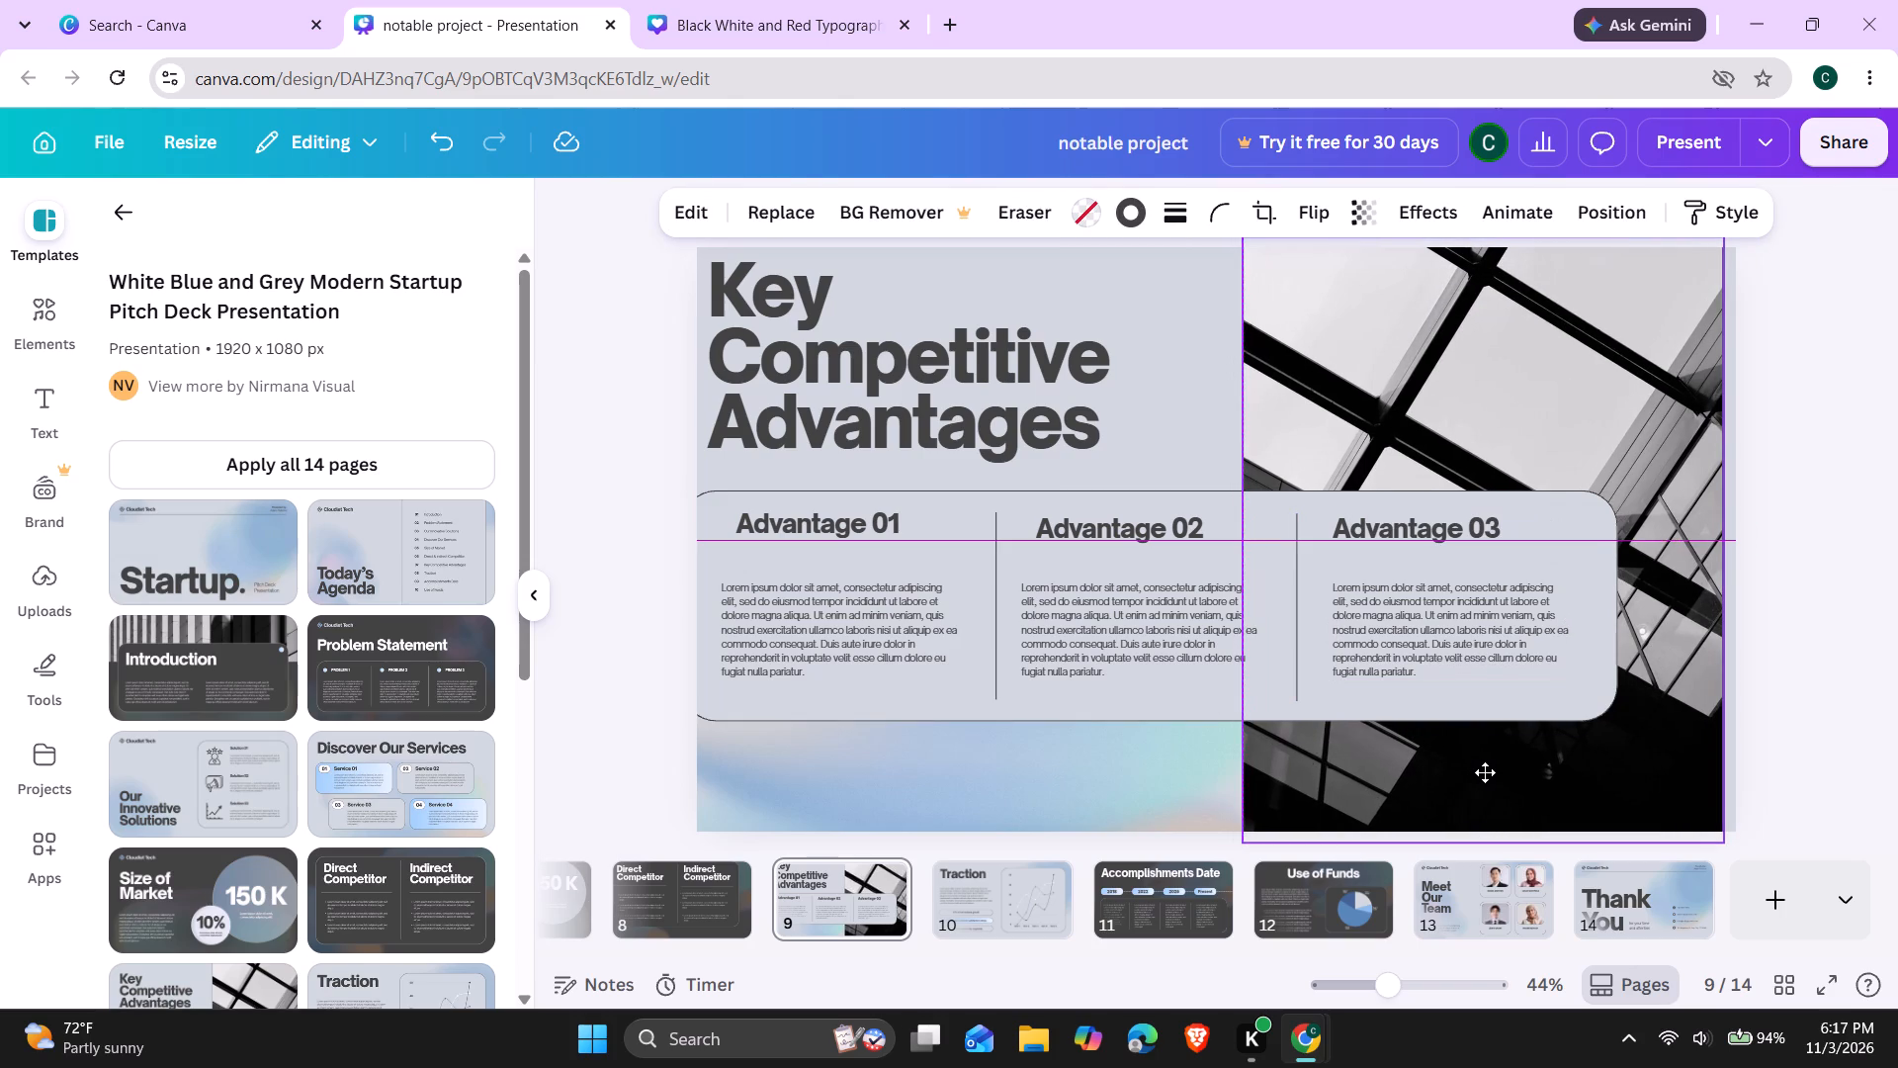
drag(1485, 772, 1452, 799)
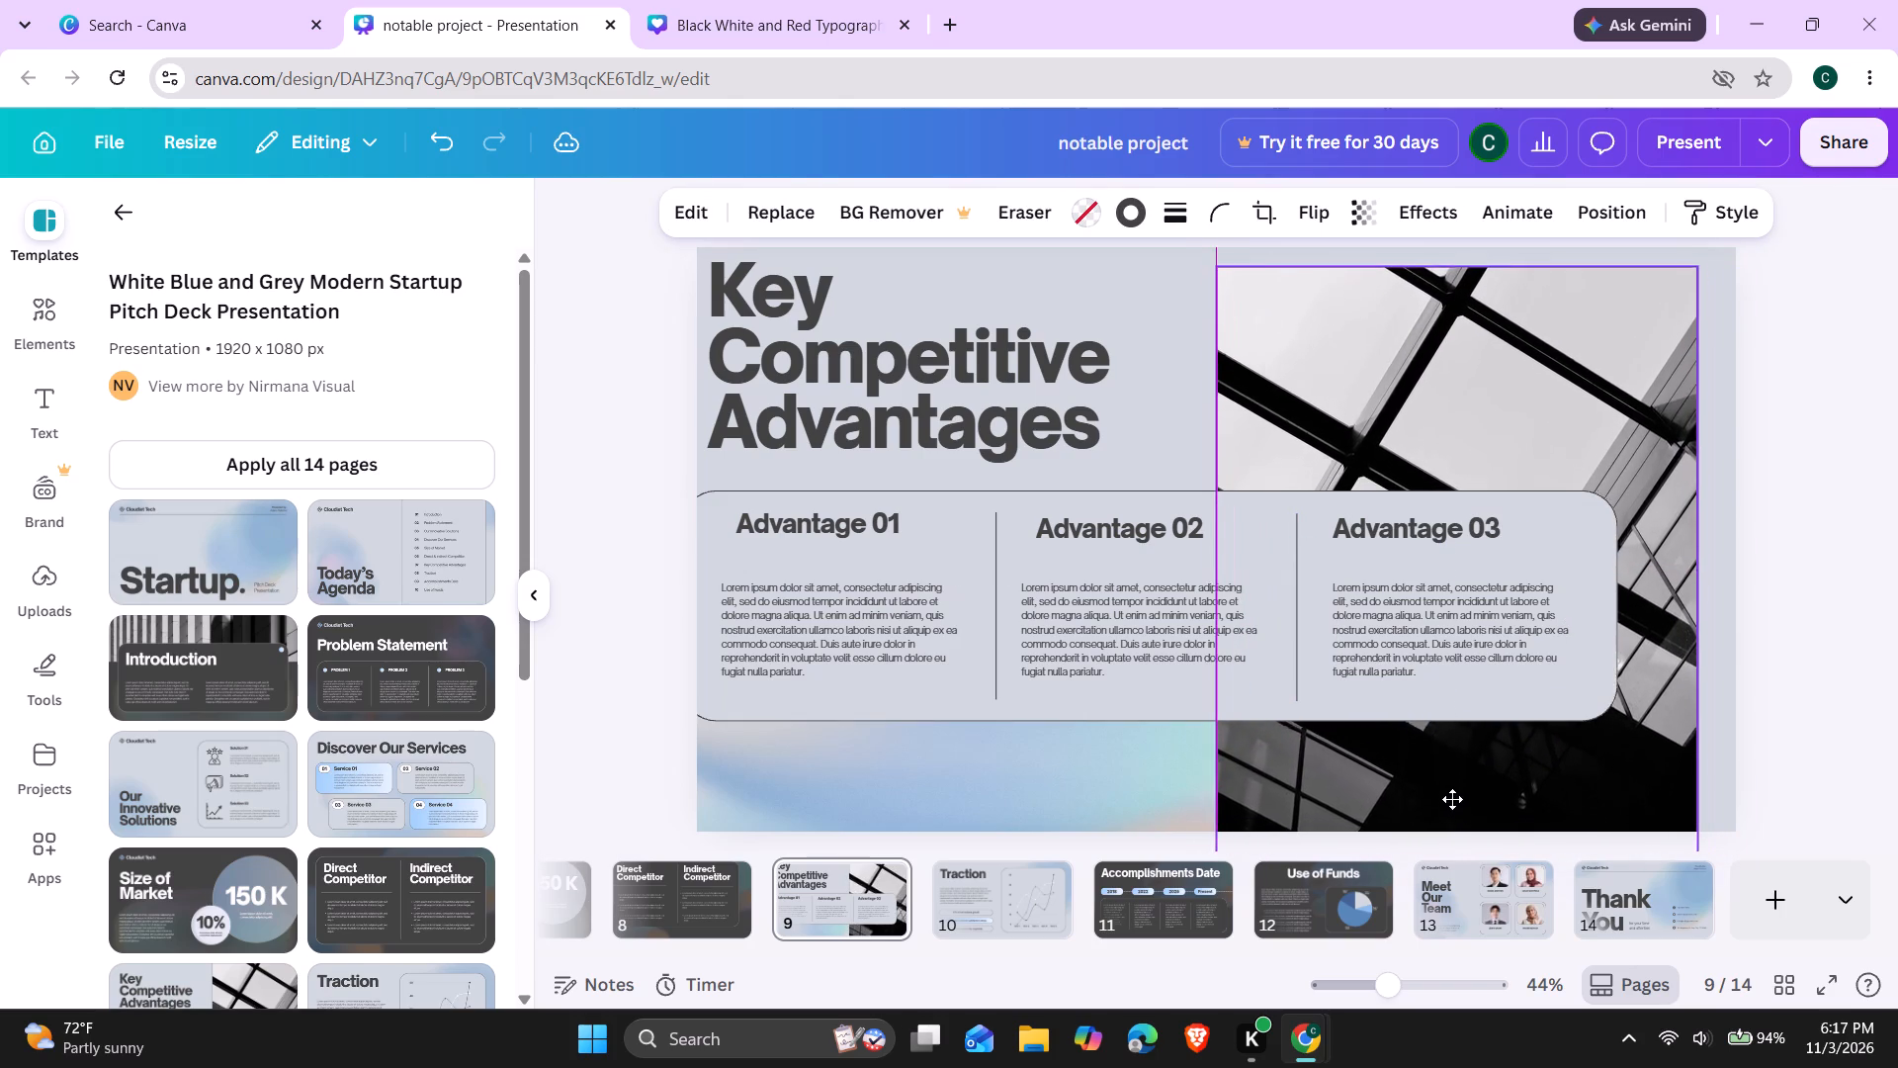
drag(1452, 799, 1441, 788)
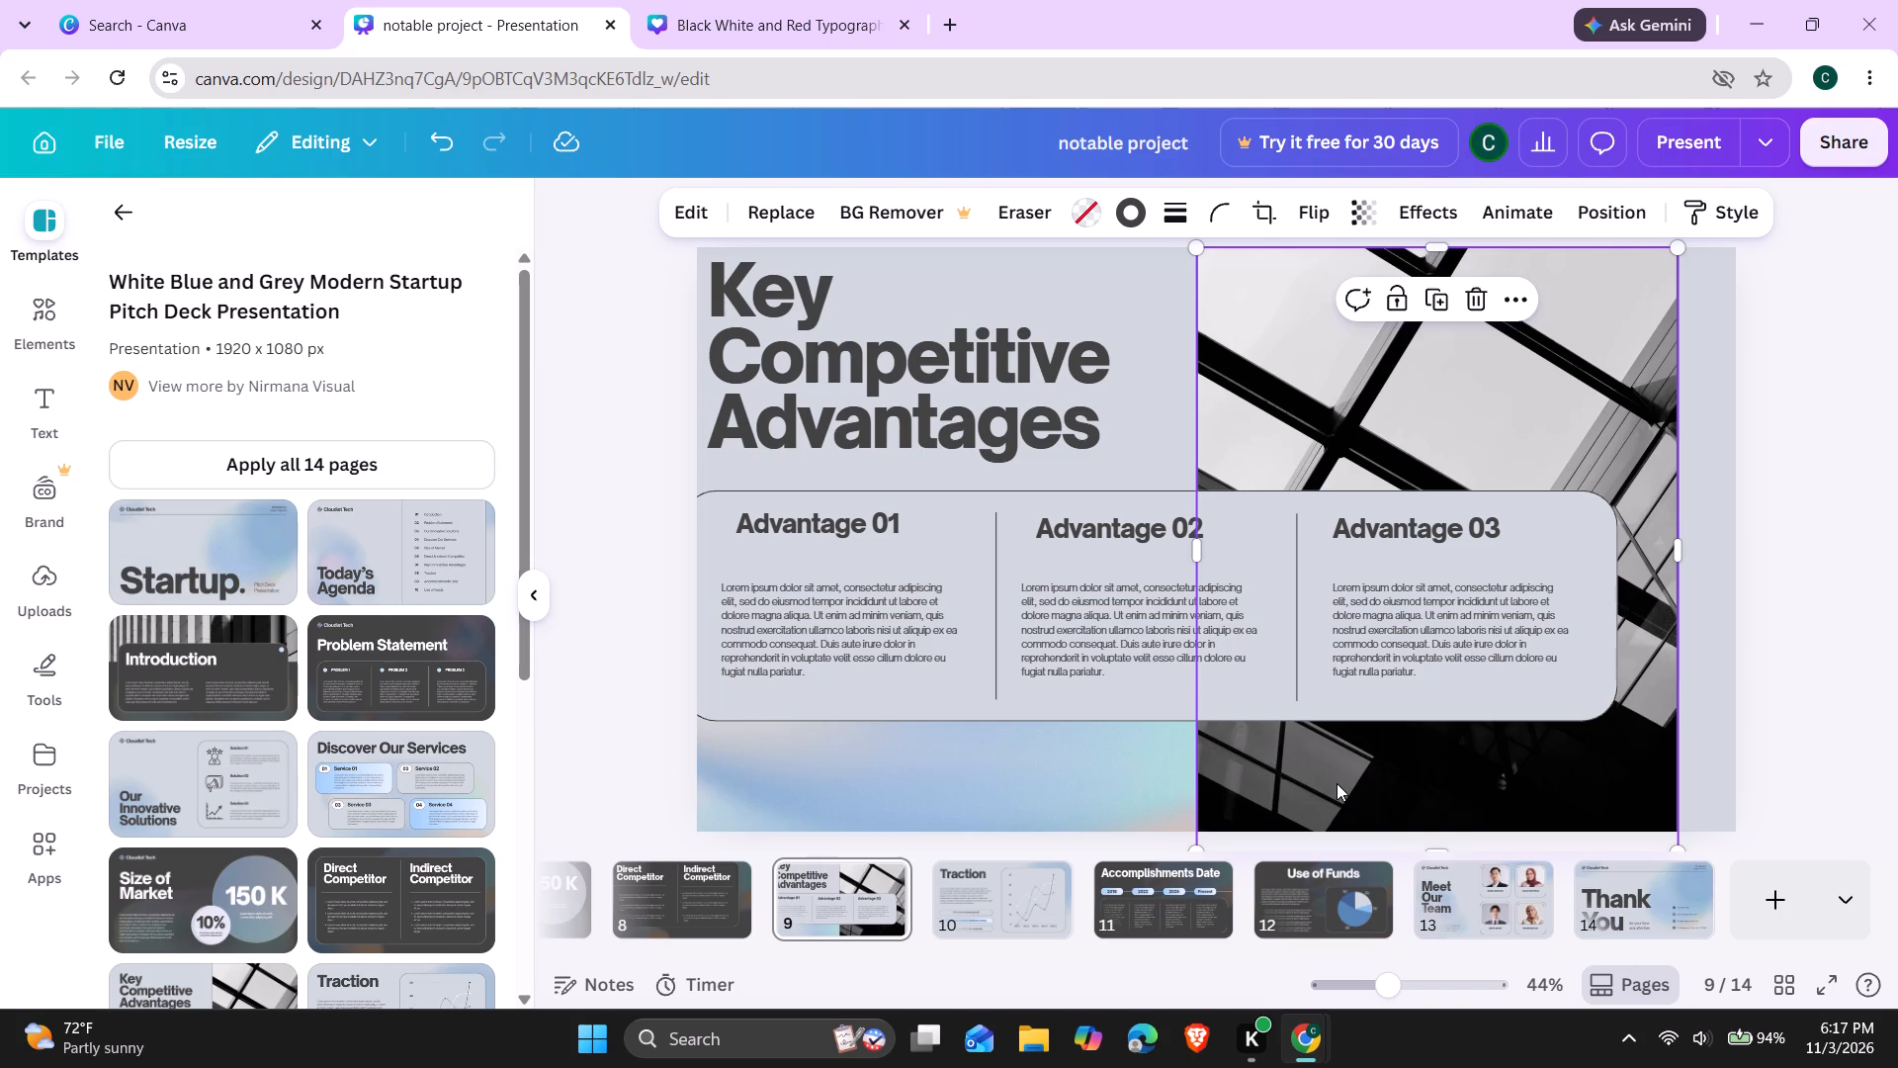
drag(1372, 790, 1433, 785)
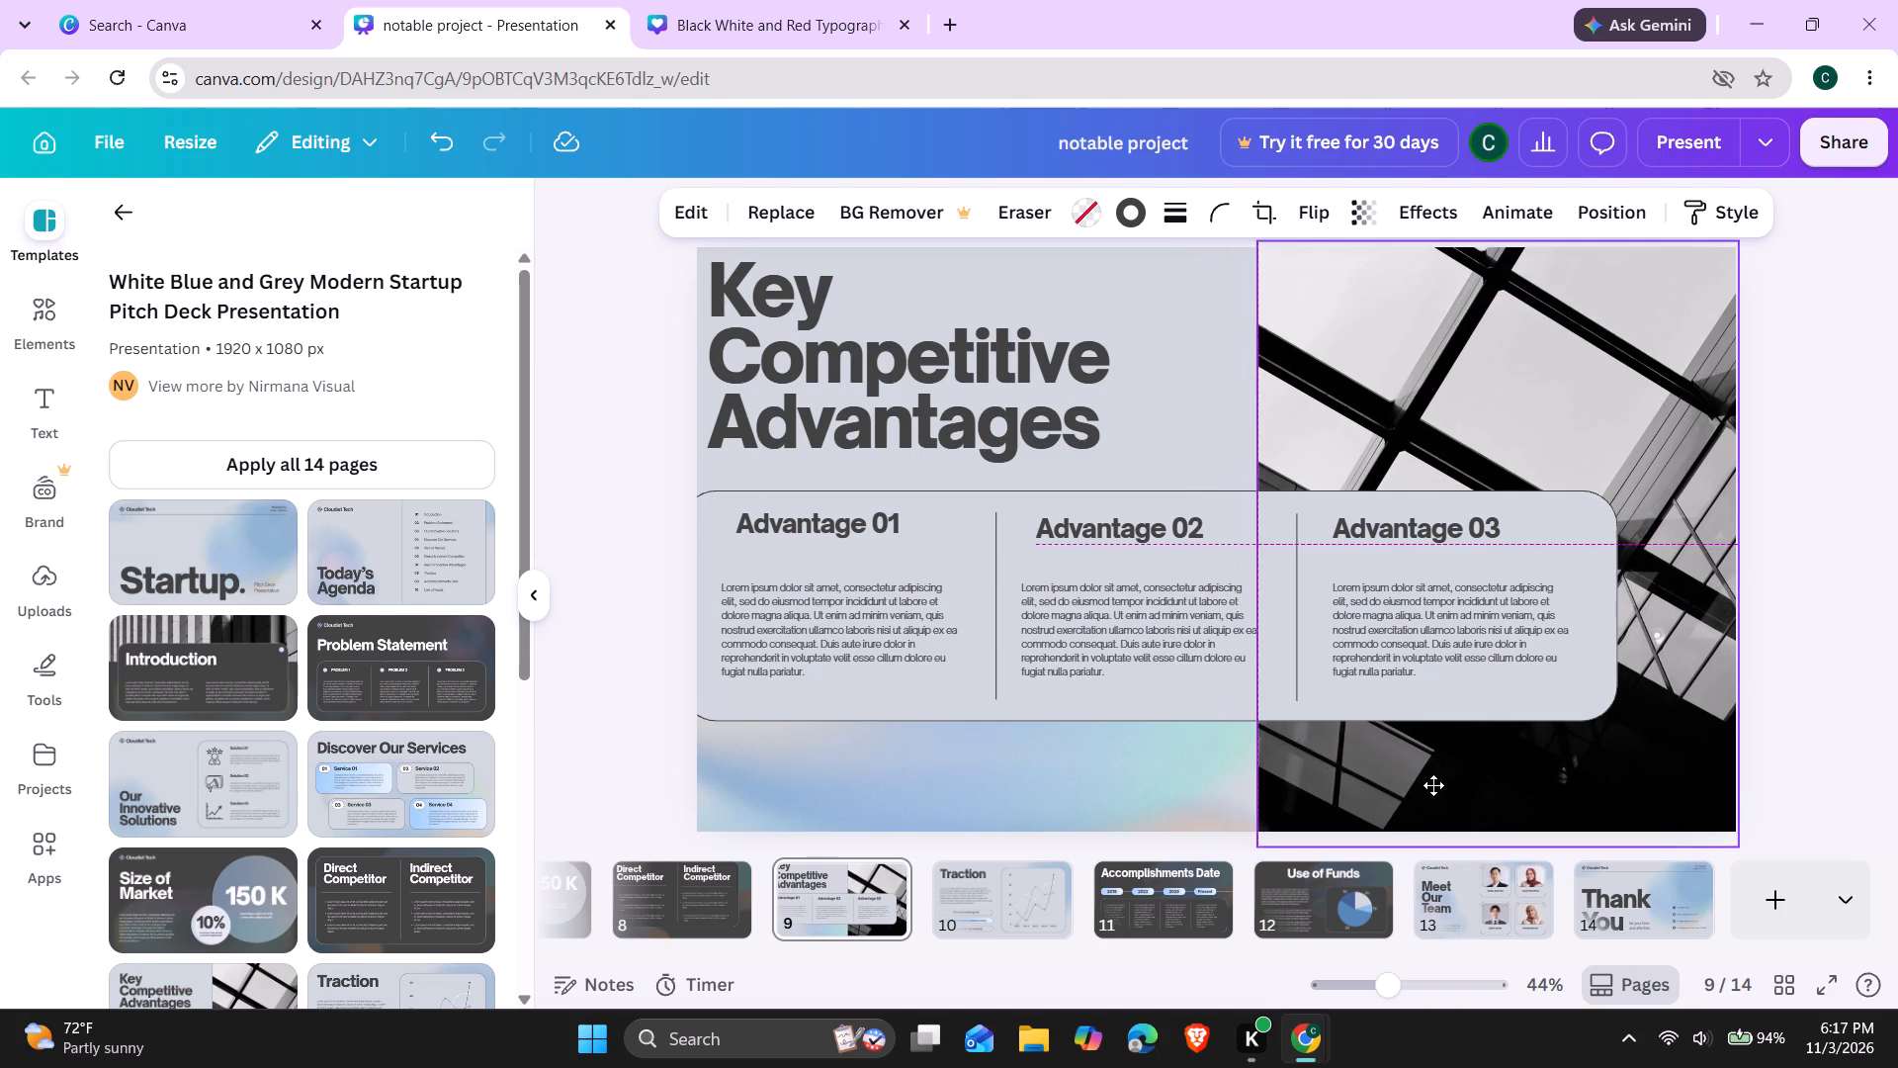
drag(1433, 785, 1432, 787)
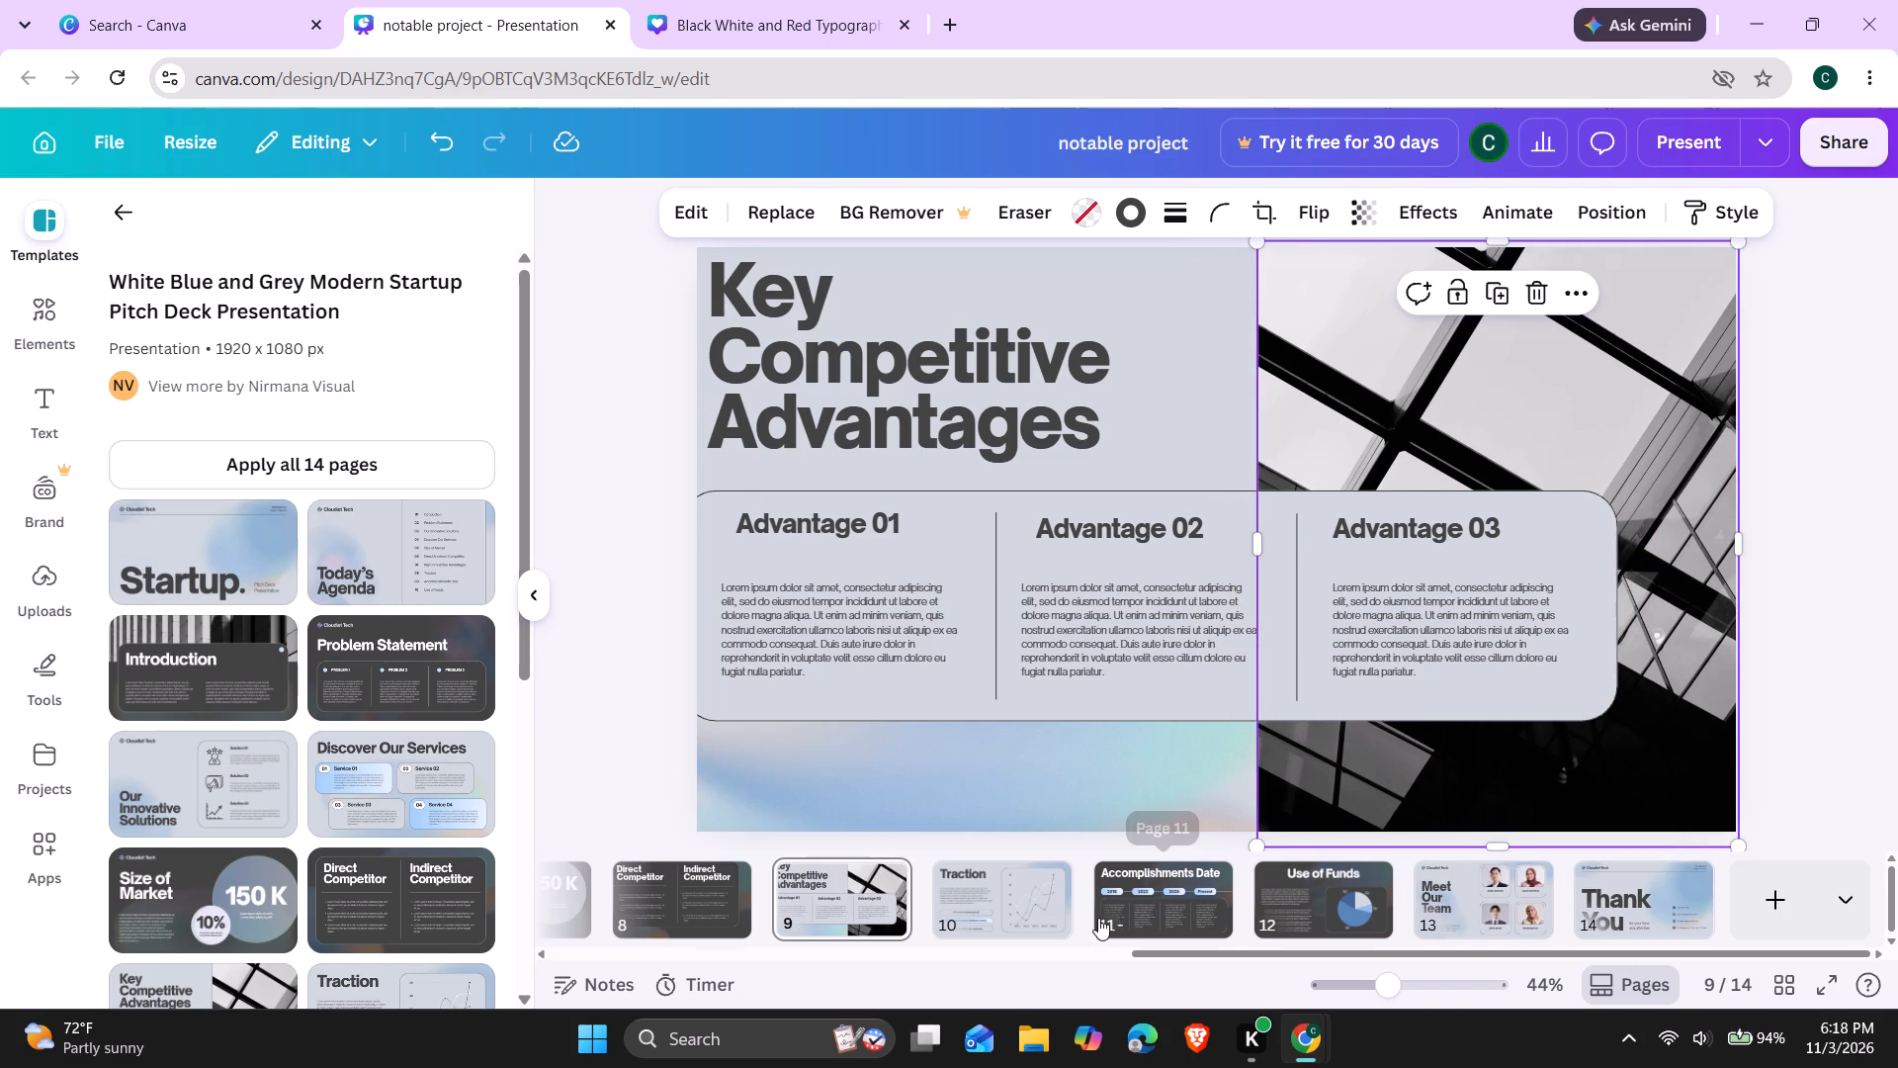
On page 10, move the Traction heading and its body paragraph up and left toward the page's upper-left corner.
click(993, 902)
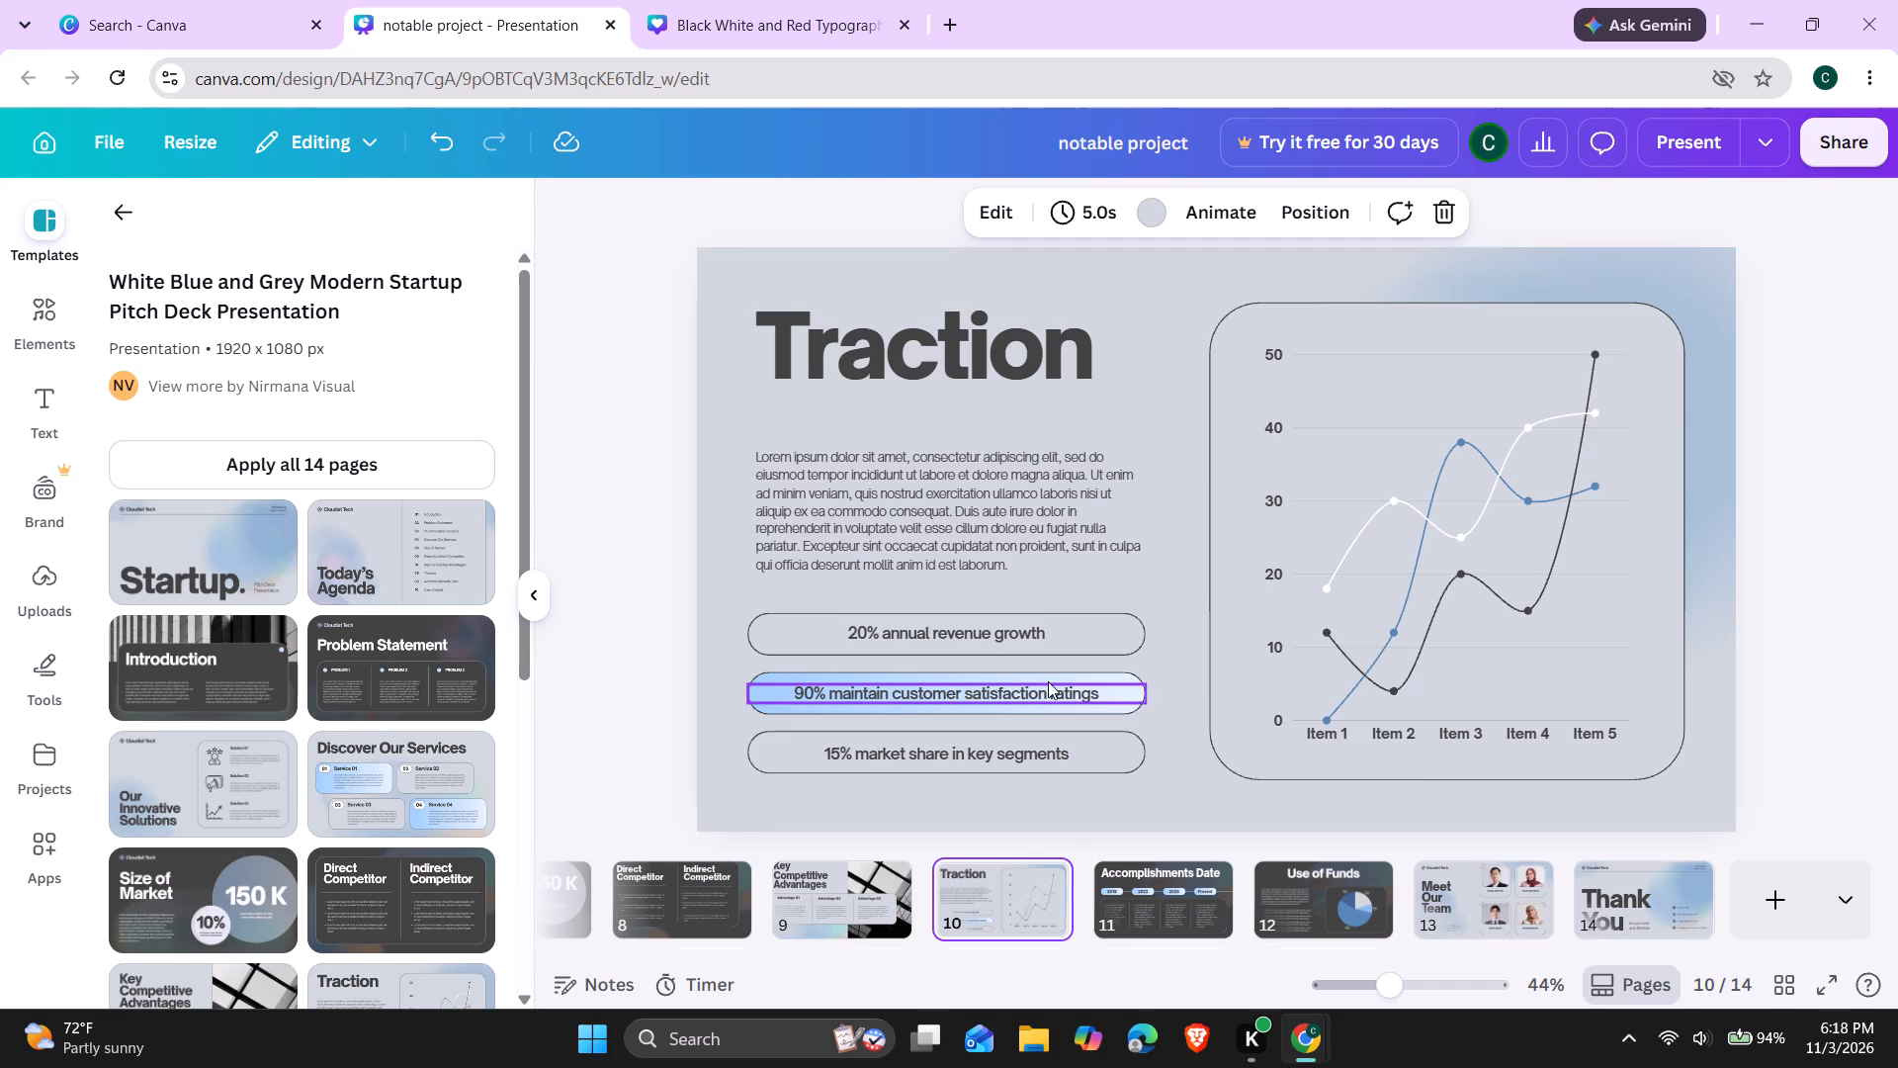
drag(978, 354, 963, 344)
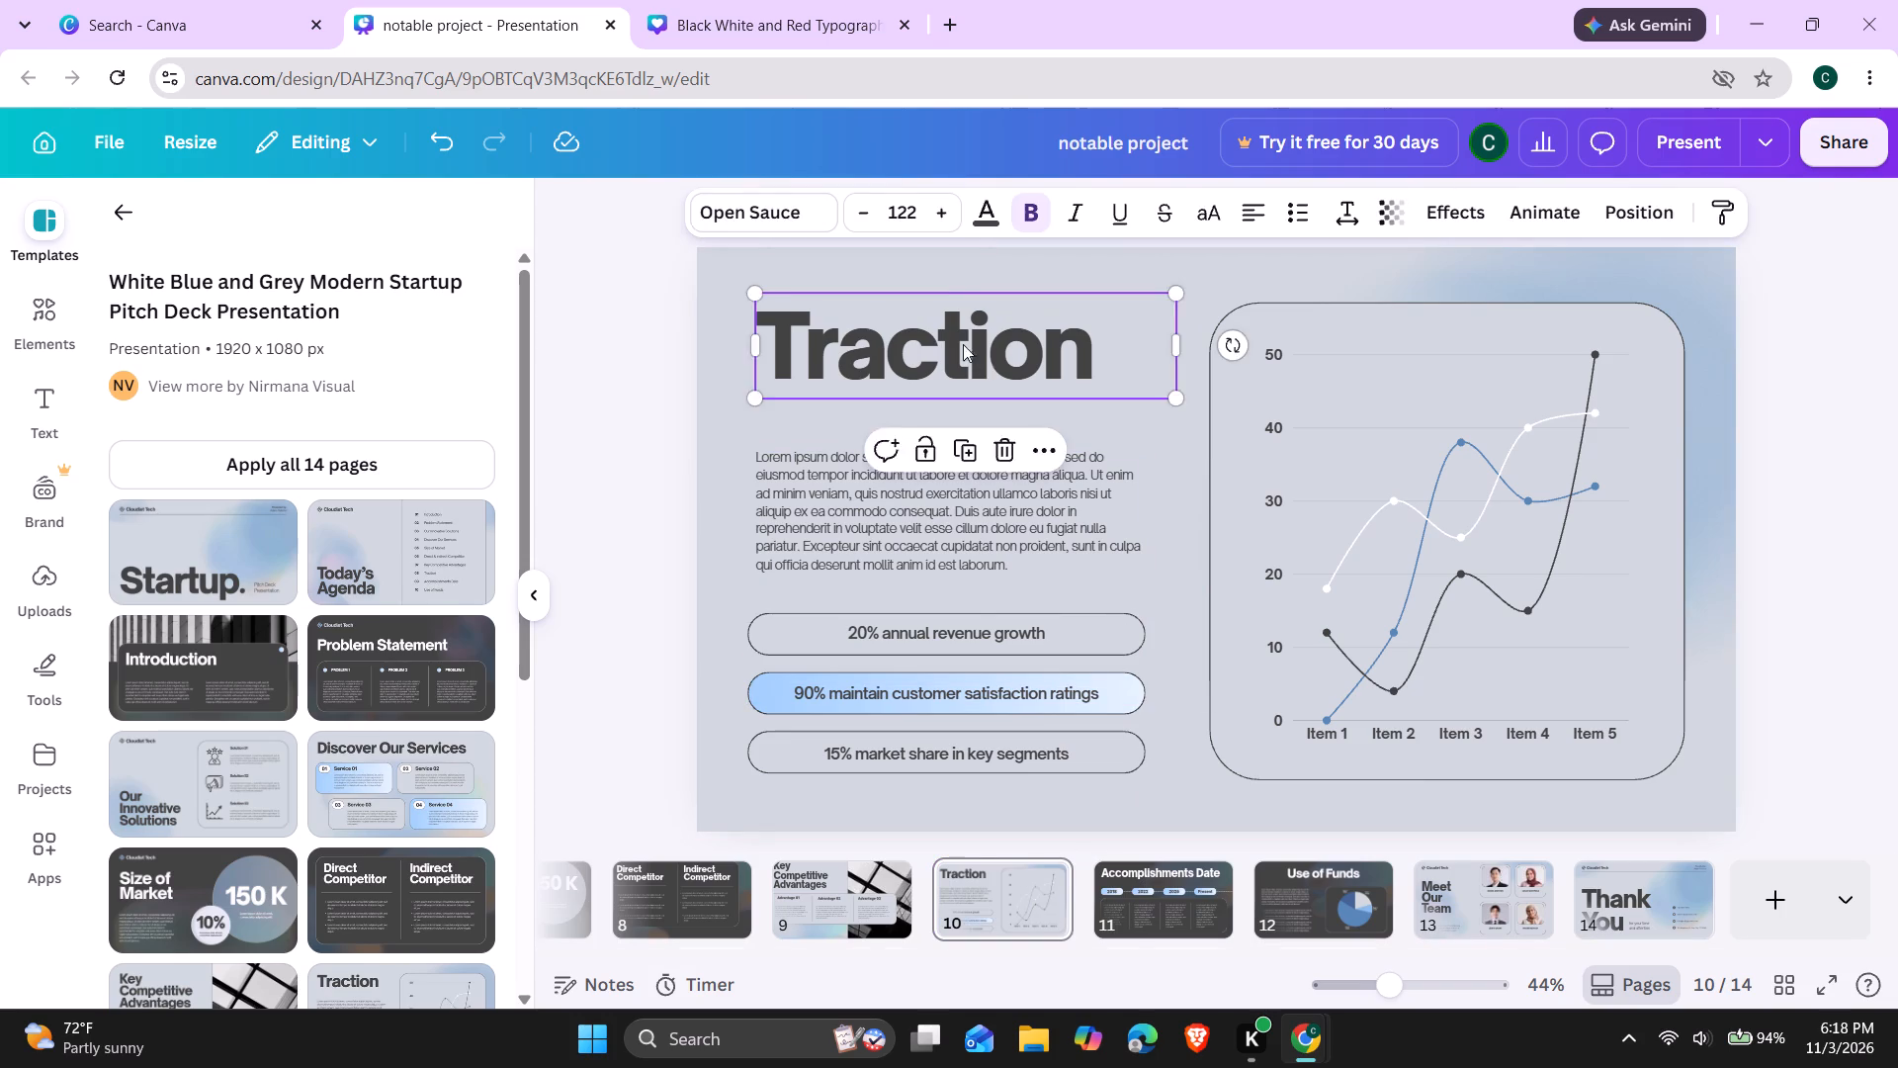
drag(963, 344, 950, 321)
drag(922, 479, 889, 407)
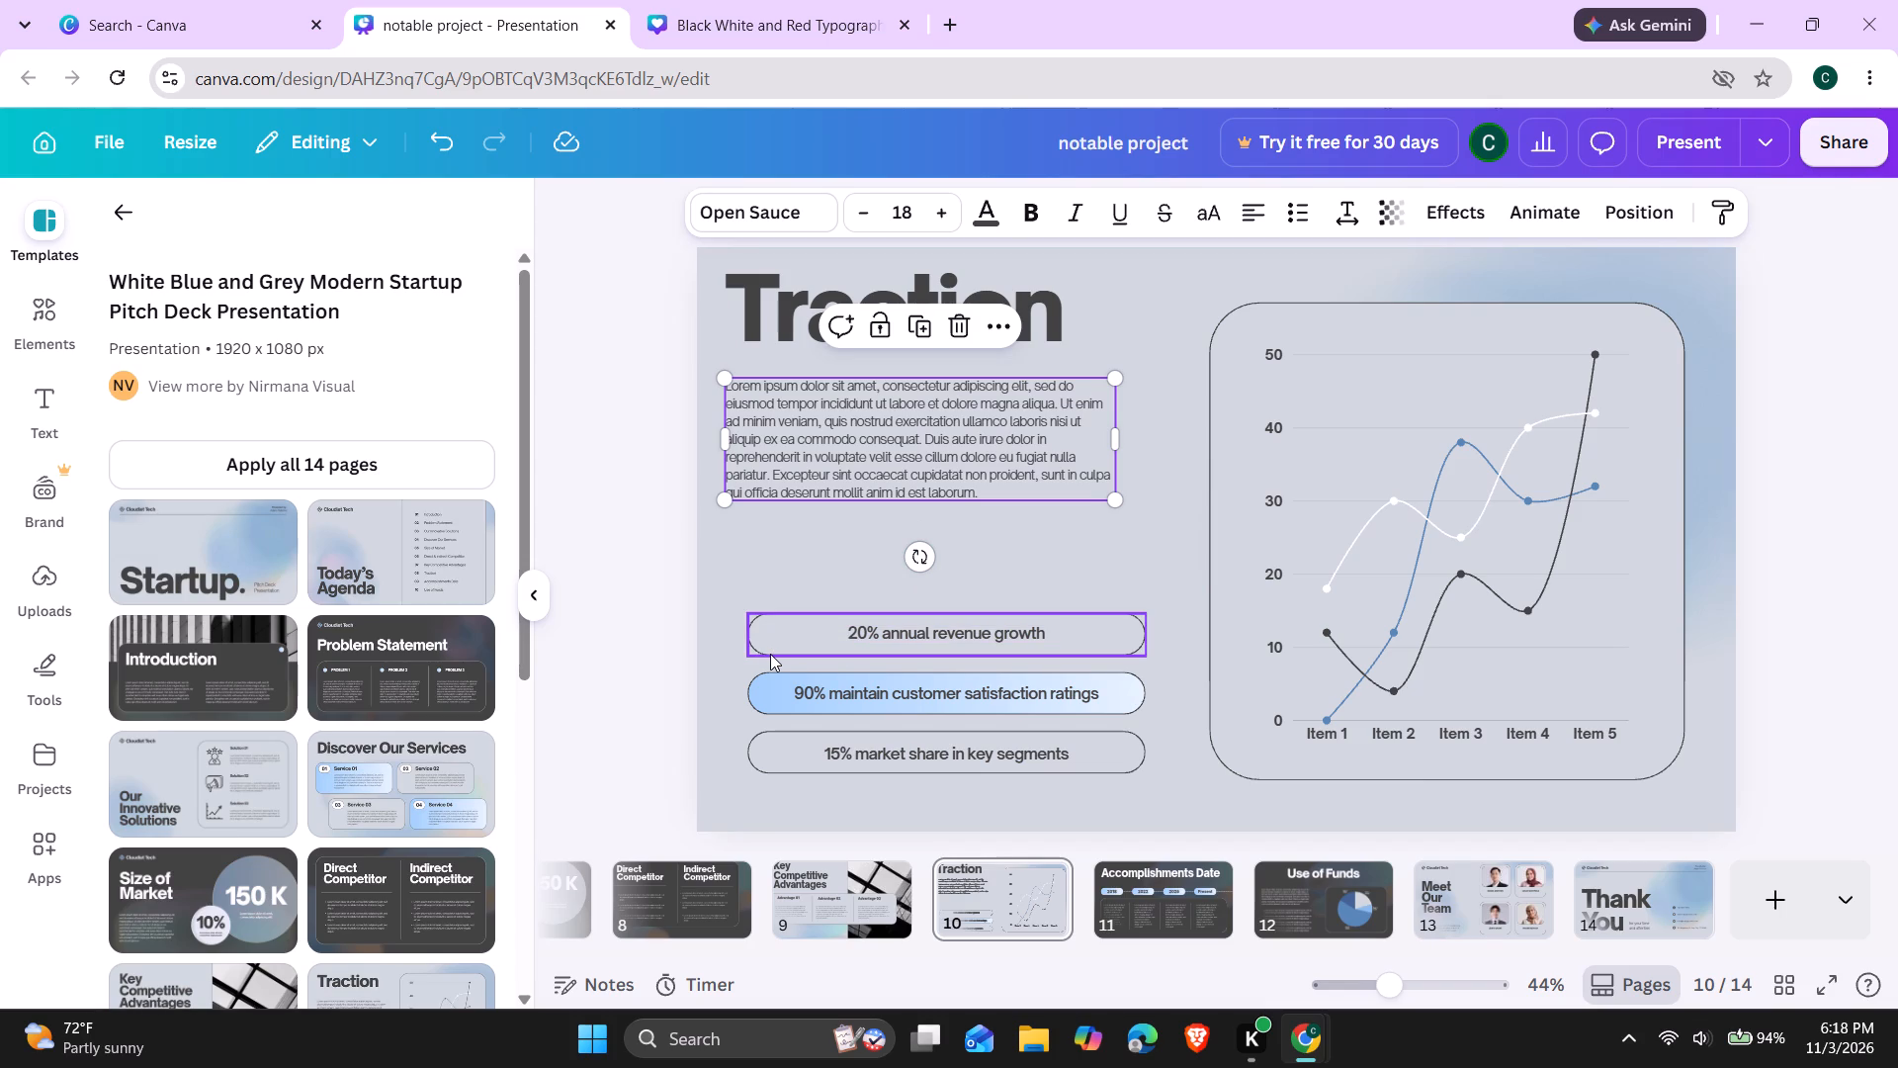
Move the first pill outline and its '20% annual revenue growth' text up and left, directly beneath the body paragraph.
drag(770, 654, 758, 611)
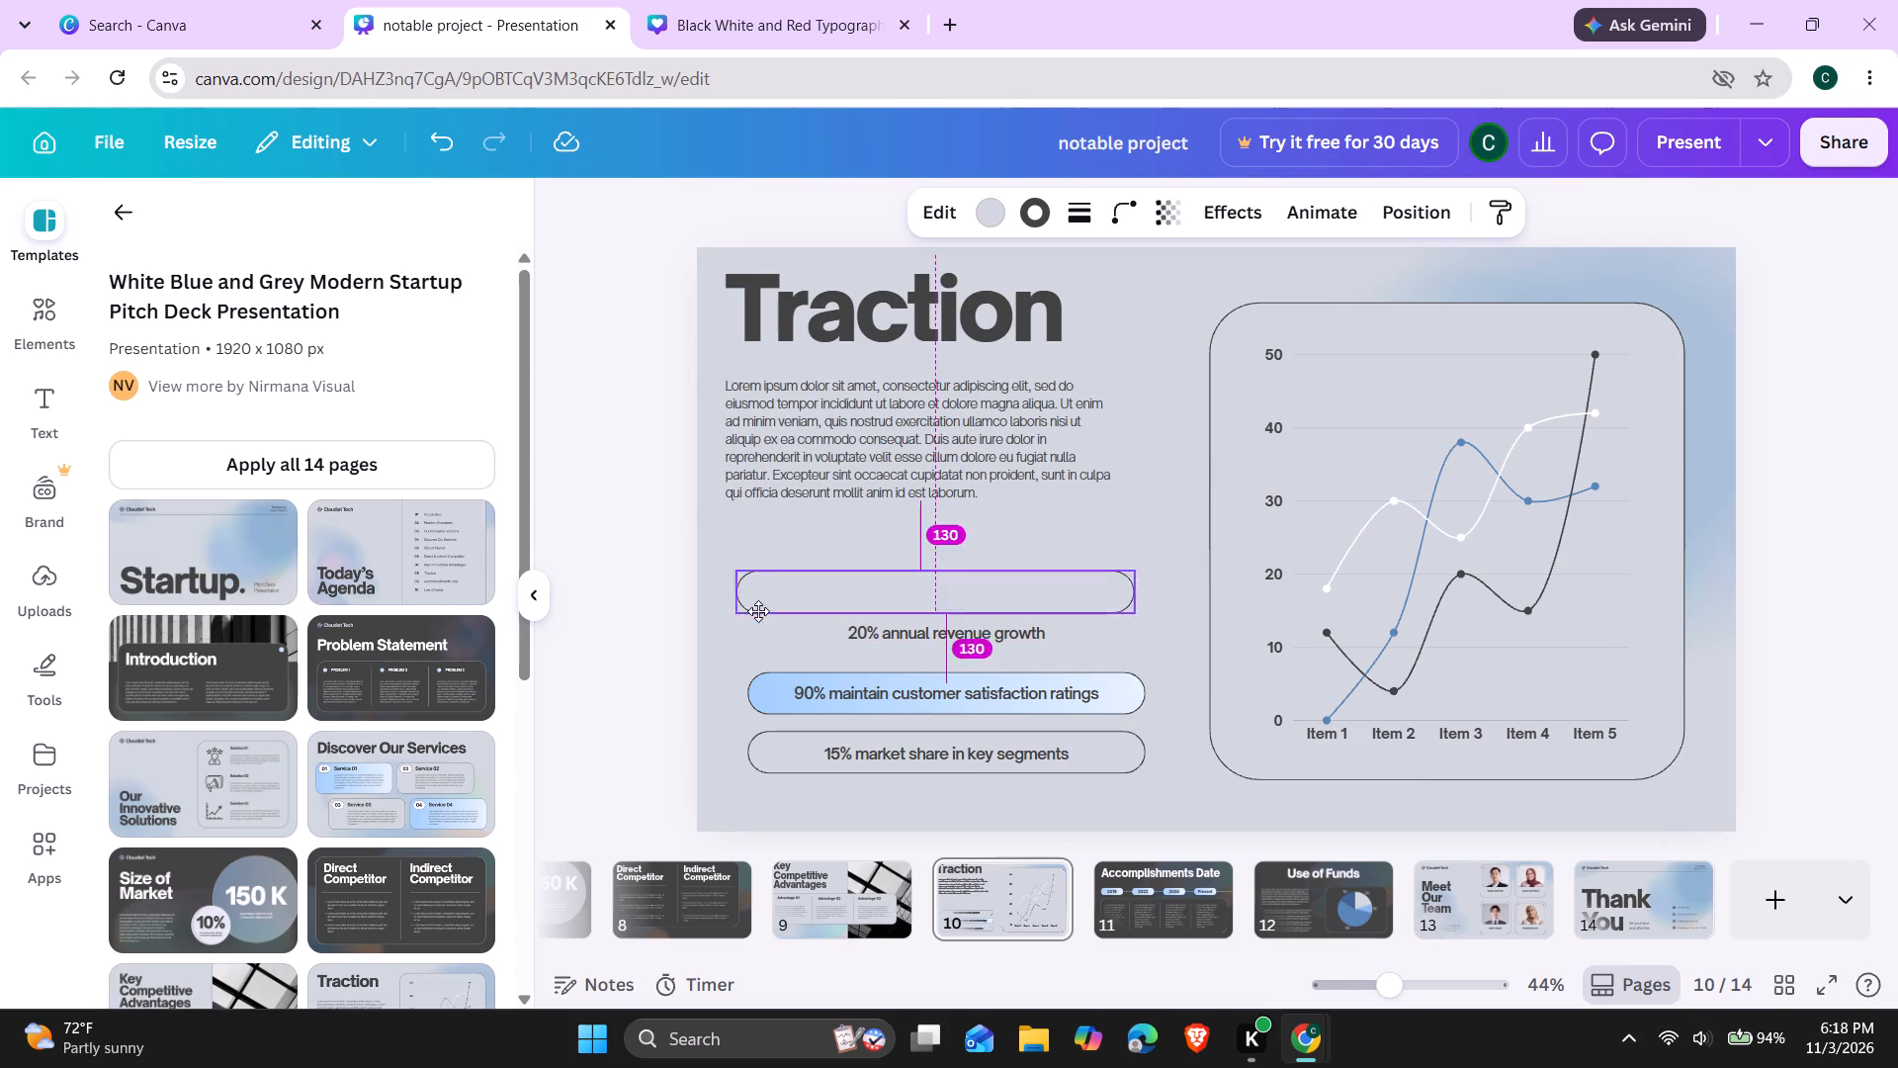
drag(758, 611, 745, 561)
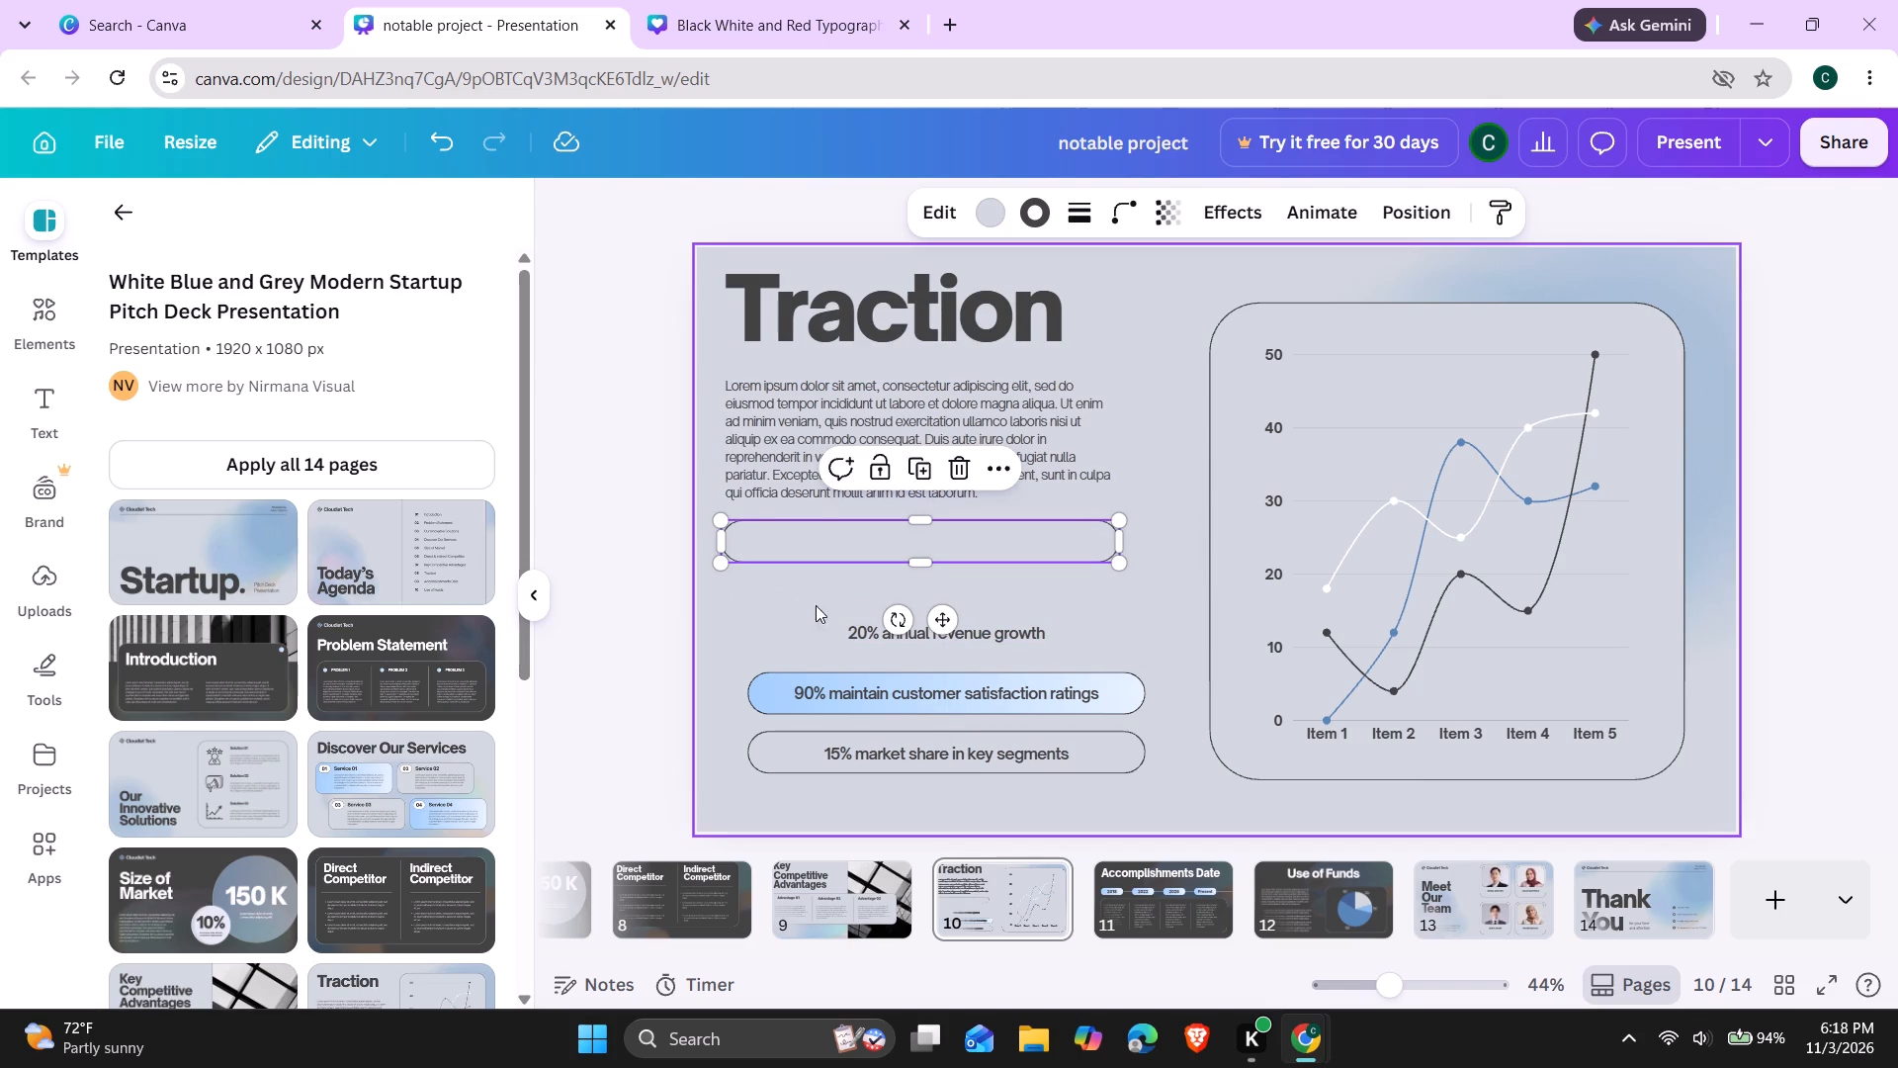
drag(876, 628, 801, 546)
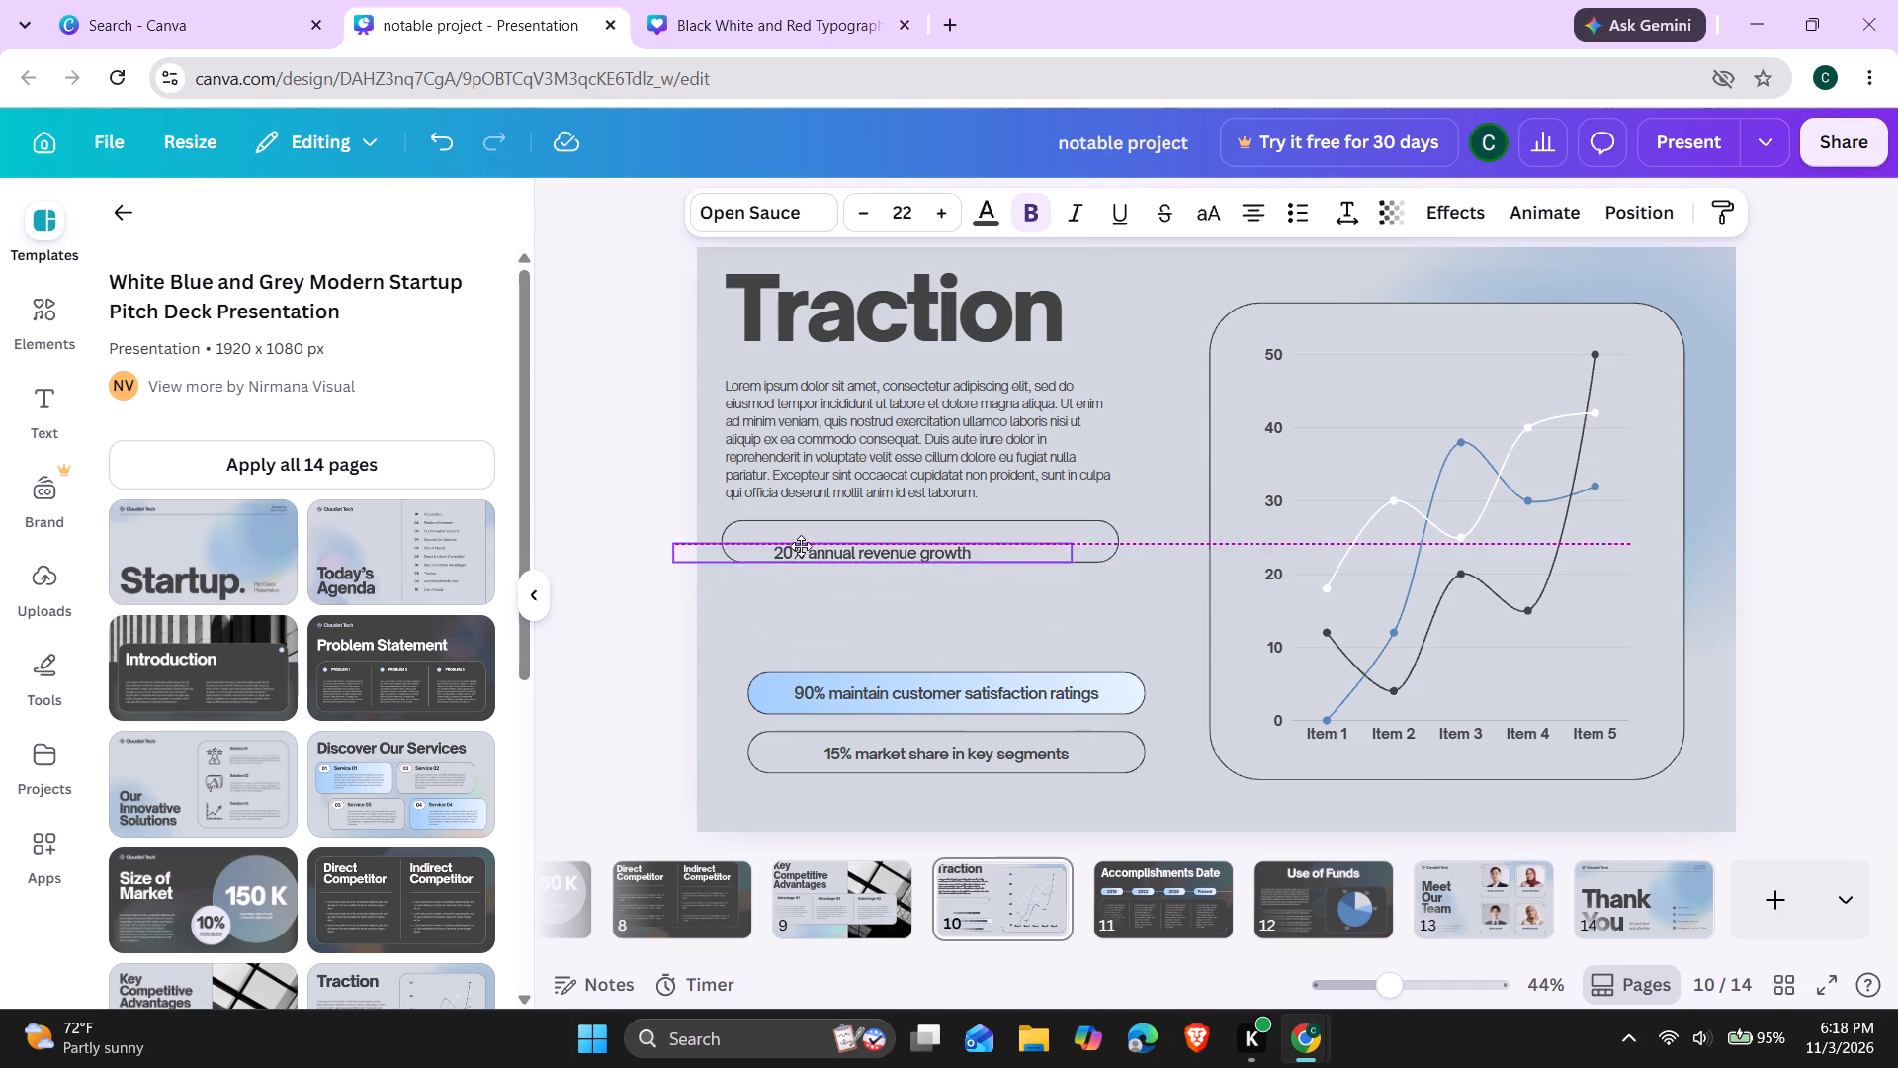
drag(801, 546, 809, 539)
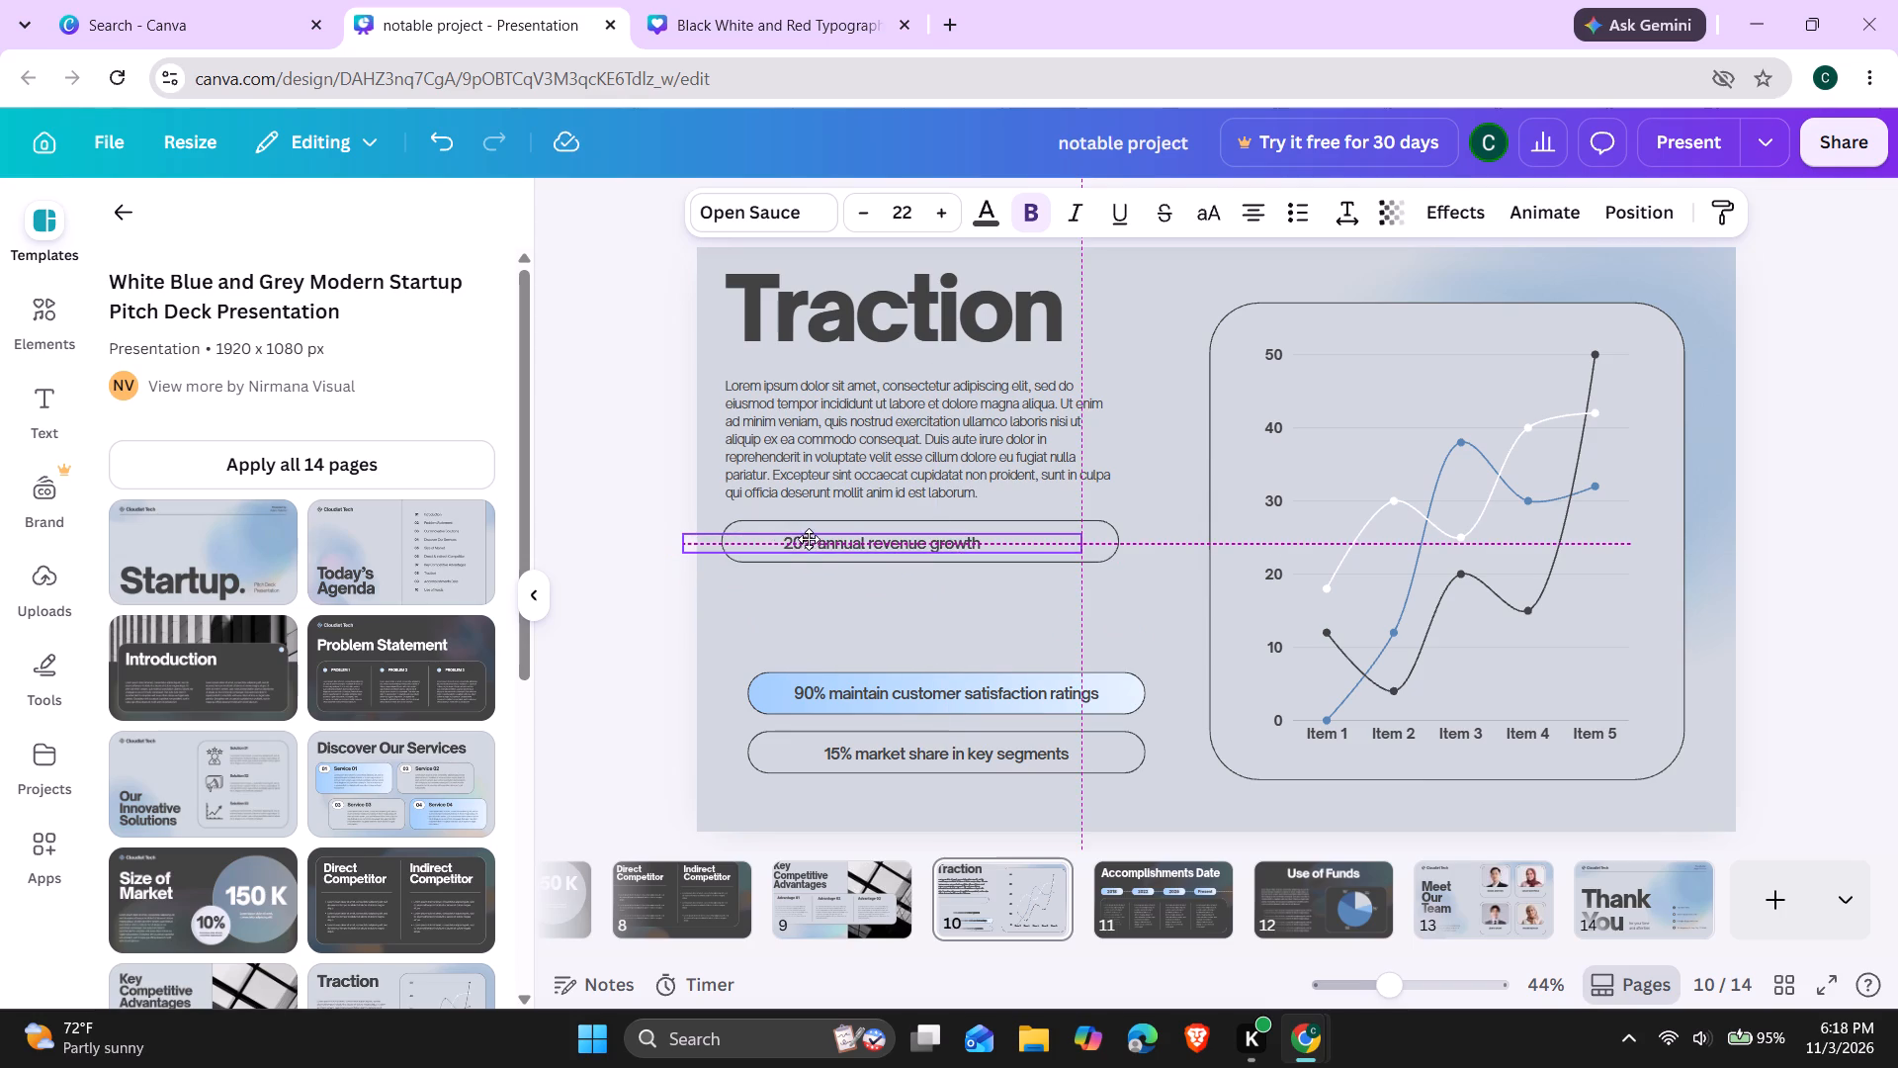
drag(809, 539, 814, 536)
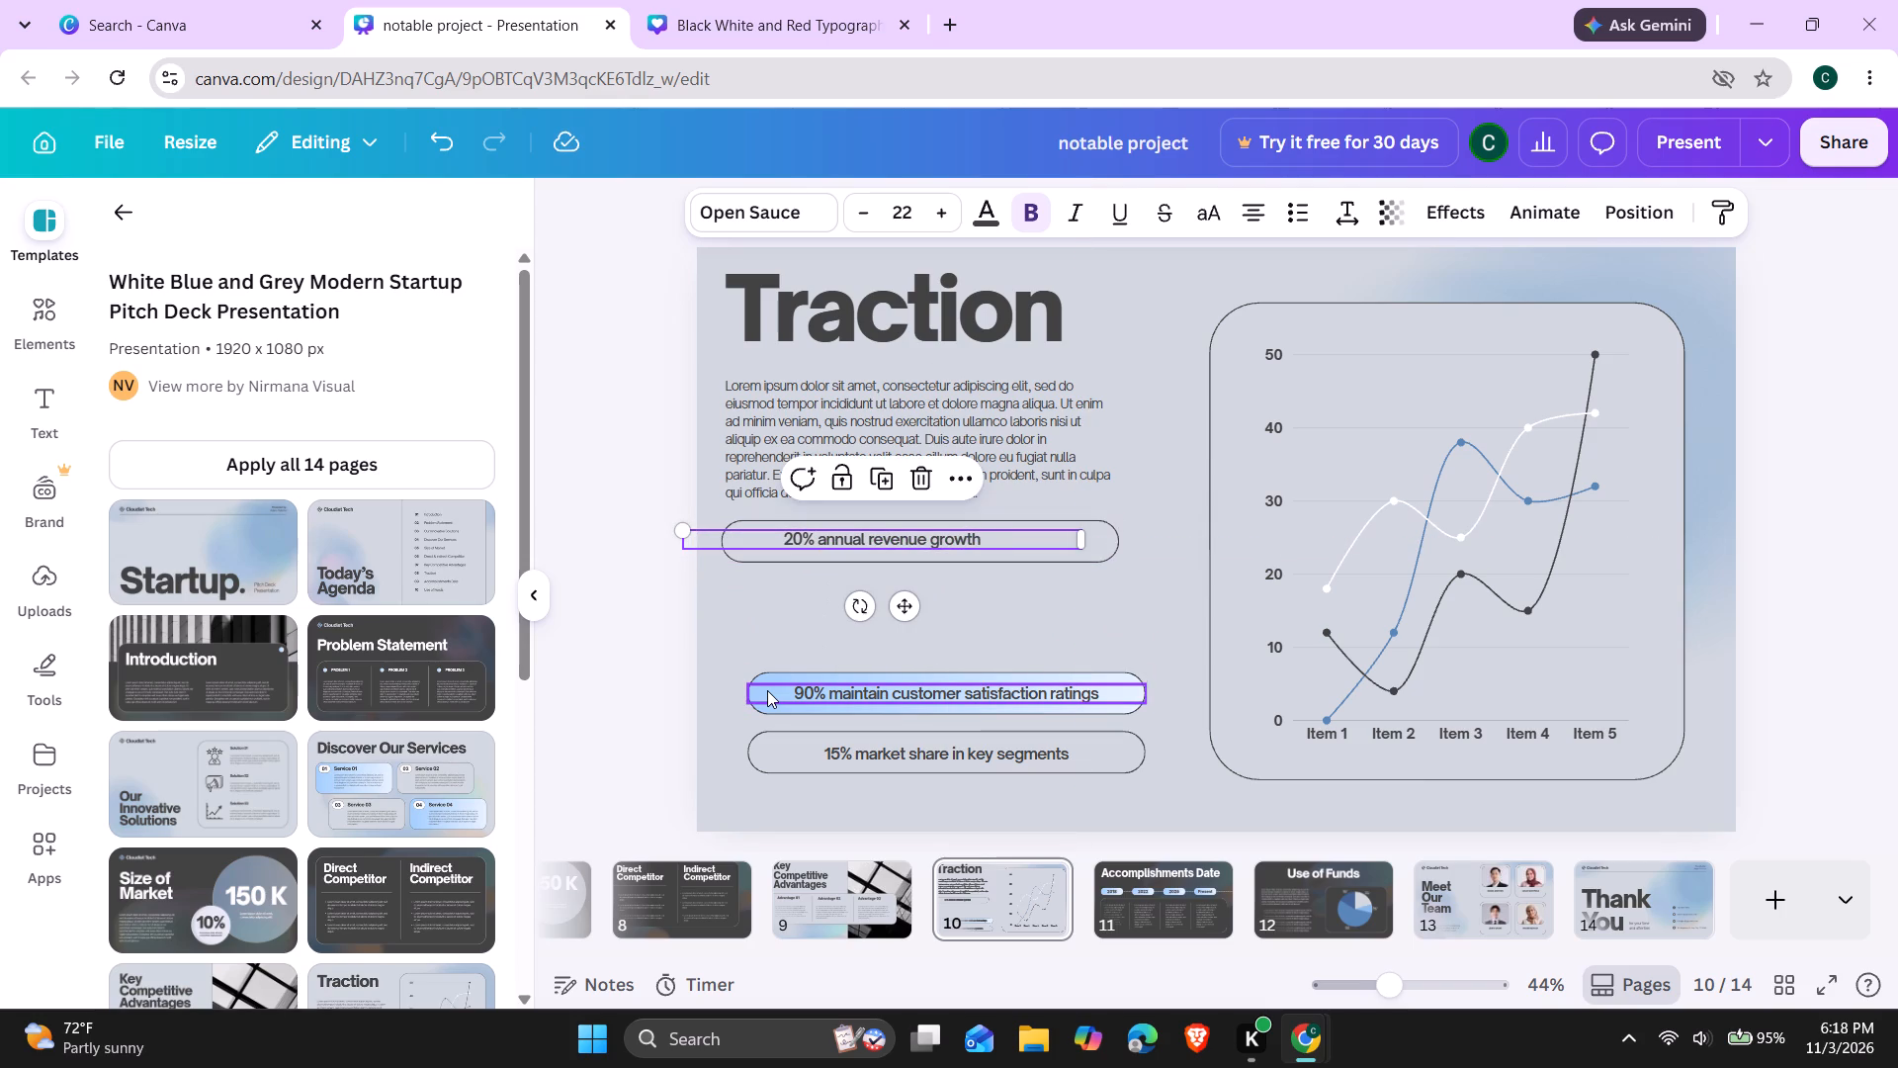
Move the blue pill and its '90% maintain customer satisfaction ratings' text up and left, directly beneath the first pill.
drag(767, 709, 757, 689)
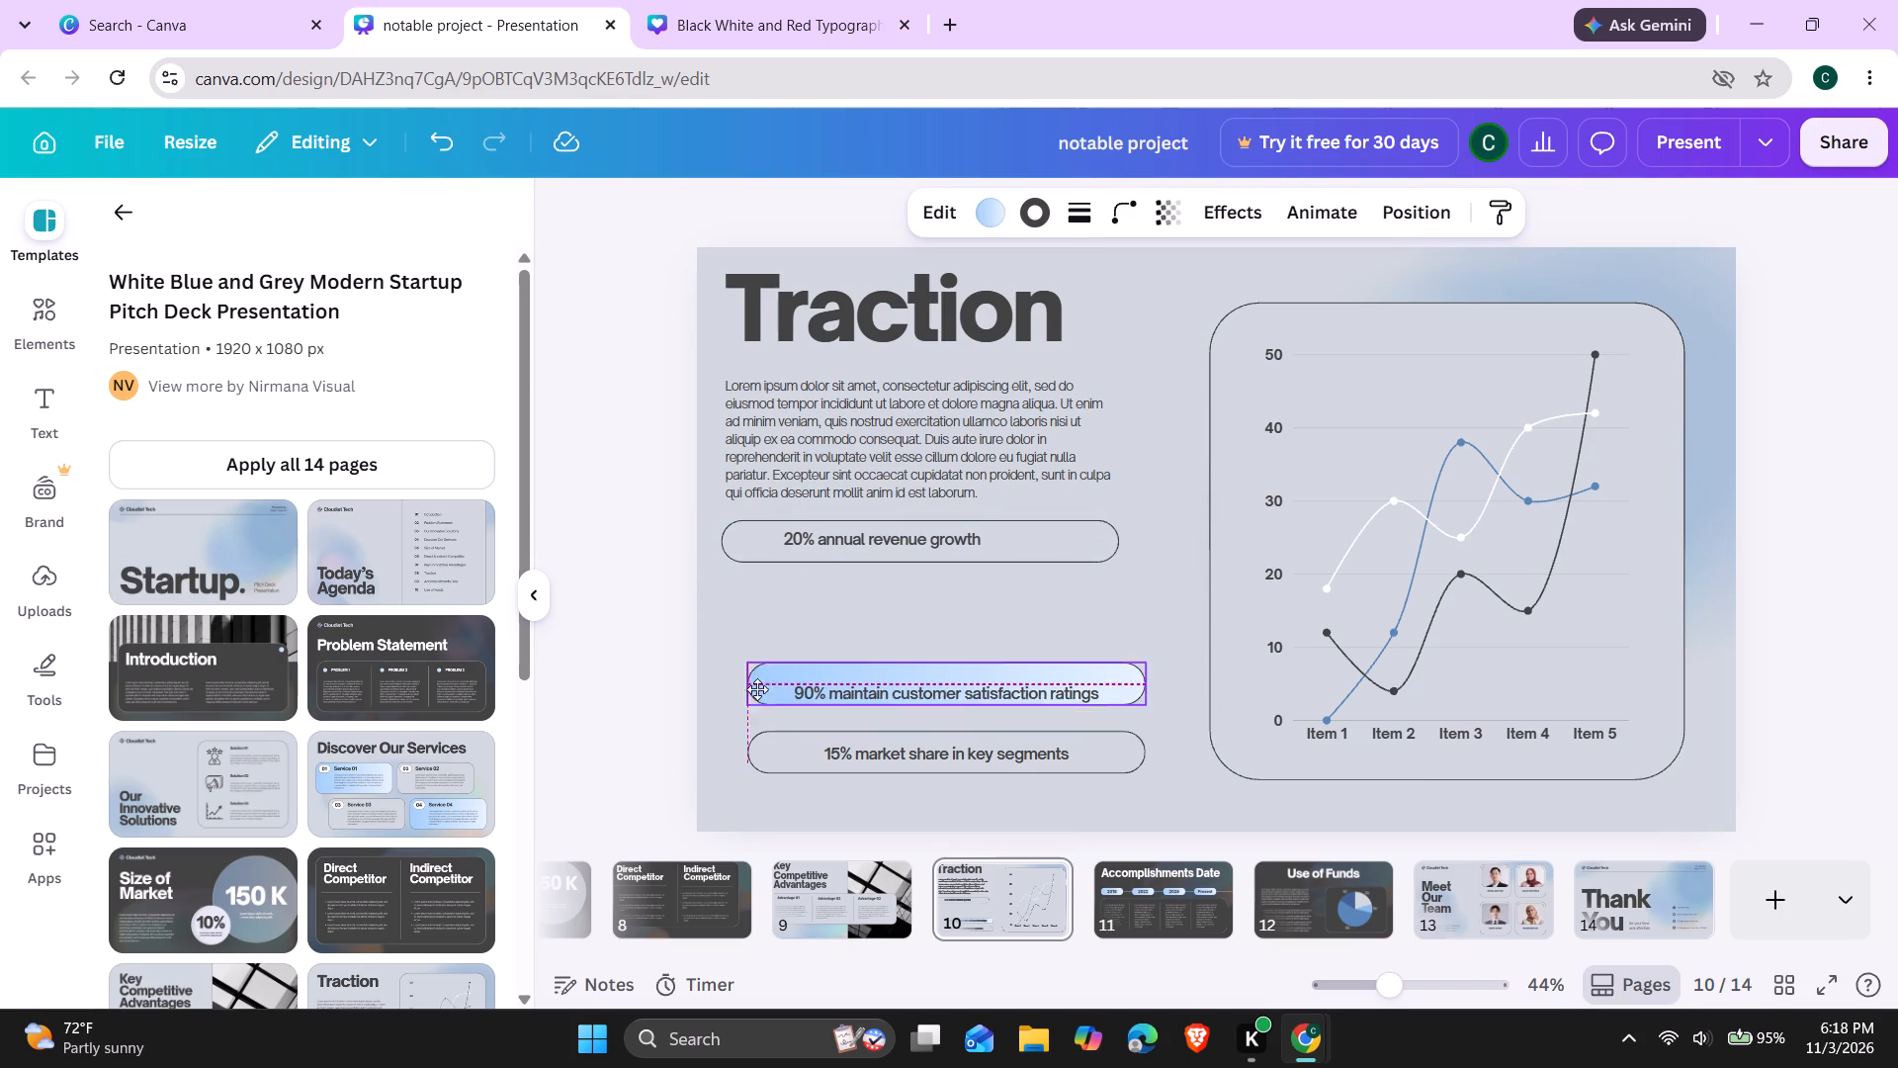
drag(757, 689, 747, 622)
drag(818, 686, 809, 614)
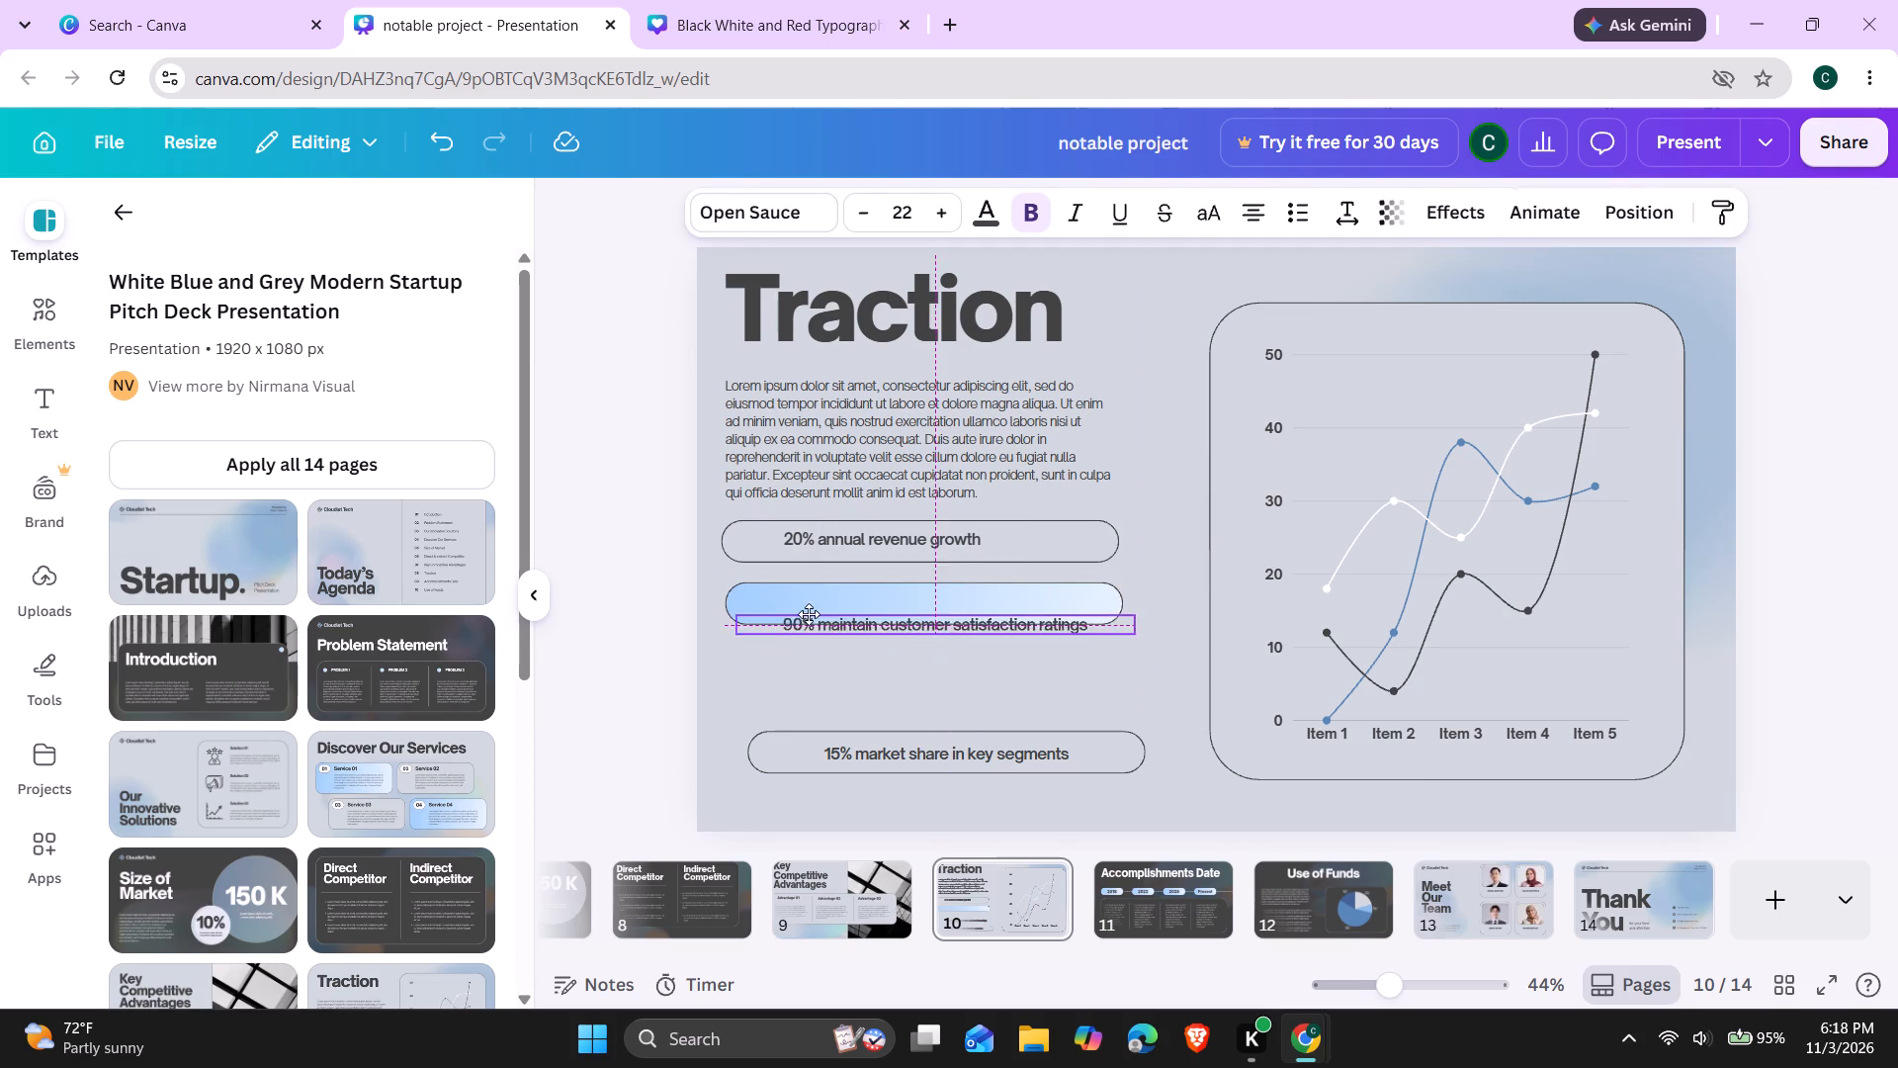
drag(809, 614, 802, 603)
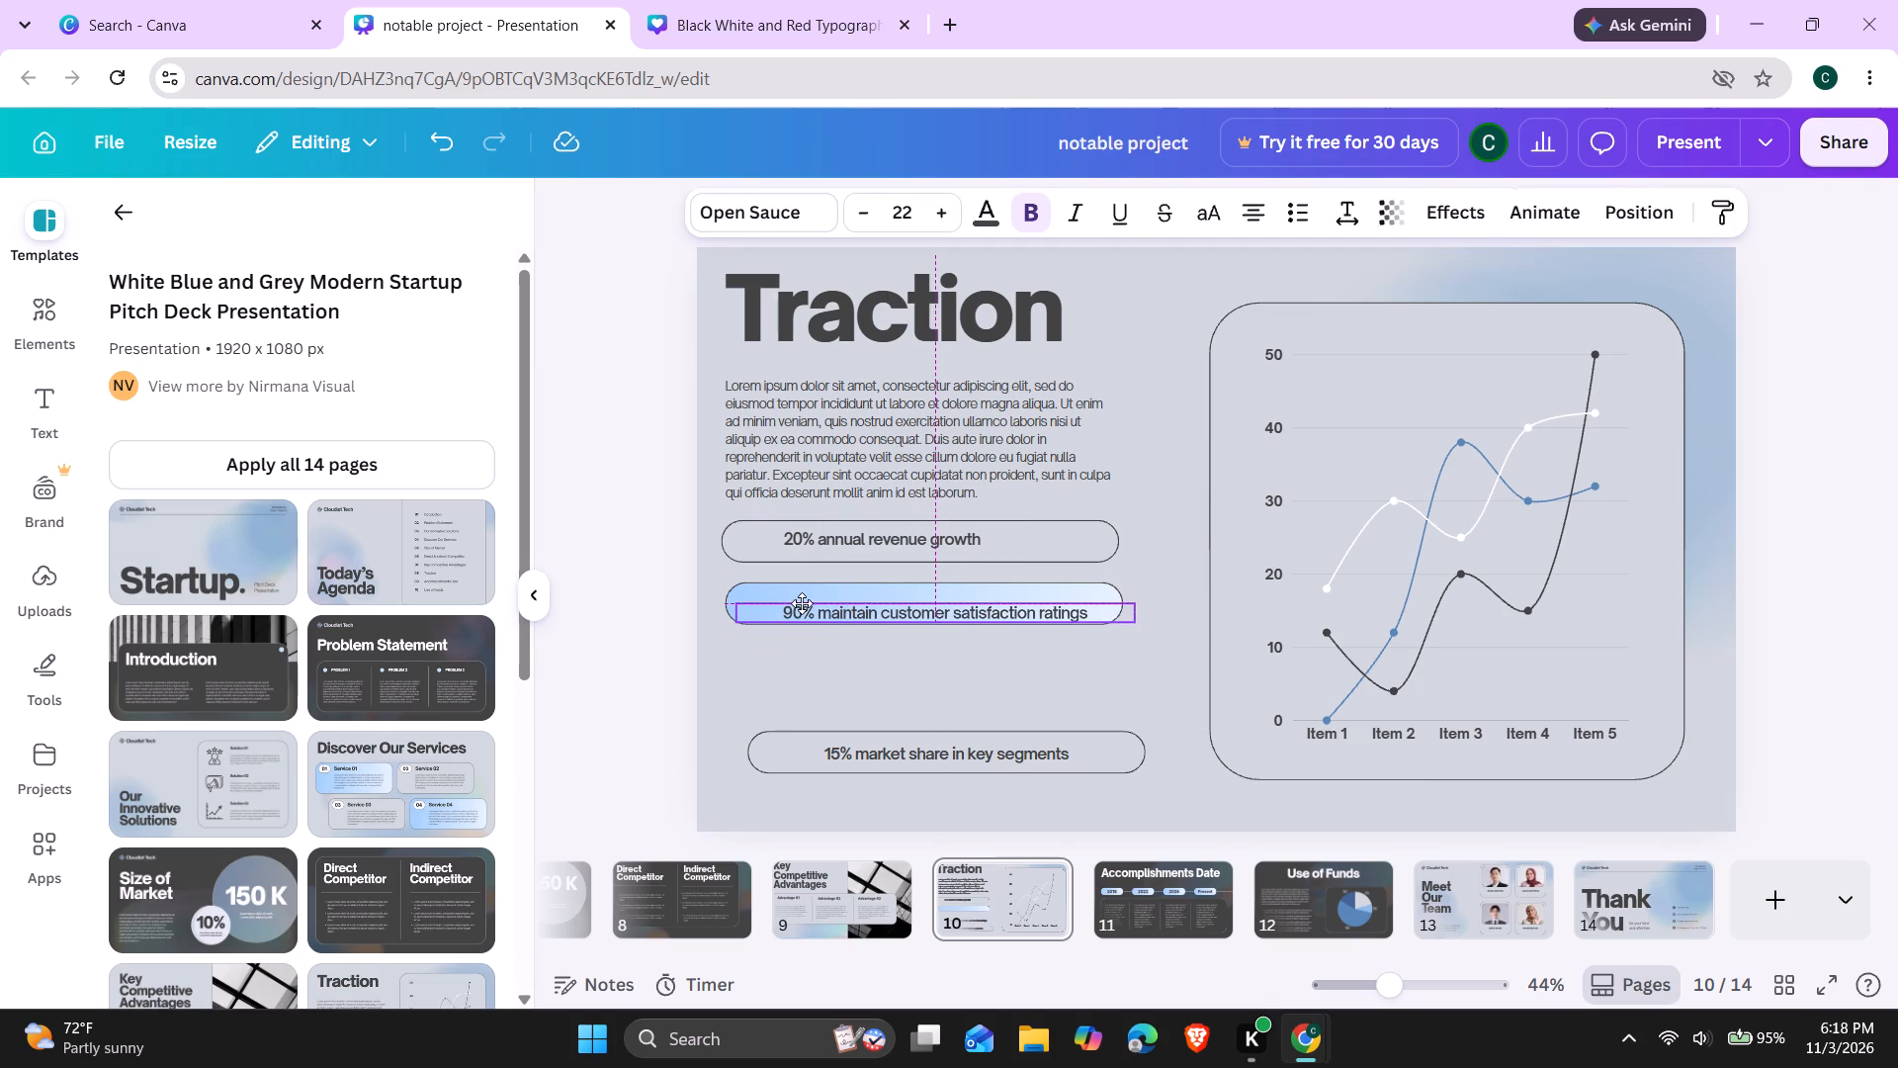
drag(802, 603, 799, 603)
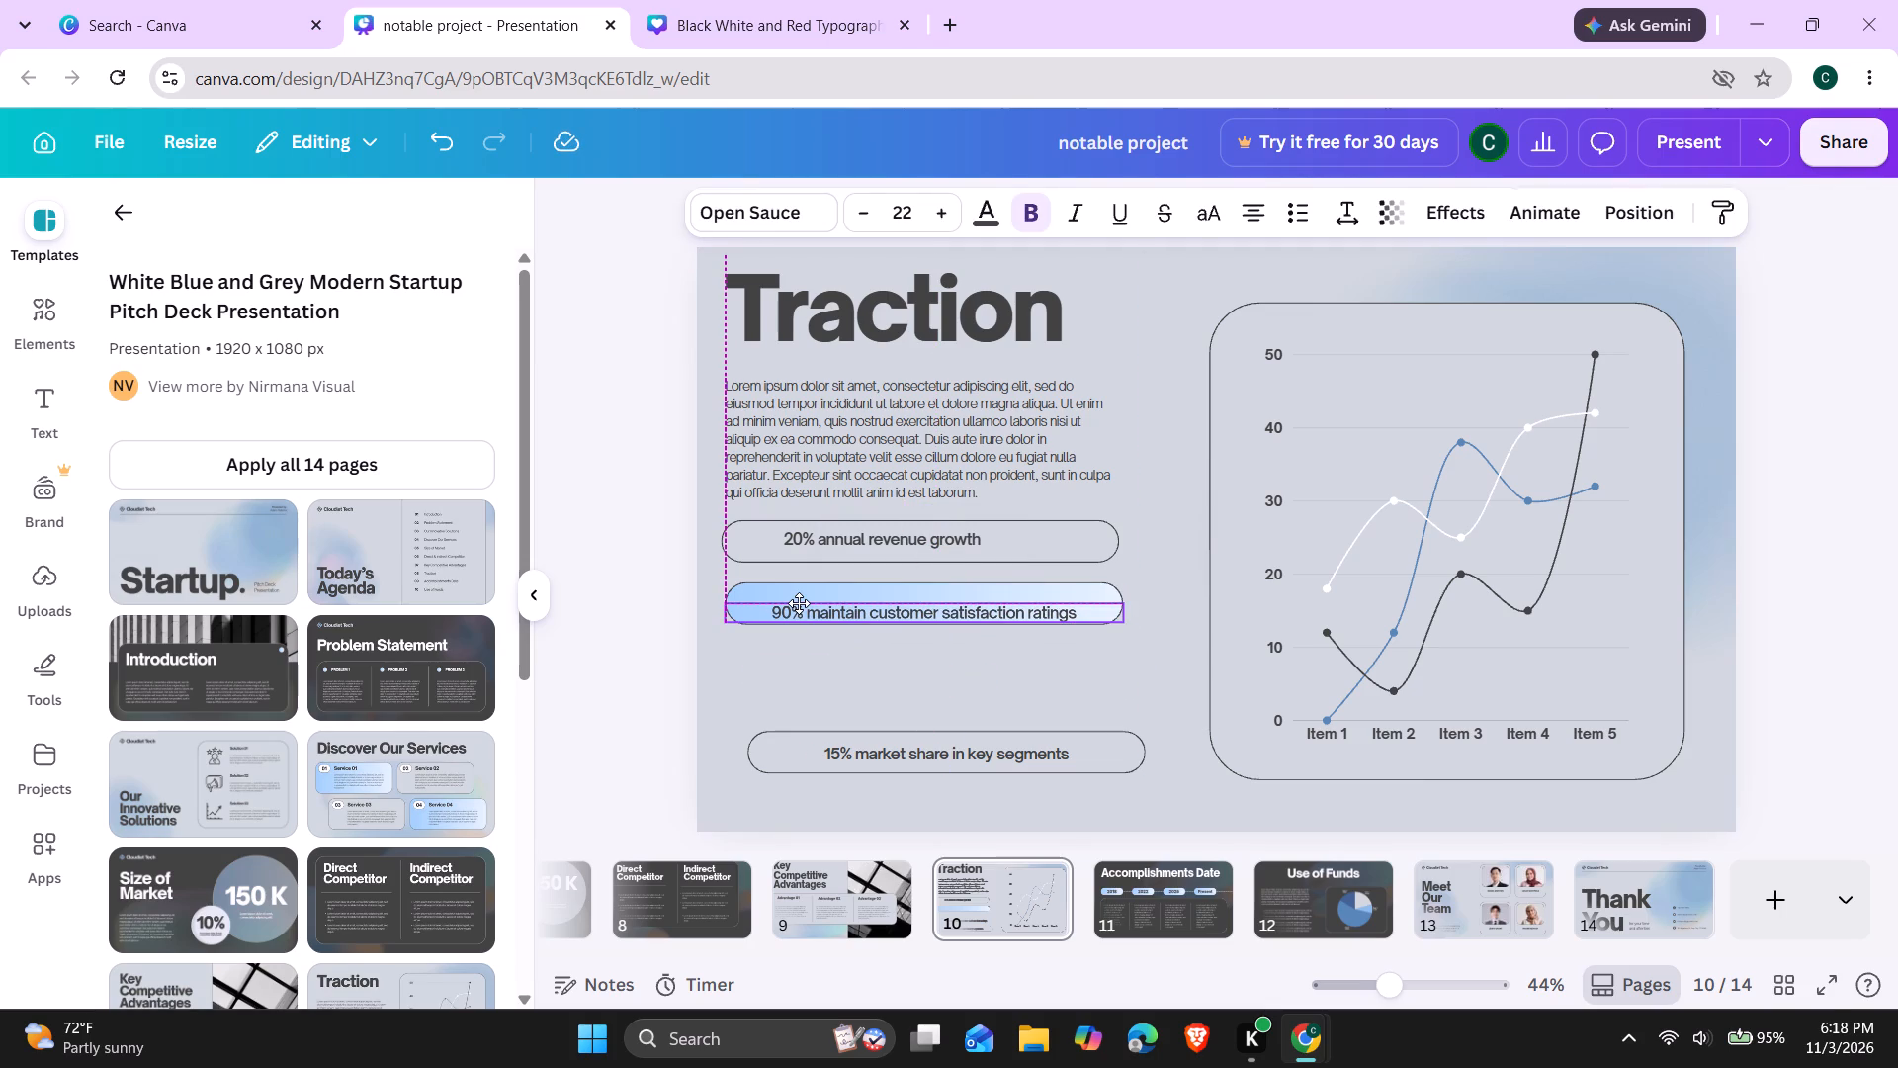
drag(799, 603, 806, 596)
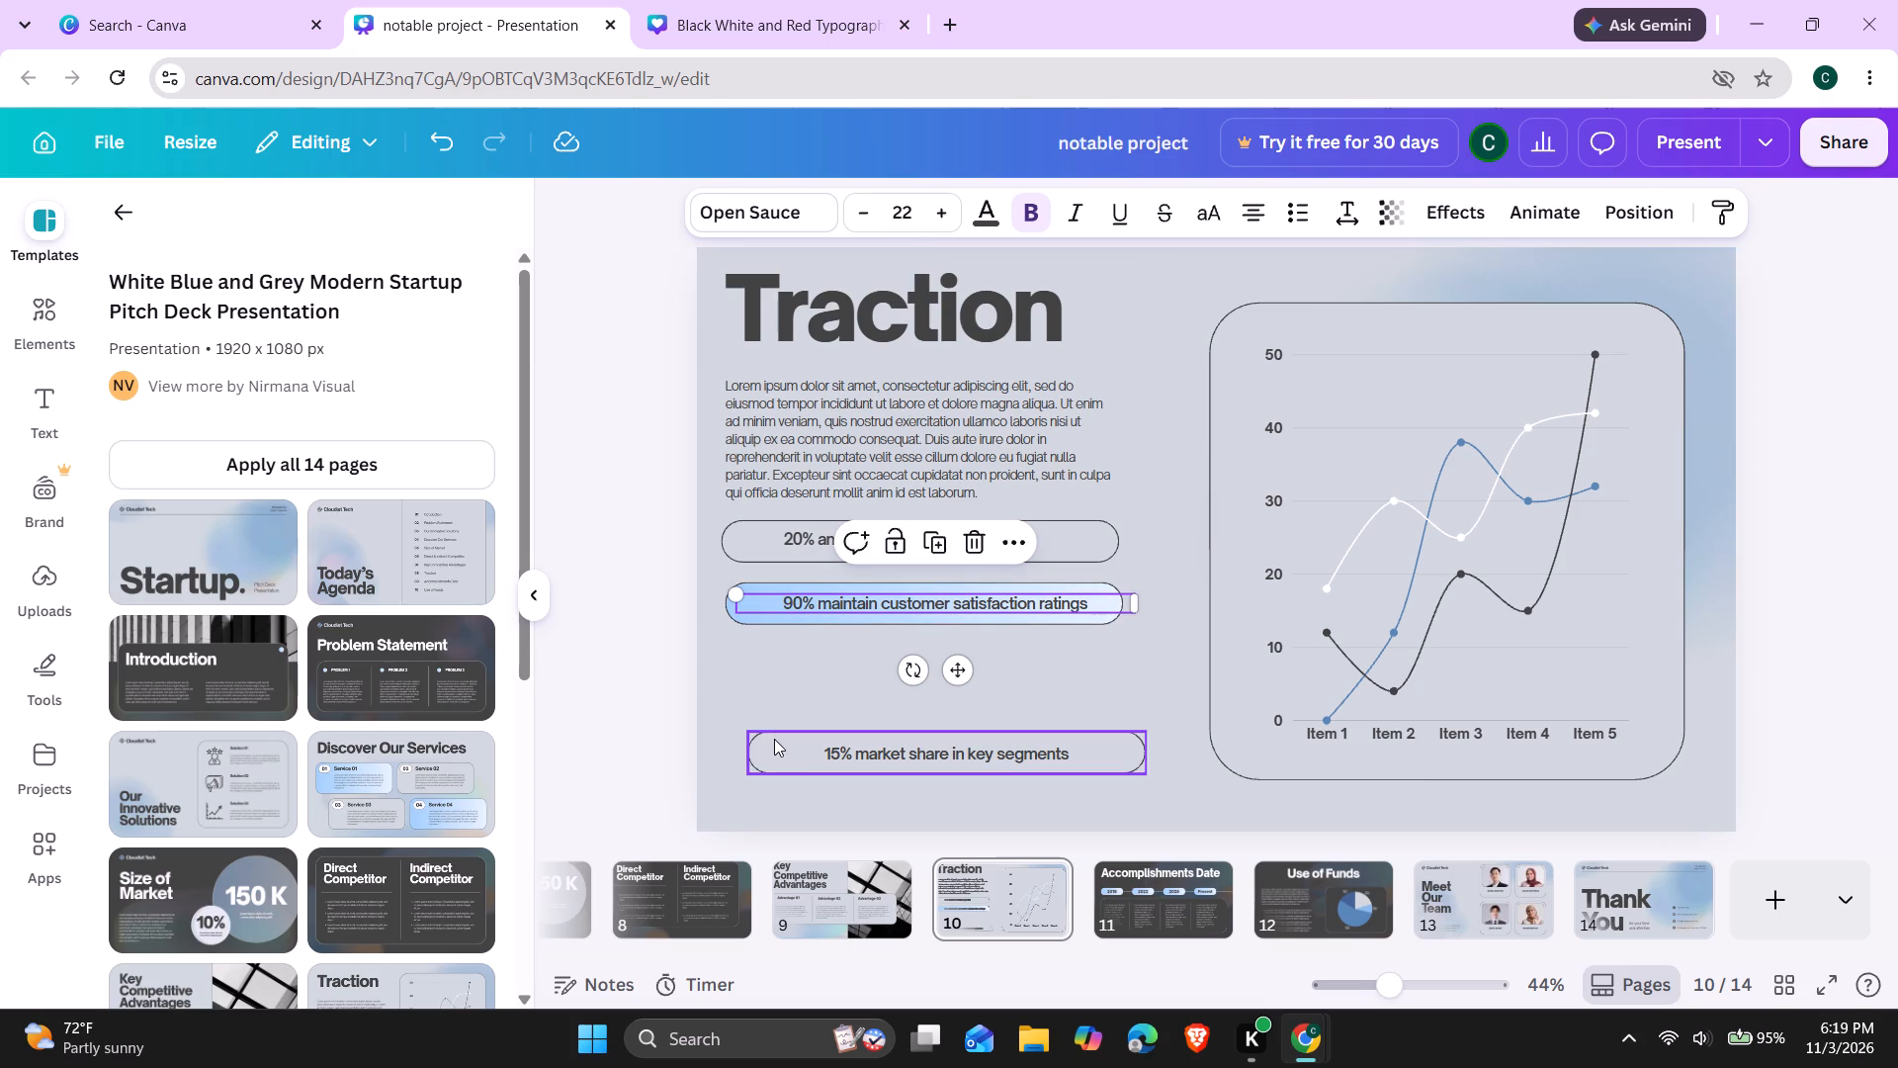
Move the third pill outline and its '15% market share in key segments' text up and left, beneath the blue pill.
drag(774, 739, 747, 671)
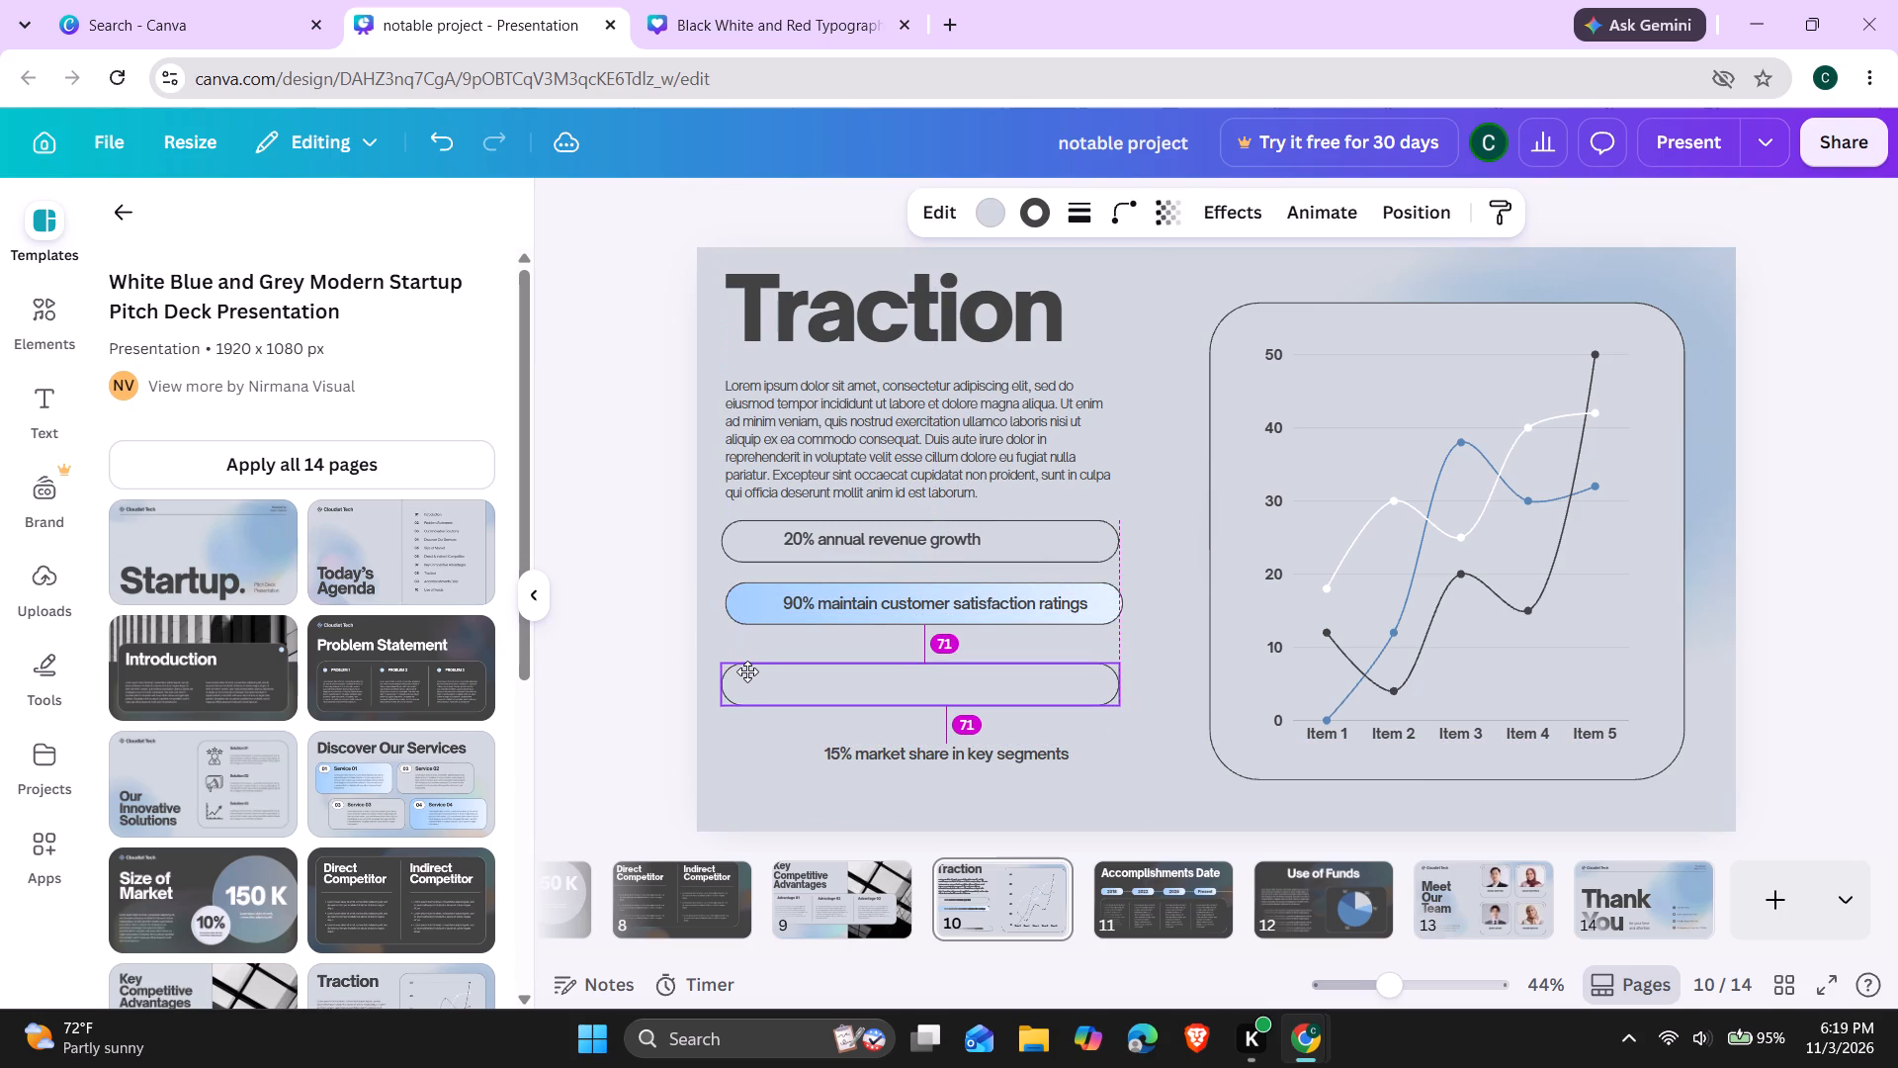
drag(747, 671, 753, 663)
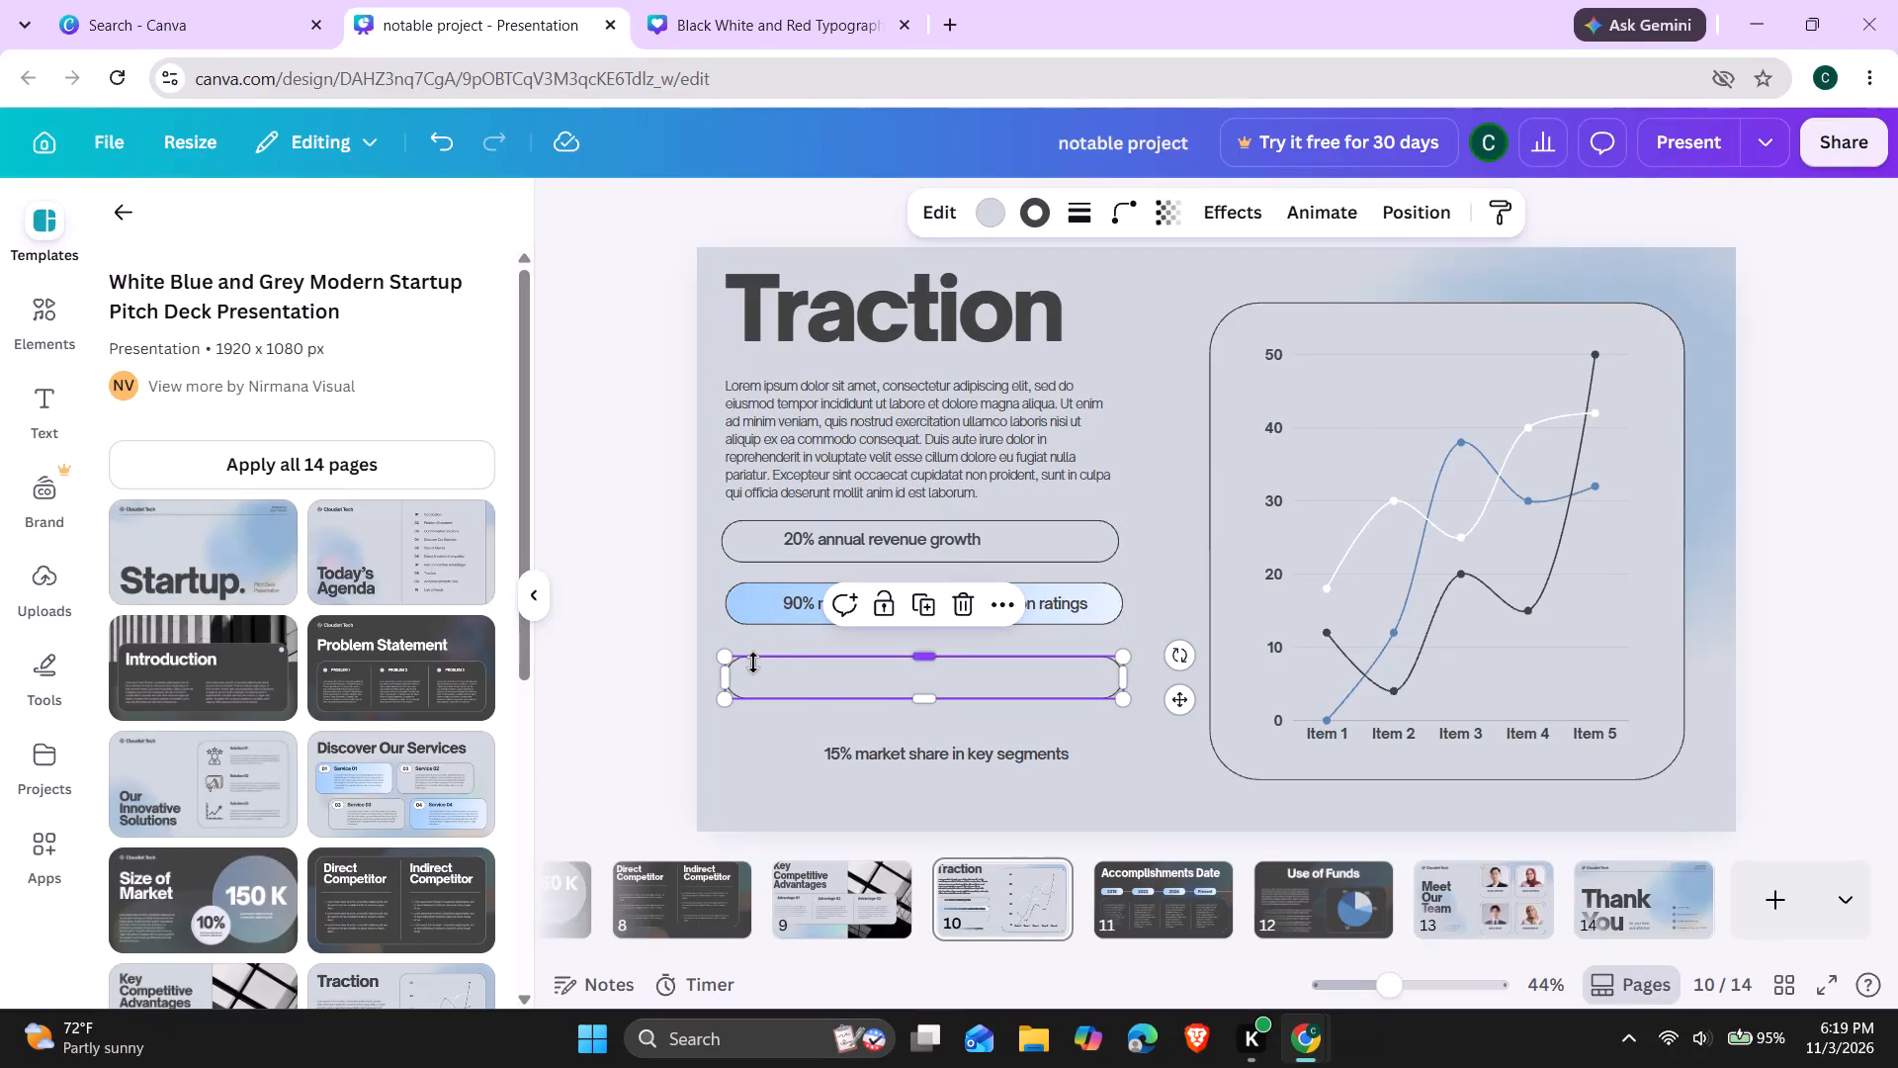
drag(866, 747, 820, 675)
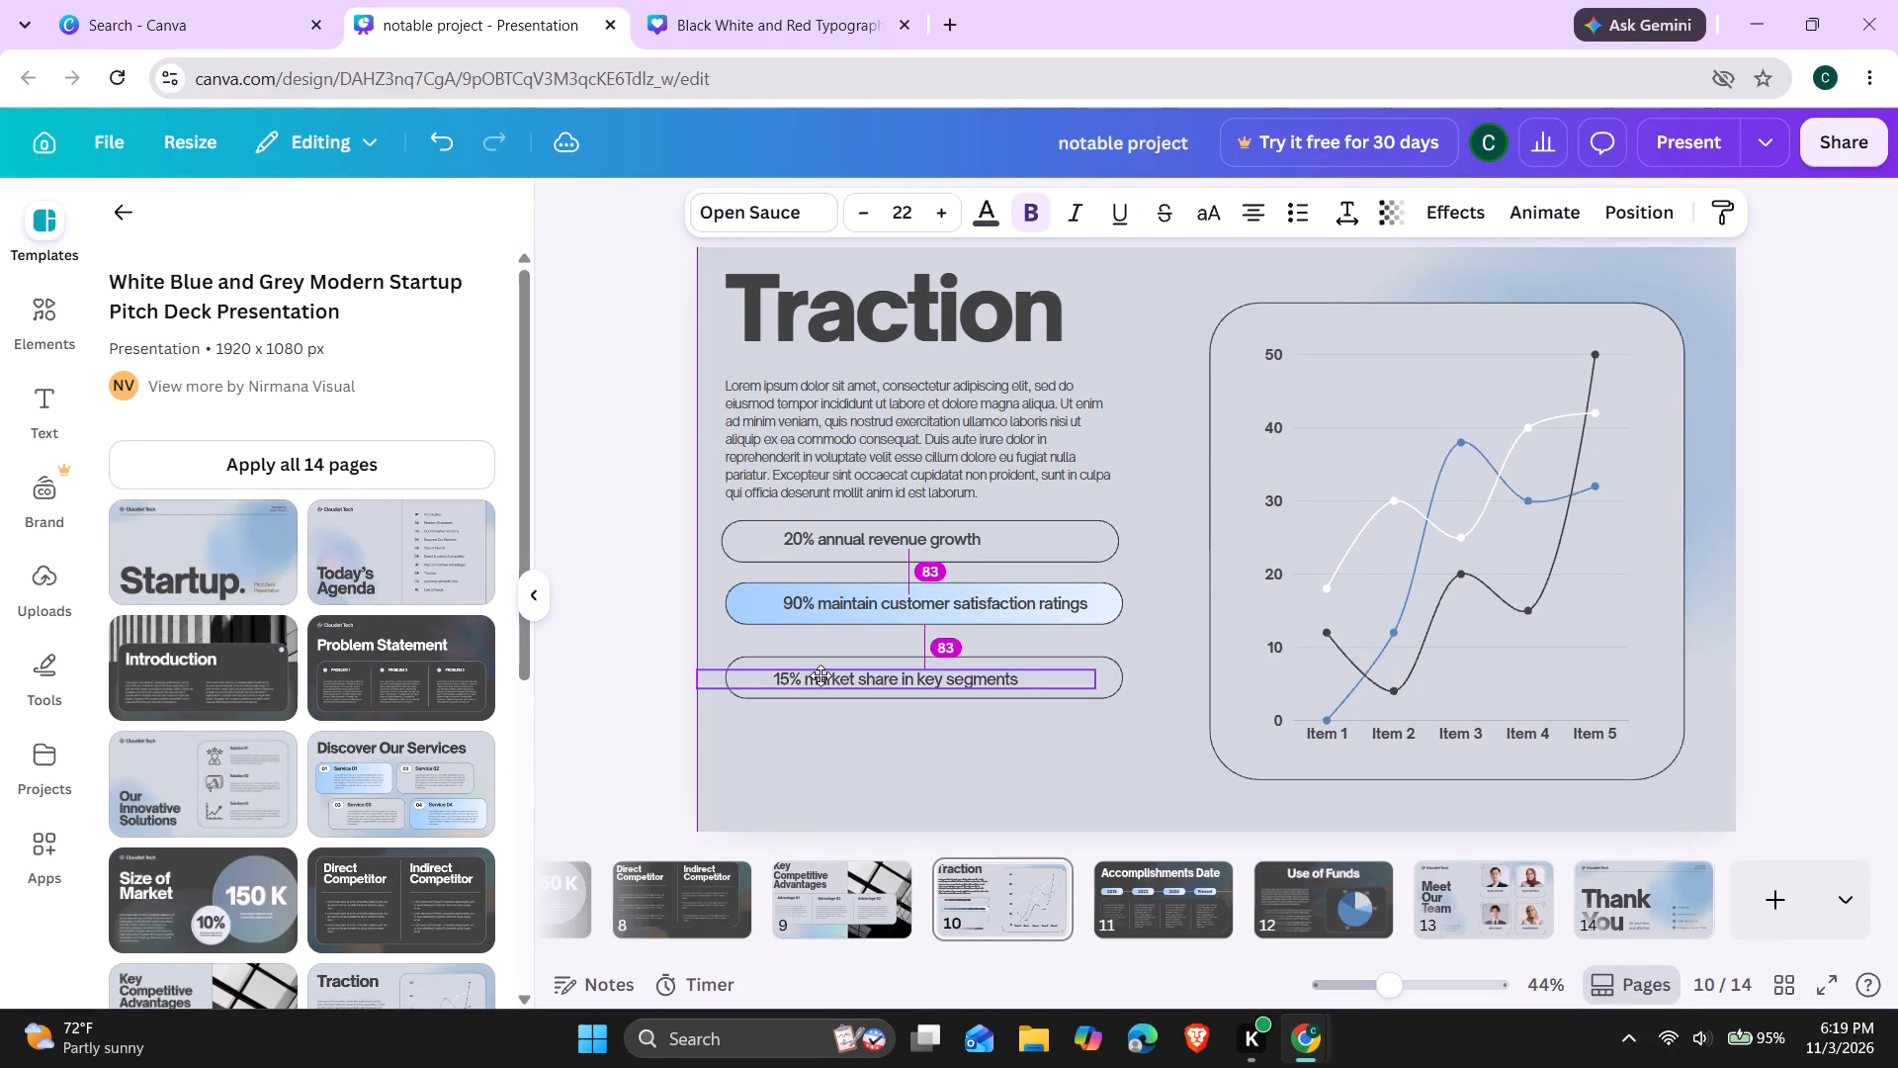
drag(820, 675, 813, 676)
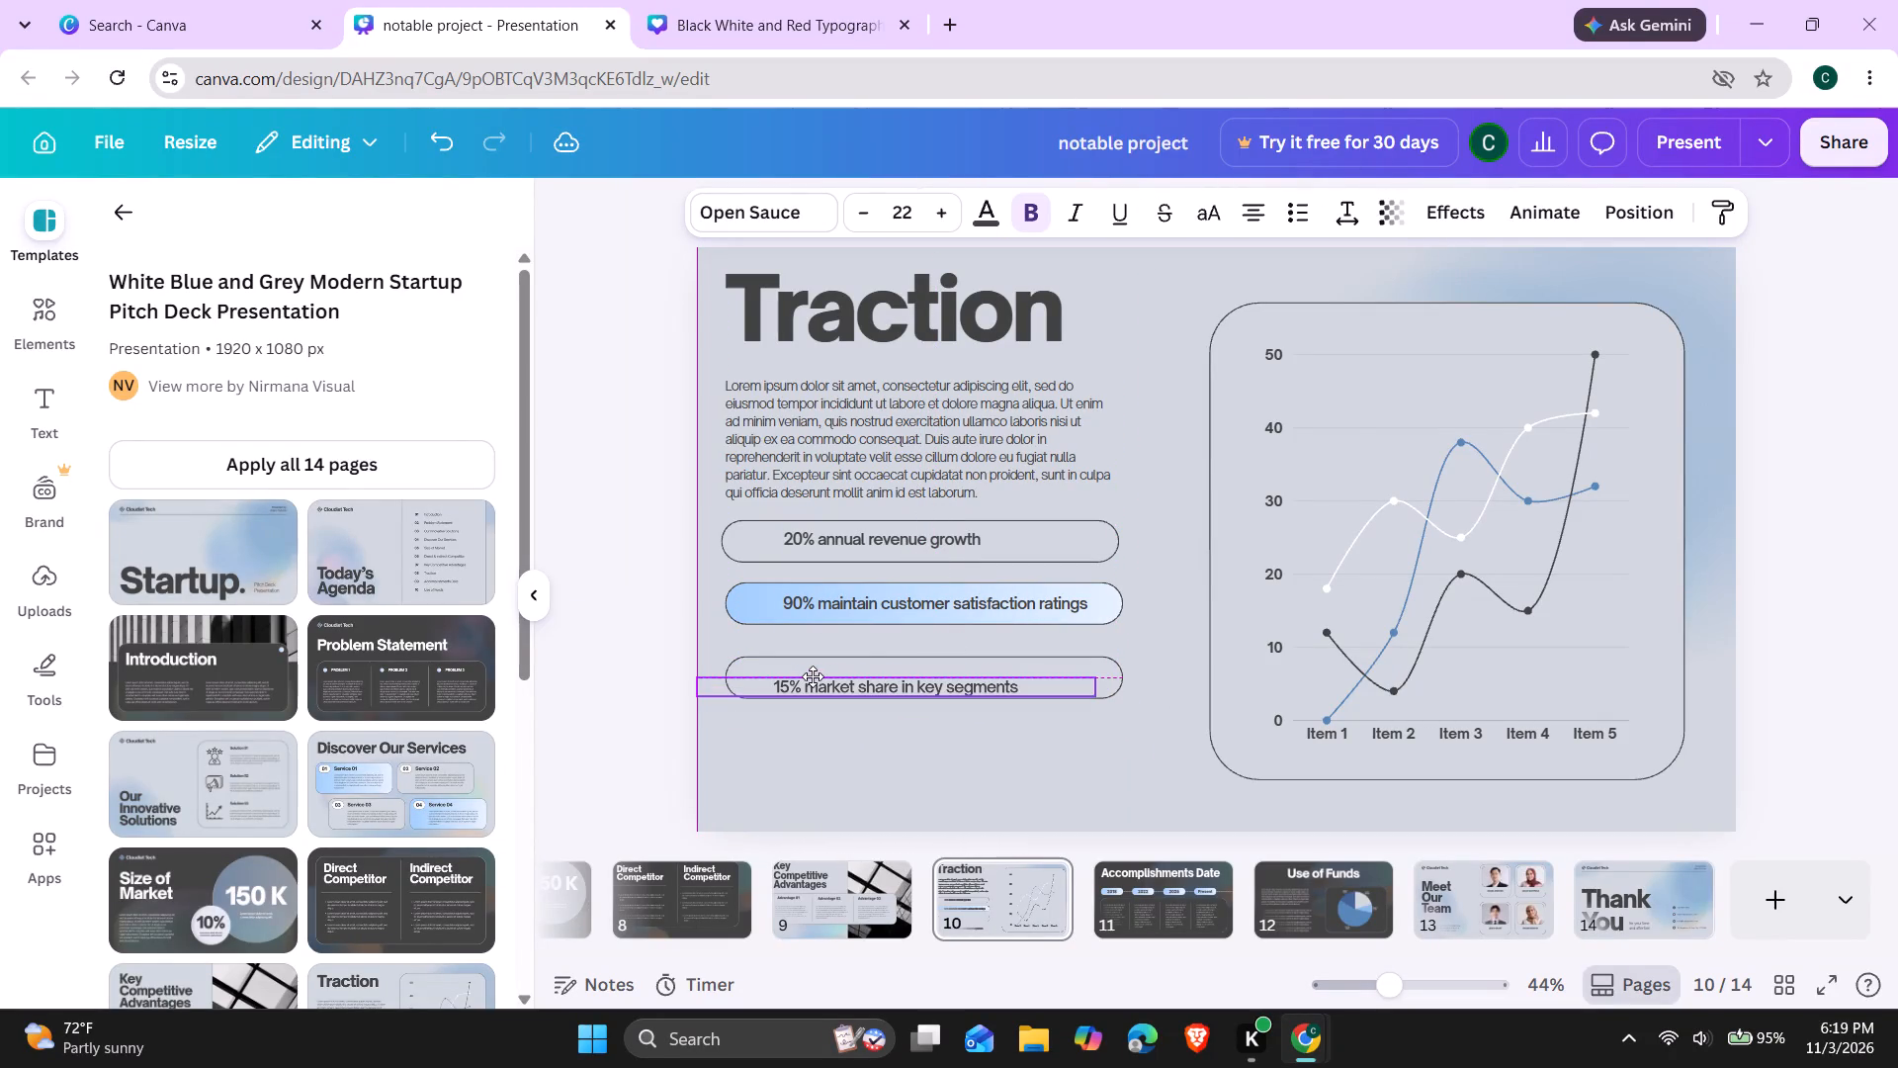
drag(813, 676, 821, 667)
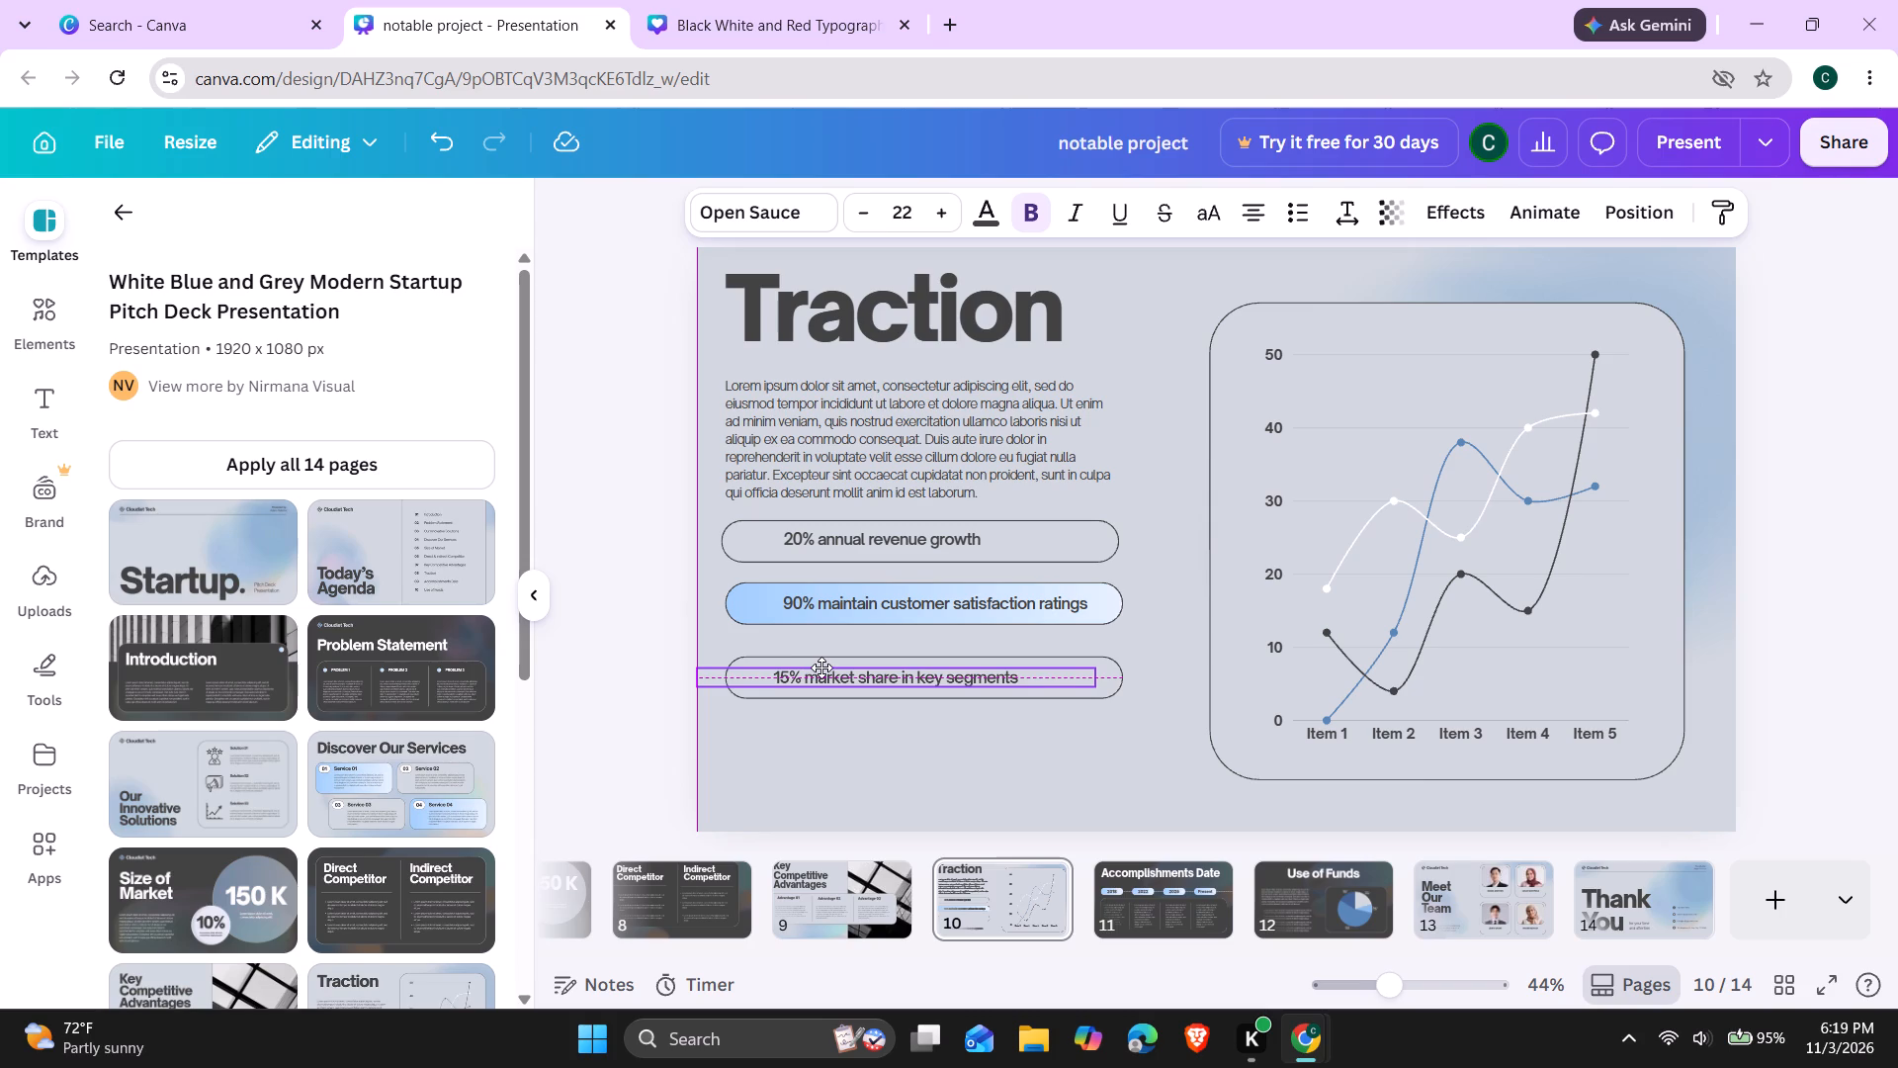
drag(821, 667, 825, 672)
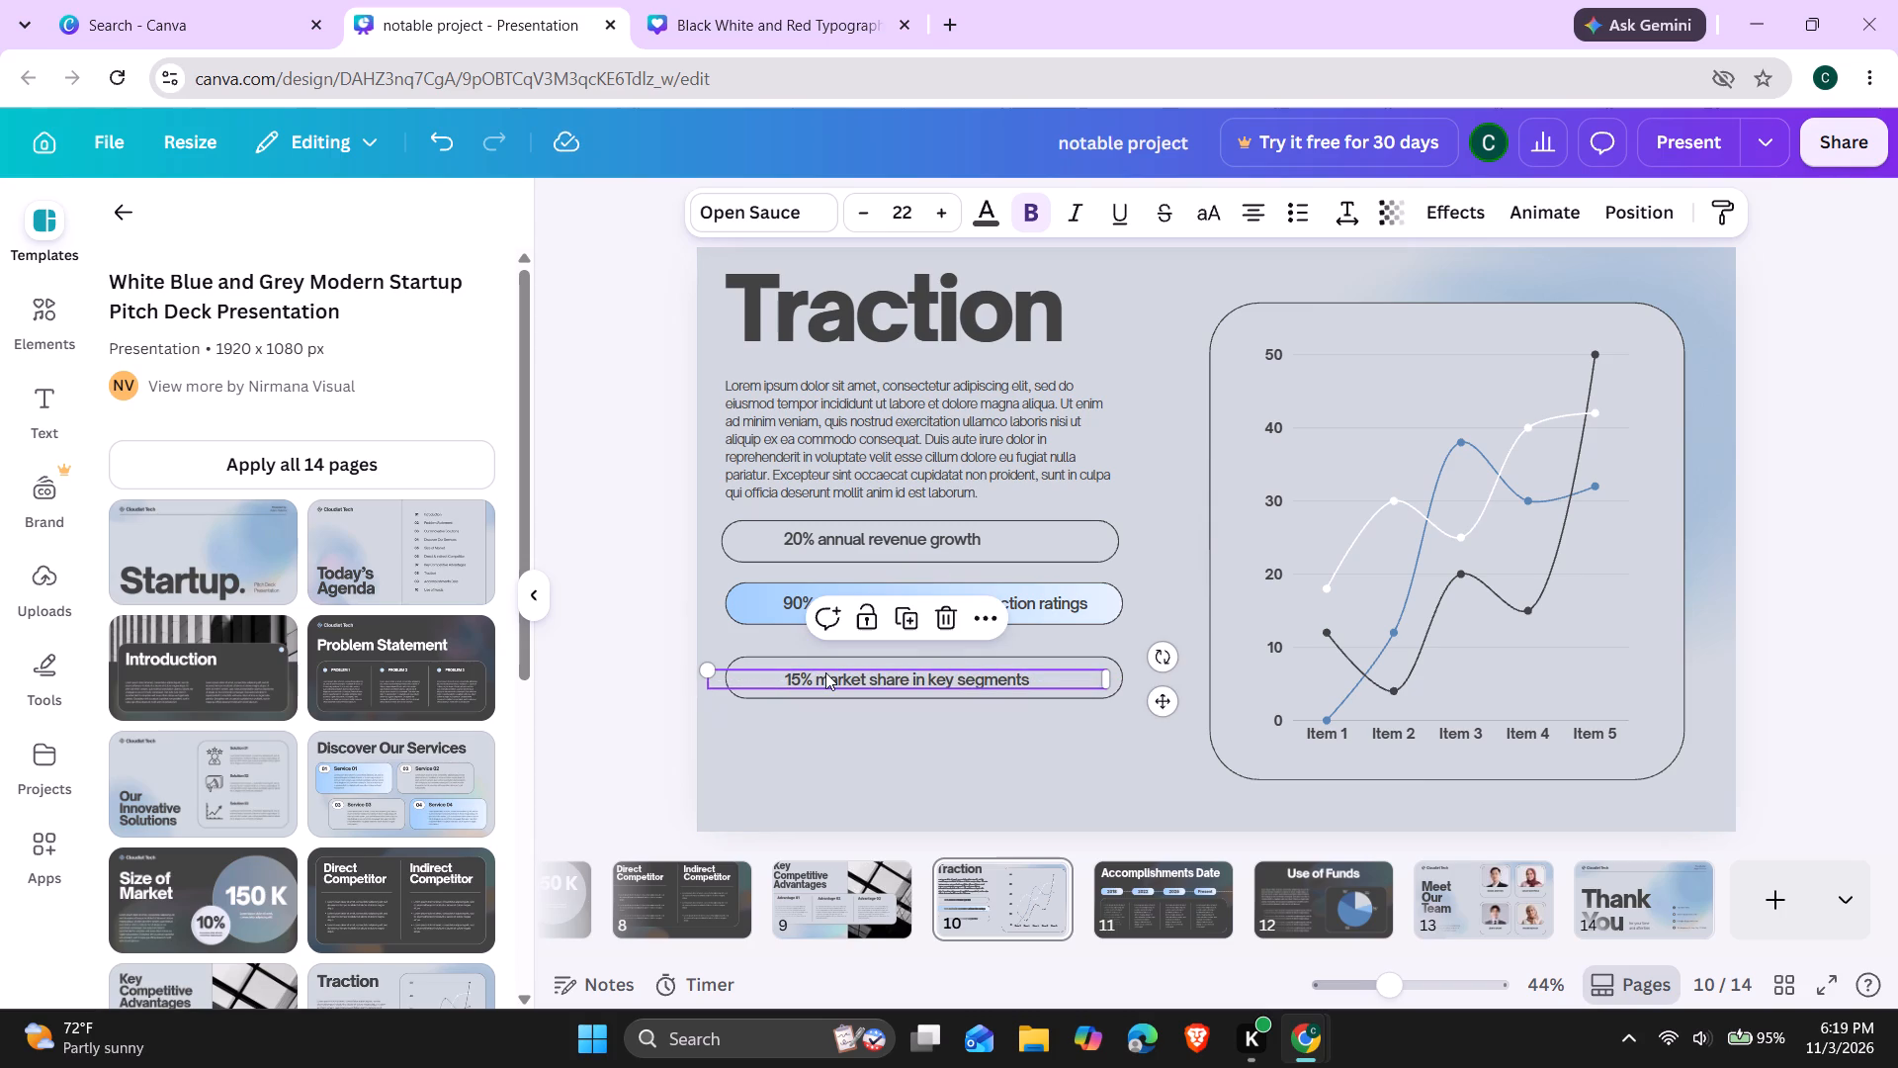
drag(825, 672, 817, 672)
drag(804, 675, 804, 666)
drag(804, 669, 815, 678)
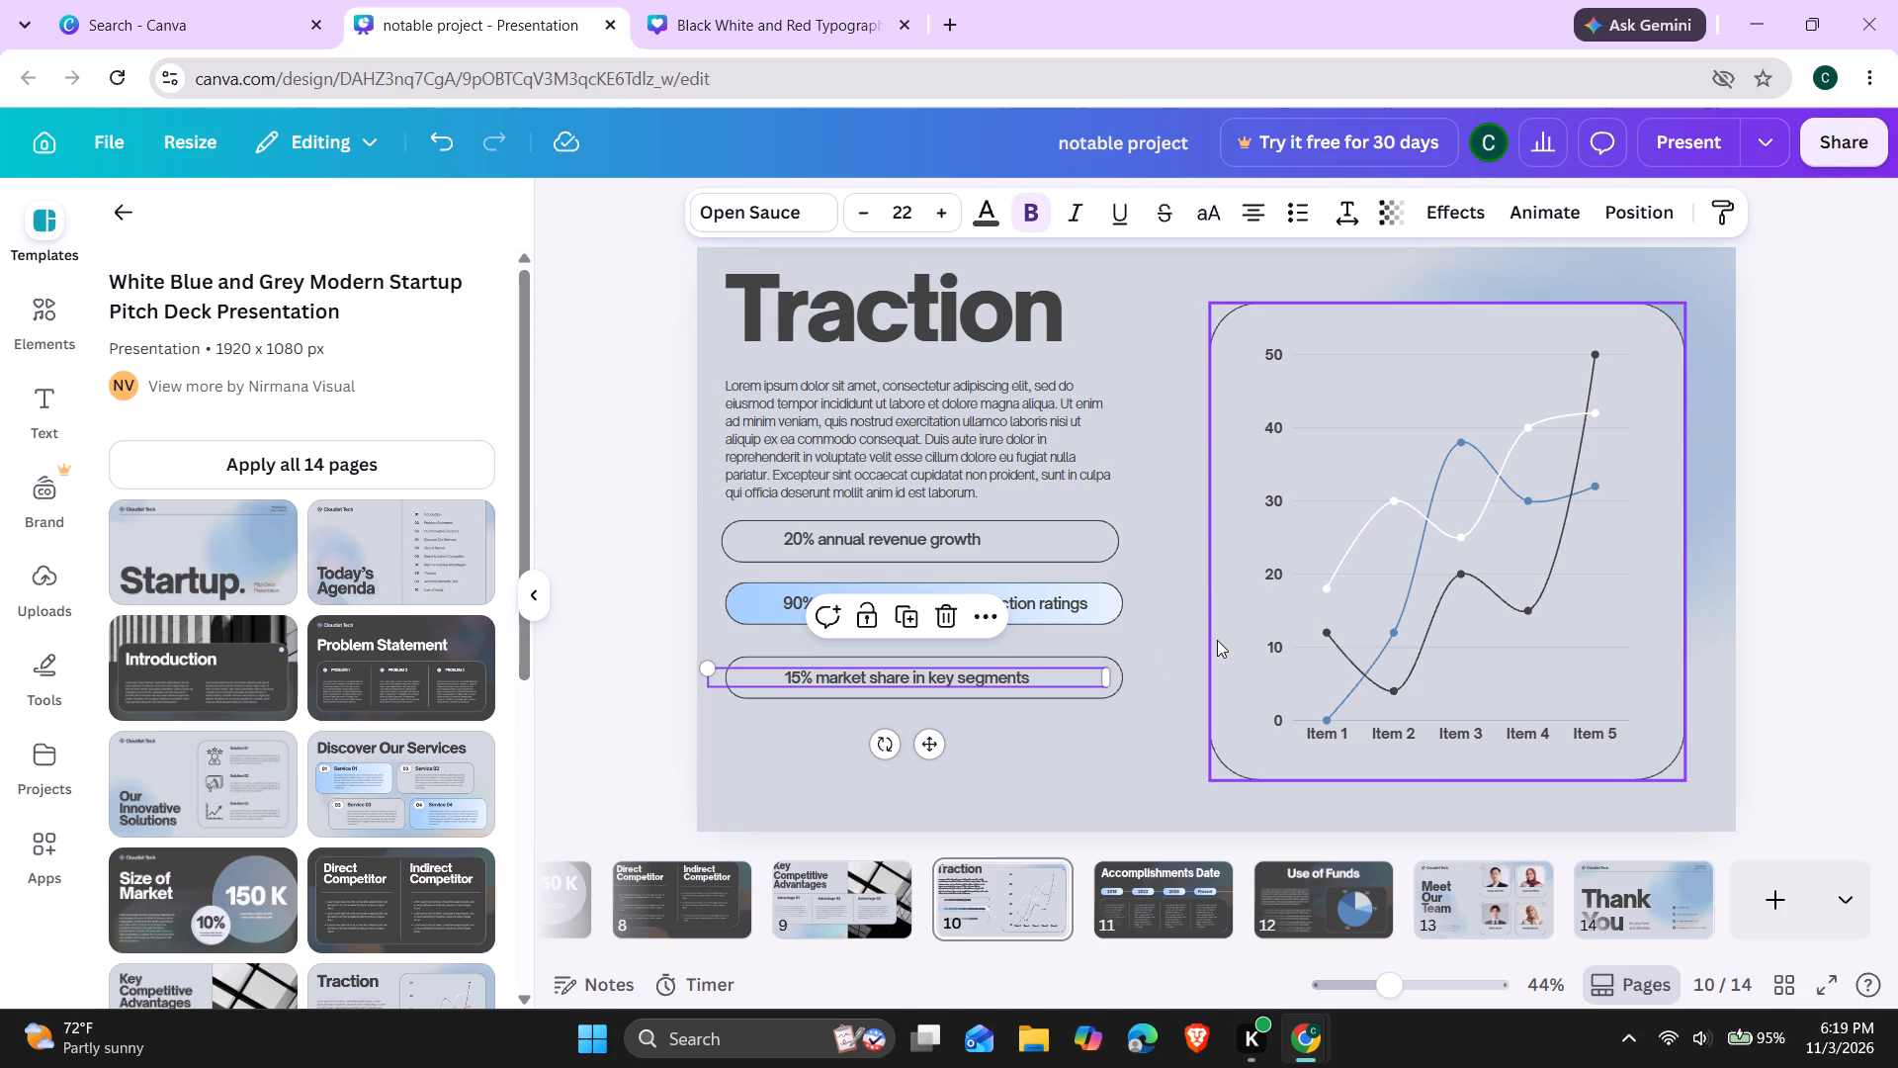
Move the rounded chart frame and the line chart up and left, keeping the chart inside the frame.
drag(1237, 544, 1165, 497)
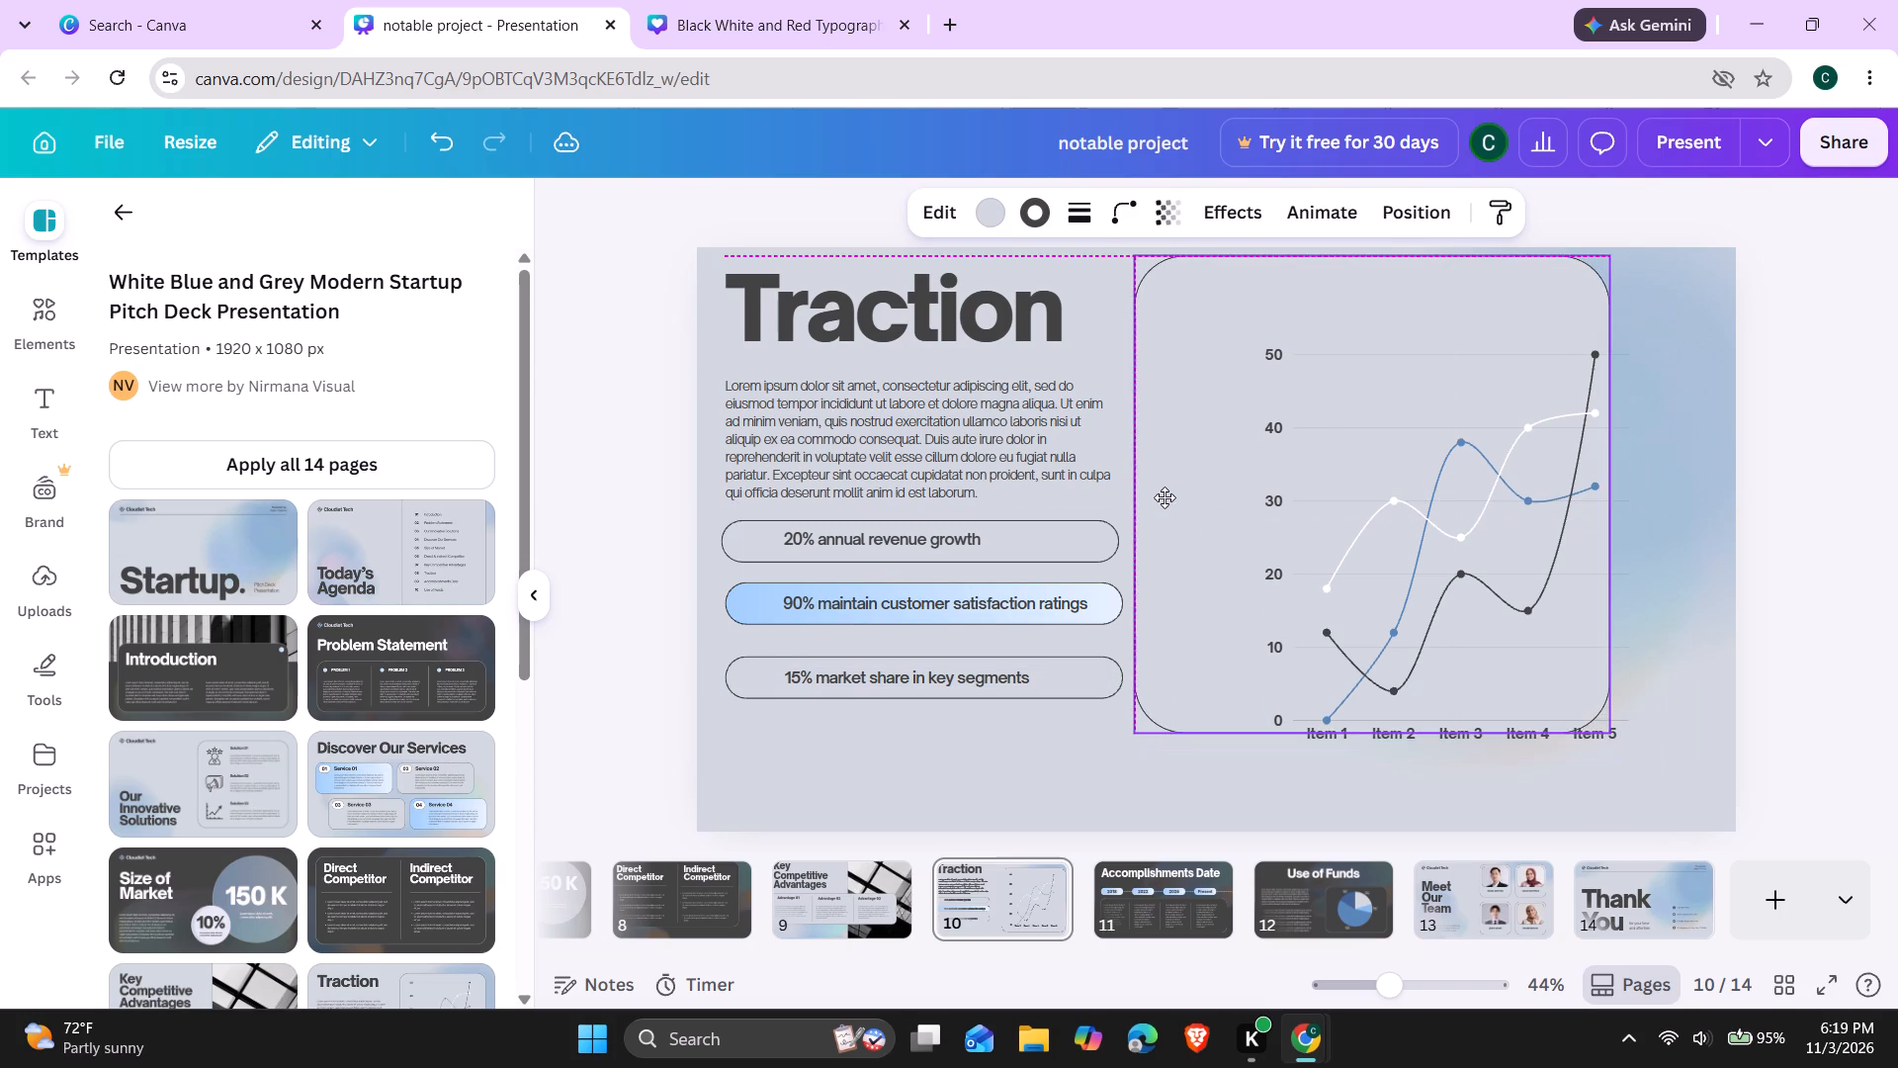
drag(1165, 497, 1165, 502)
drag(1282, 380, 1299, 386)
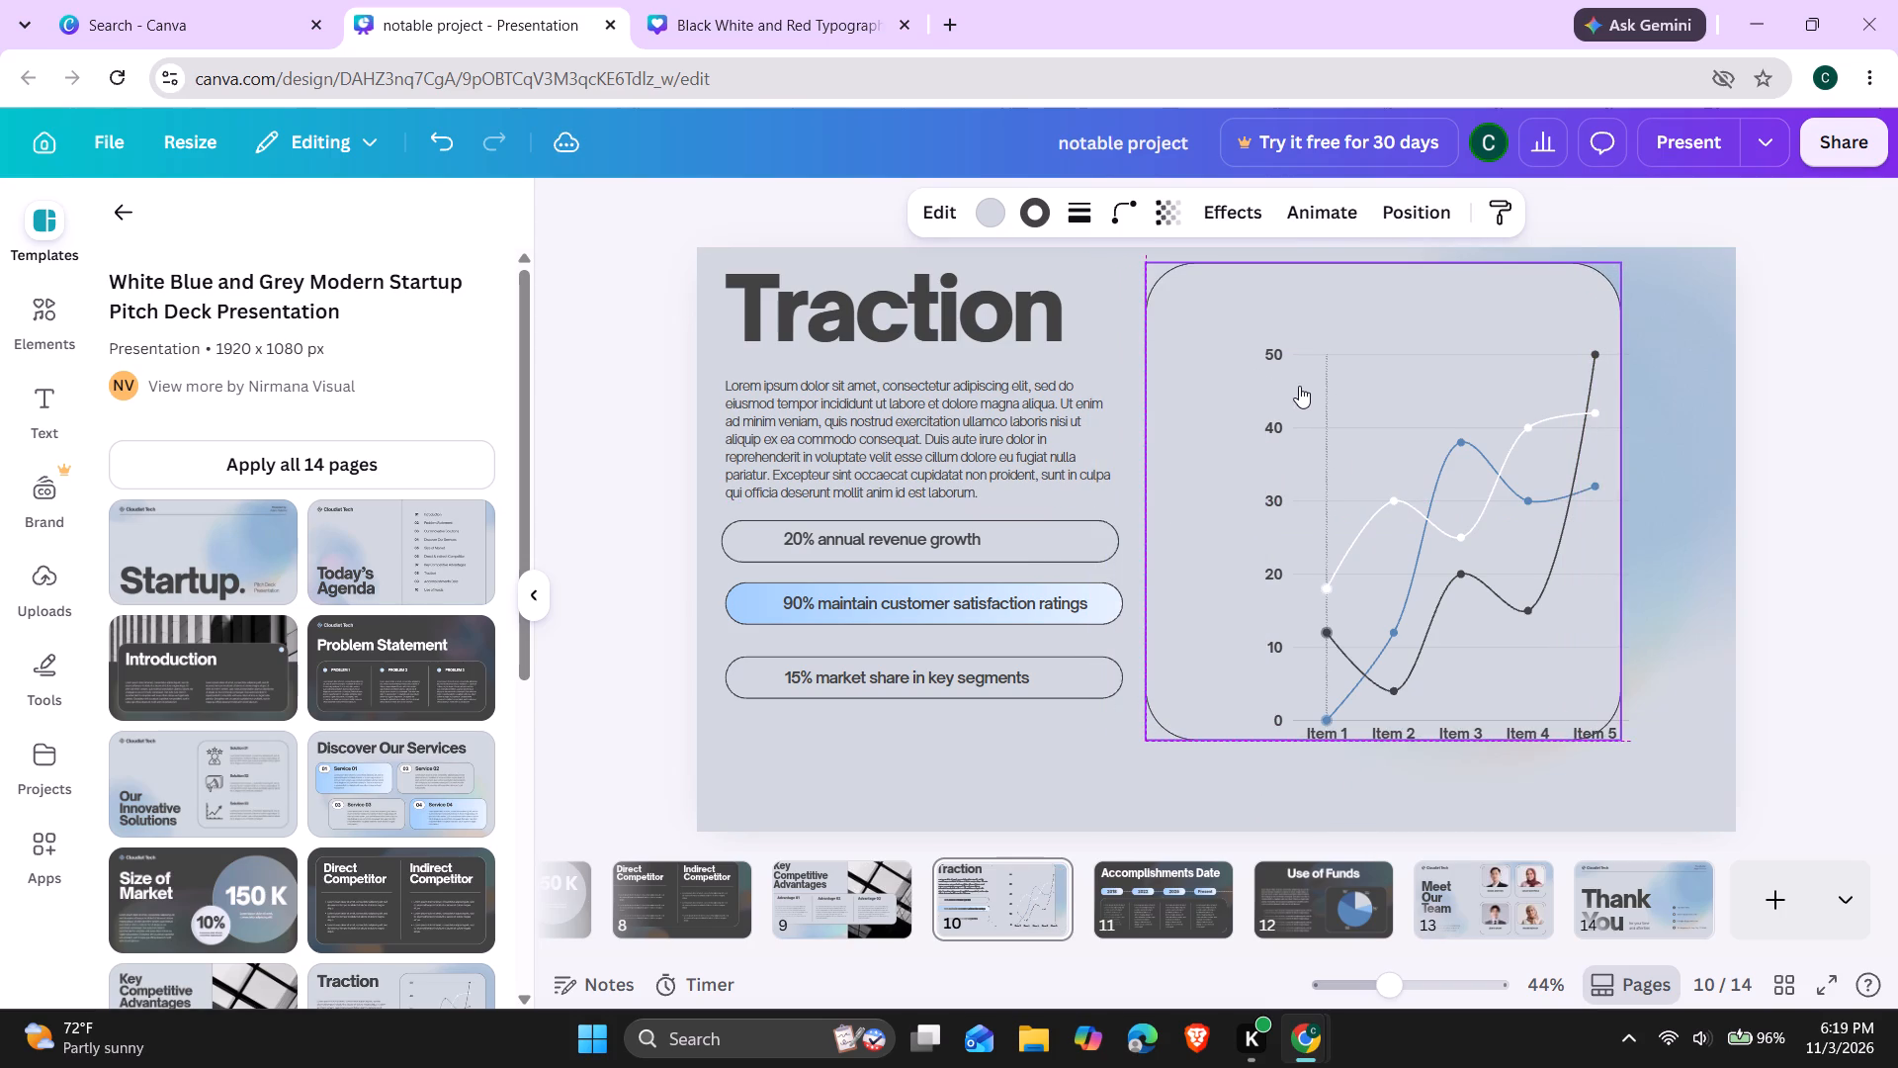
drag(1299, 386, 1302, 381)
drag(1337, 397, 1273, 374)
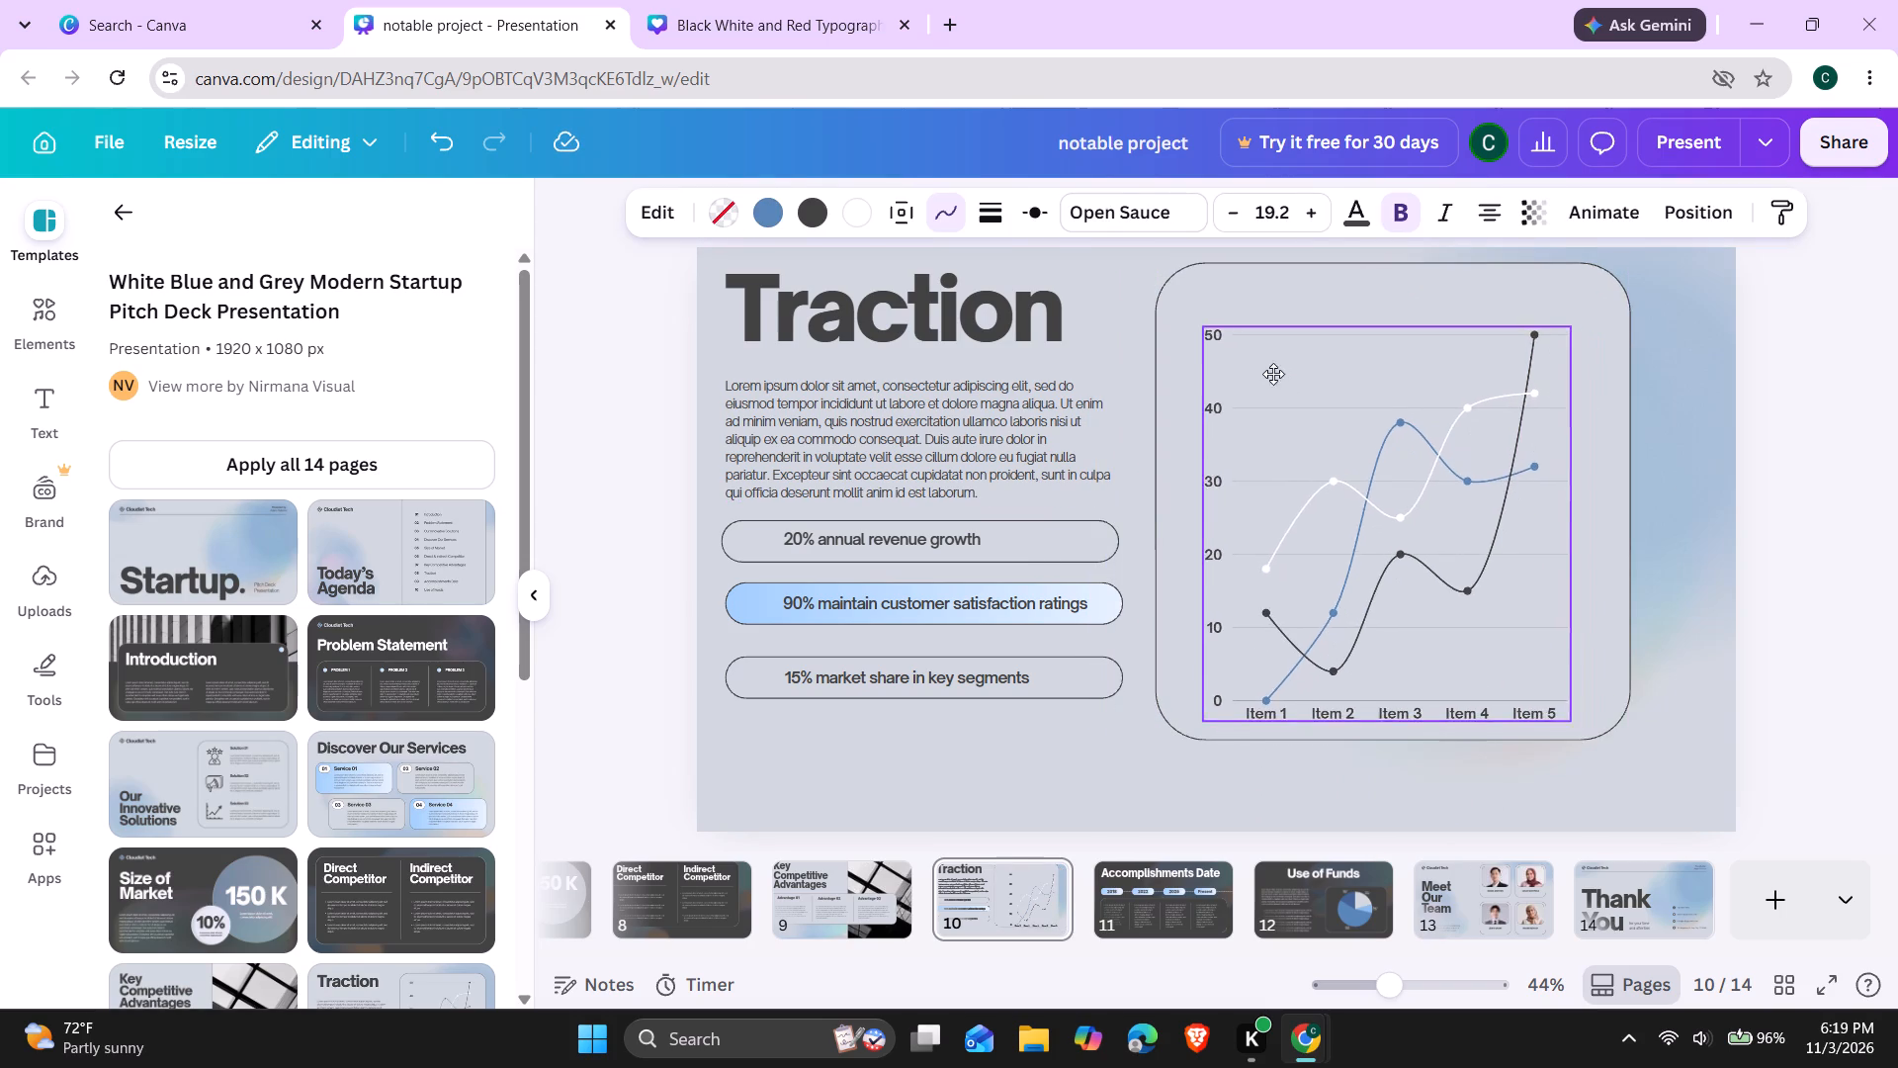
drag(1273, 374, 1284, 363)
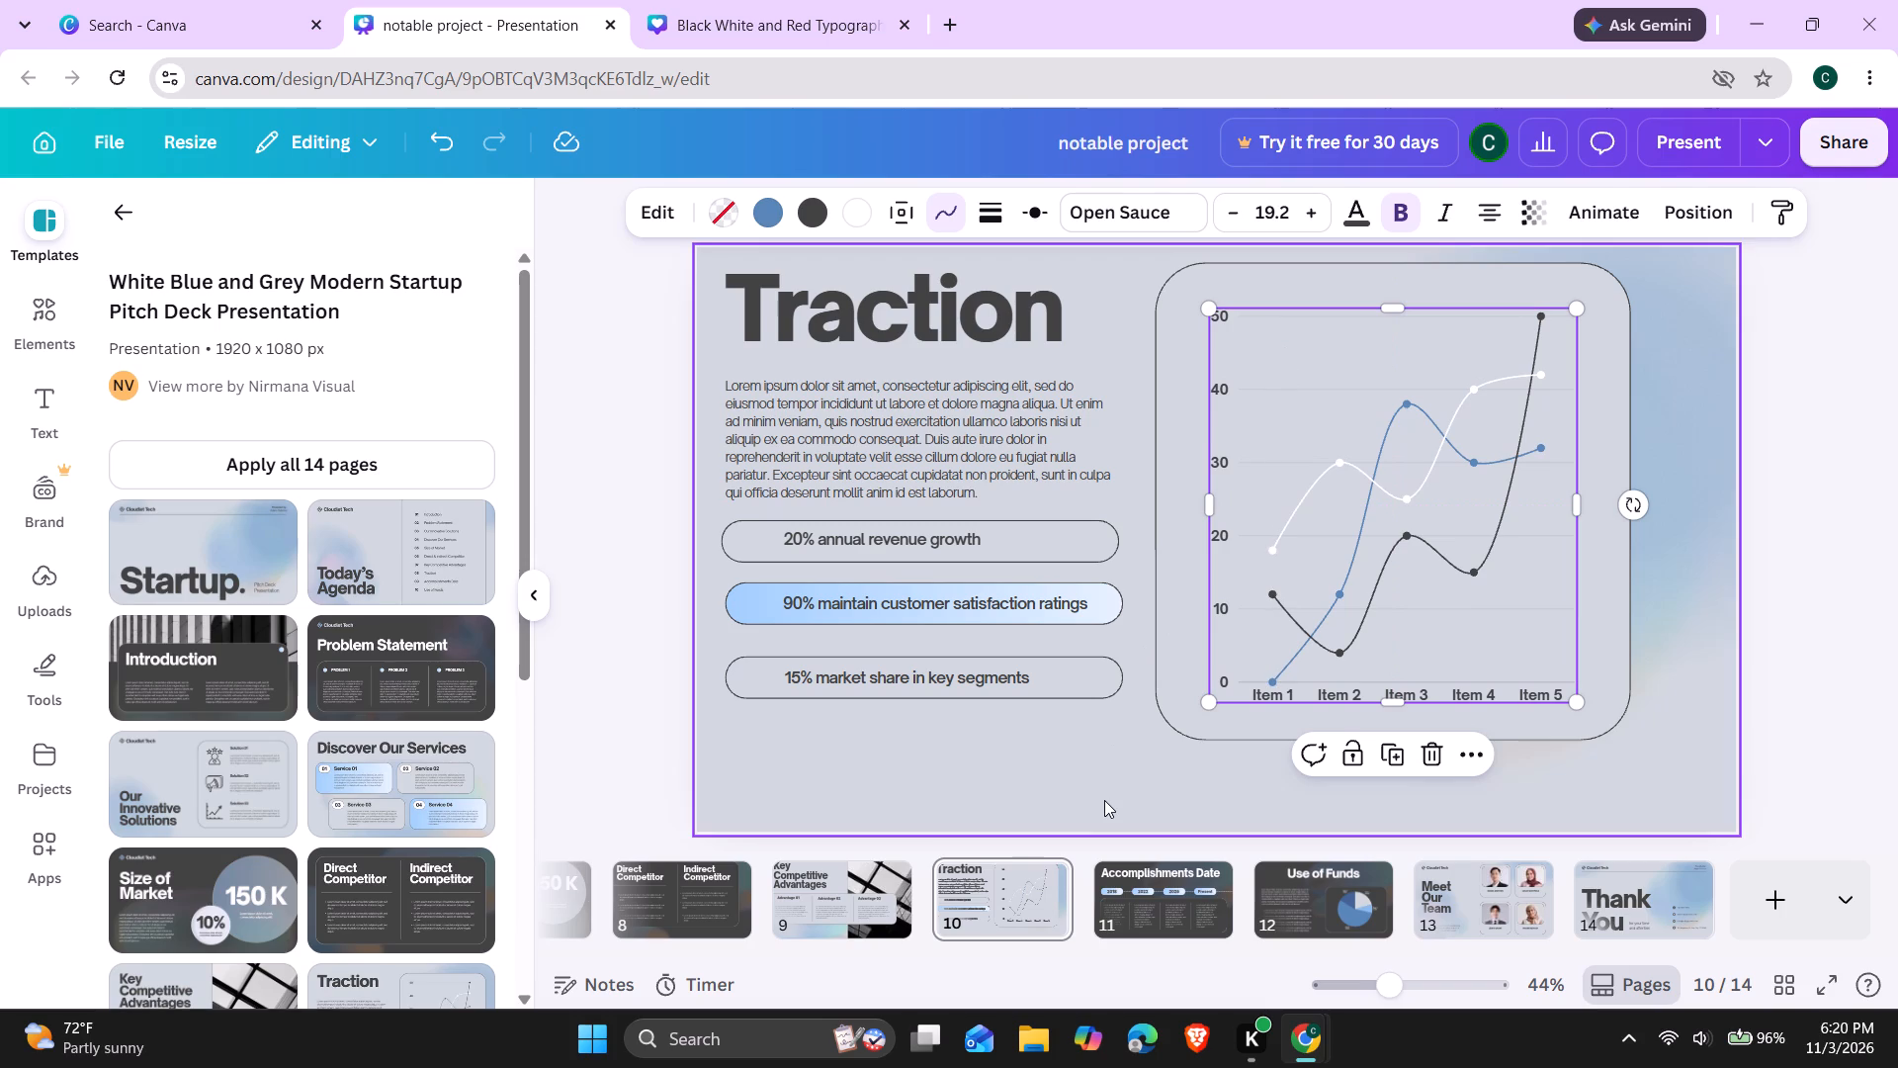
click(1104, 800)
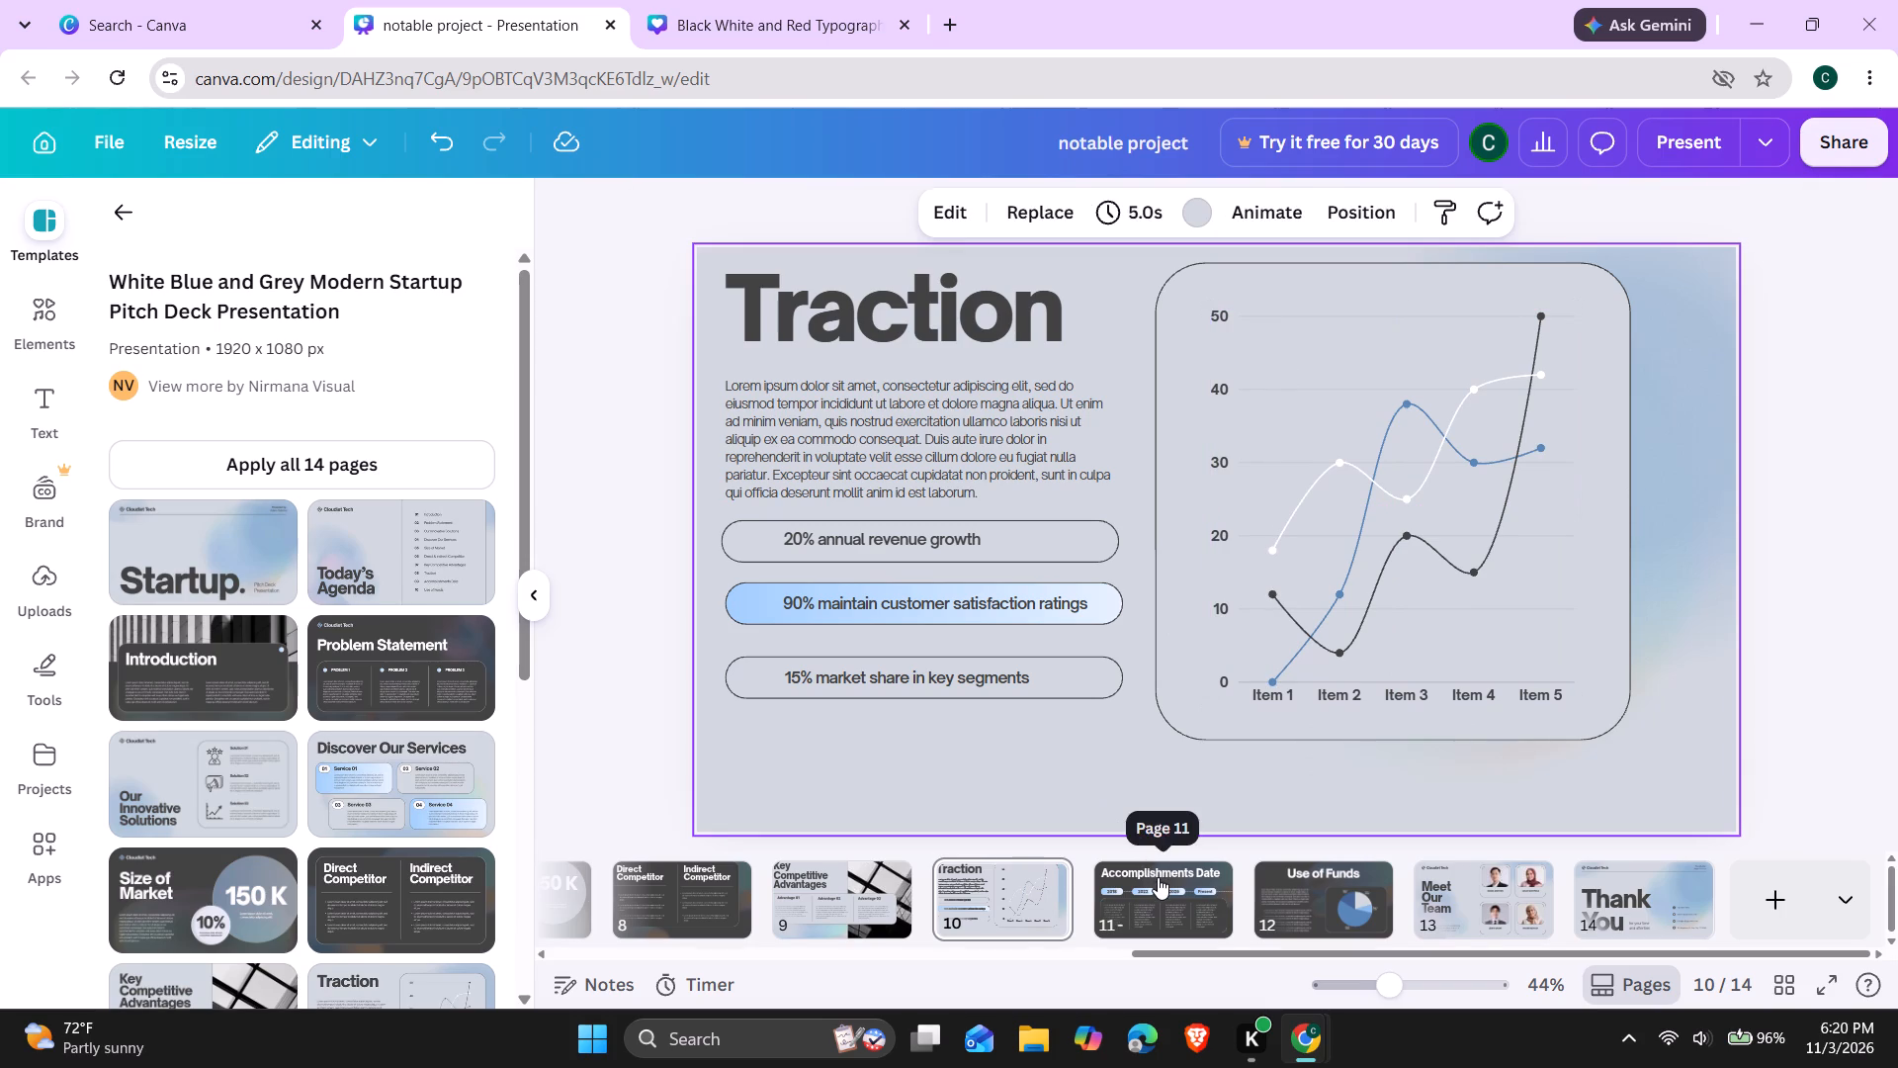
On page 11, shift the Accomplishments Date heading slightly left and down, lining it up with the text panel's left edge.
click(1158, 877)
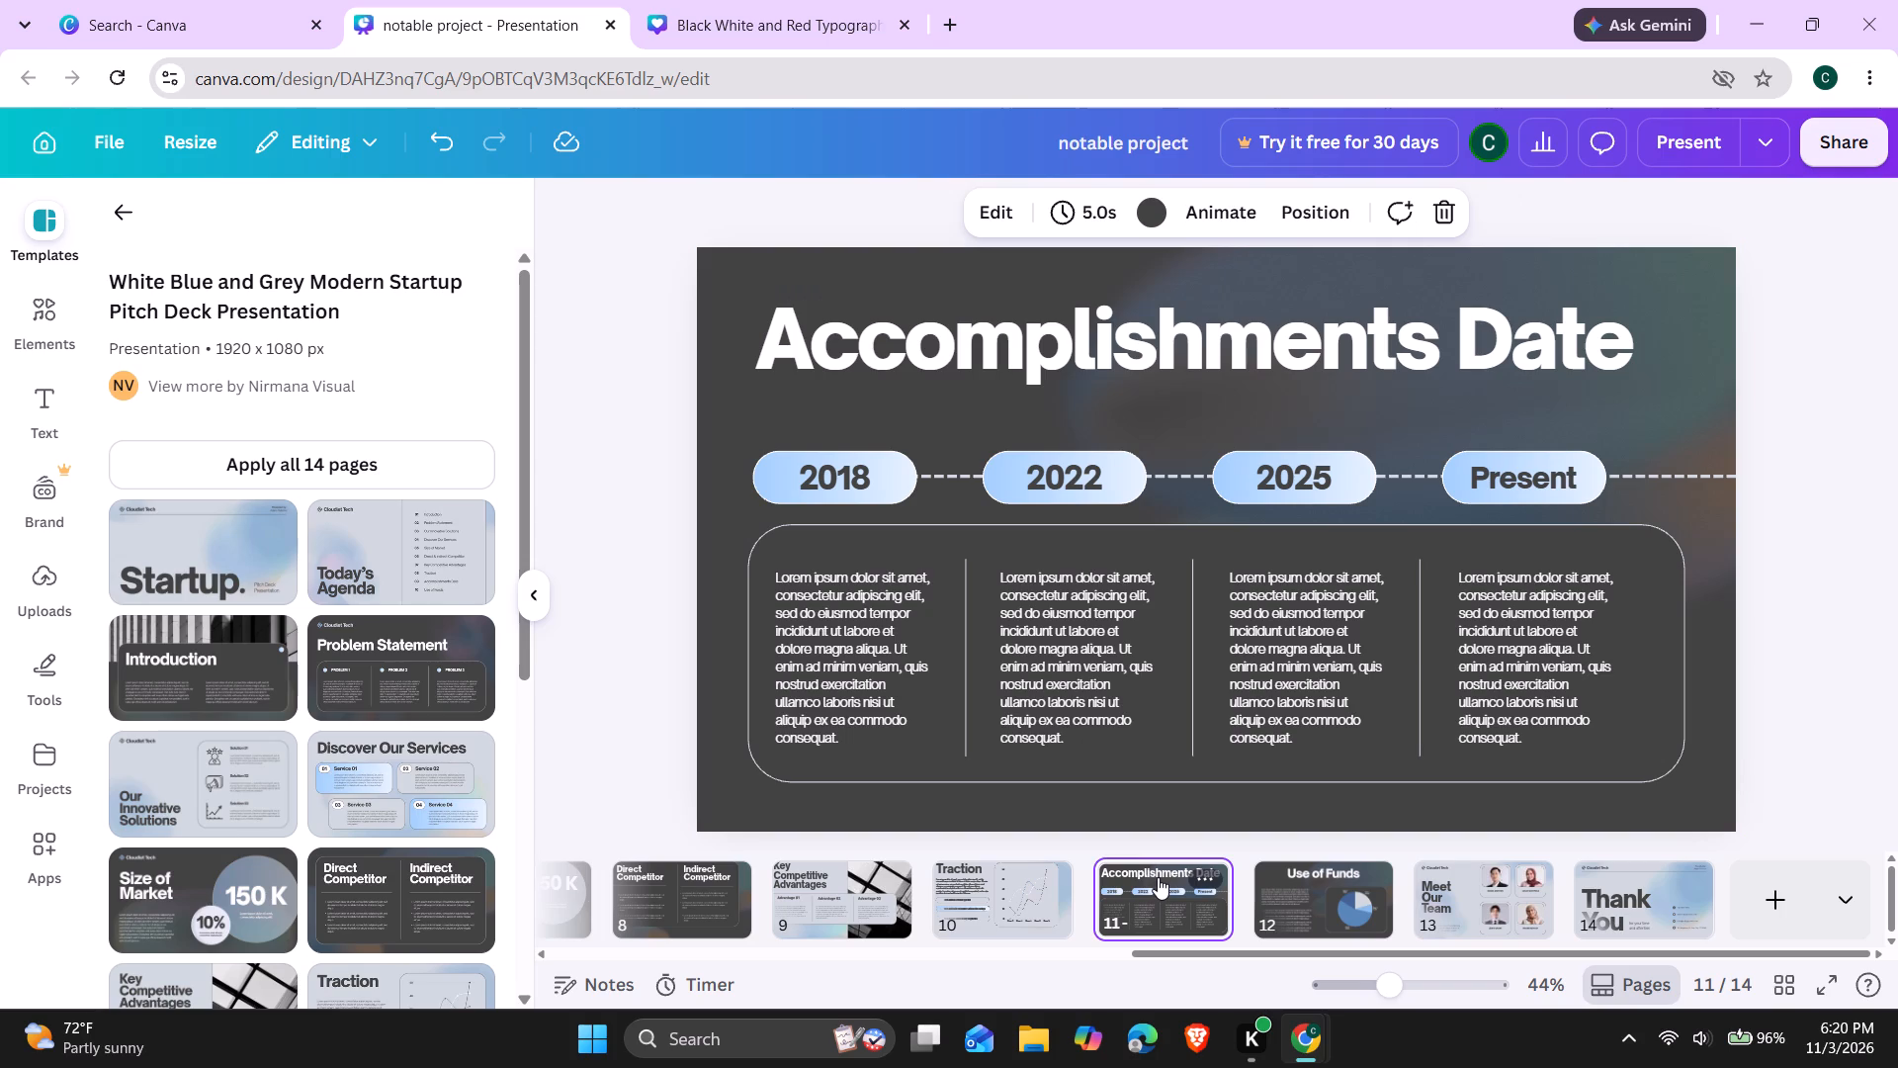
drag(1263, 362, 1296, 342)
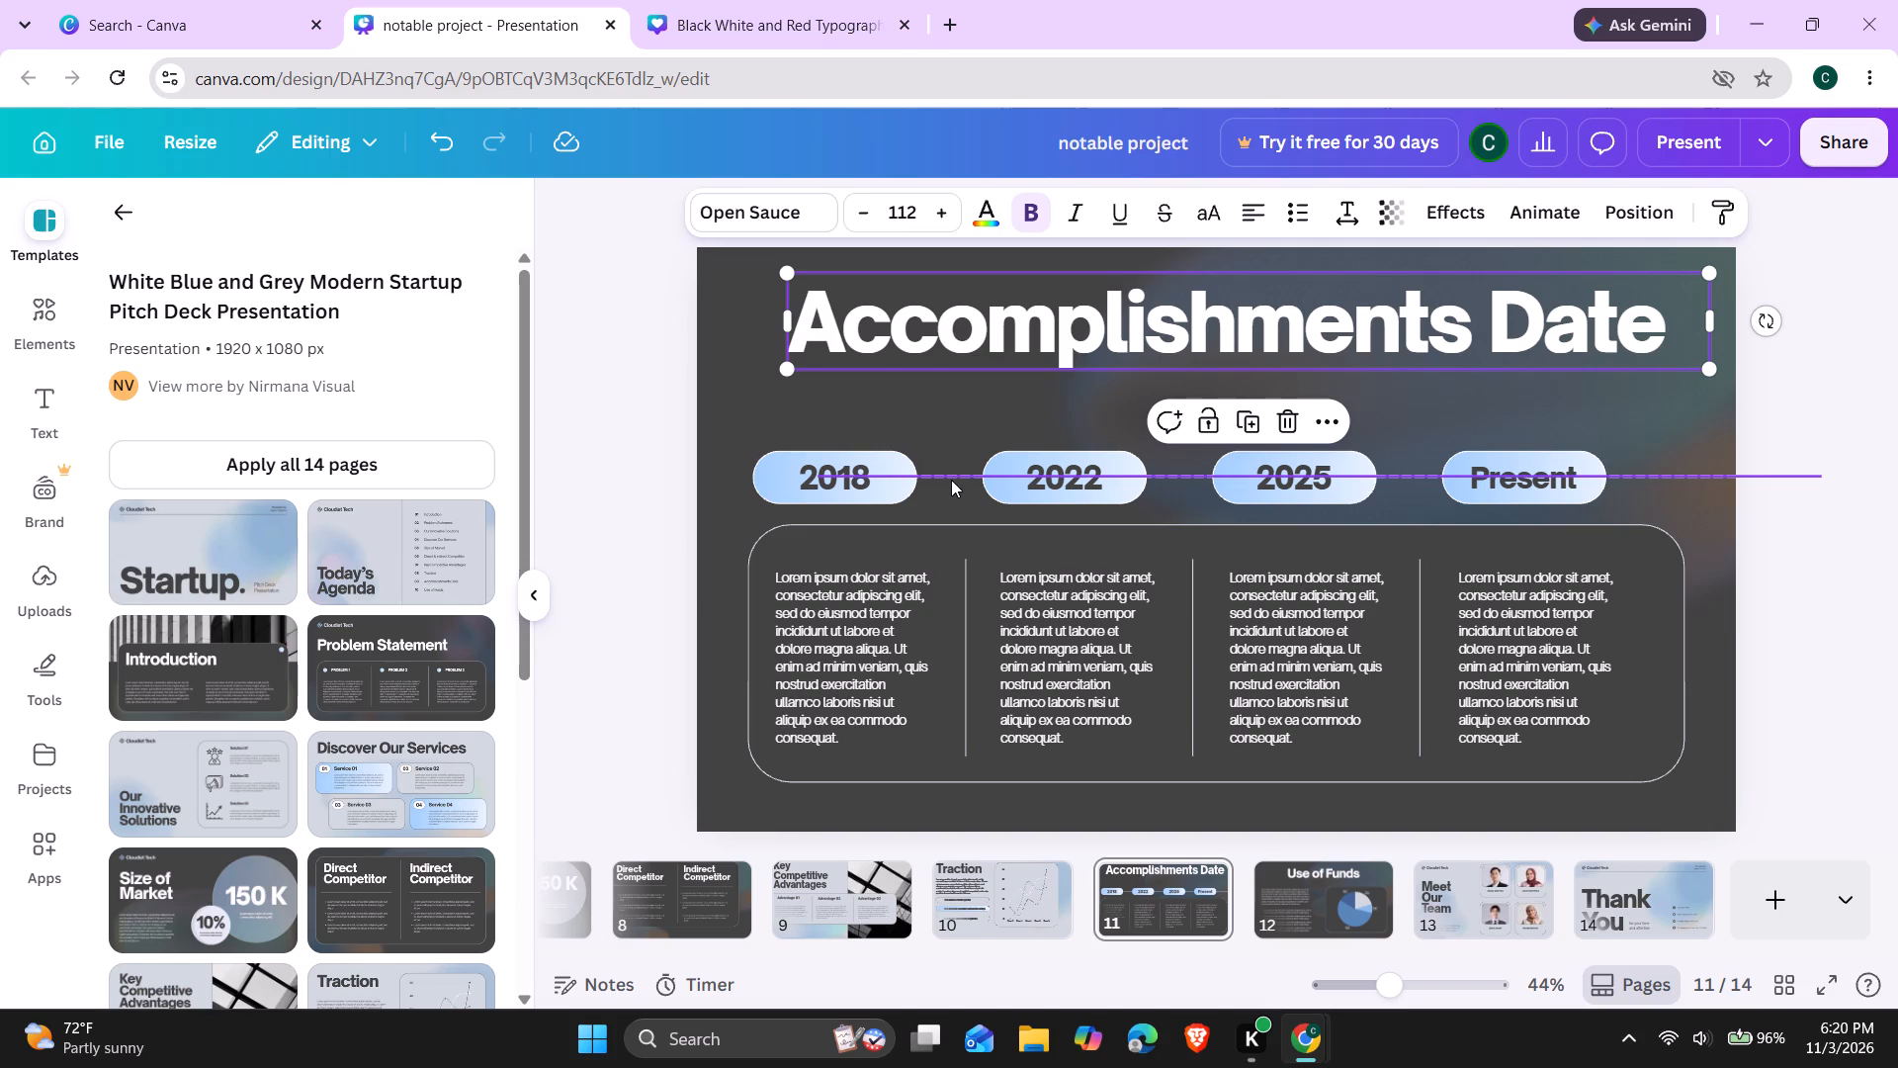
drag(1017, 343, 979, 372)
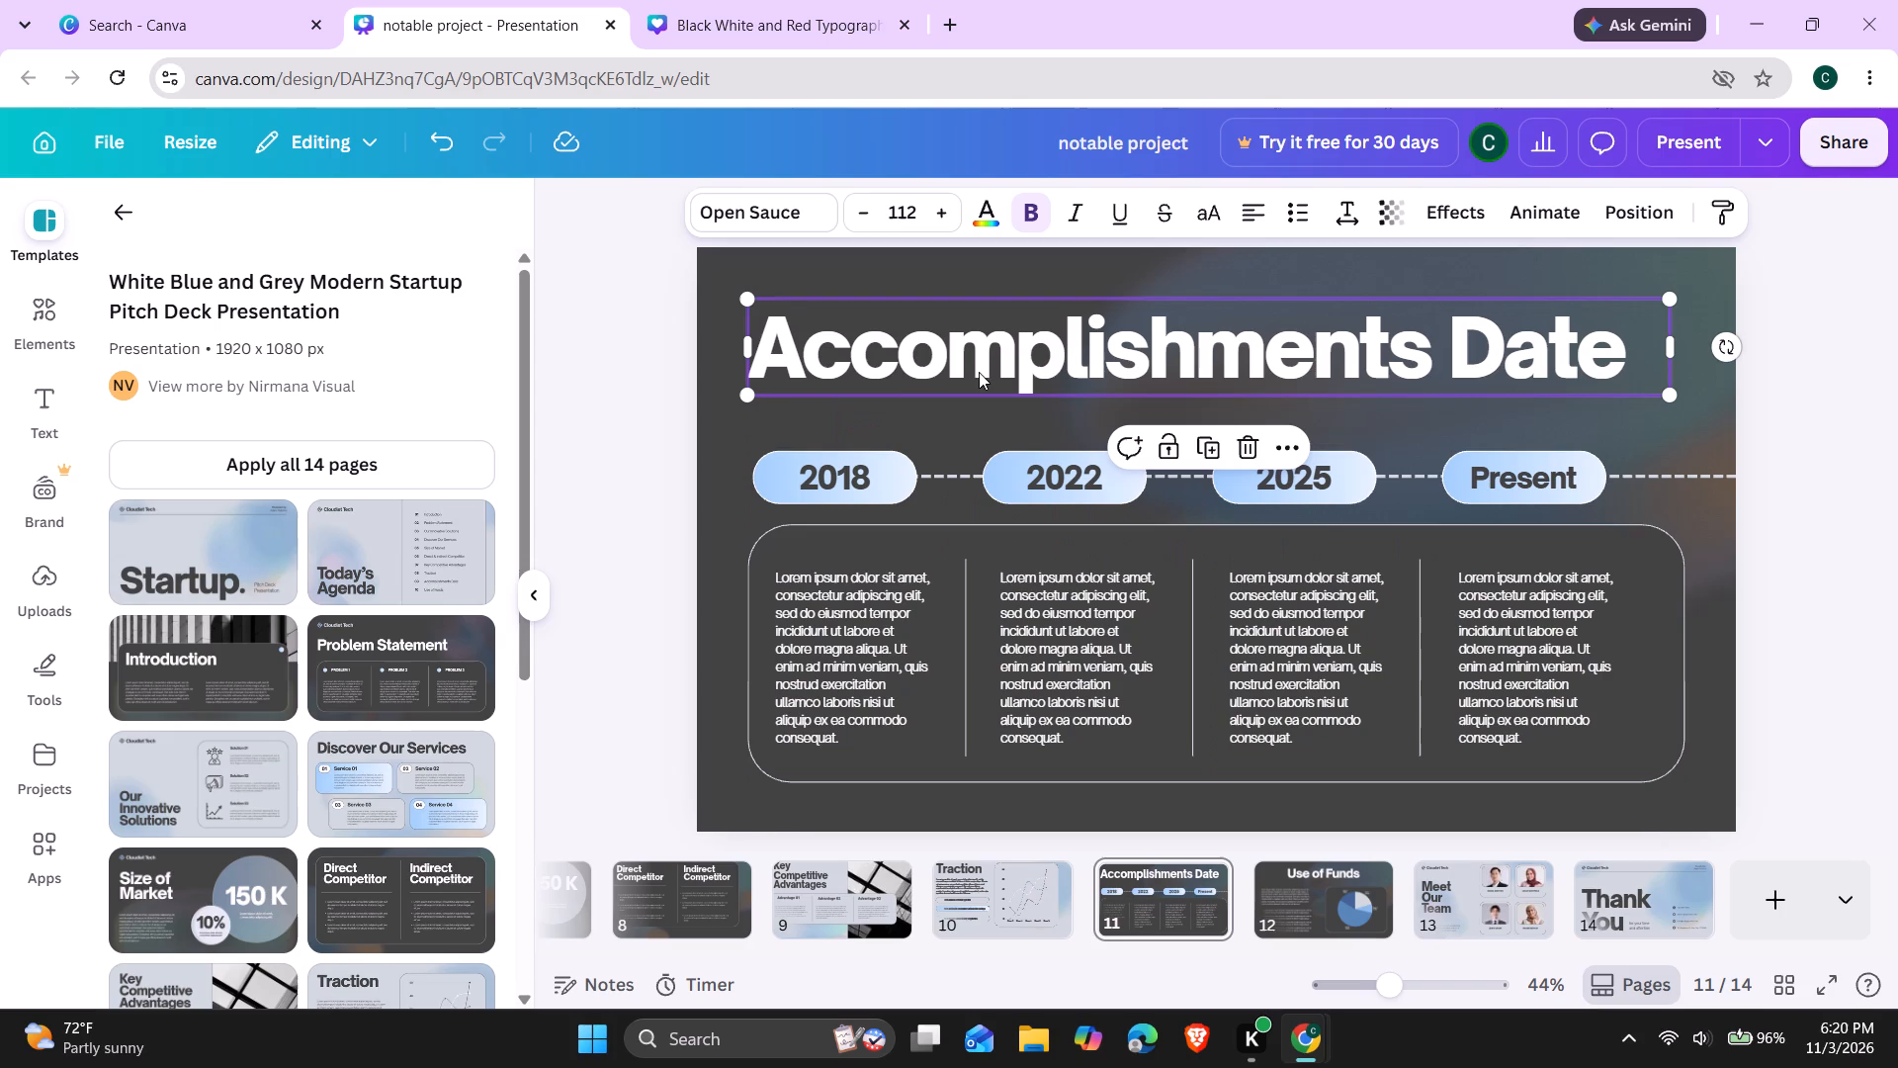
On page 12, move the Use of Funds heading up near the page's top and its body paragraph up and left beneath it.
click(1306, 920)
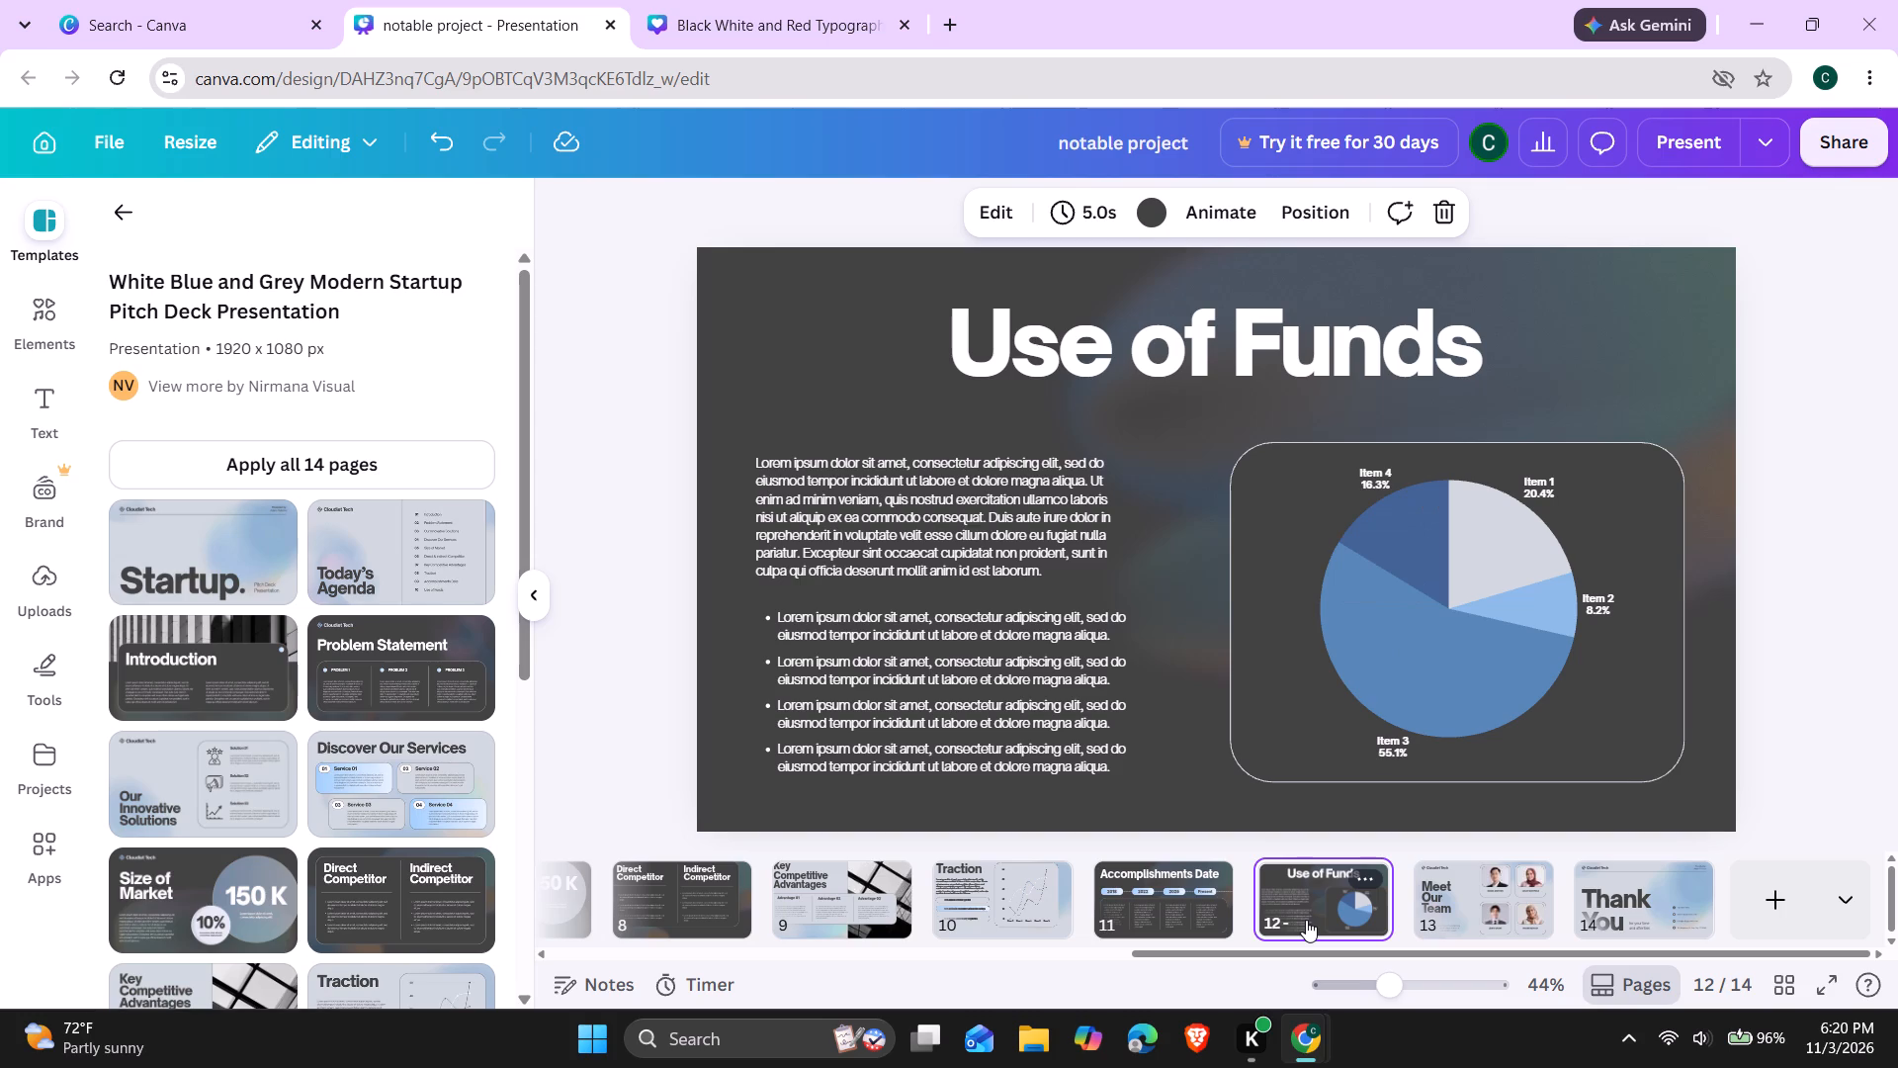
click(1211, 326)
drag(1211, 326, 1201, 289)
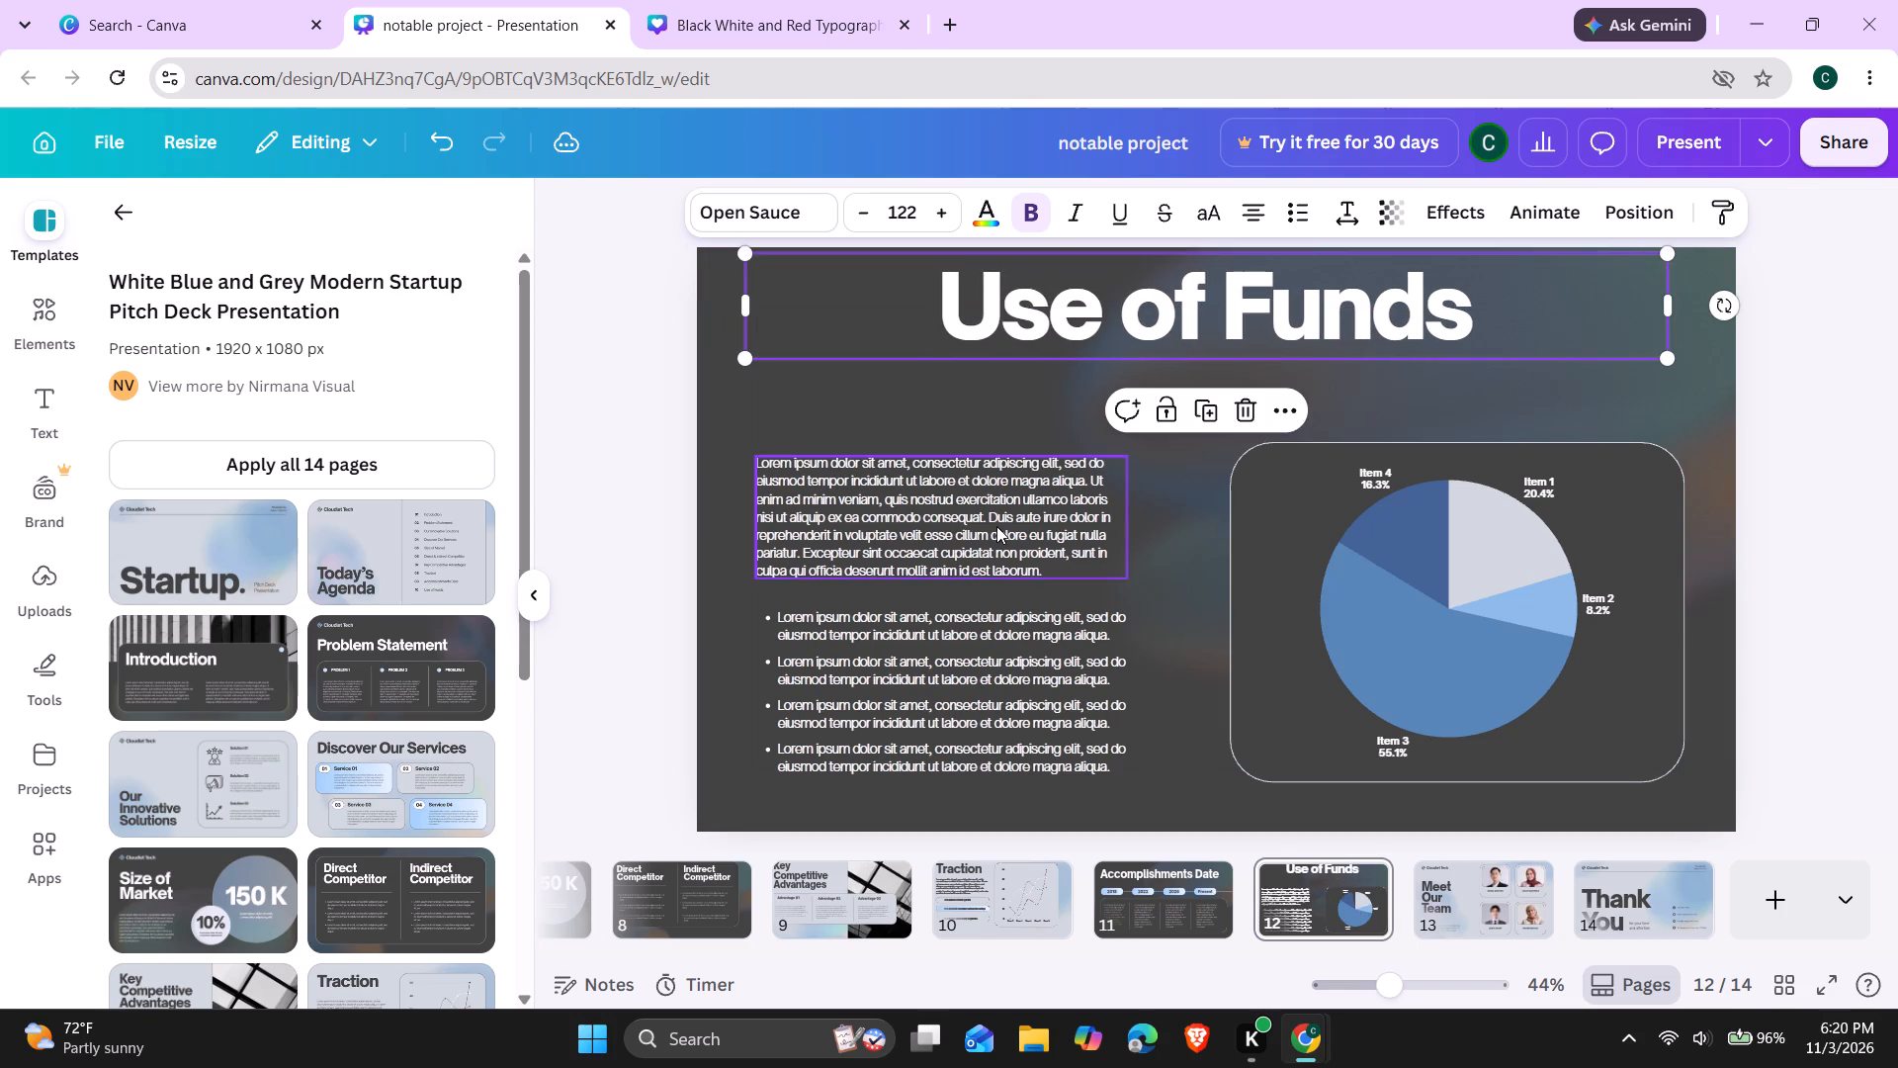
drag(996, 526, 973, 458)
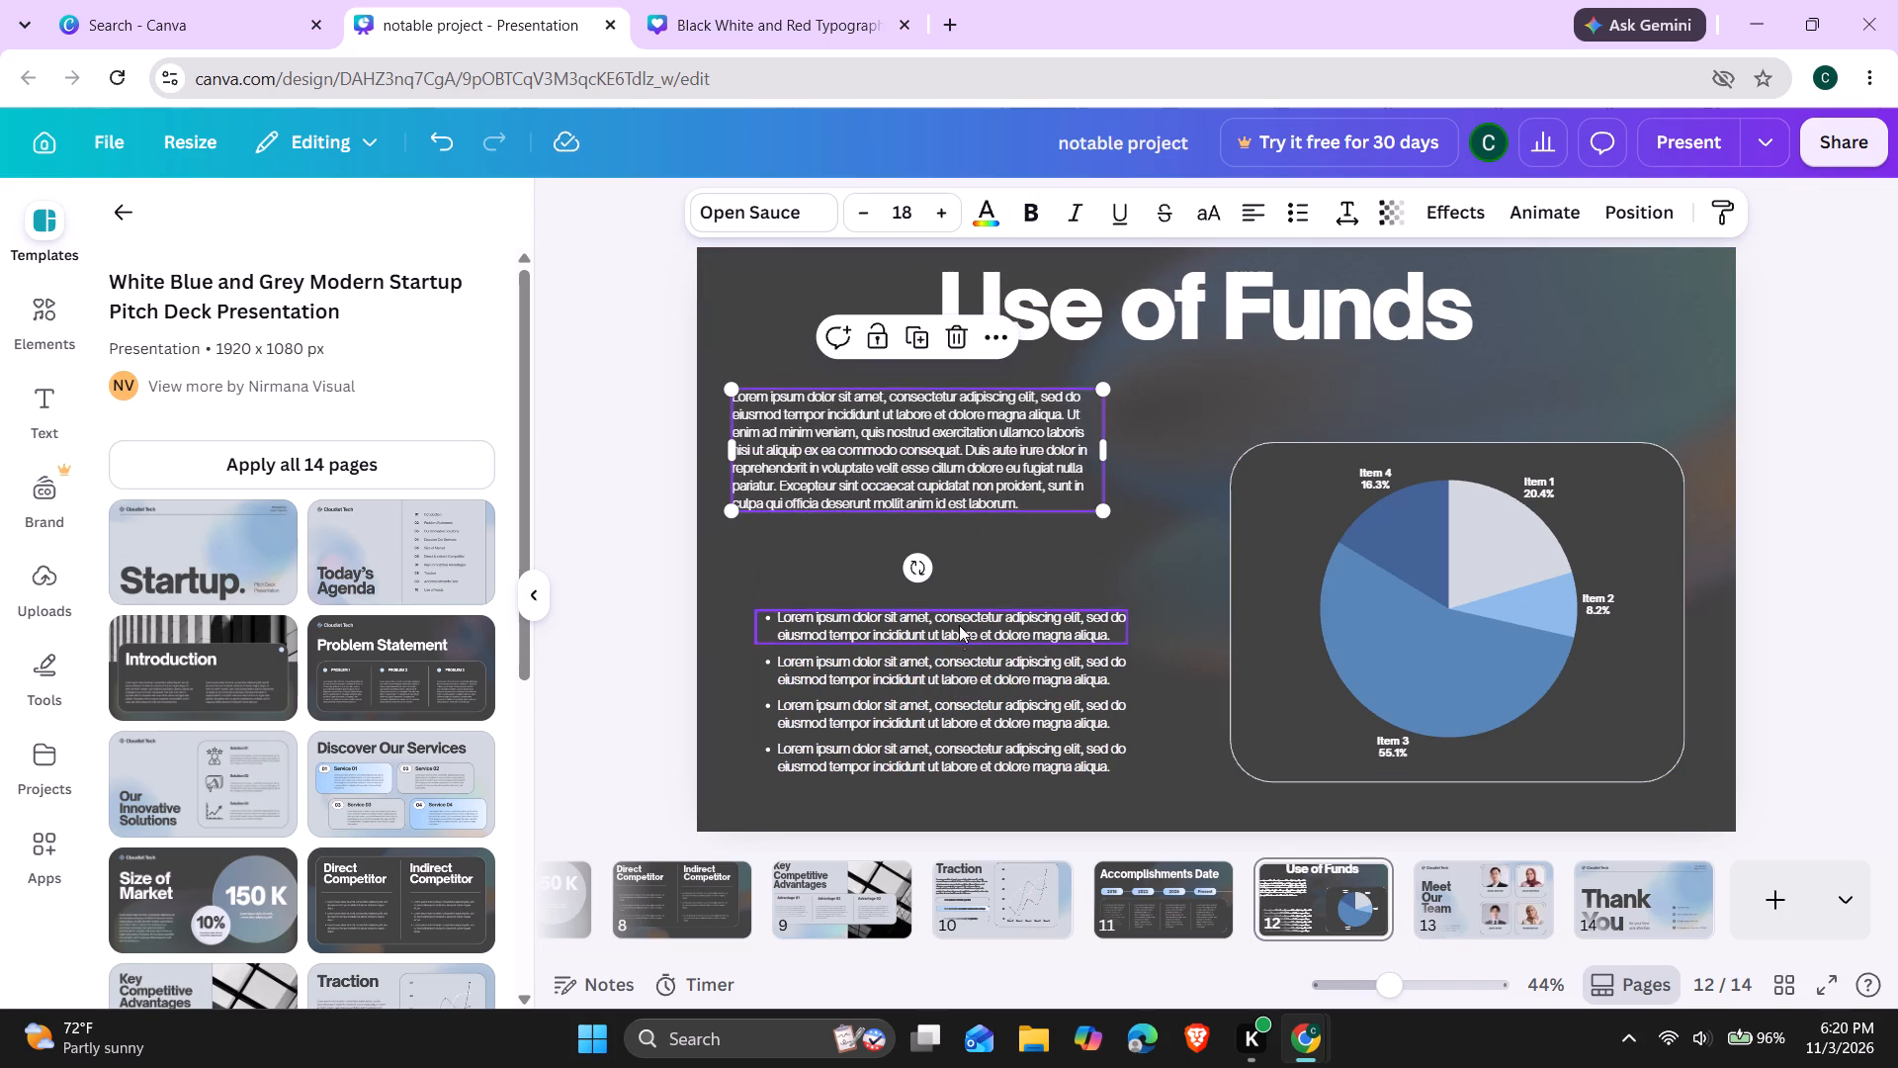
Move the four bullet texts up and left under the body paragraph, left-aligned with each other and evenly spaced.
drag(923, 617, 910, 559)
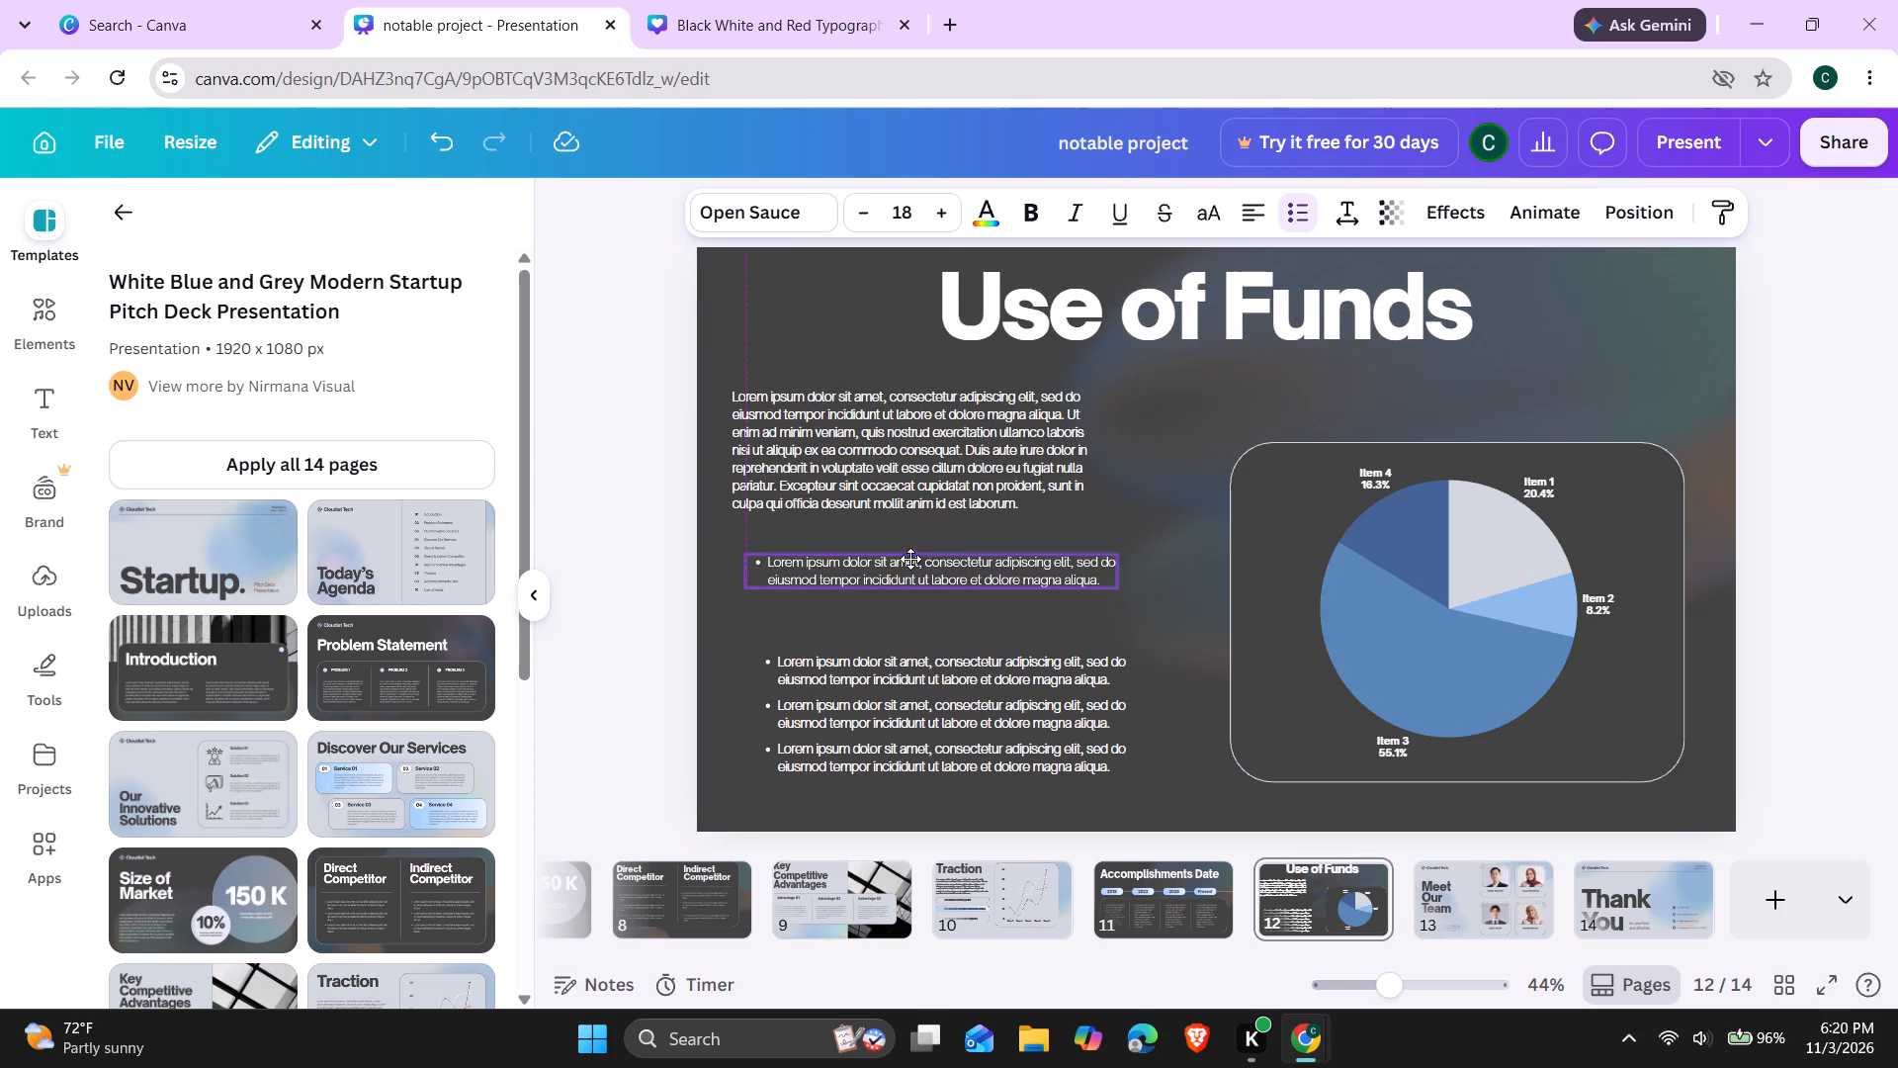
drag(910, 559, 910, 557)
drag(898, 681, 898, 657)
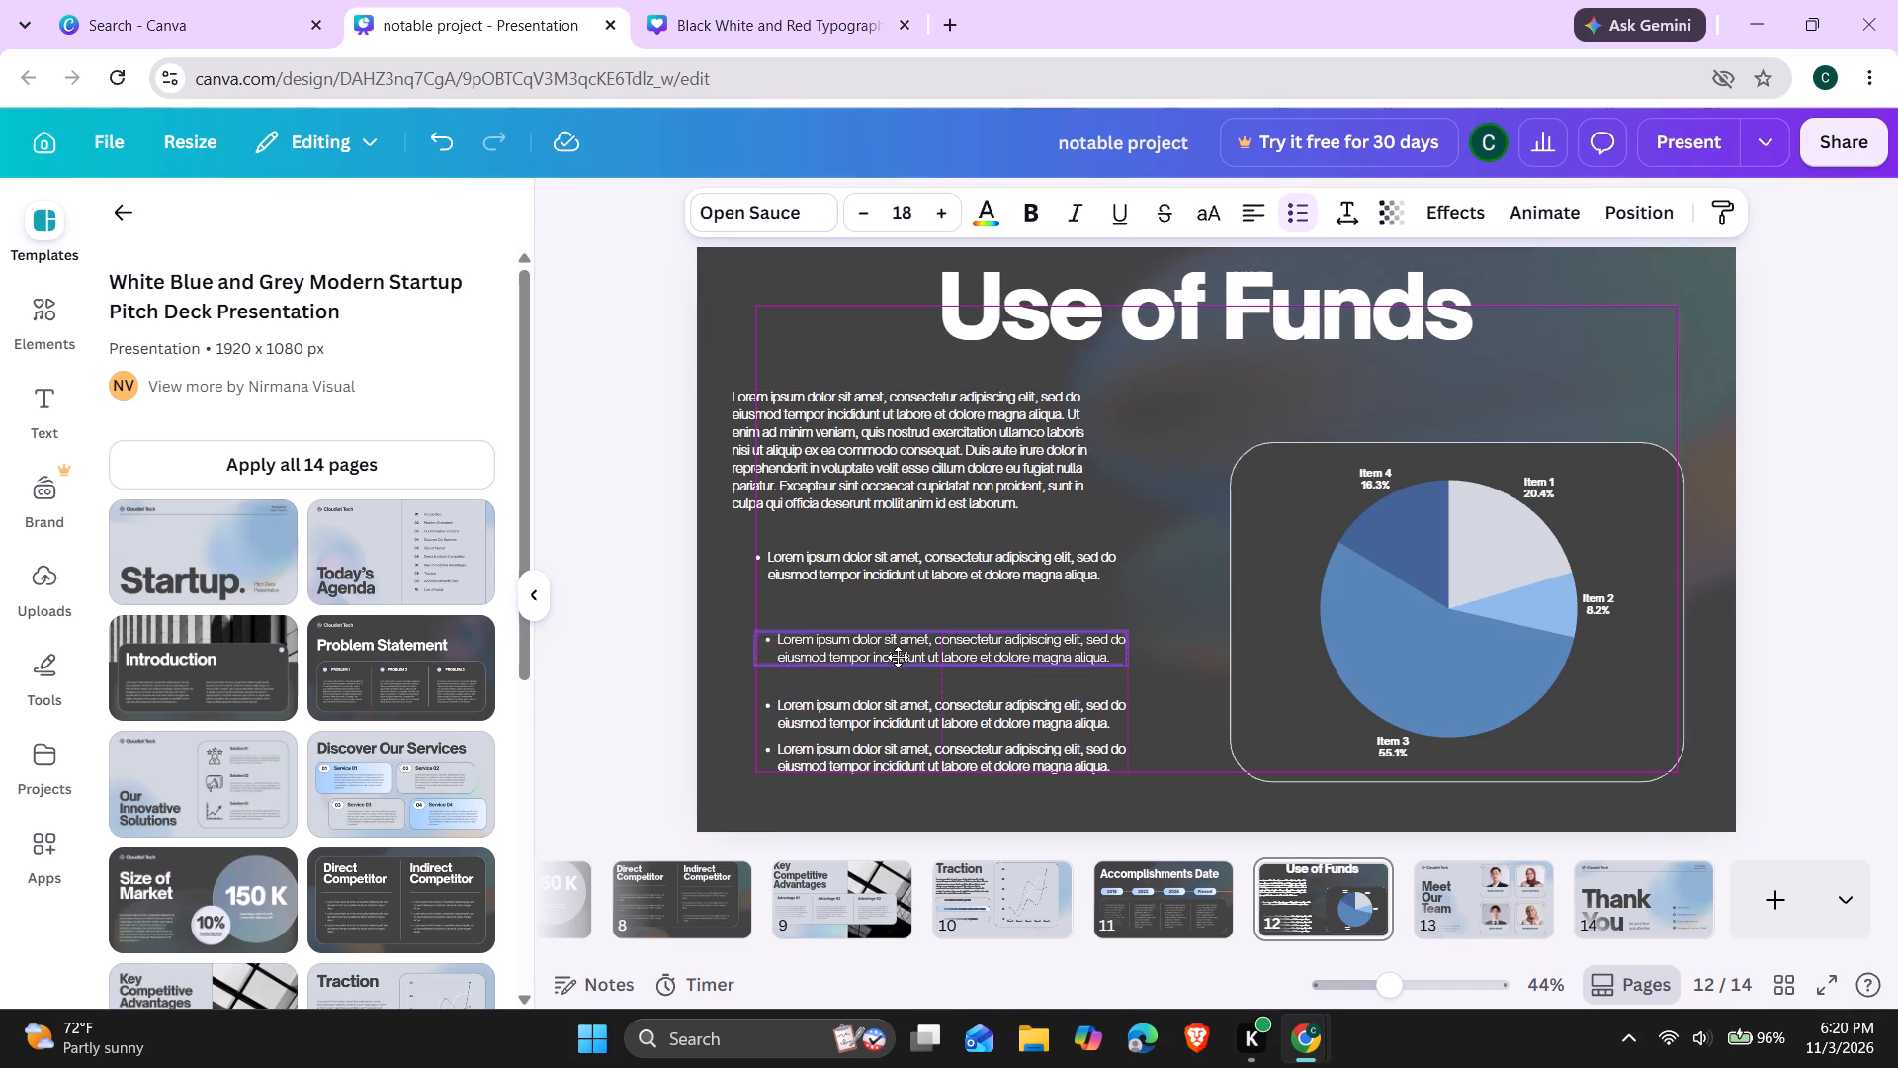
drag(898, 657, 889, 638)
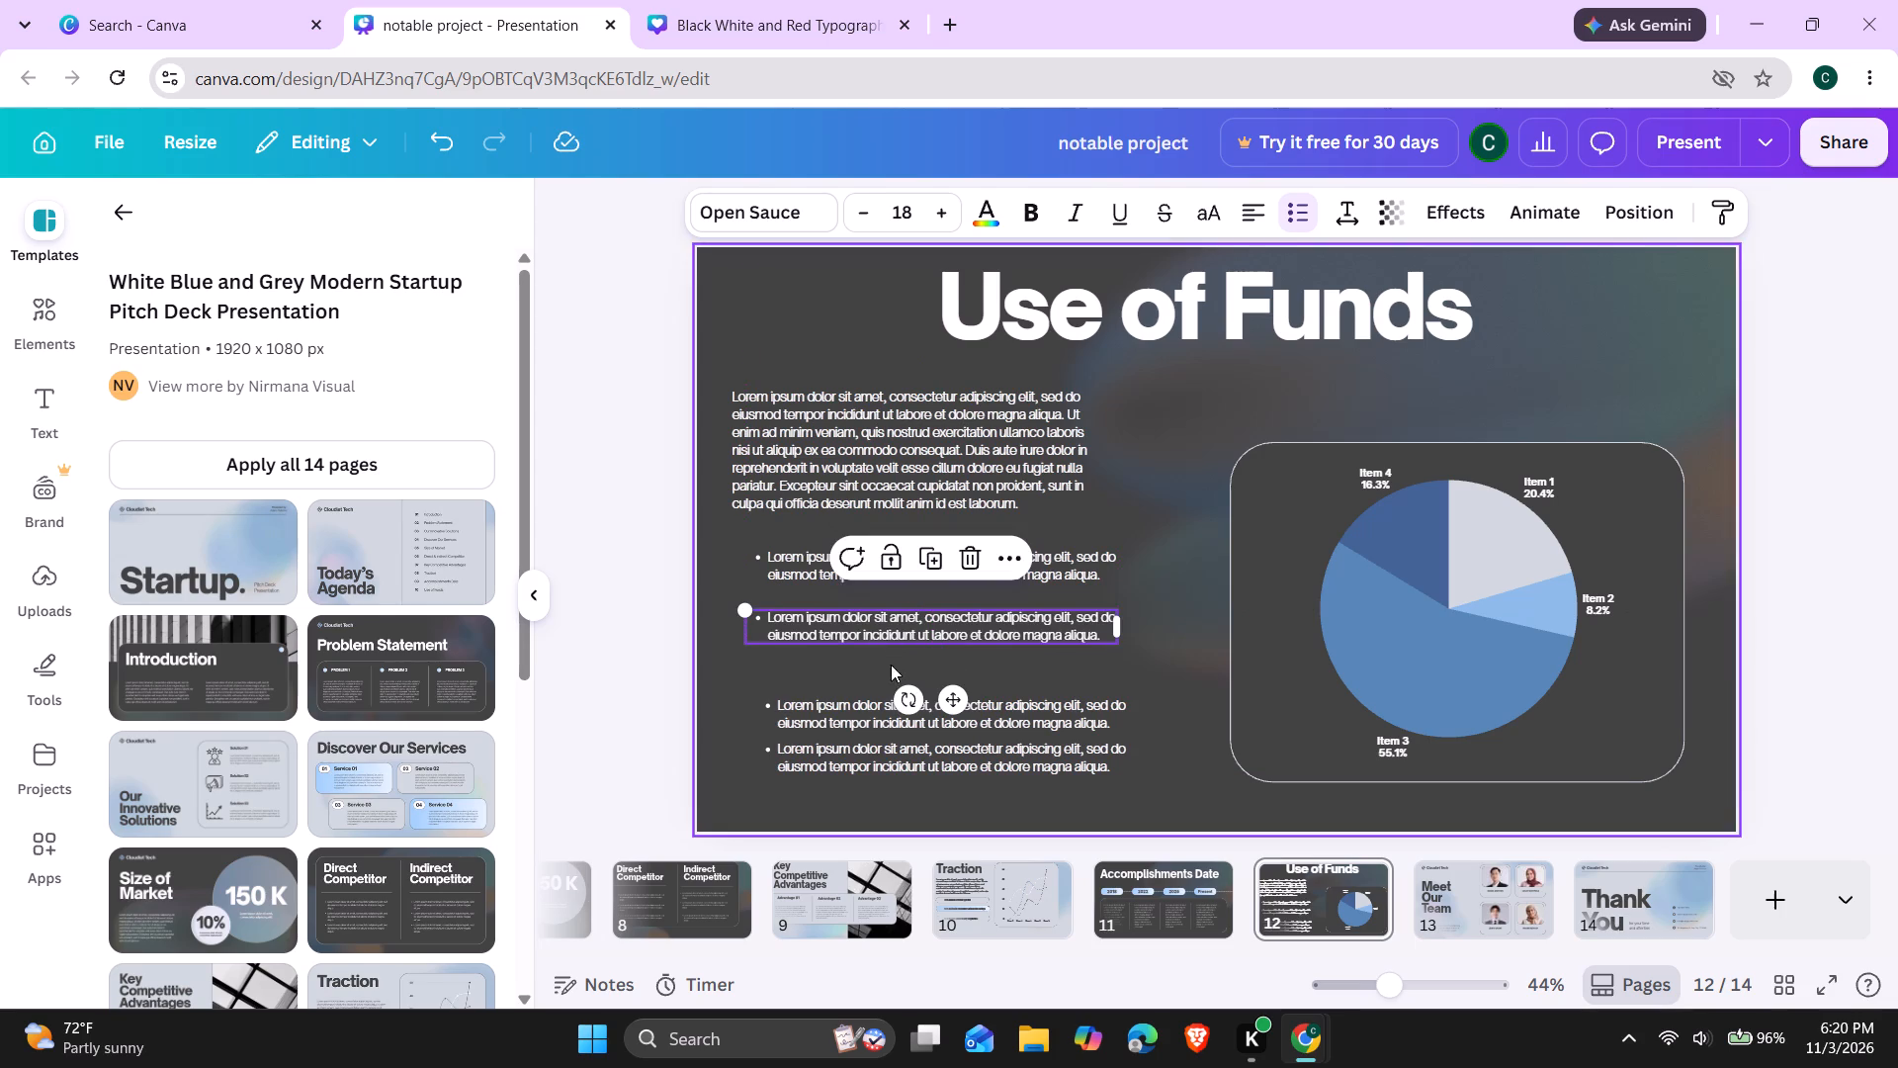
drag(887, 718, 873, 691)
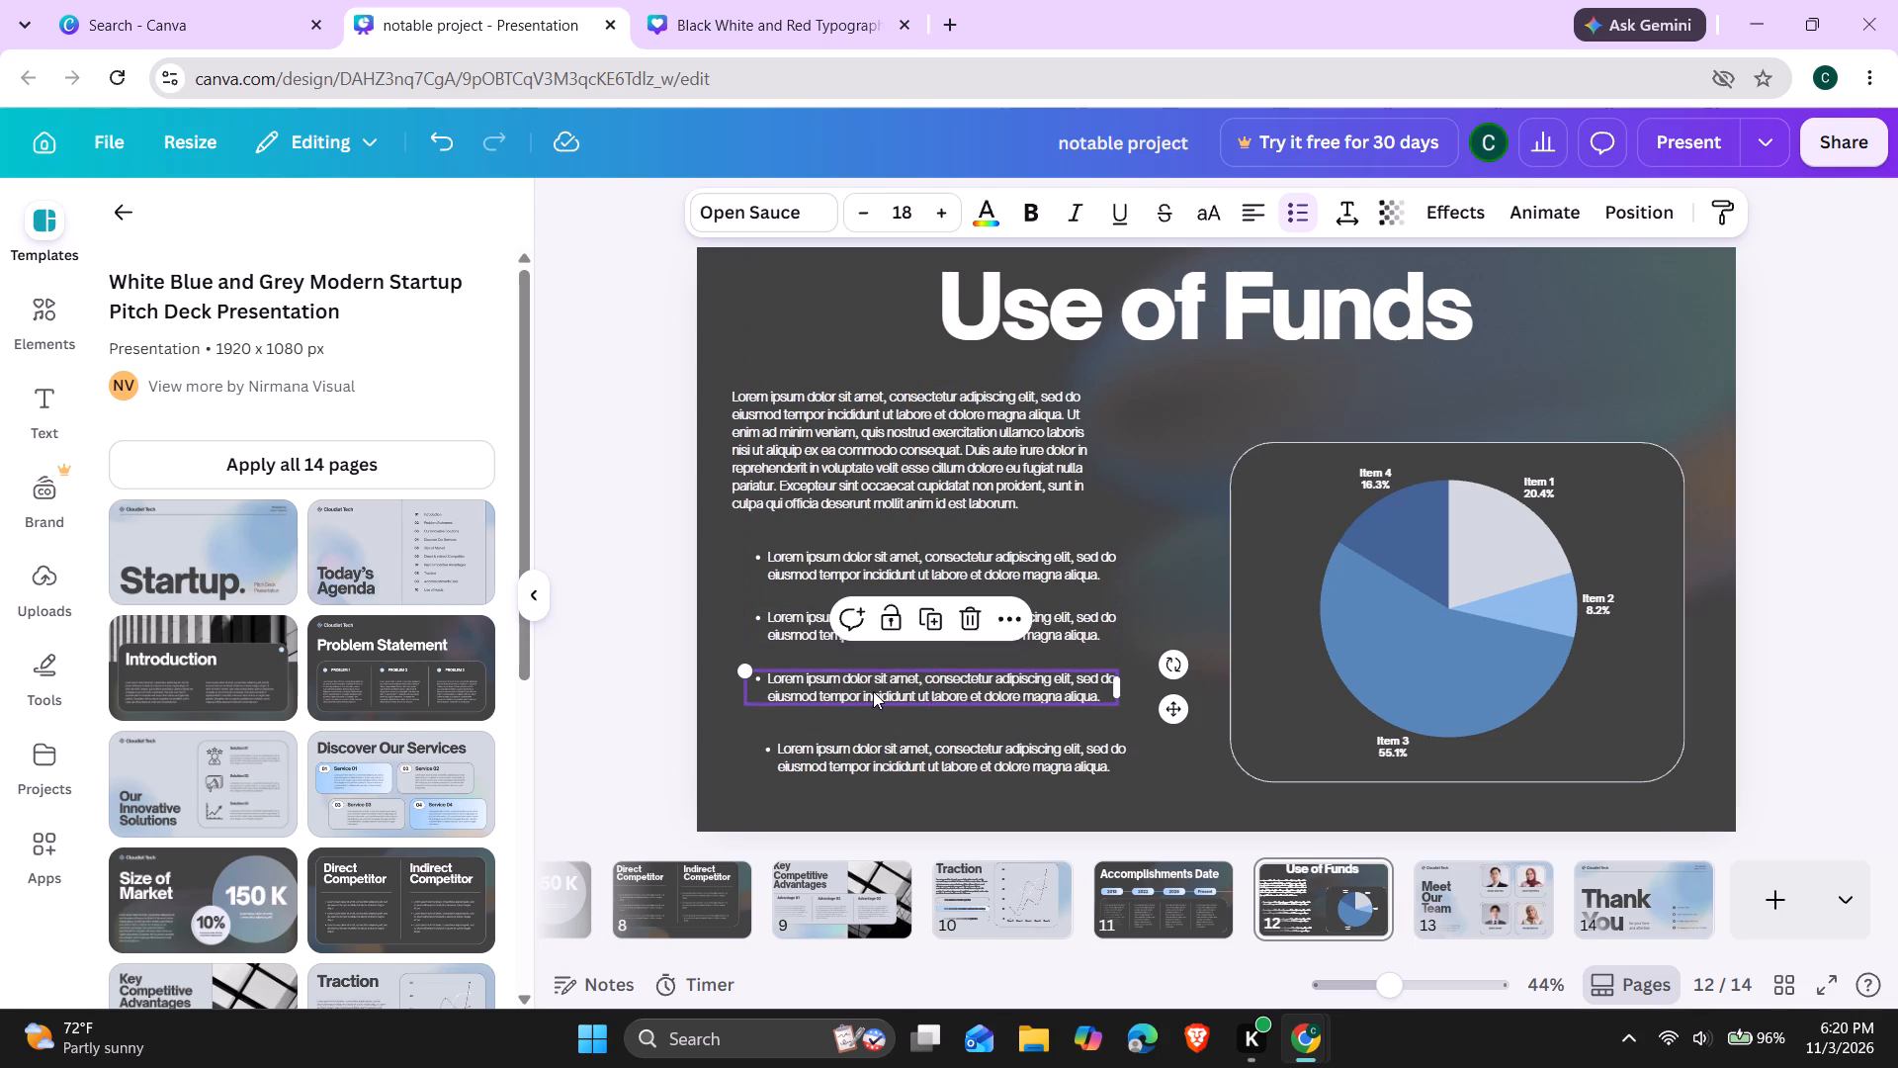
click(873, 691)
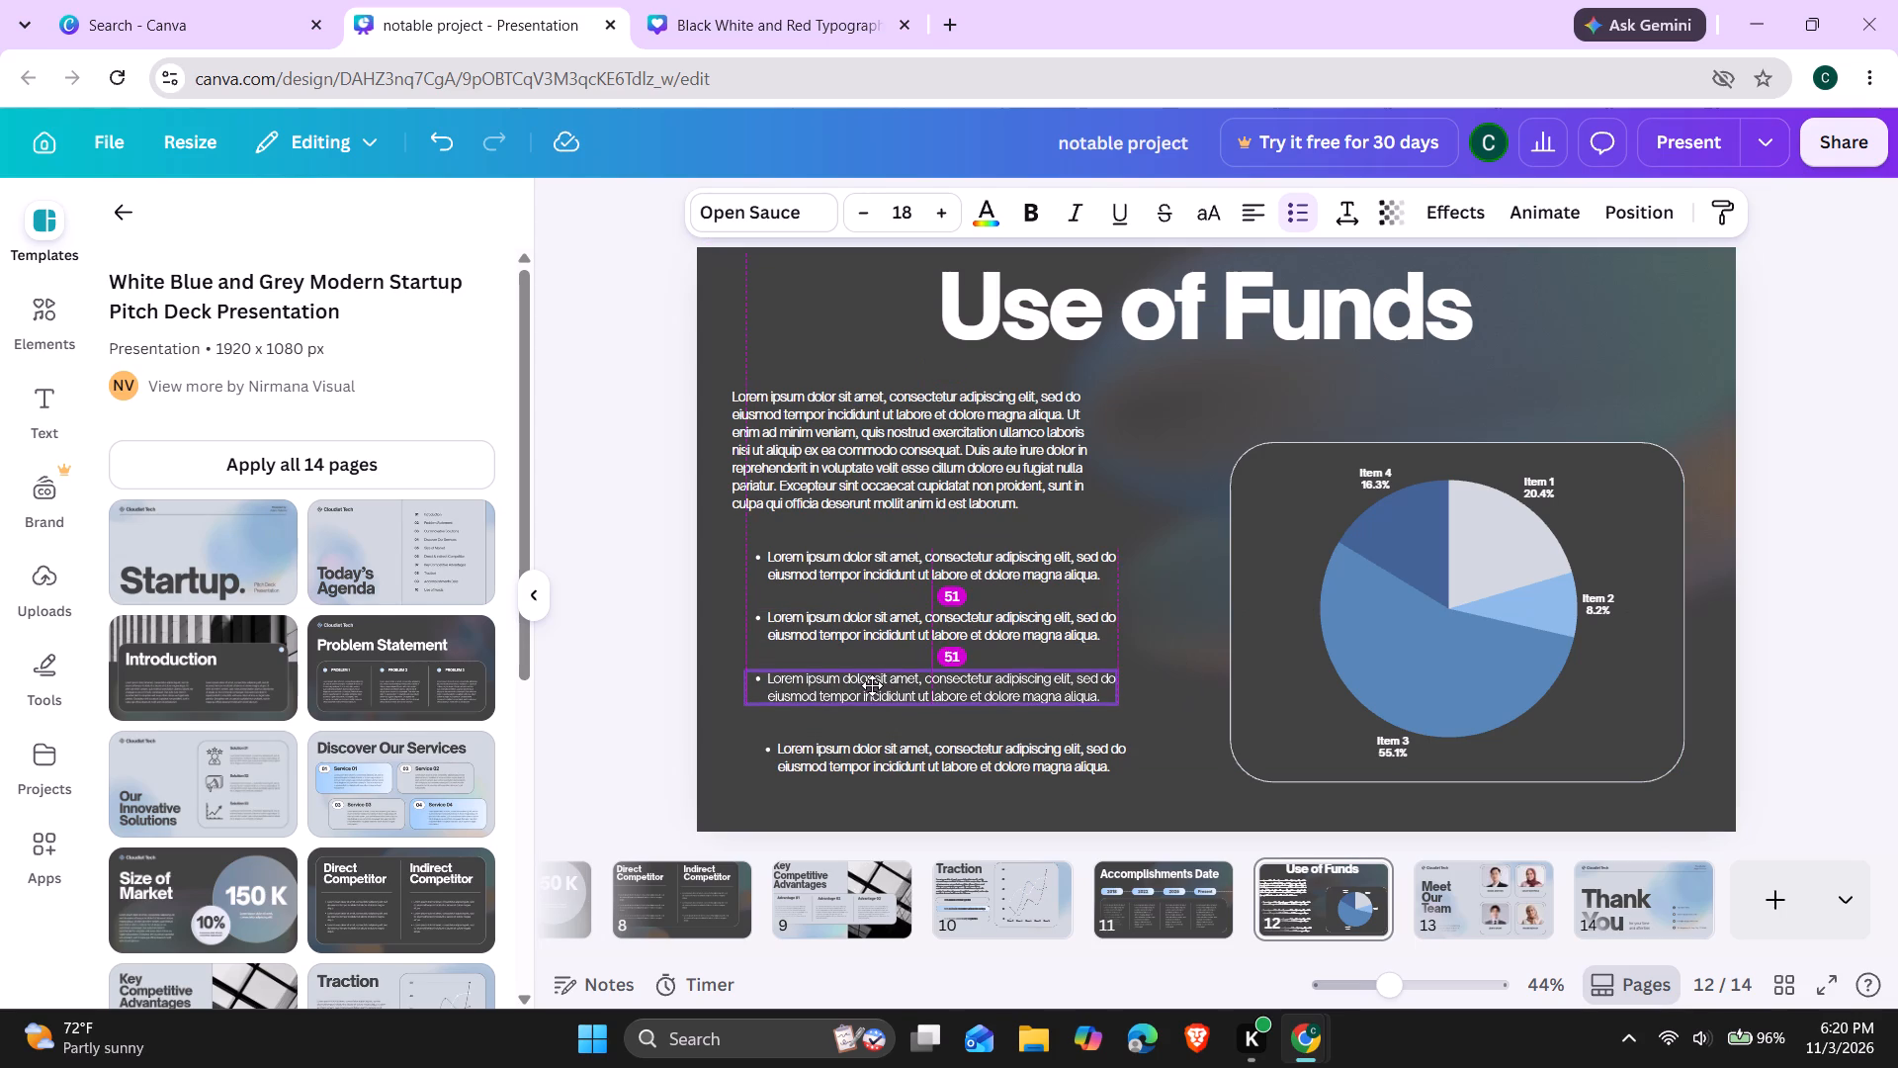
drag(875, 745, 872, 738)
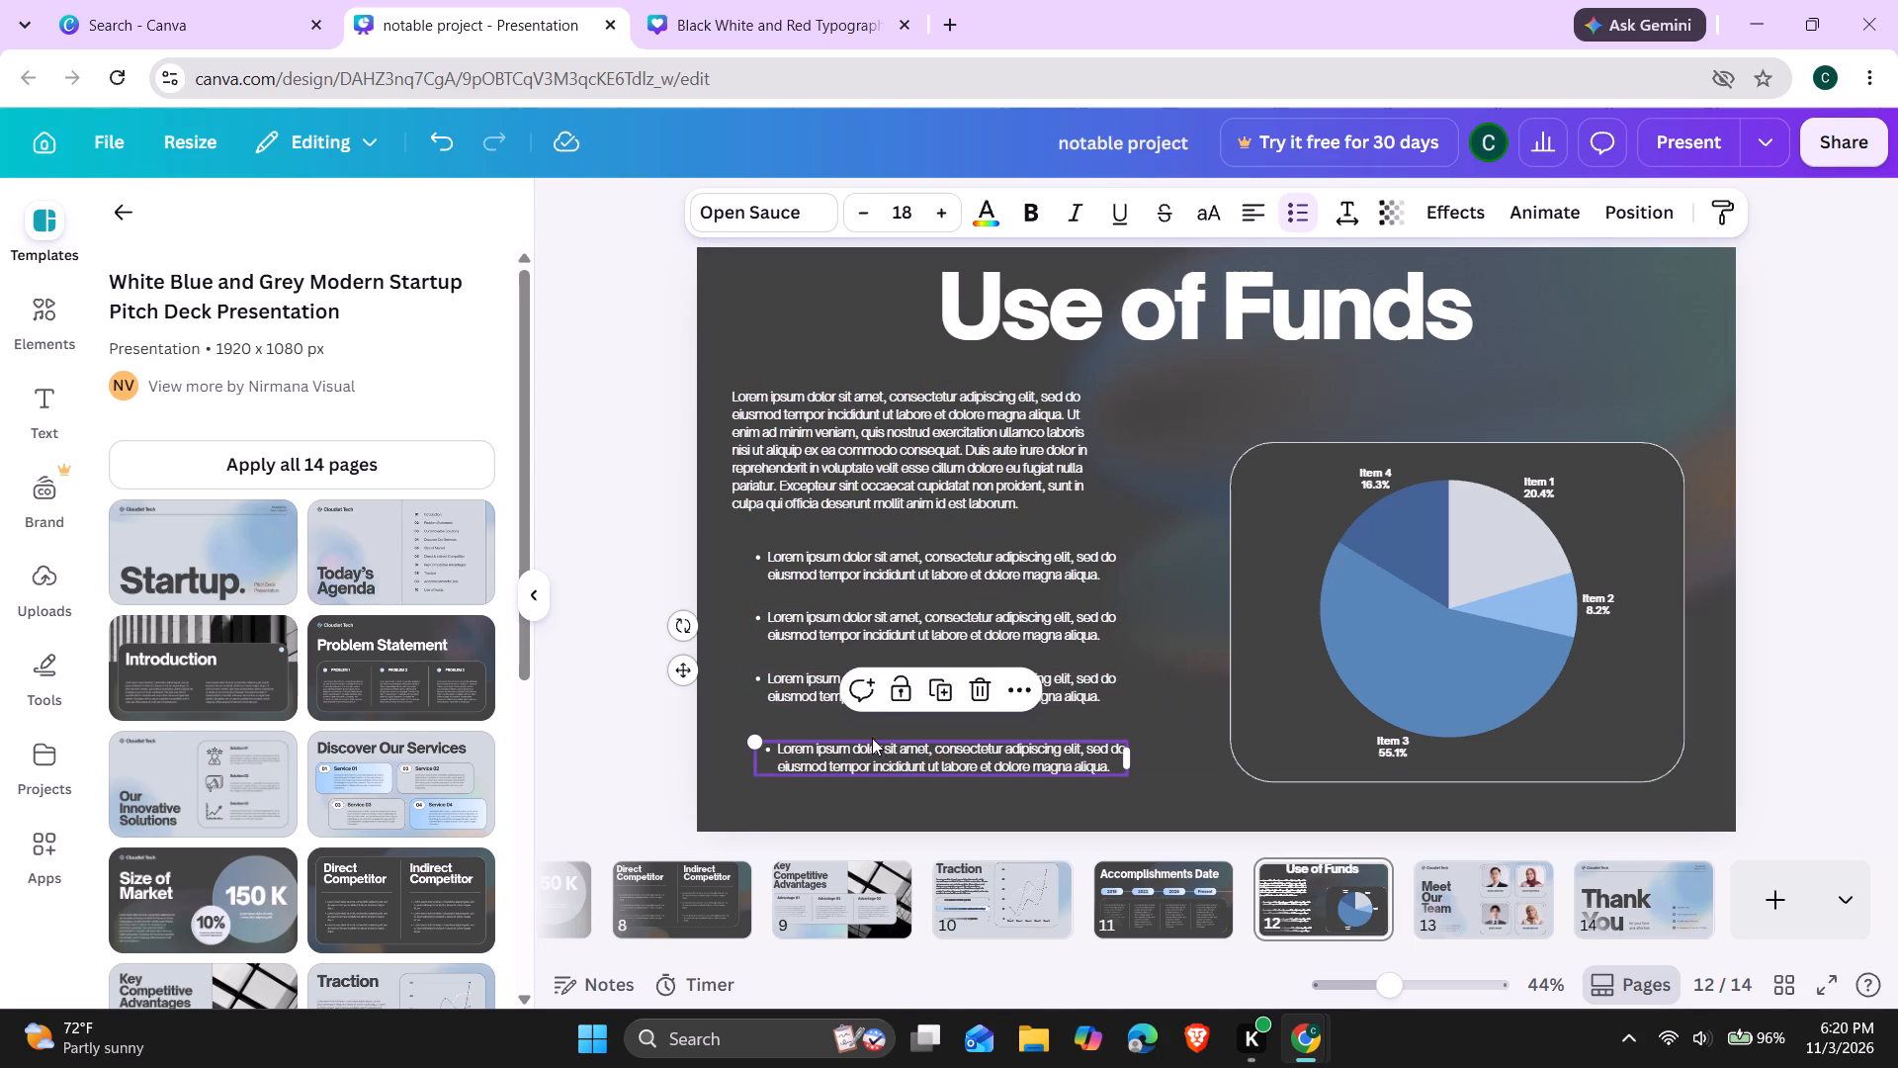
drag(872, 738, 863, 723)
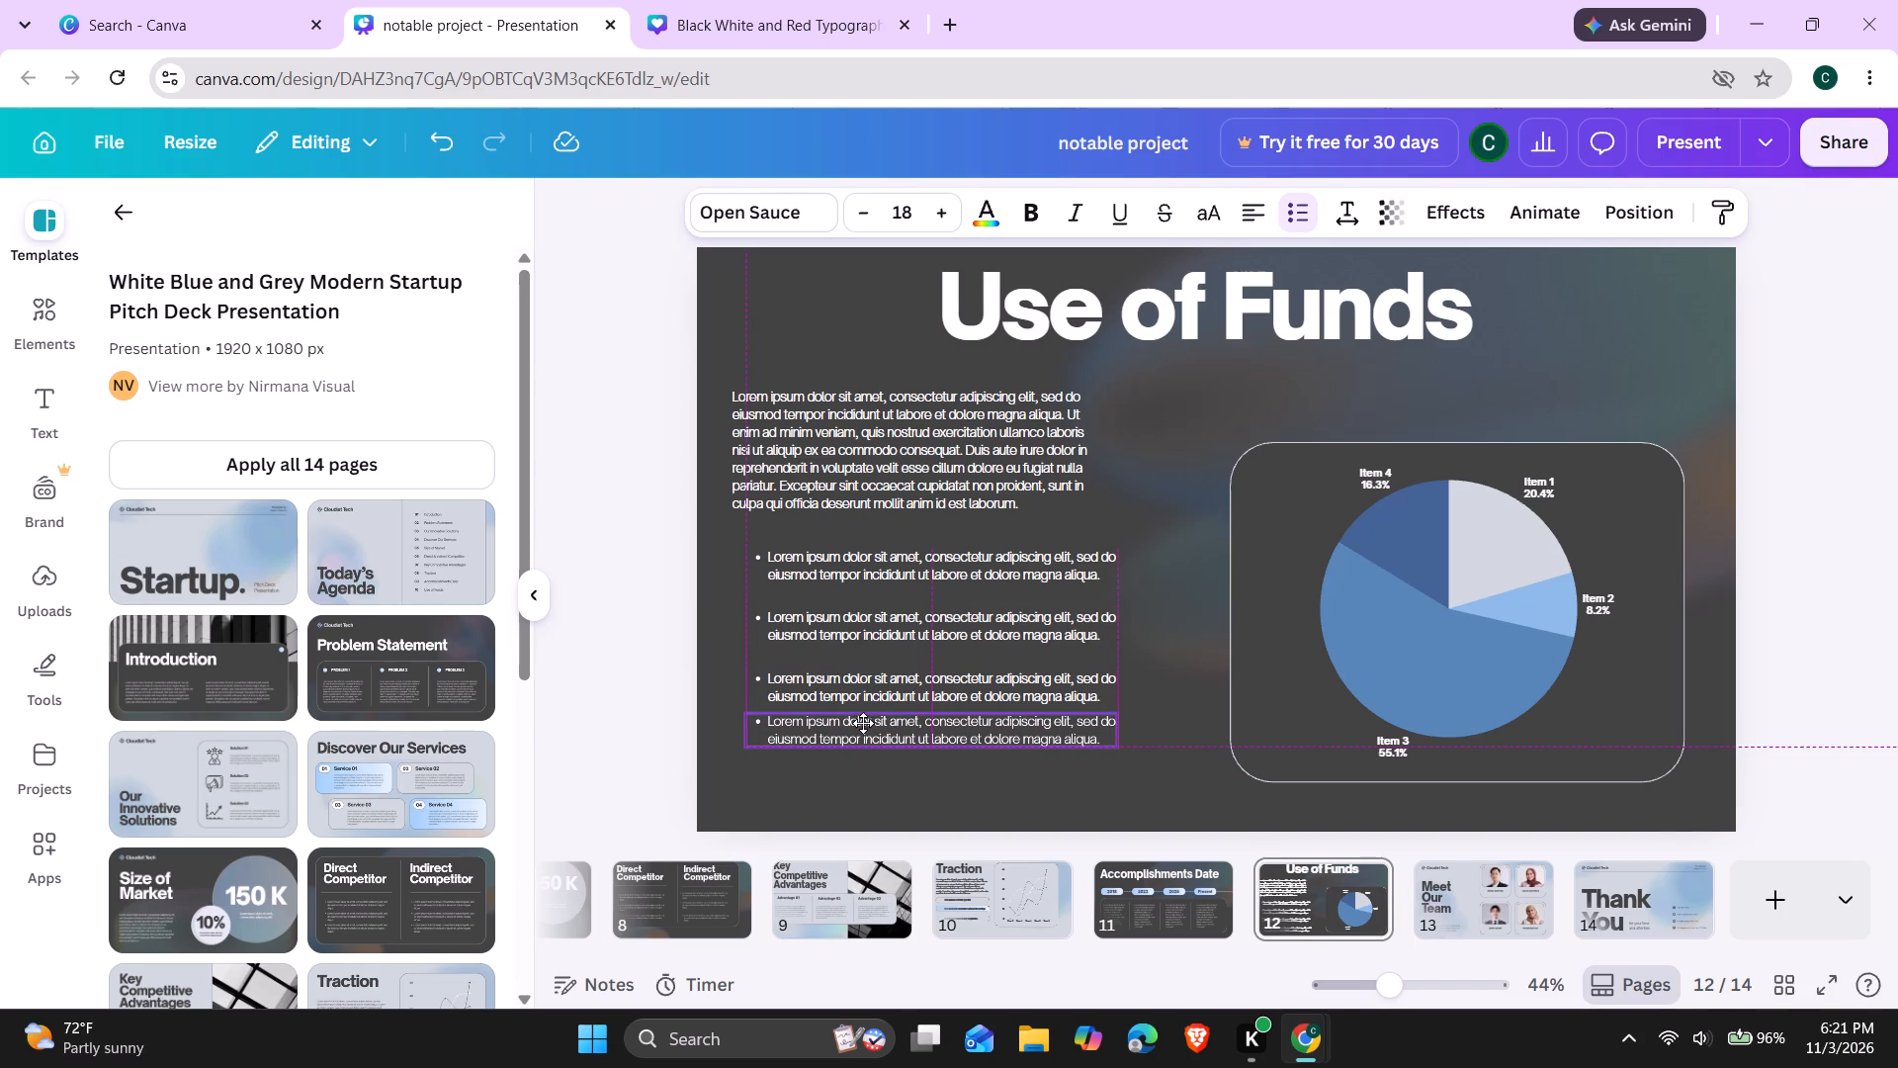
drag(863, 723, 863, 730)
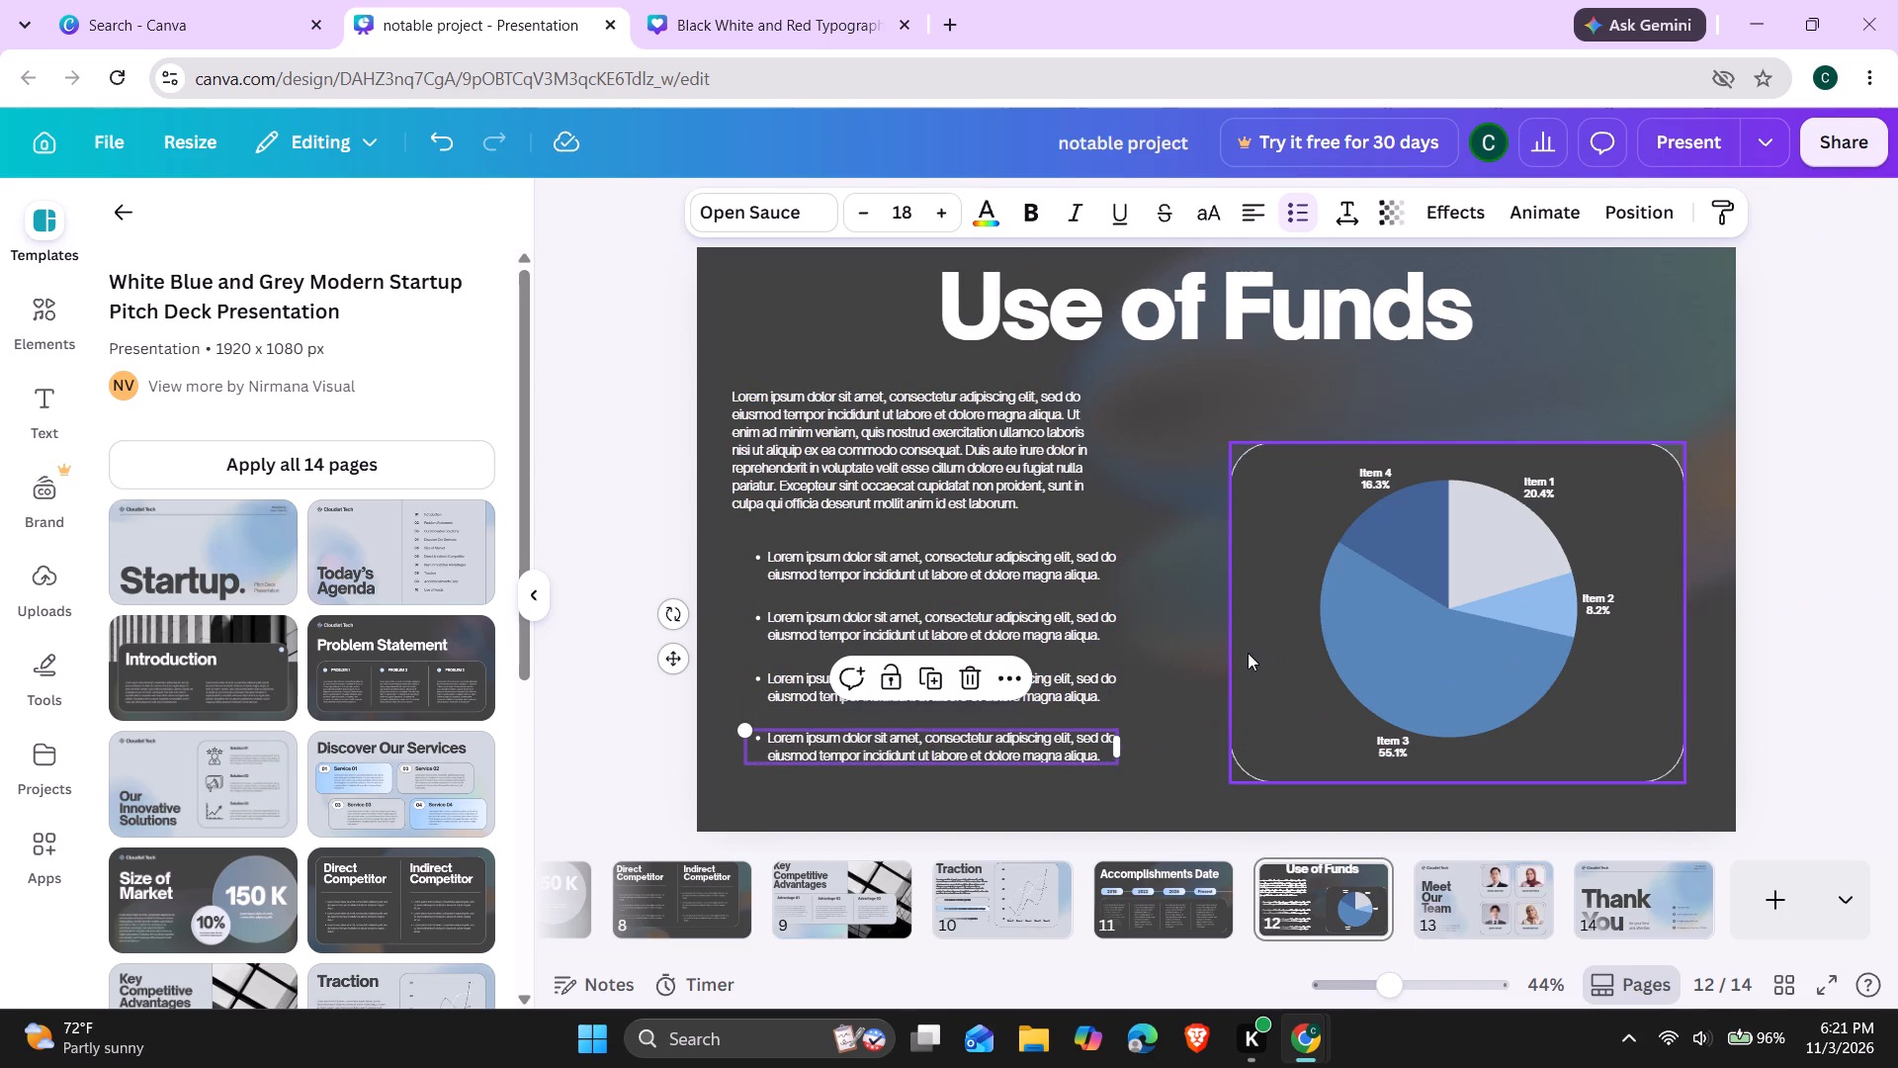
Move the rounded frame behind the pie chart up and left, with its top level with the body paragraph.
drag(1261, 651, 1234, 623)
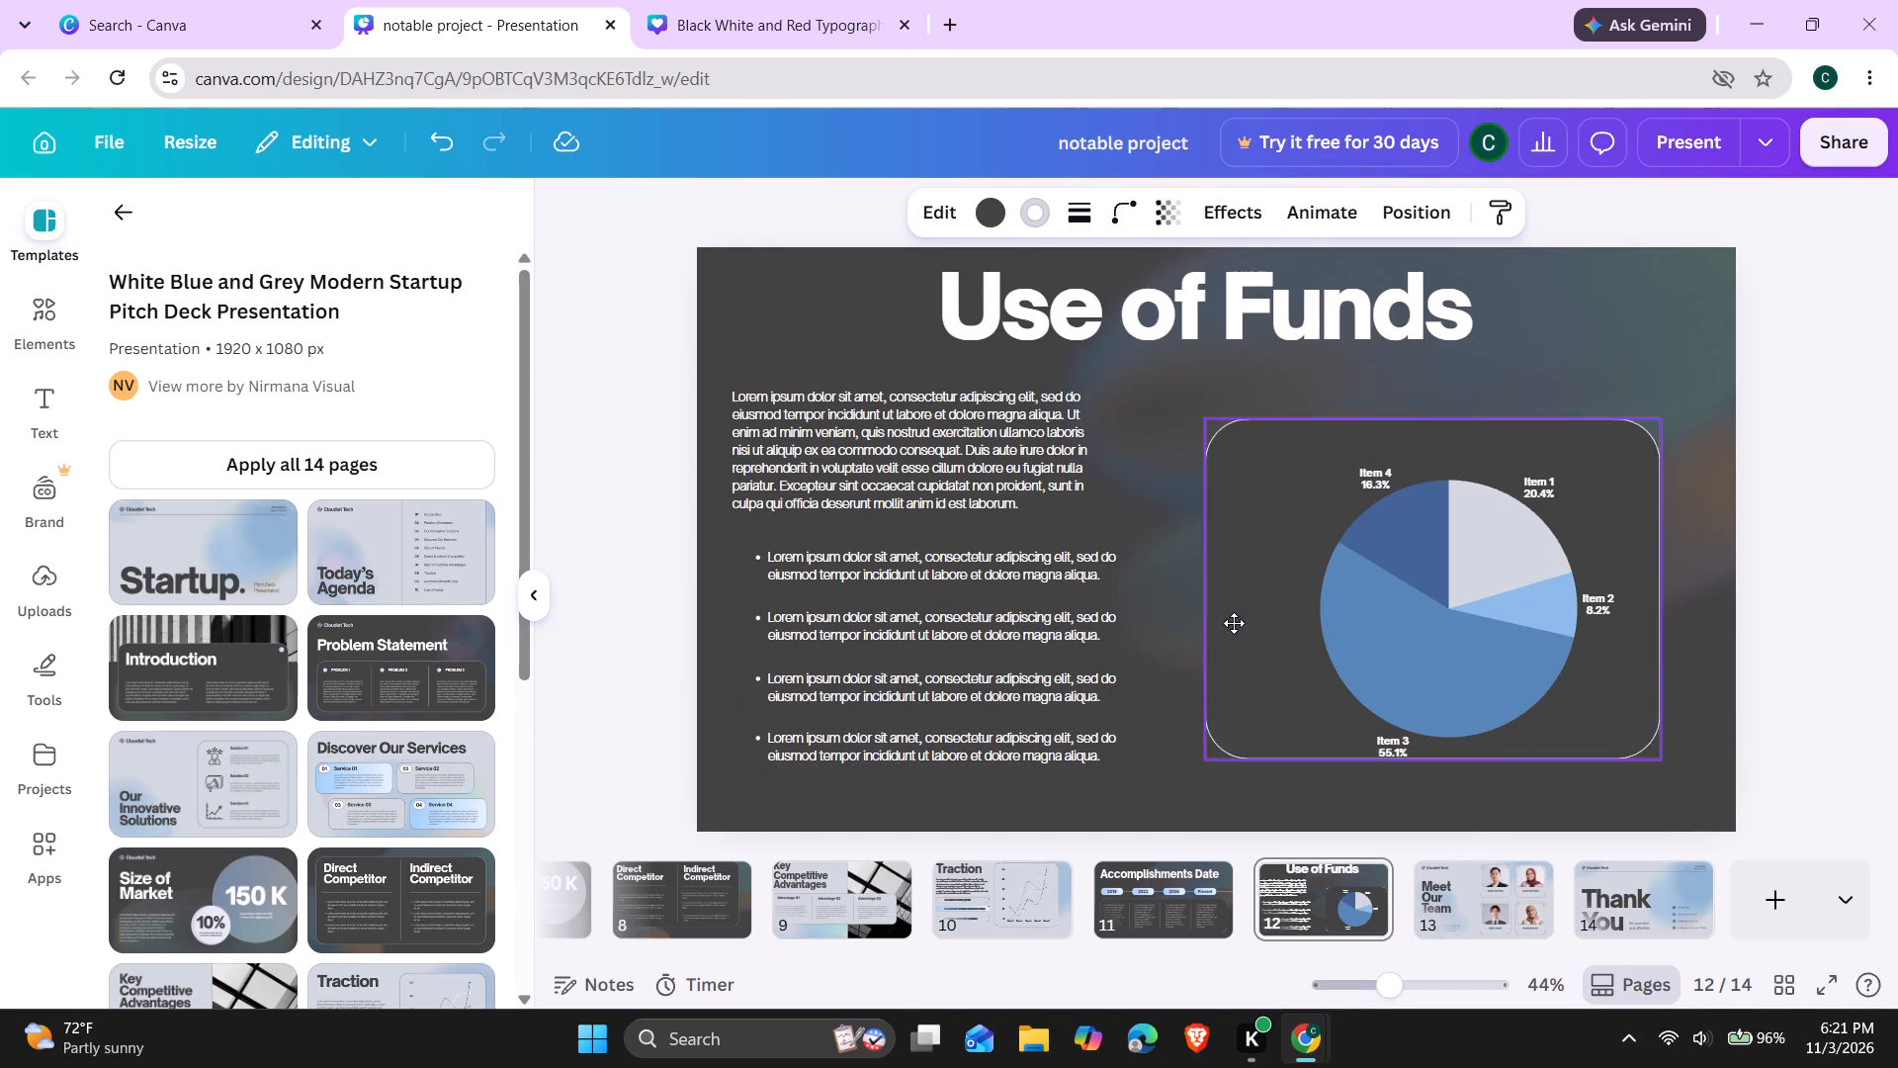
drag(1234, 623, 1205, 604)
drag(1436, 622, 1432, 622)
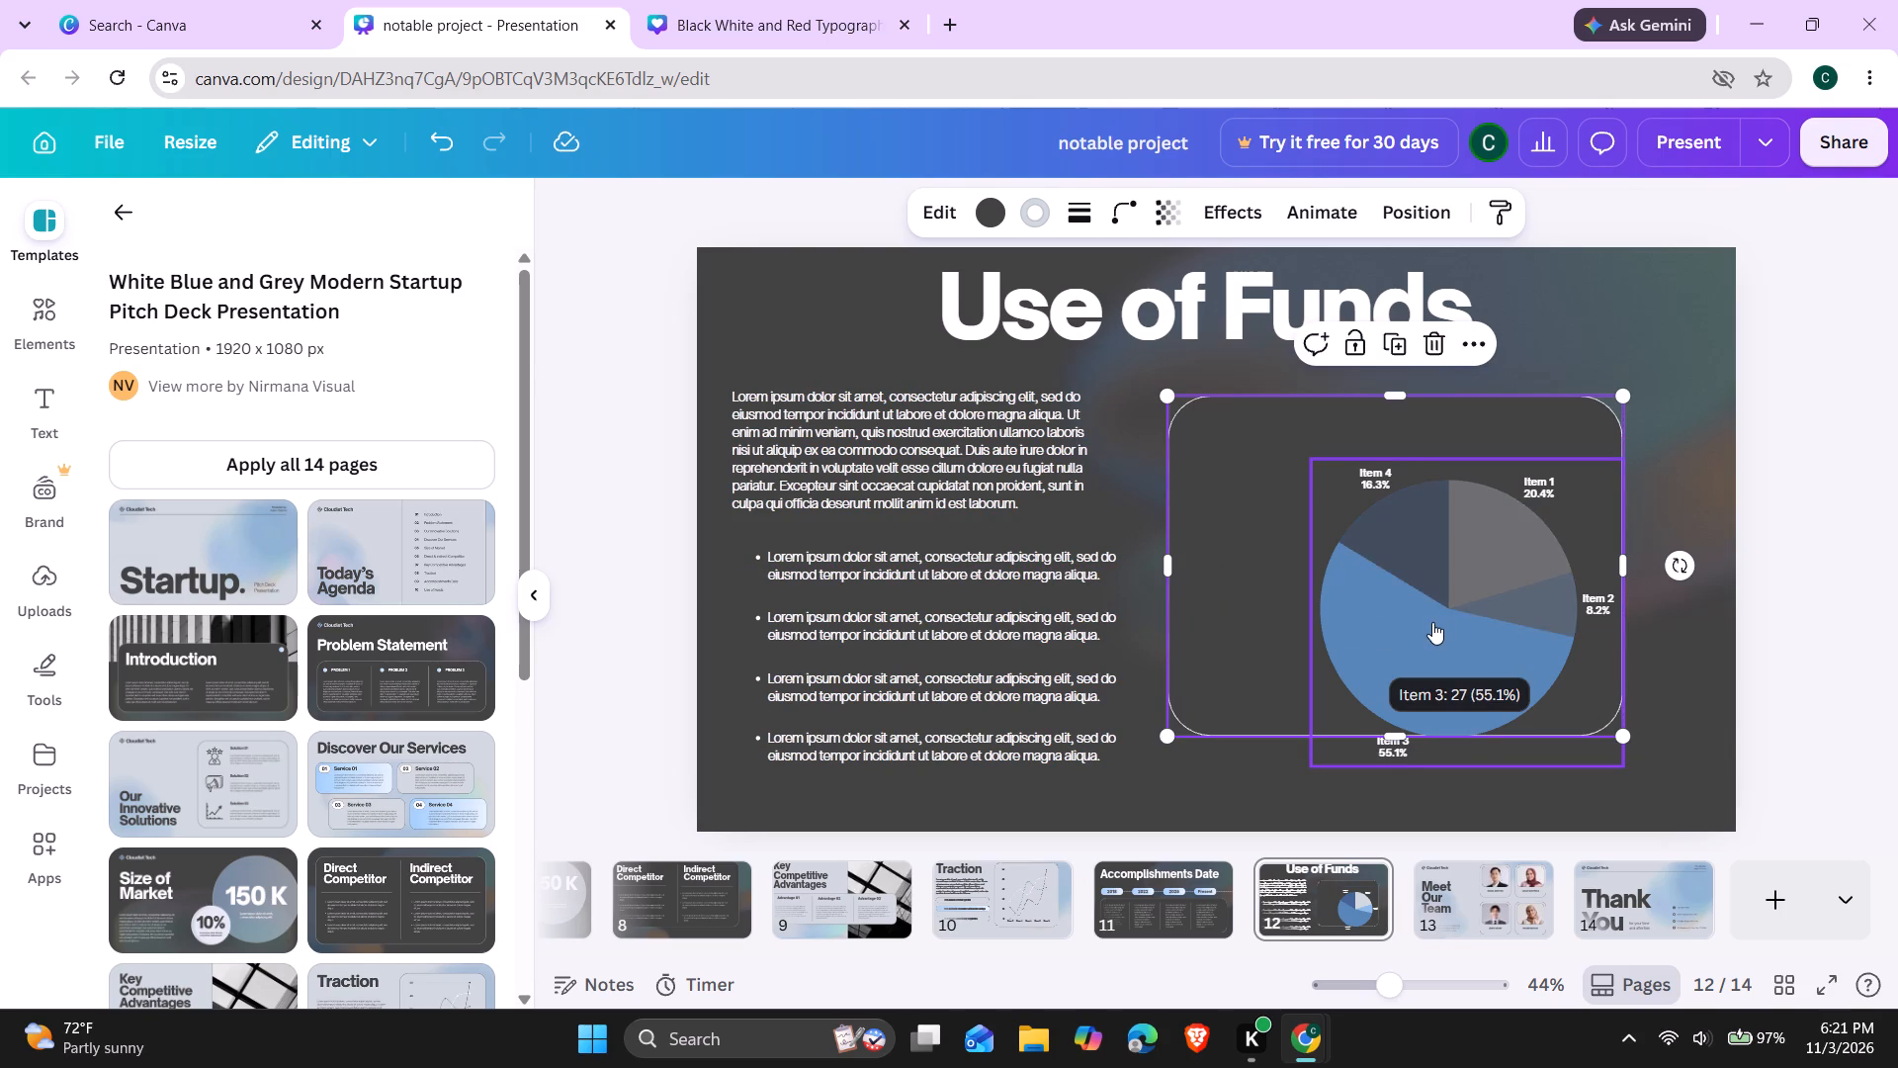
drag(1432, 622, 1449, 627)
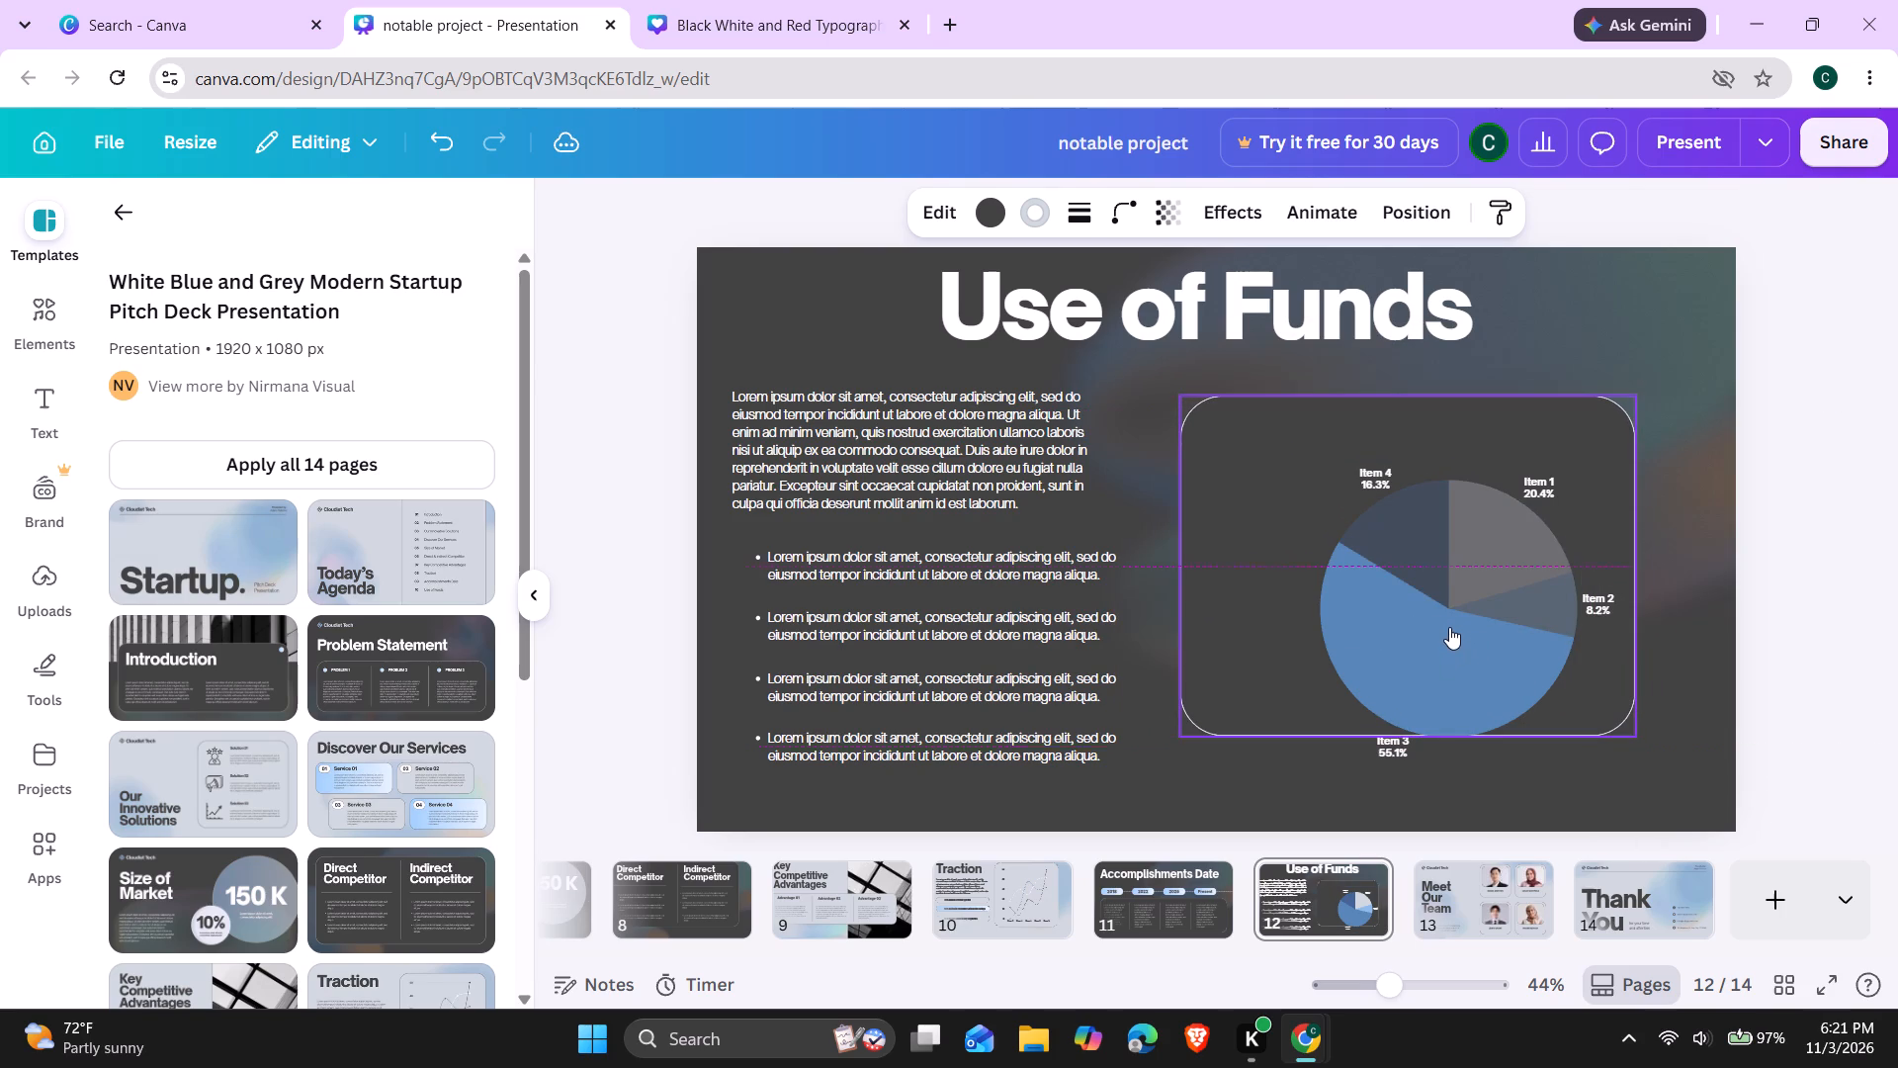
drag(1449, 627, 1448, 626)
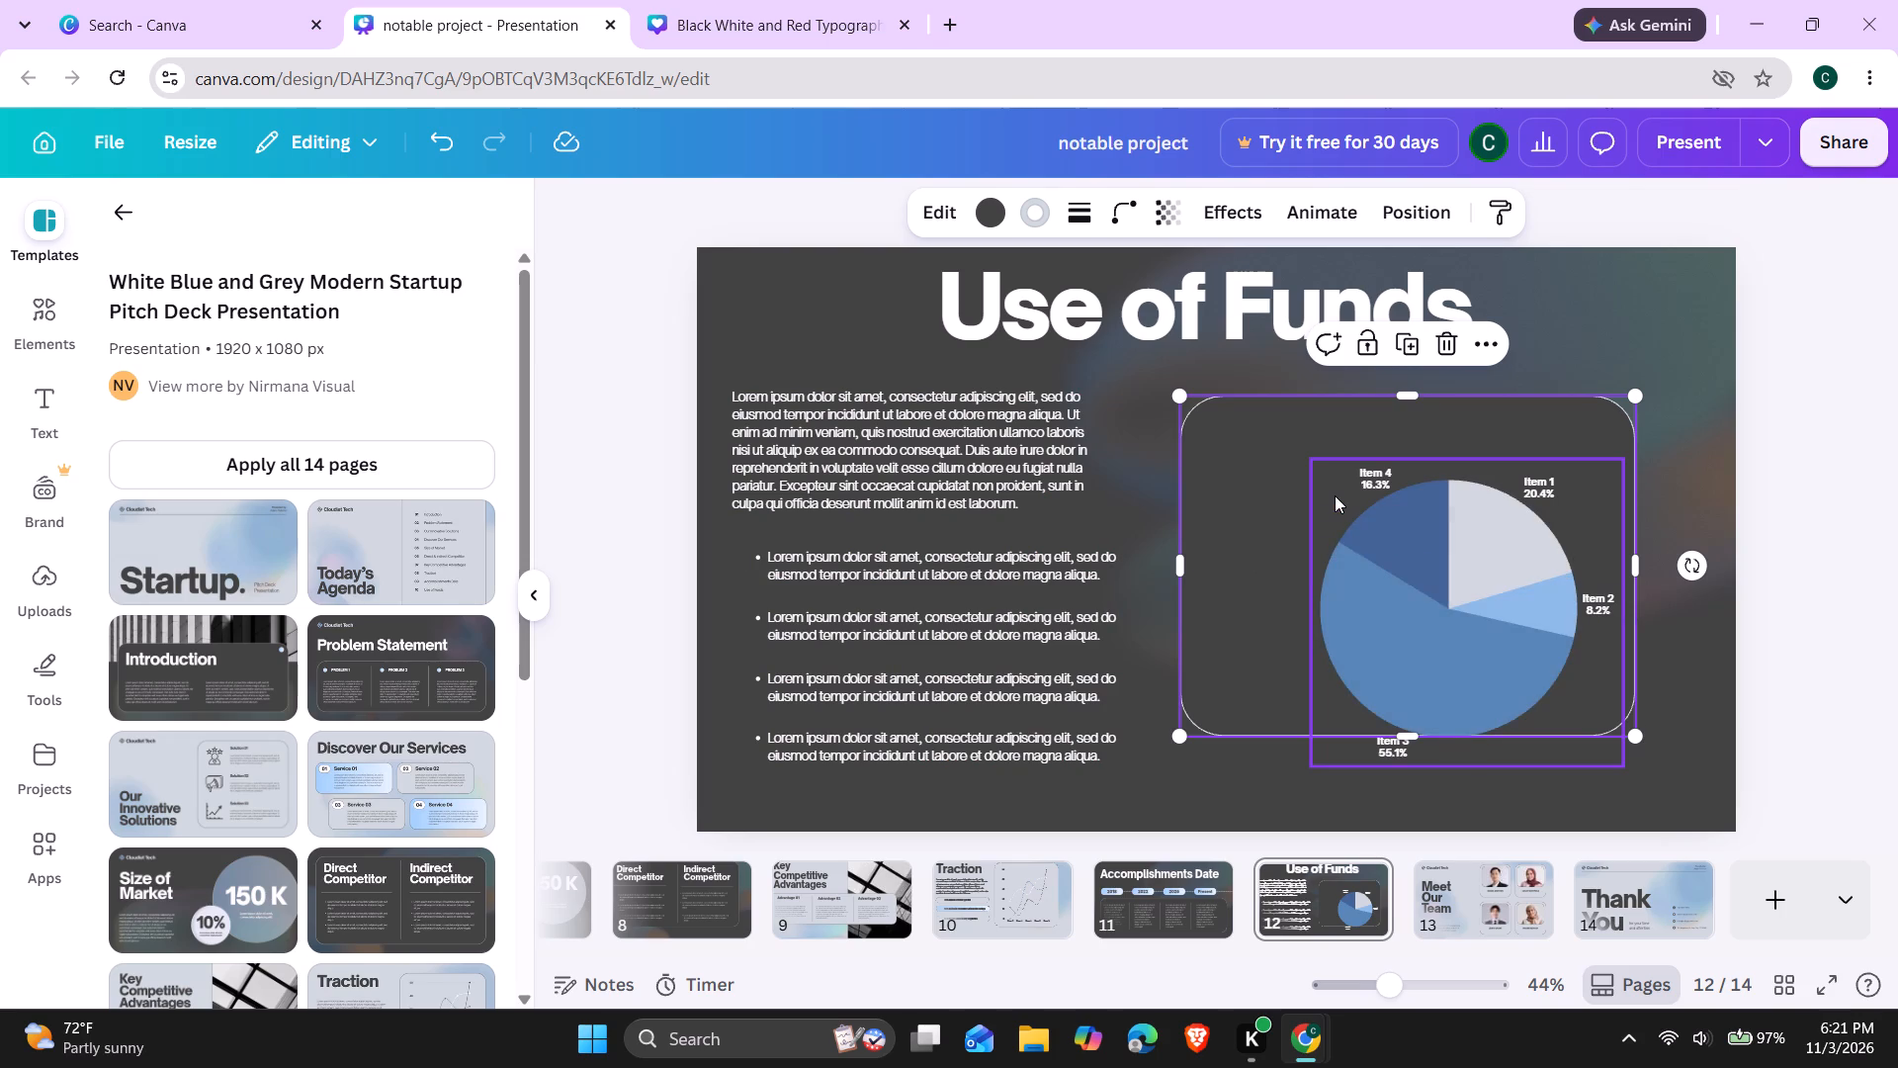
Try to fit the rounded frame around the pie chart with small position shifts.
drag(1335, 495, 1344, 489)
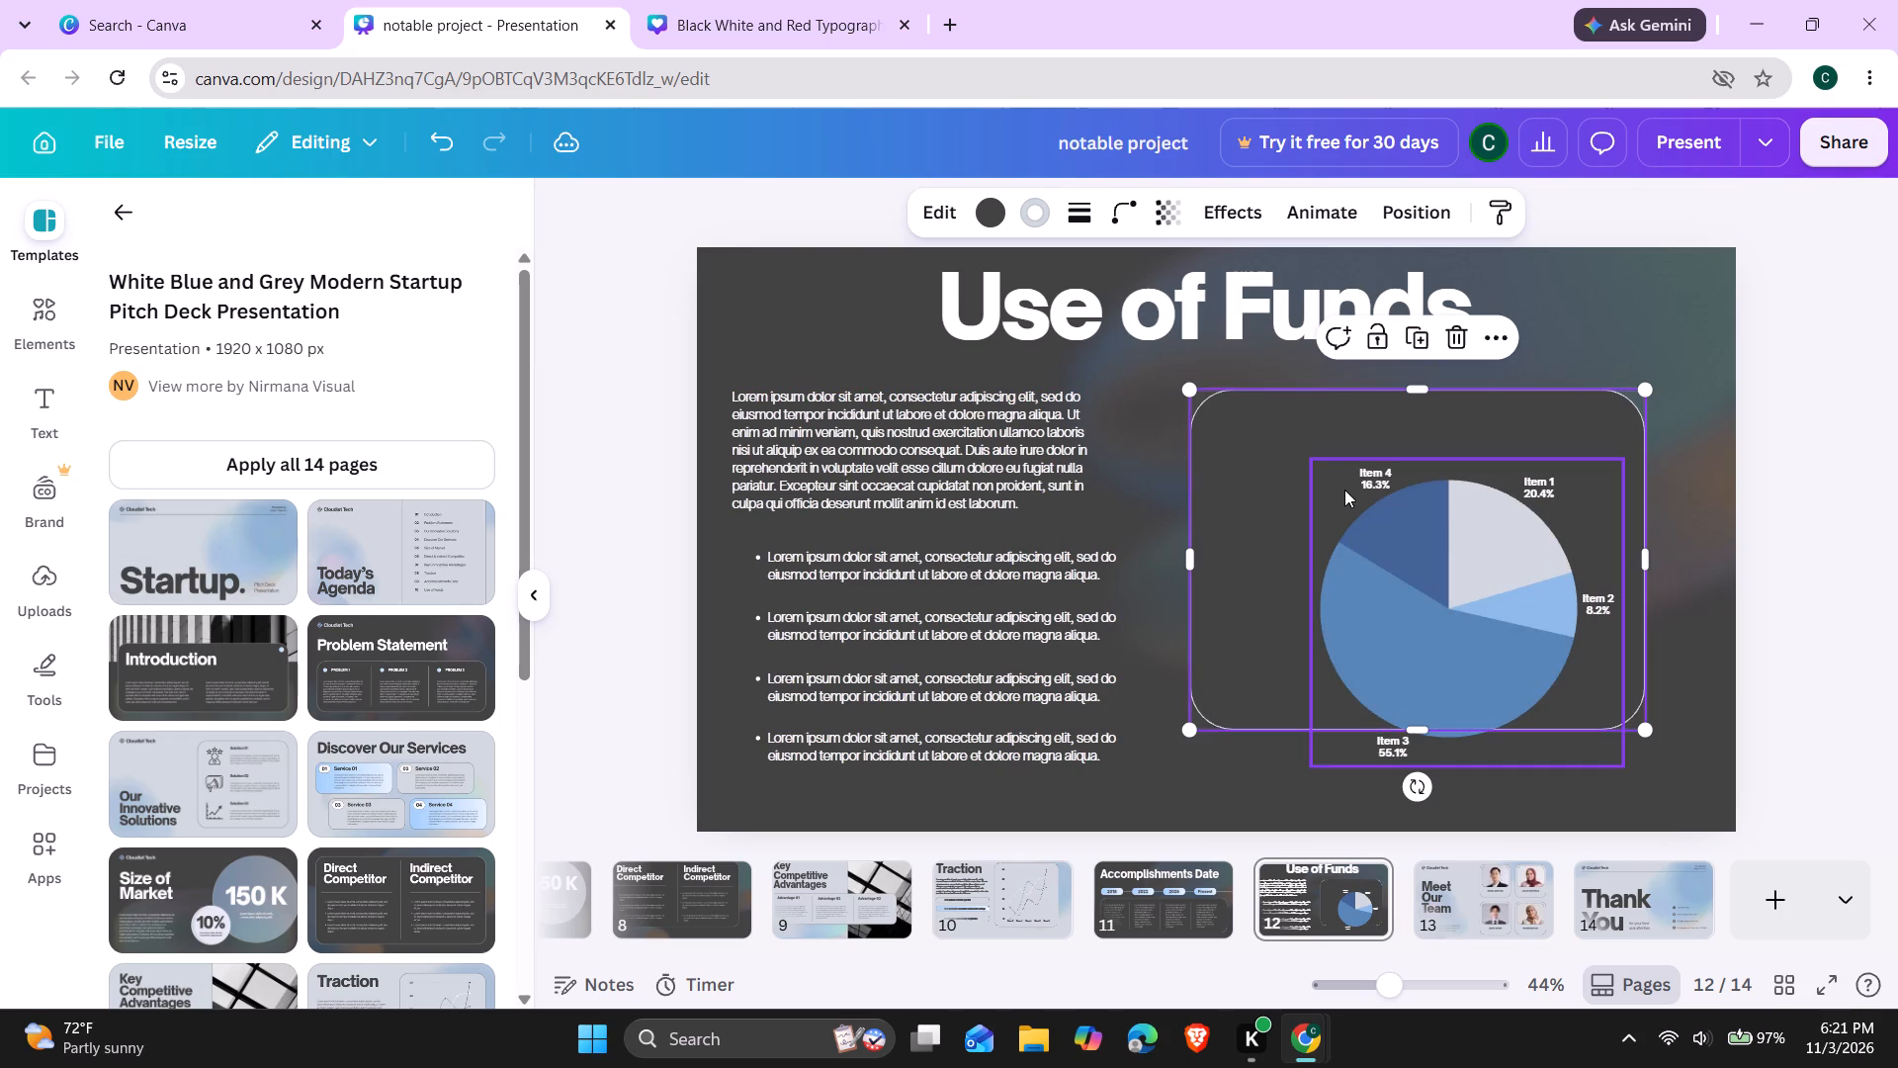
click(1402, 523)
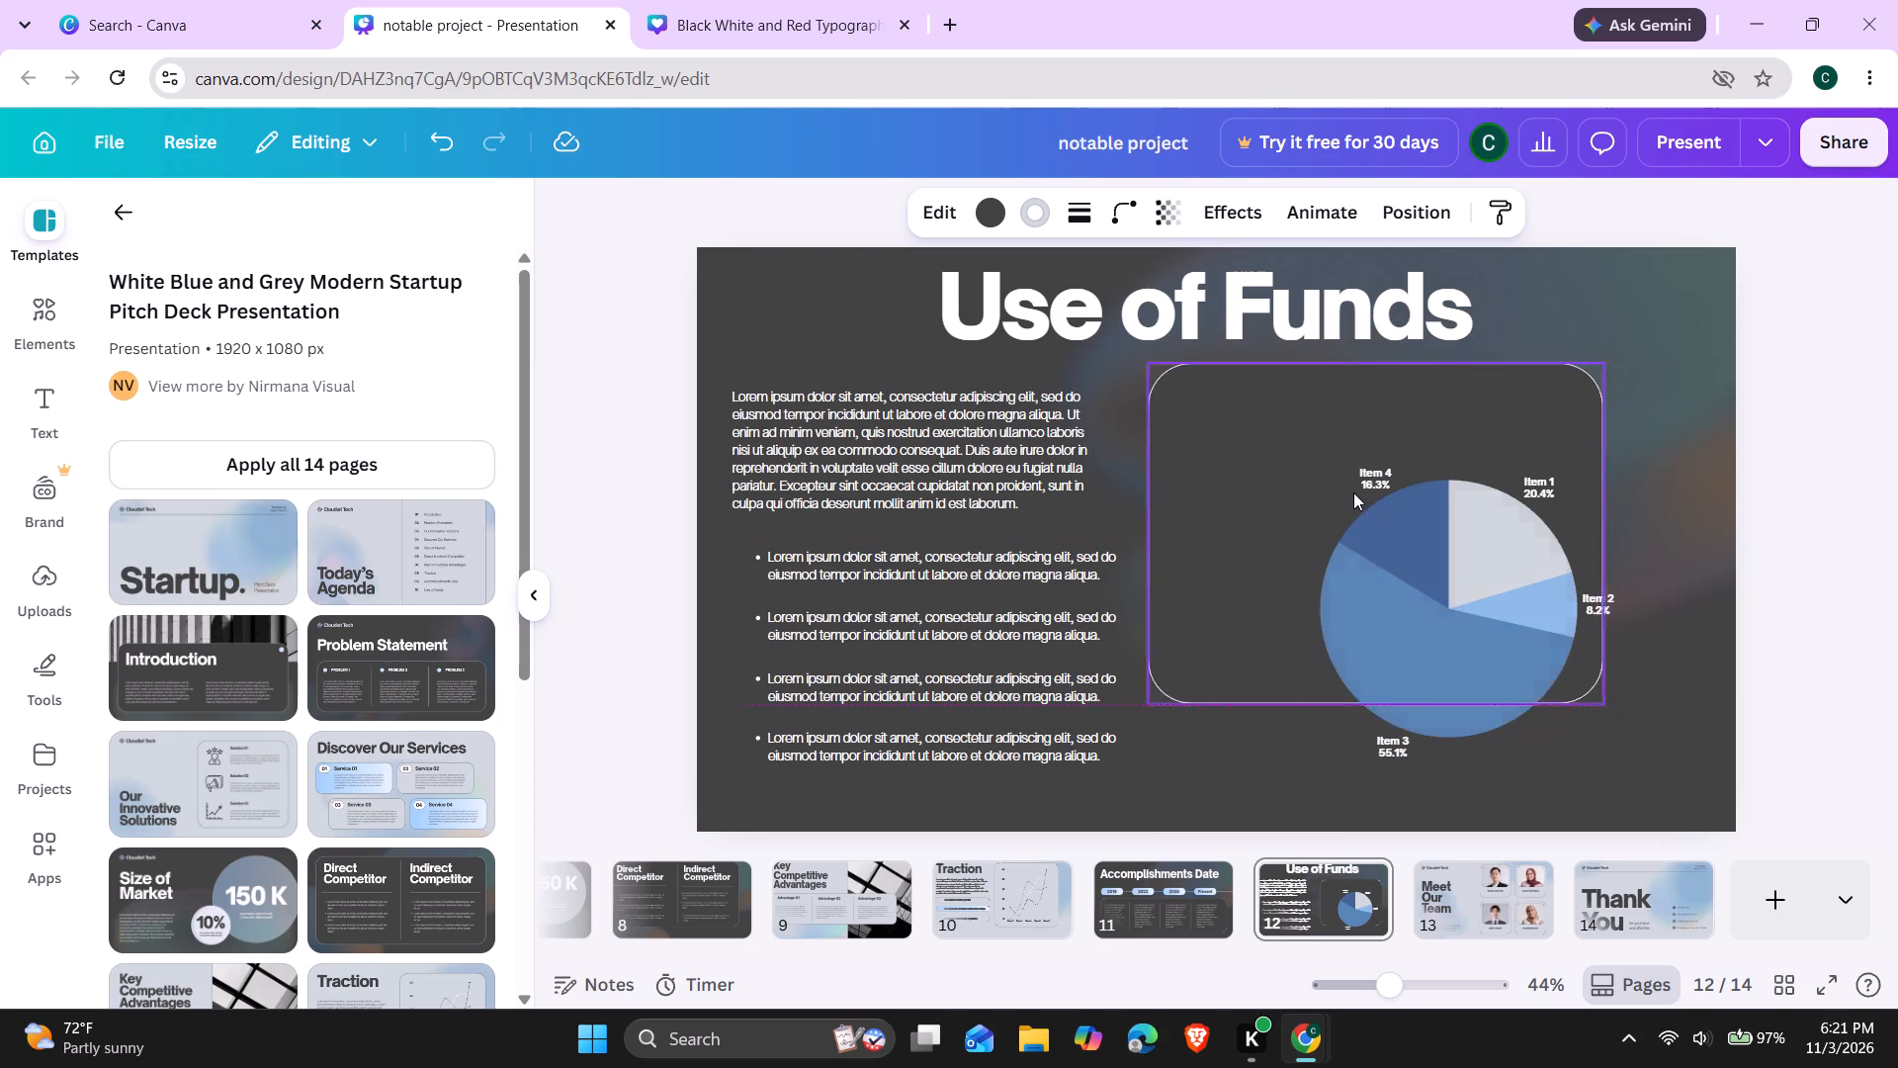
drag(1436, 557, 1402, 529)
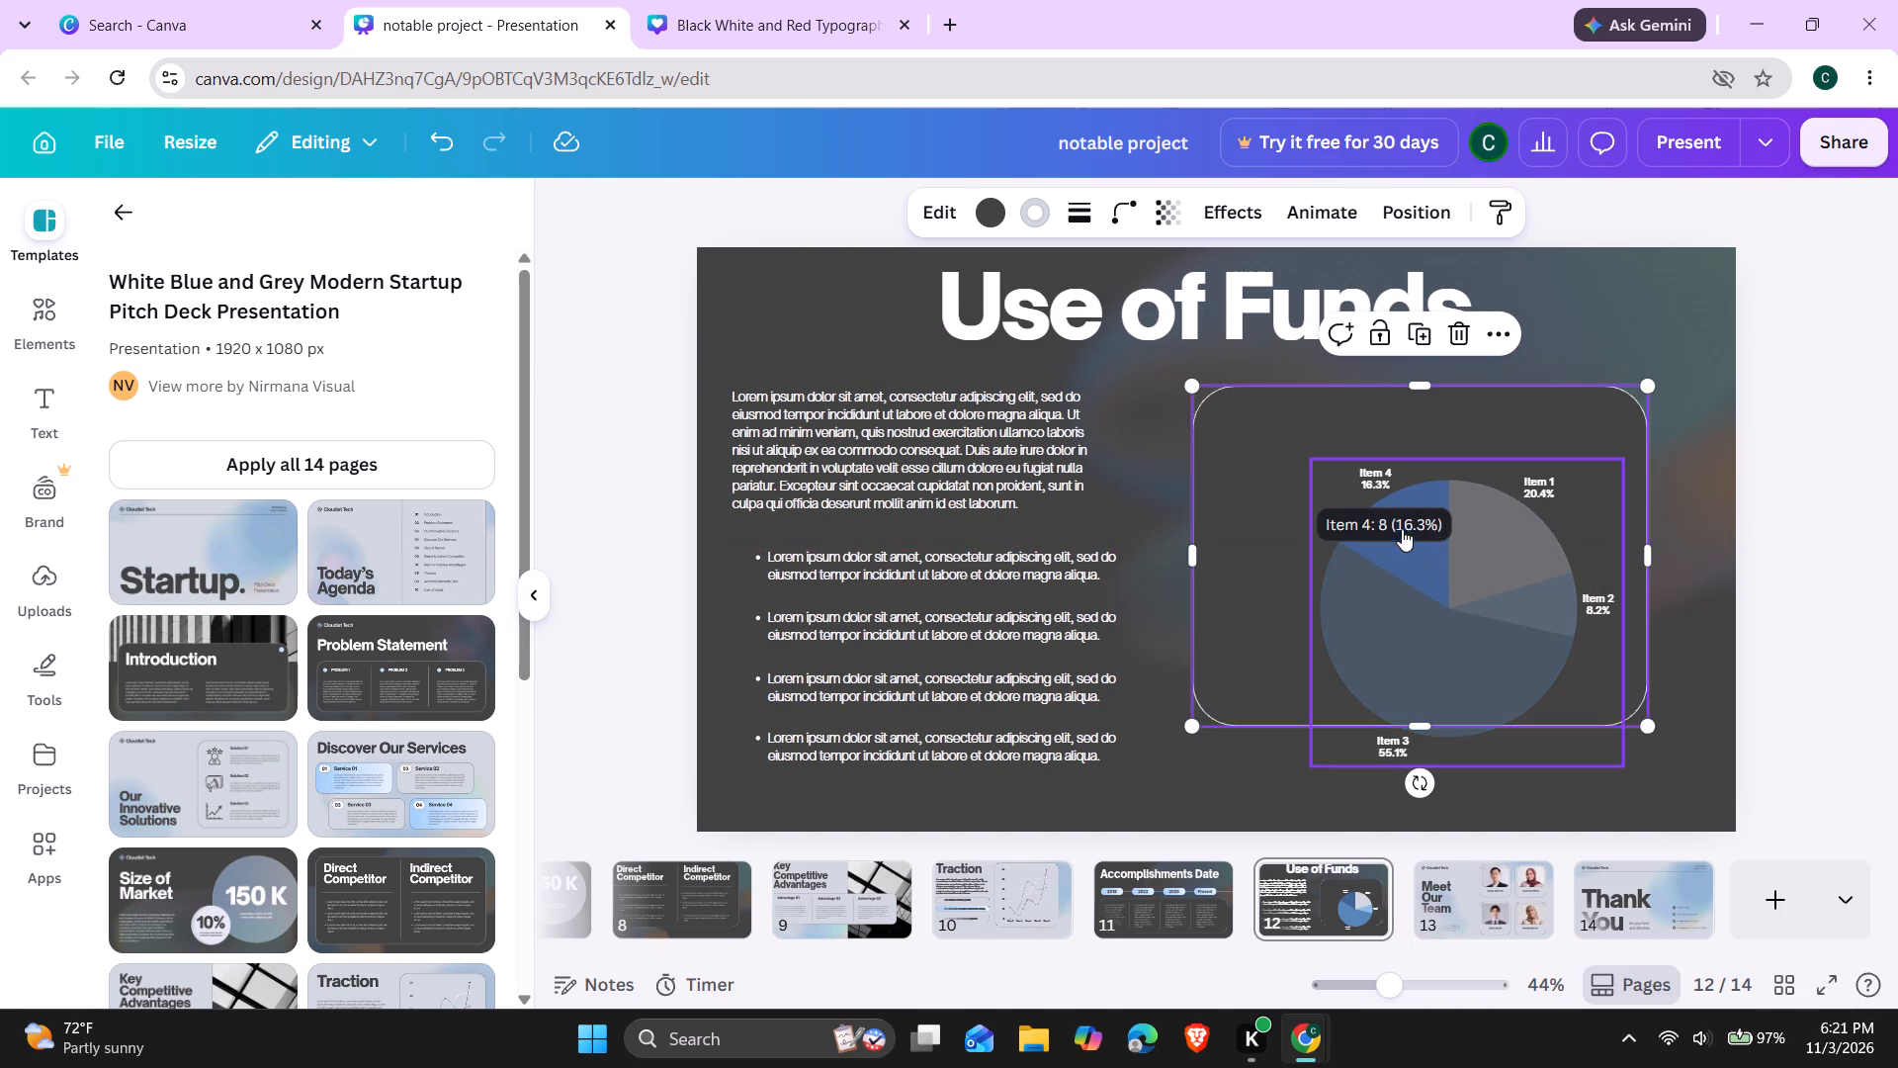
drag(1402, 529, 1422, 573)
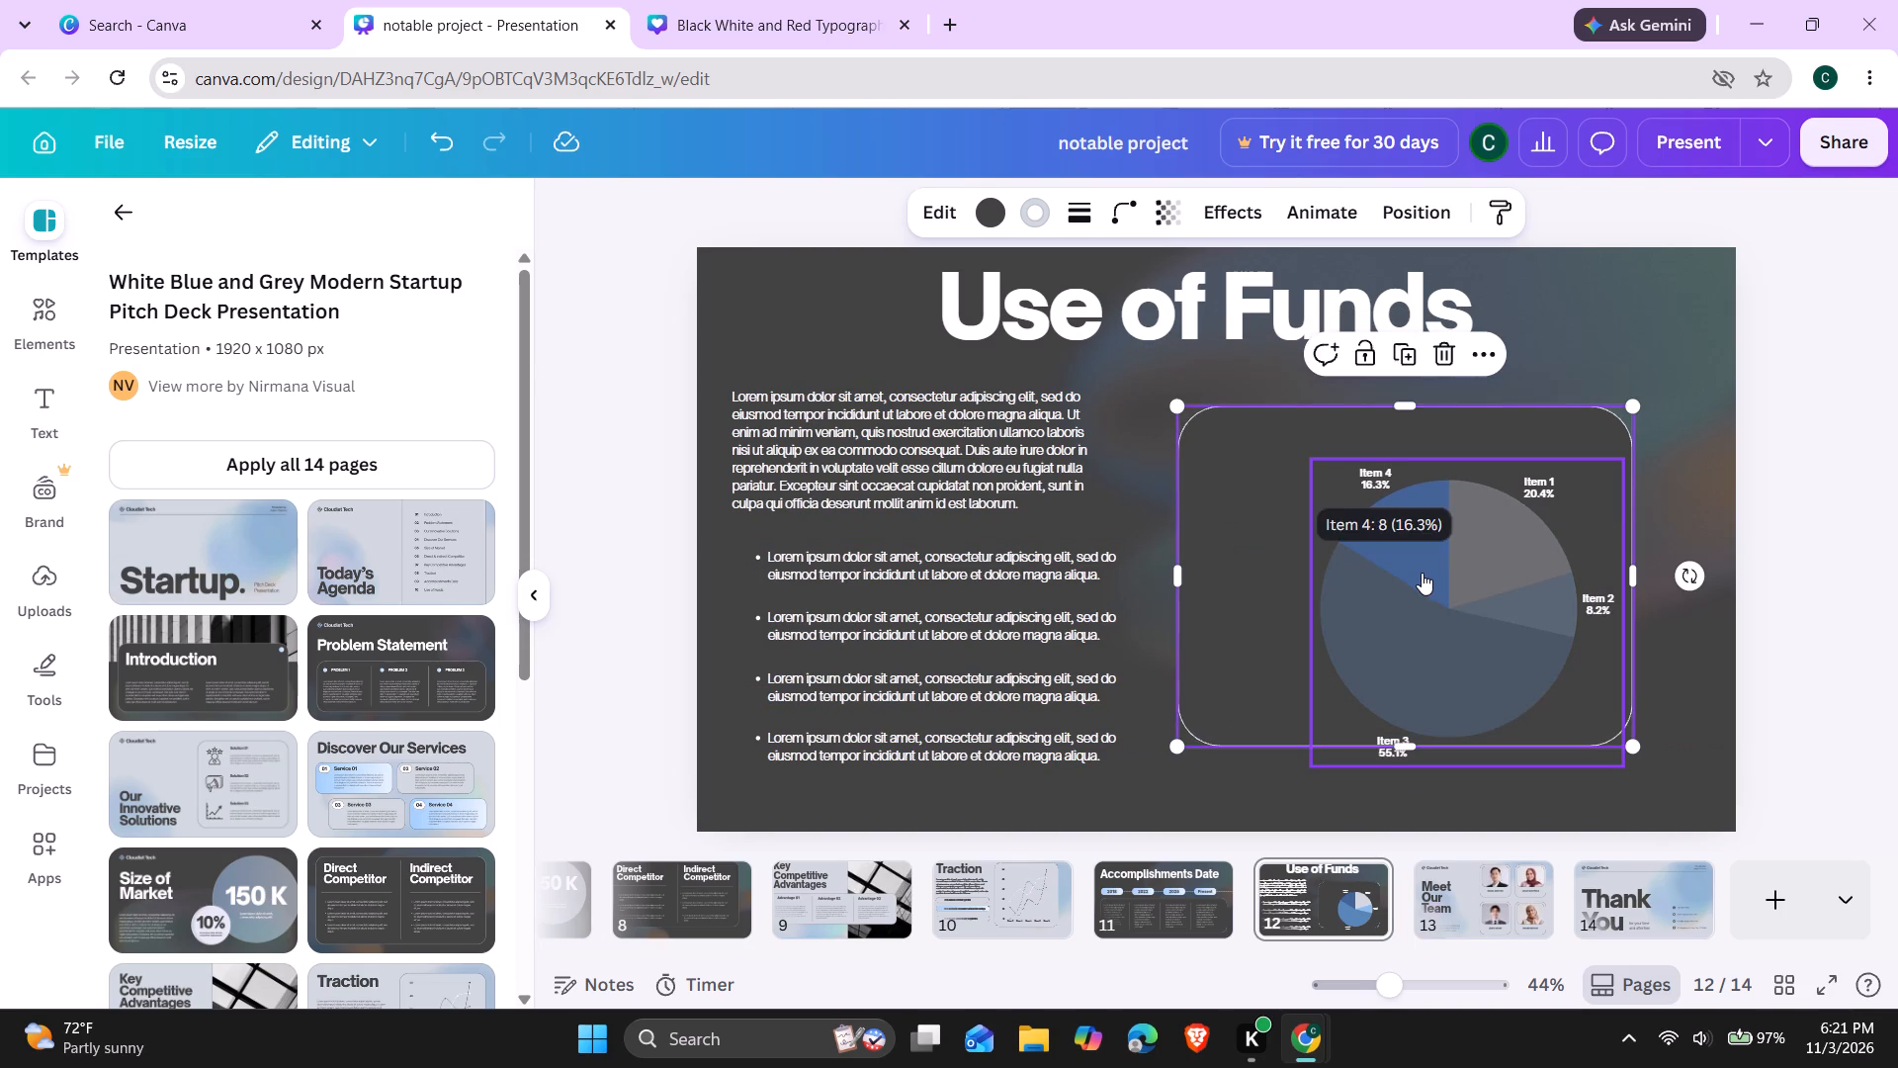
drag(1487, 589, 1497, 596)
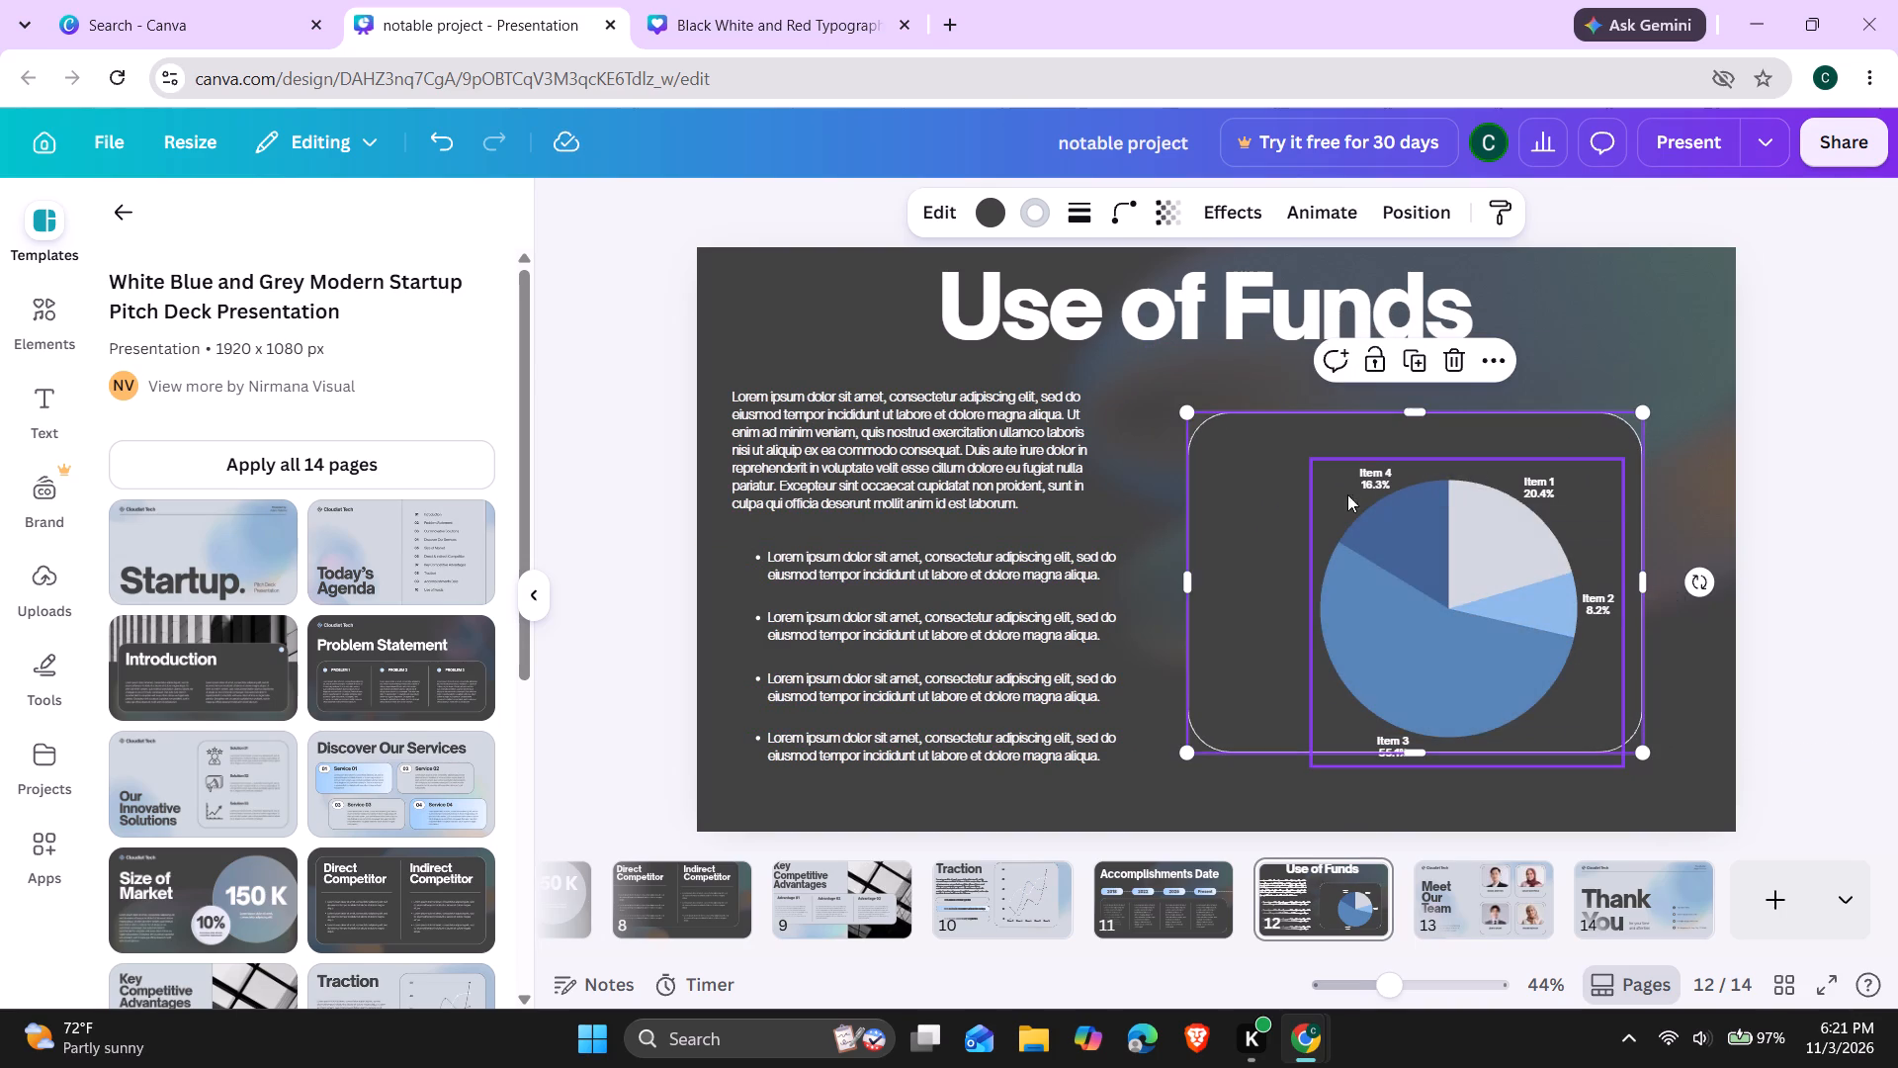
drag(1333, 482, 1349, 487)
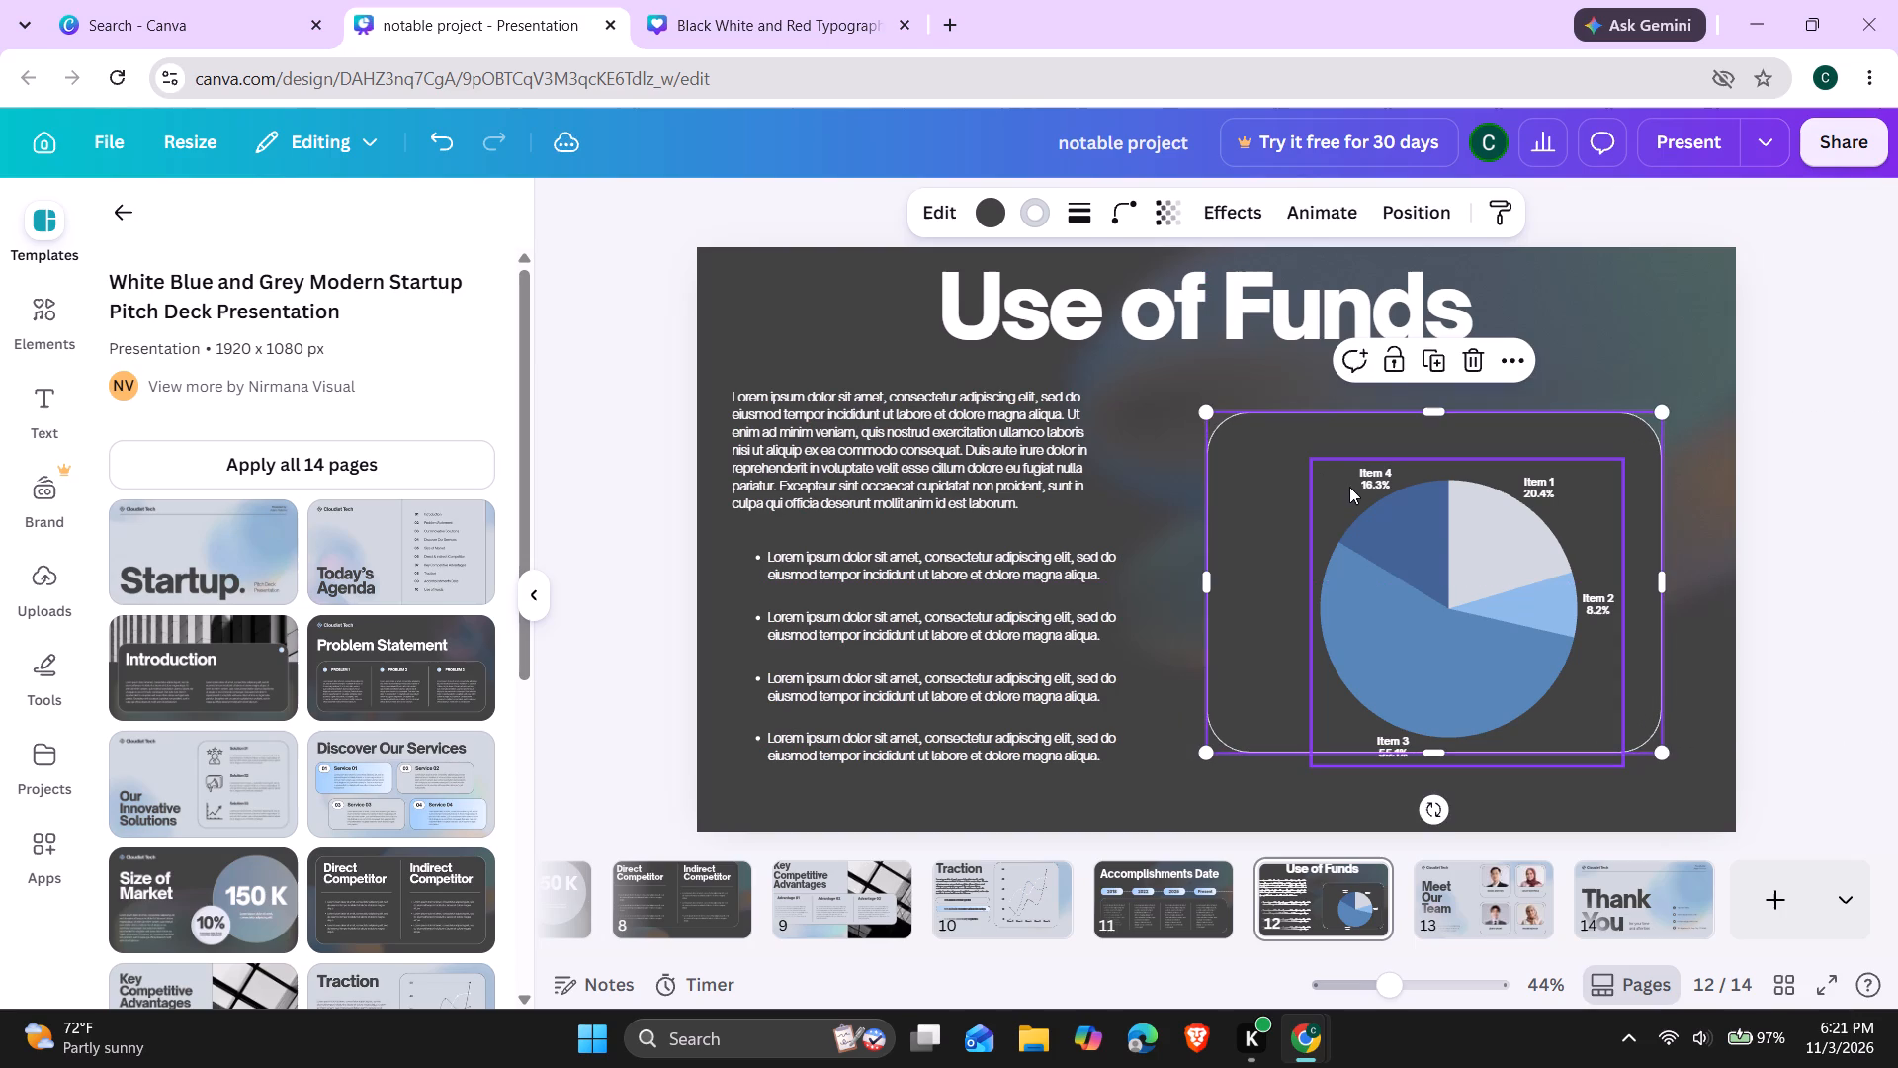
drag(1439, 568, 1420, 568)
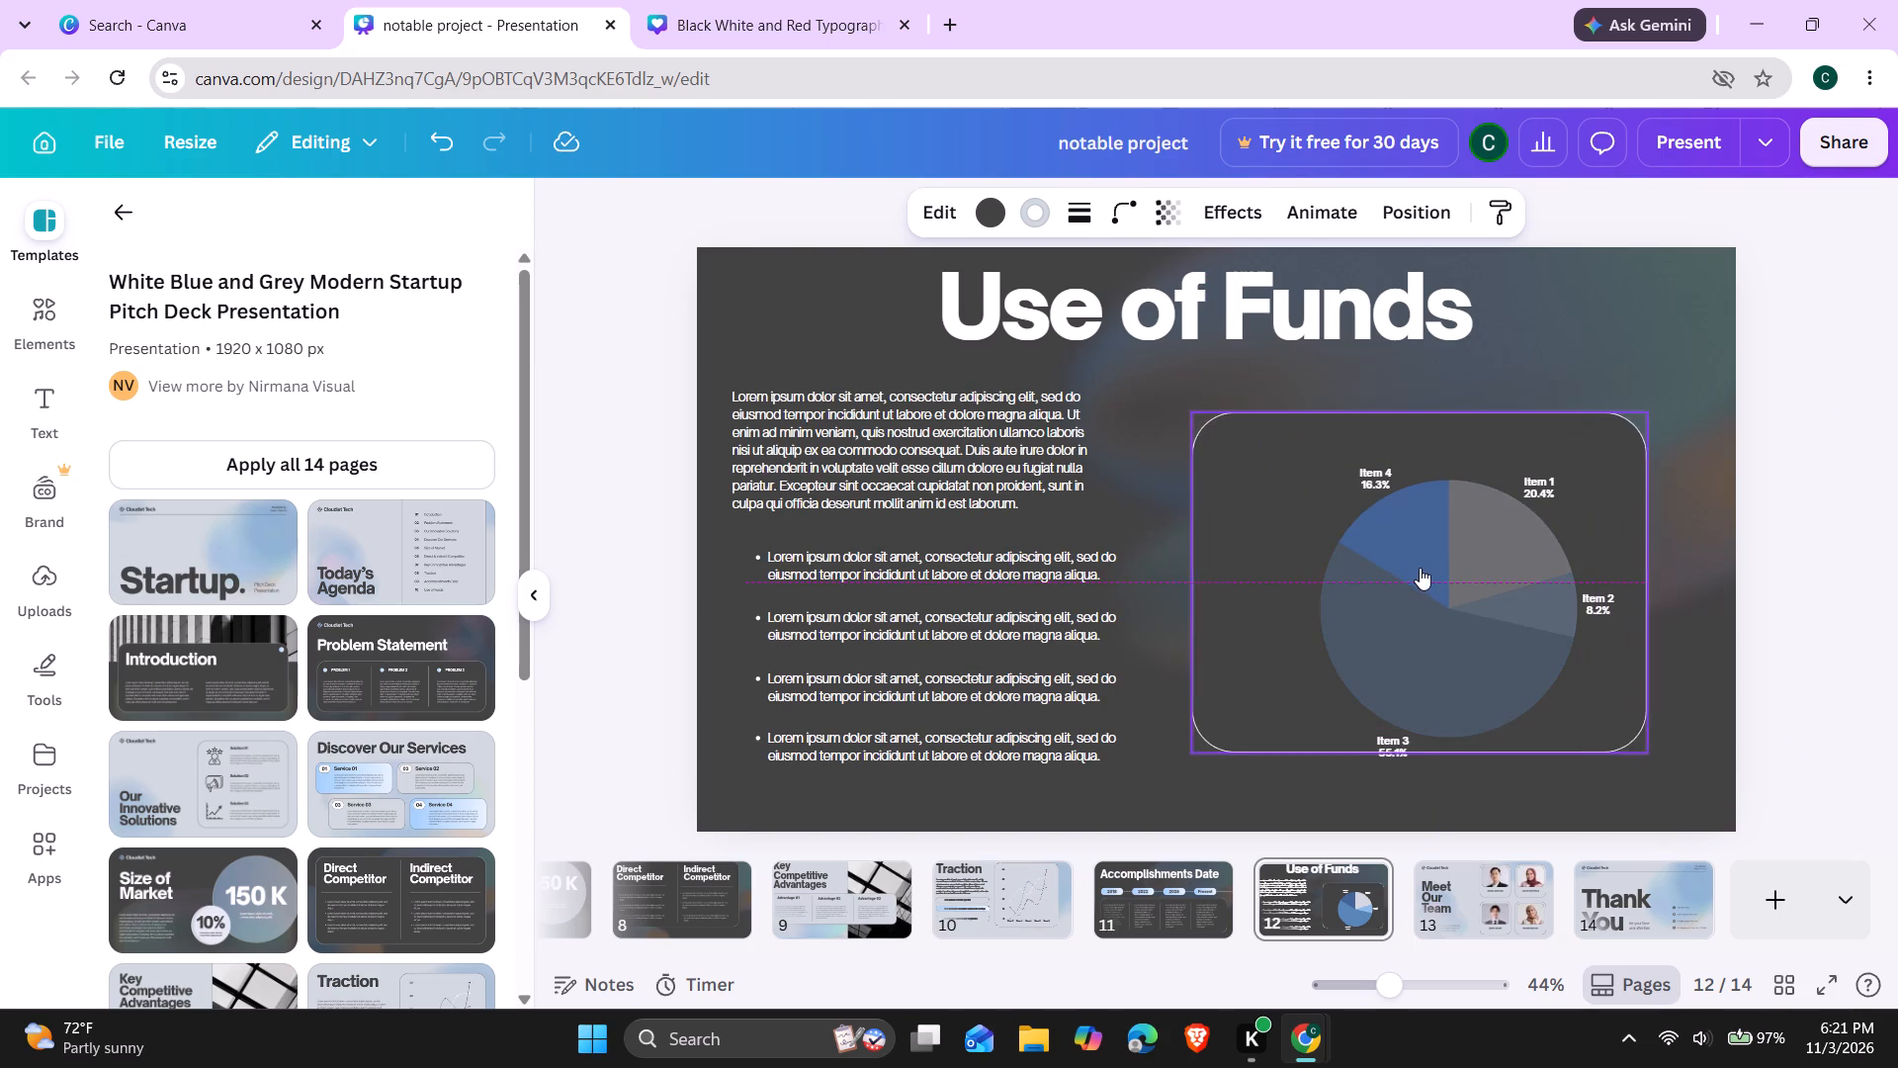
Move the rounded frame aside to the page's lower right corner and shift the pie chart up and left, level with the body paragraph.
drag(1420, 568, 1556, 830)
drag(1426, 627, 1369, 577)
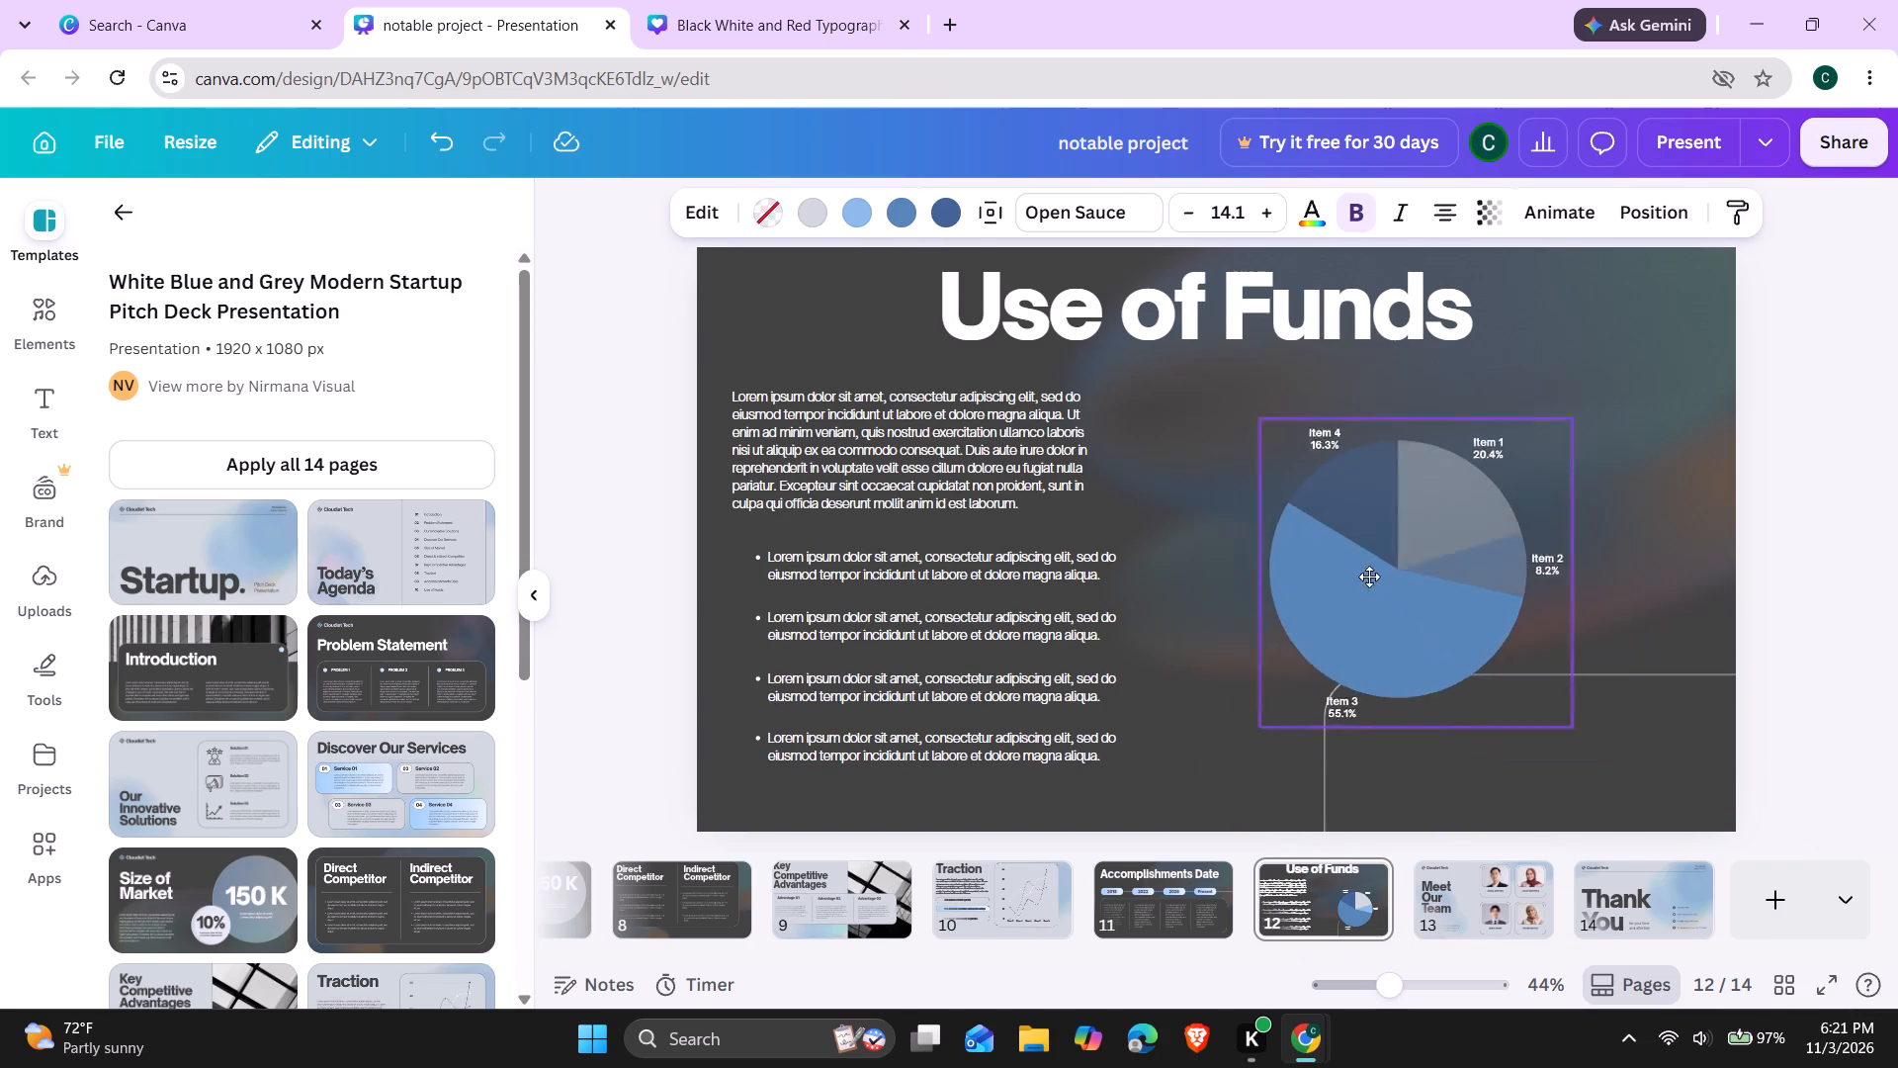
drag(1369, 577, 1291, 559)
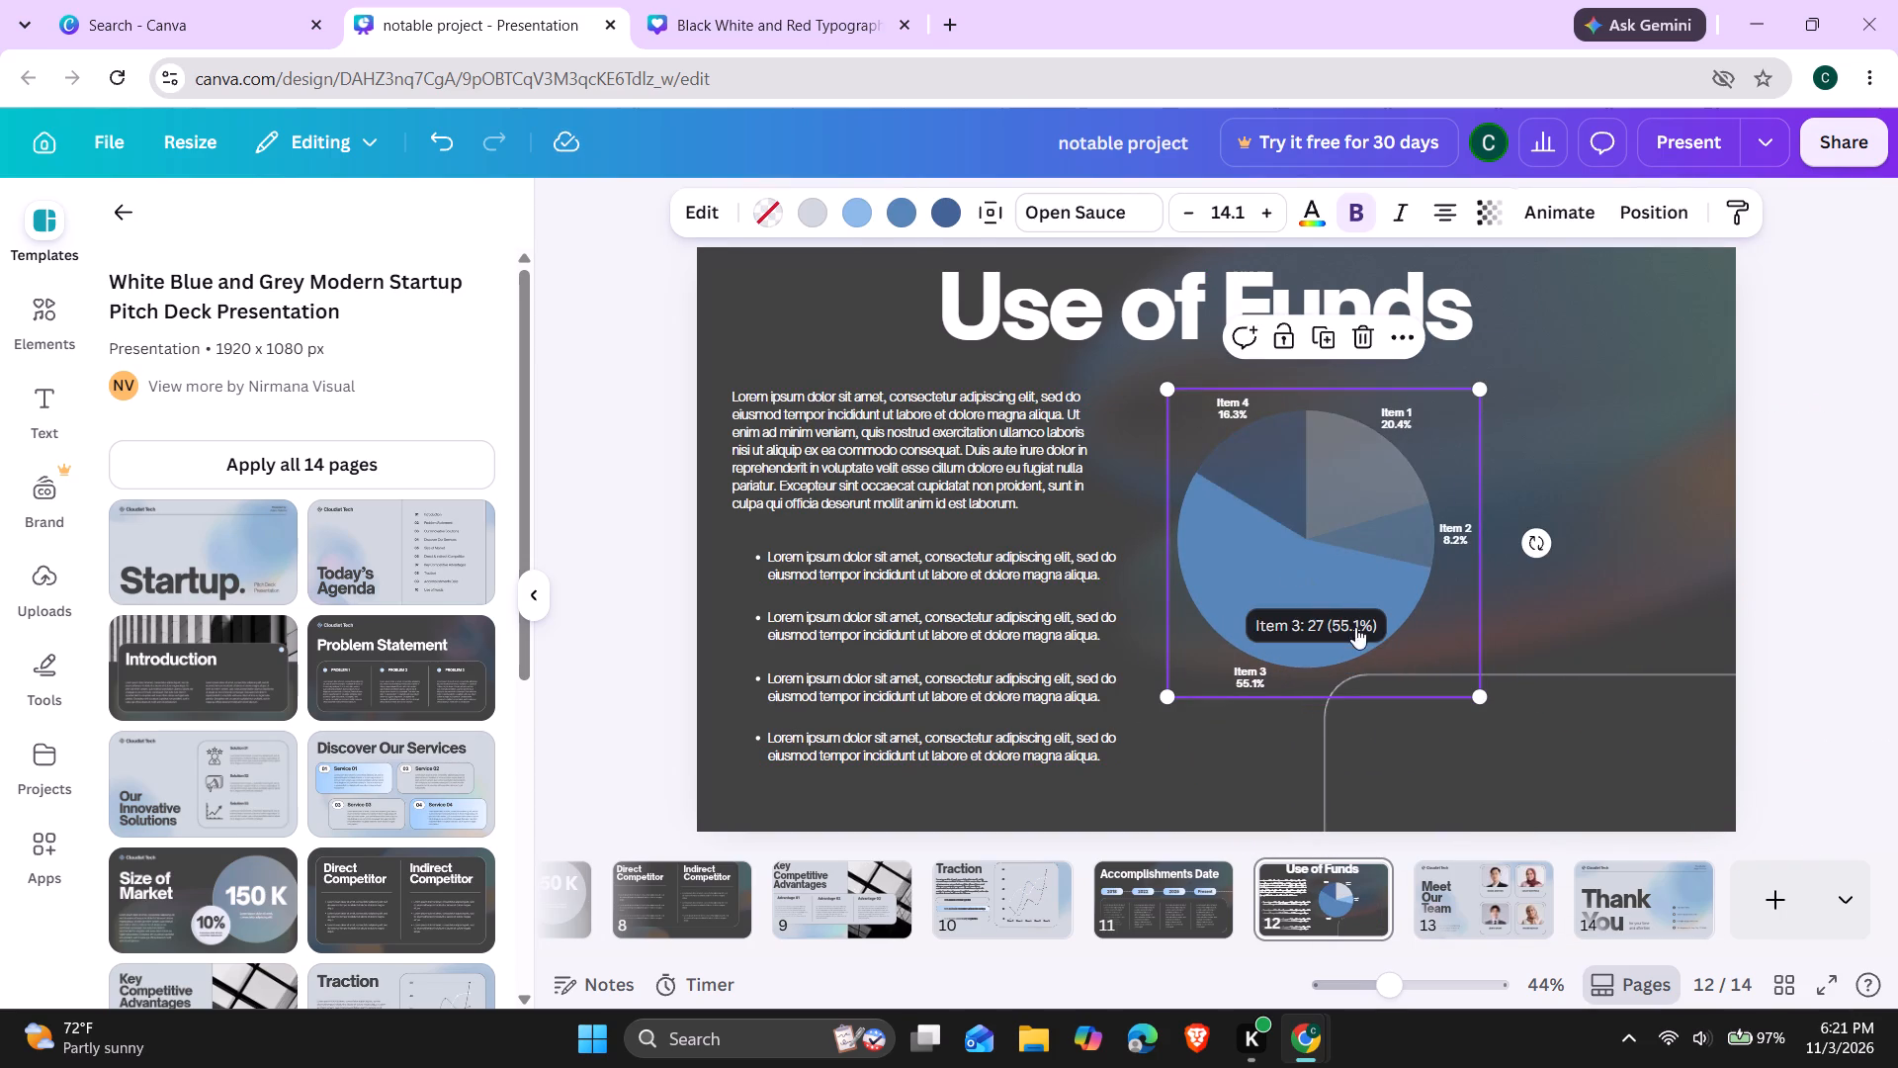
Move the rounded frame back up and left behind the pie chart, enclosing it just clear of the bullet texts.
drag(1456, 730, 1227, 459)
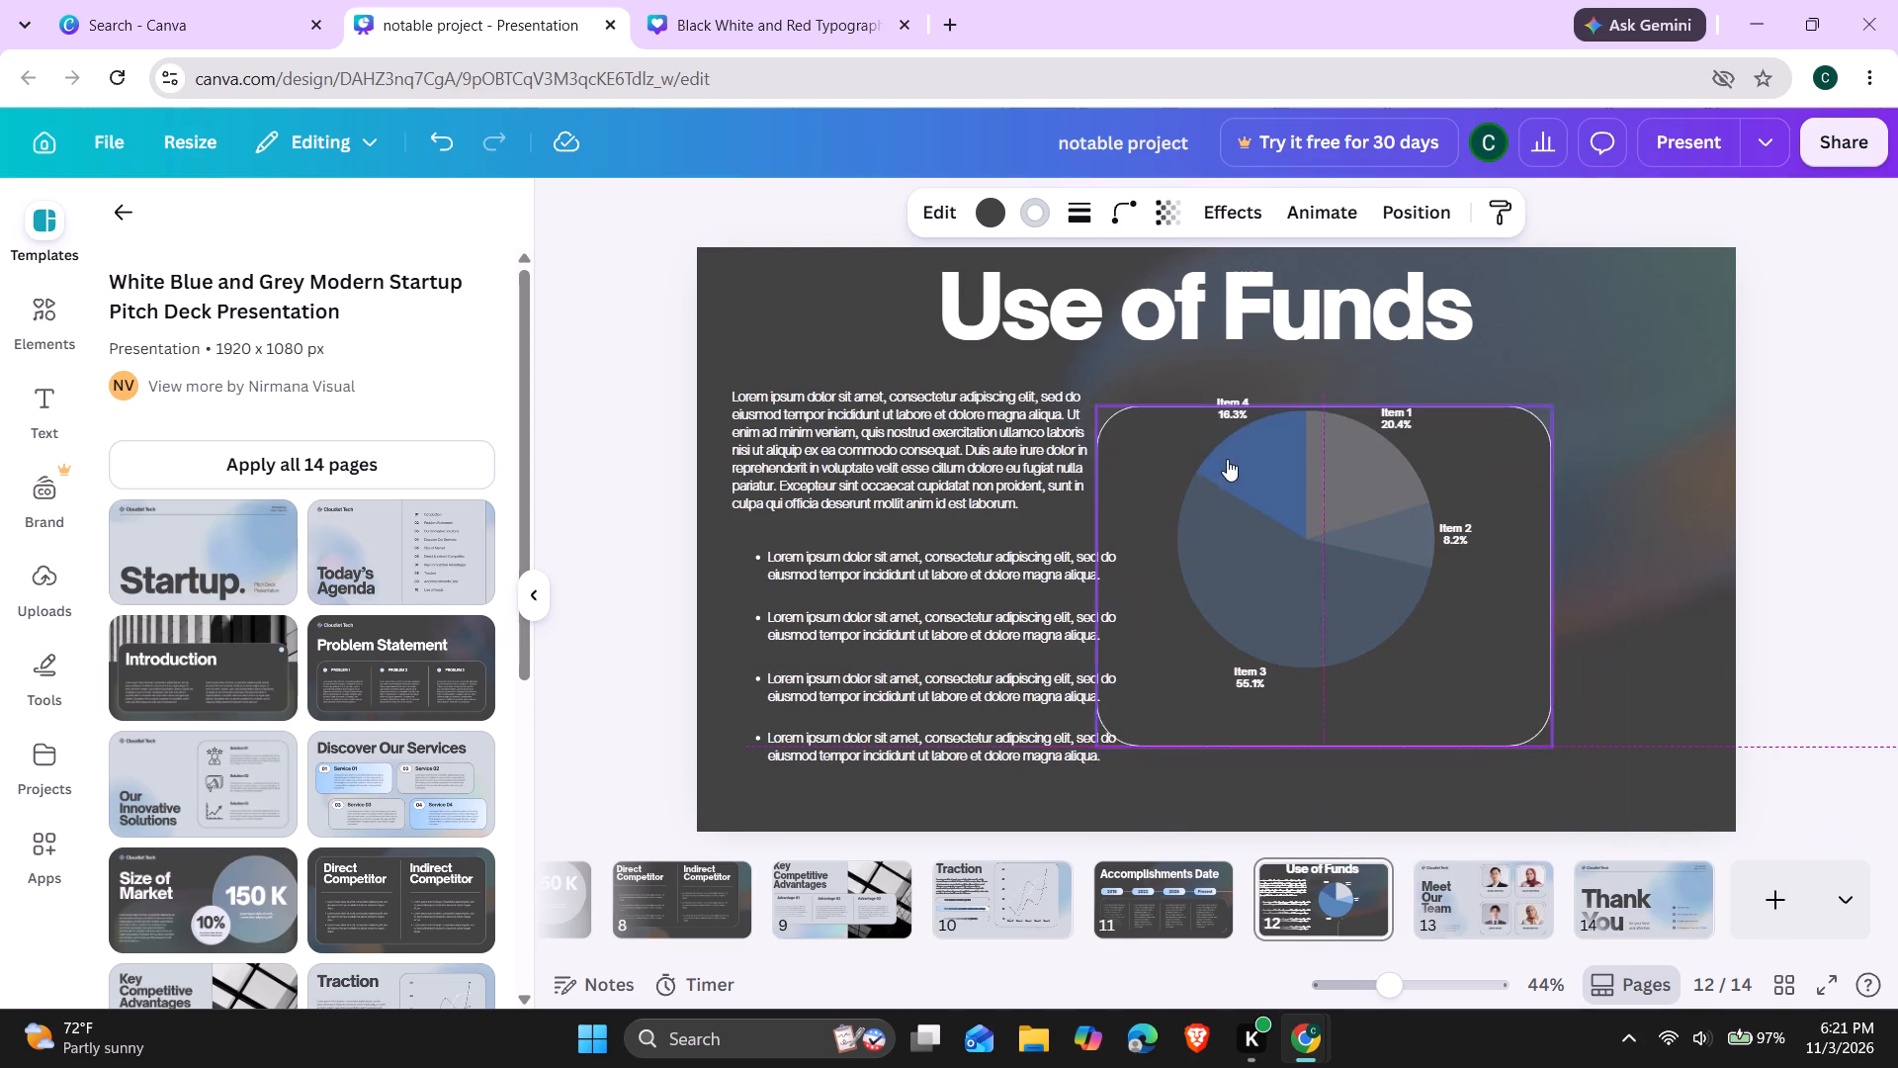
drag(1227, 459, 1249, 451)
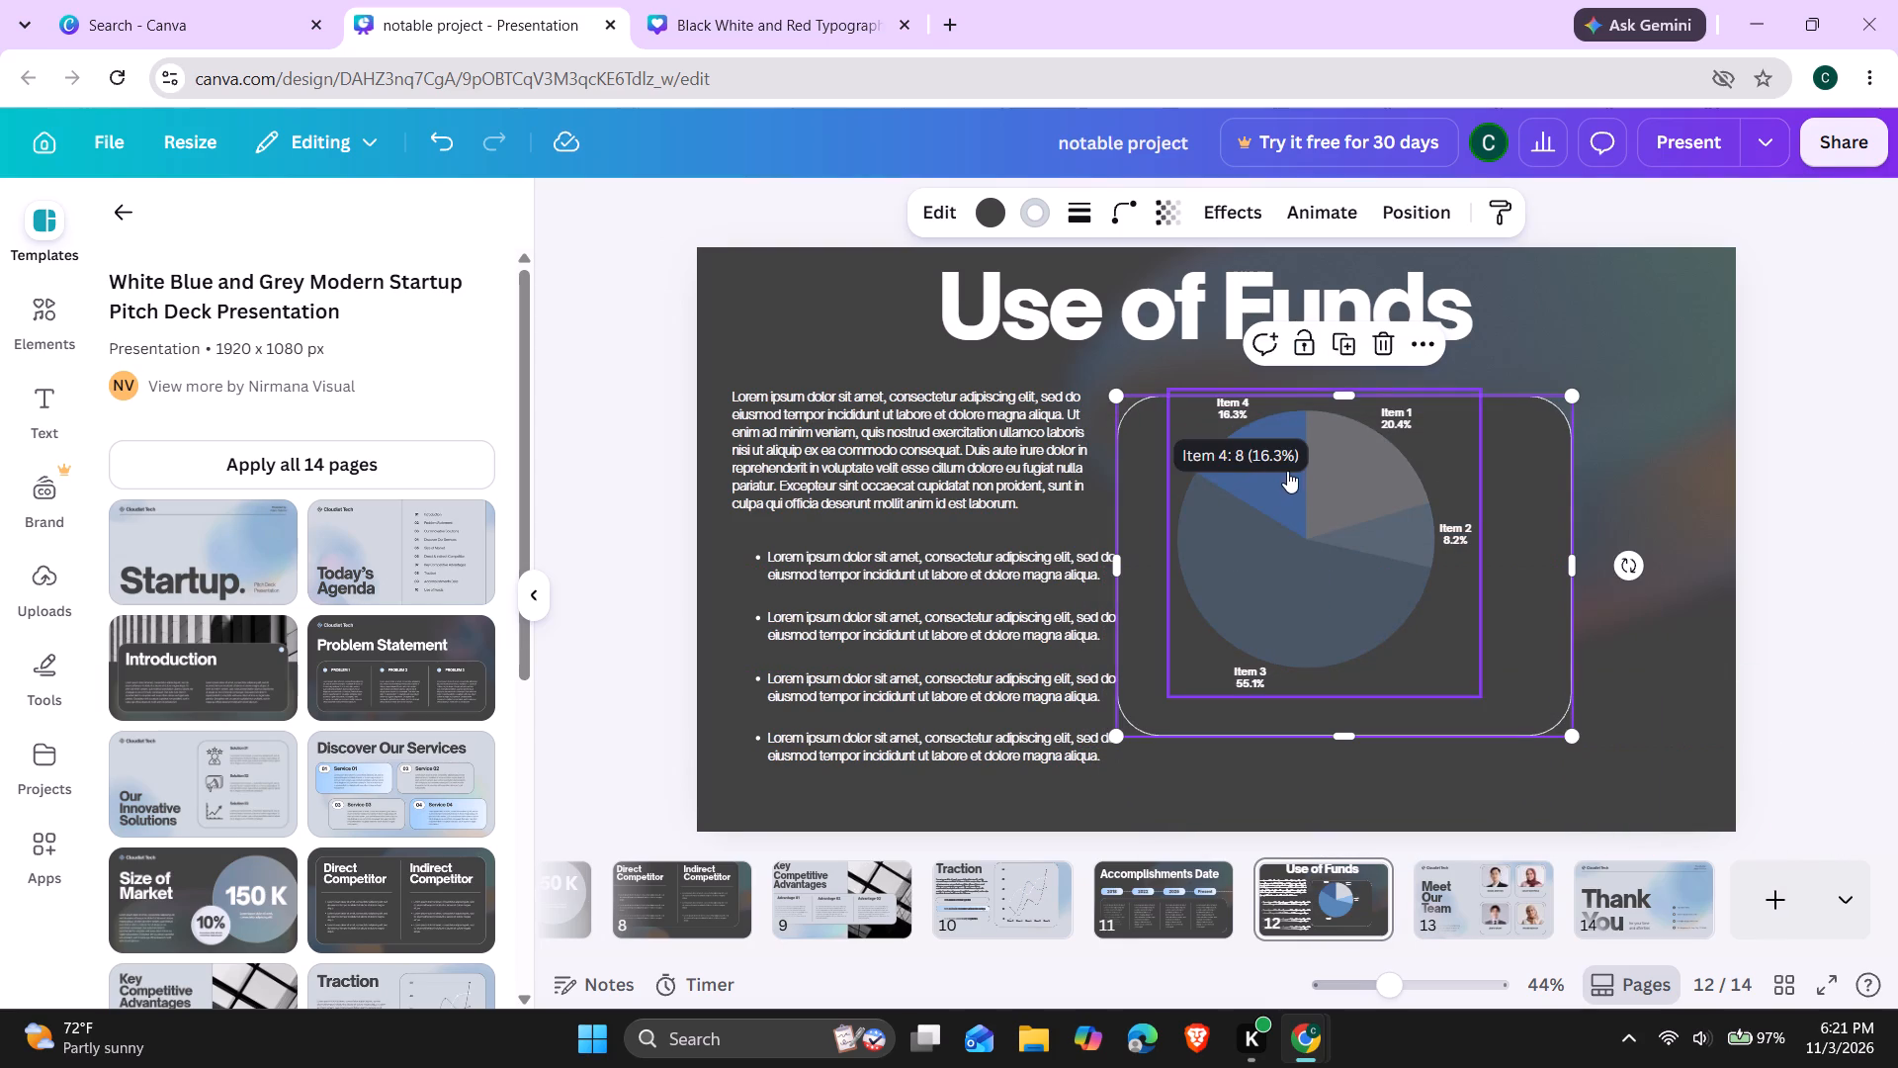
drag(1292, 484, 1285, 461)
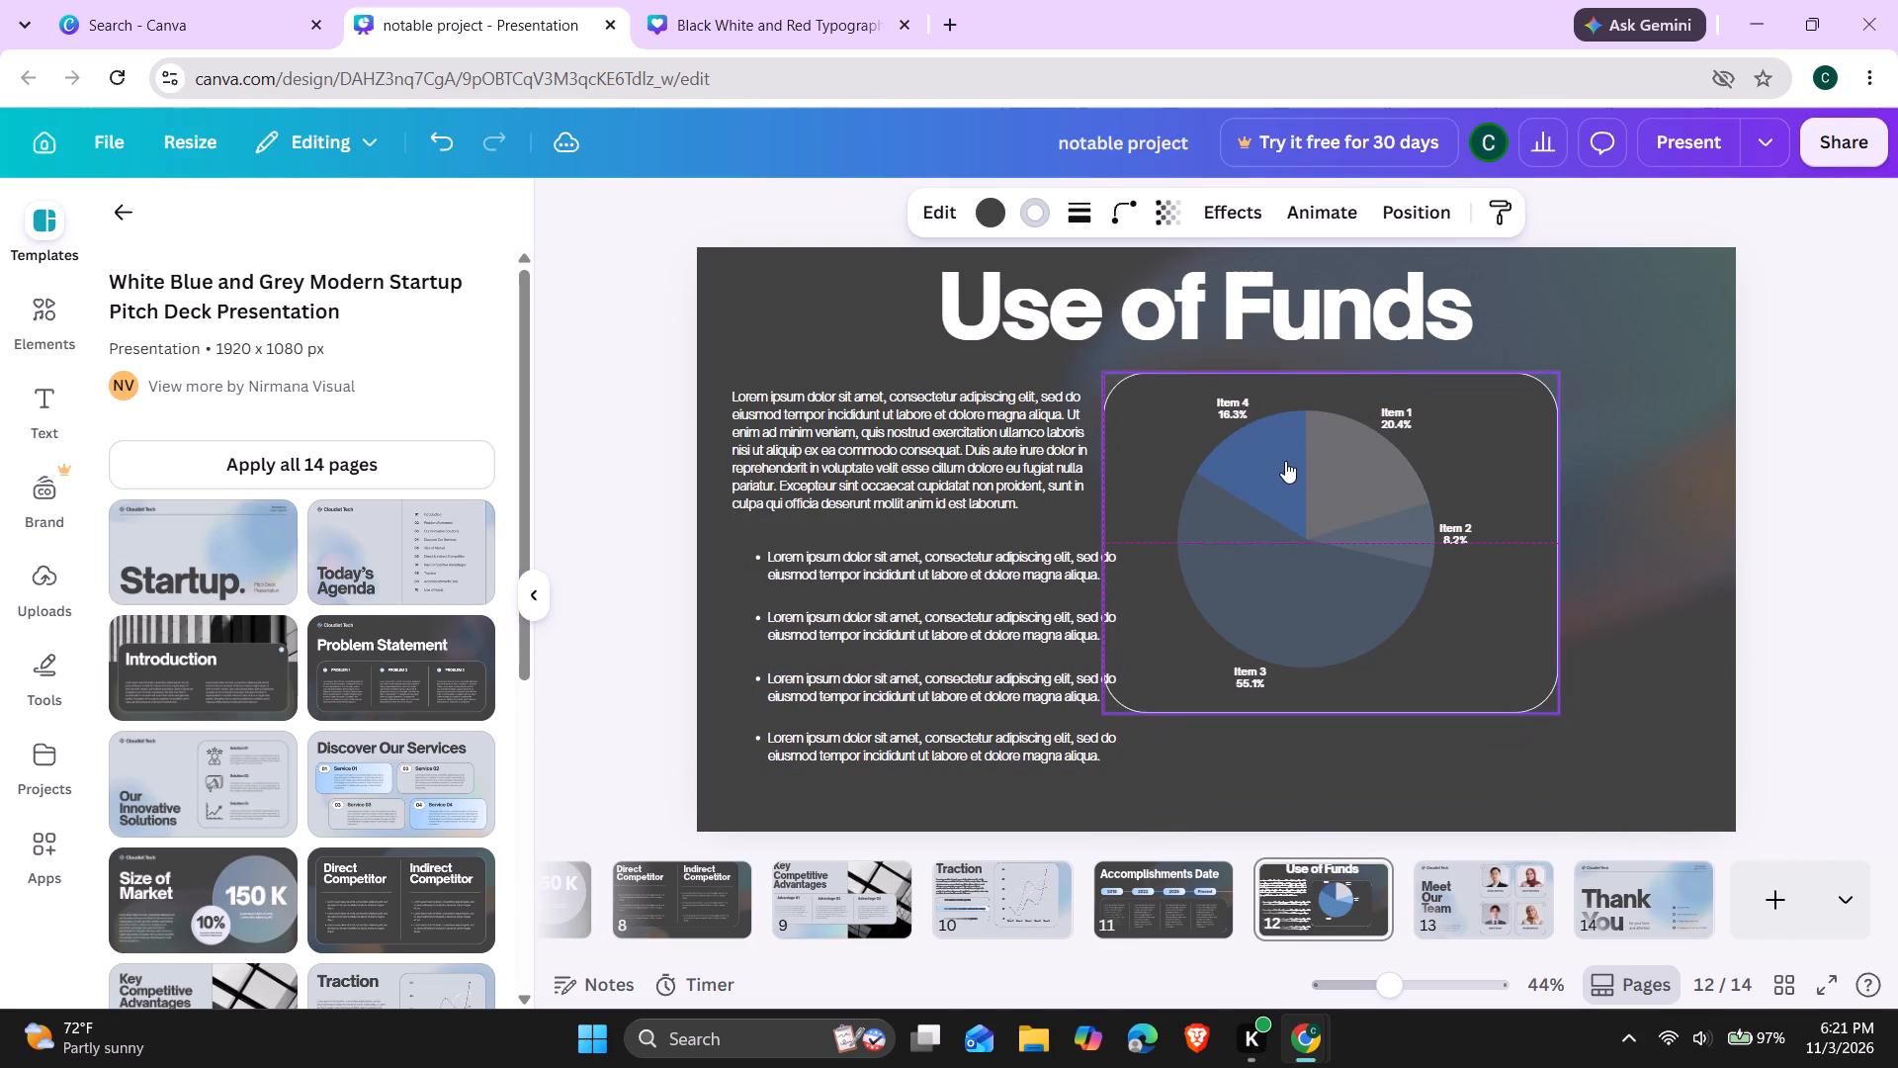
drag(1285, 461, 1305, 460)
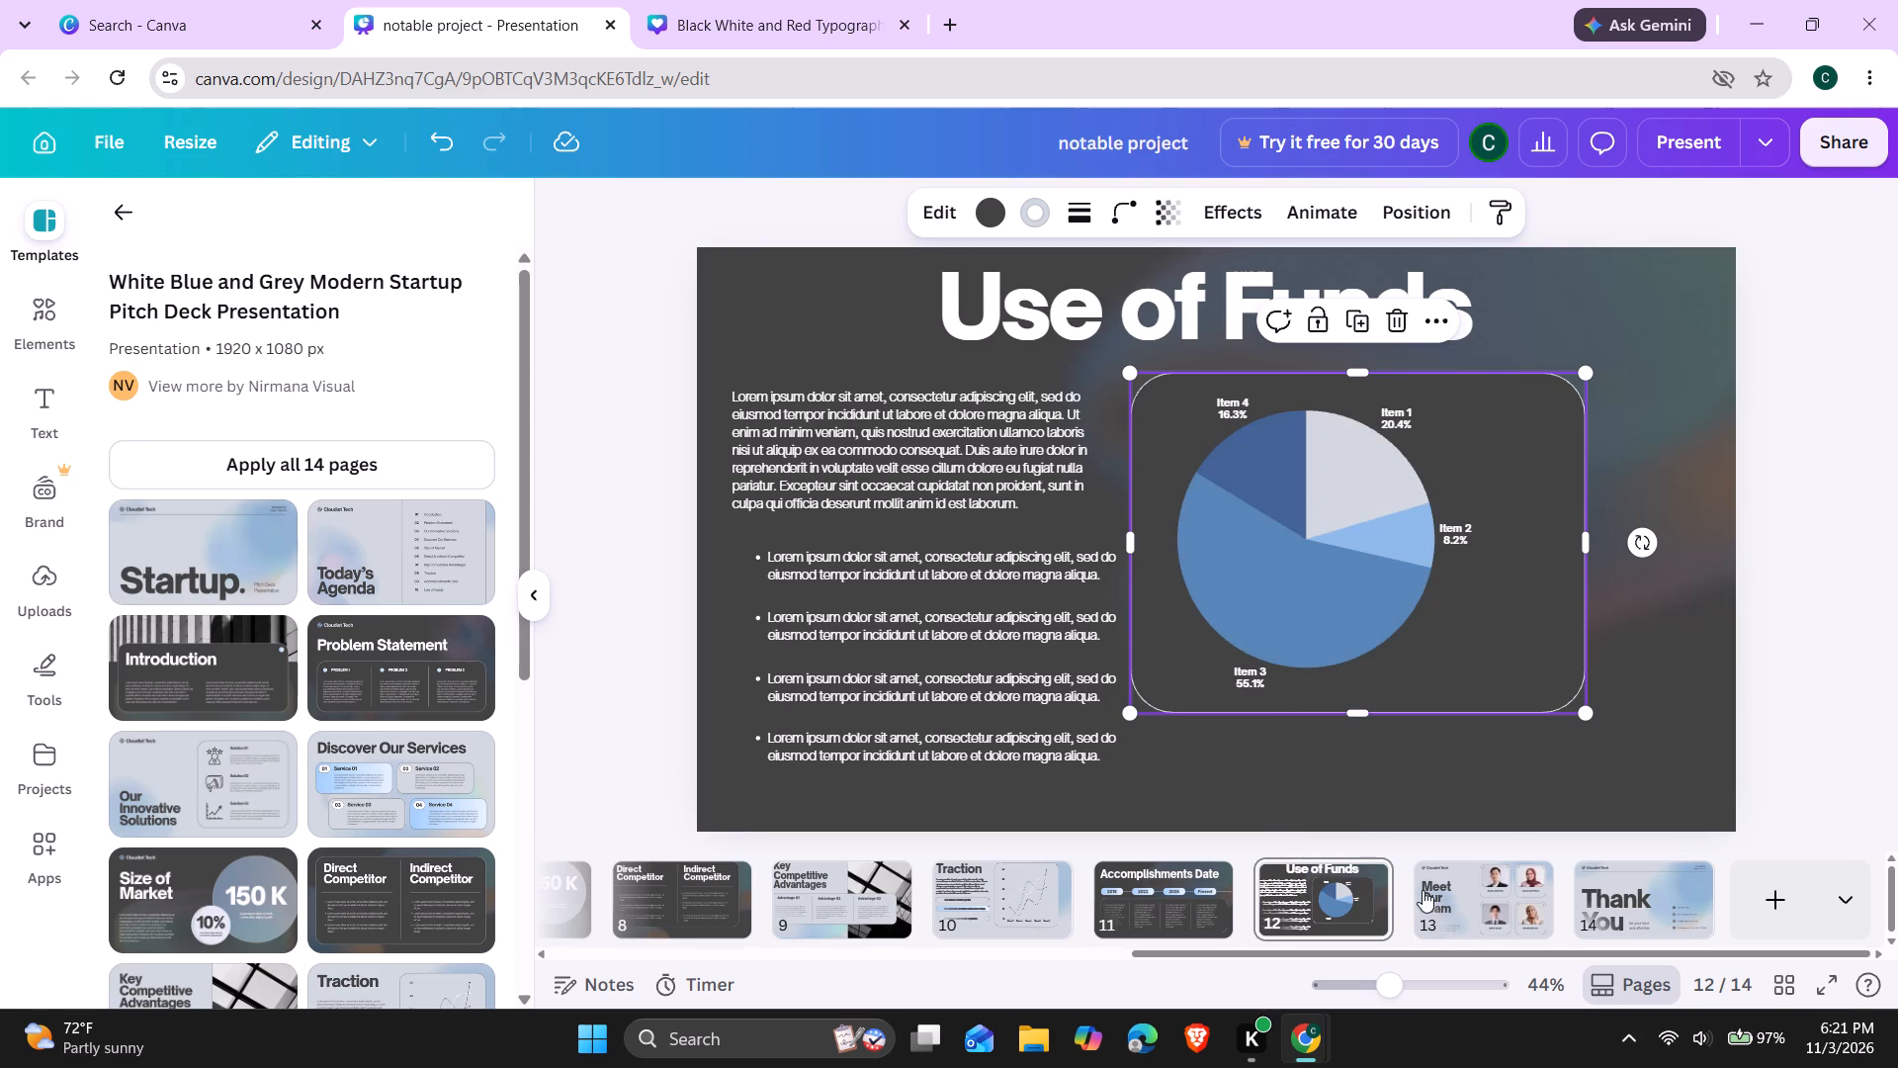
On page 13, shift the Cloudlet Tech name and its logo icon slightly down and right, keeping them side by side.
click(1486, 906)
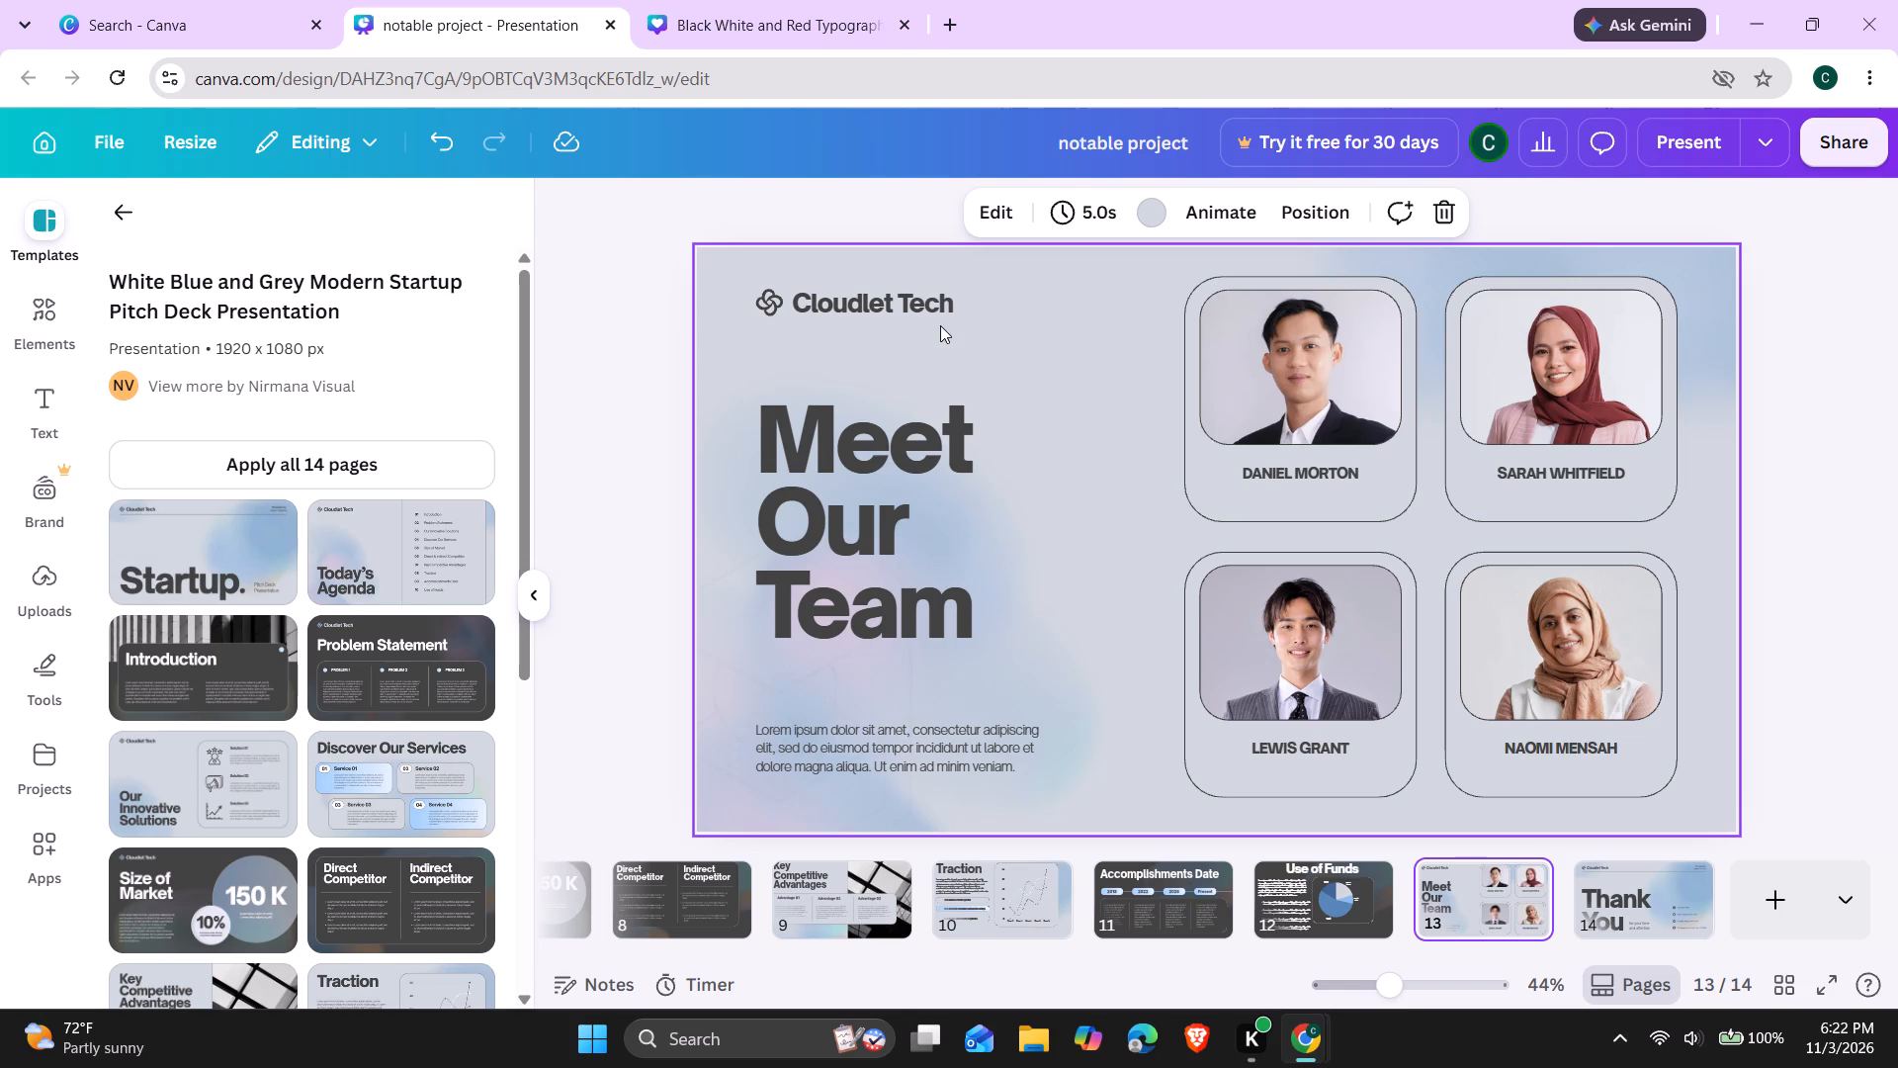
drag(883, 288, 885, 312)
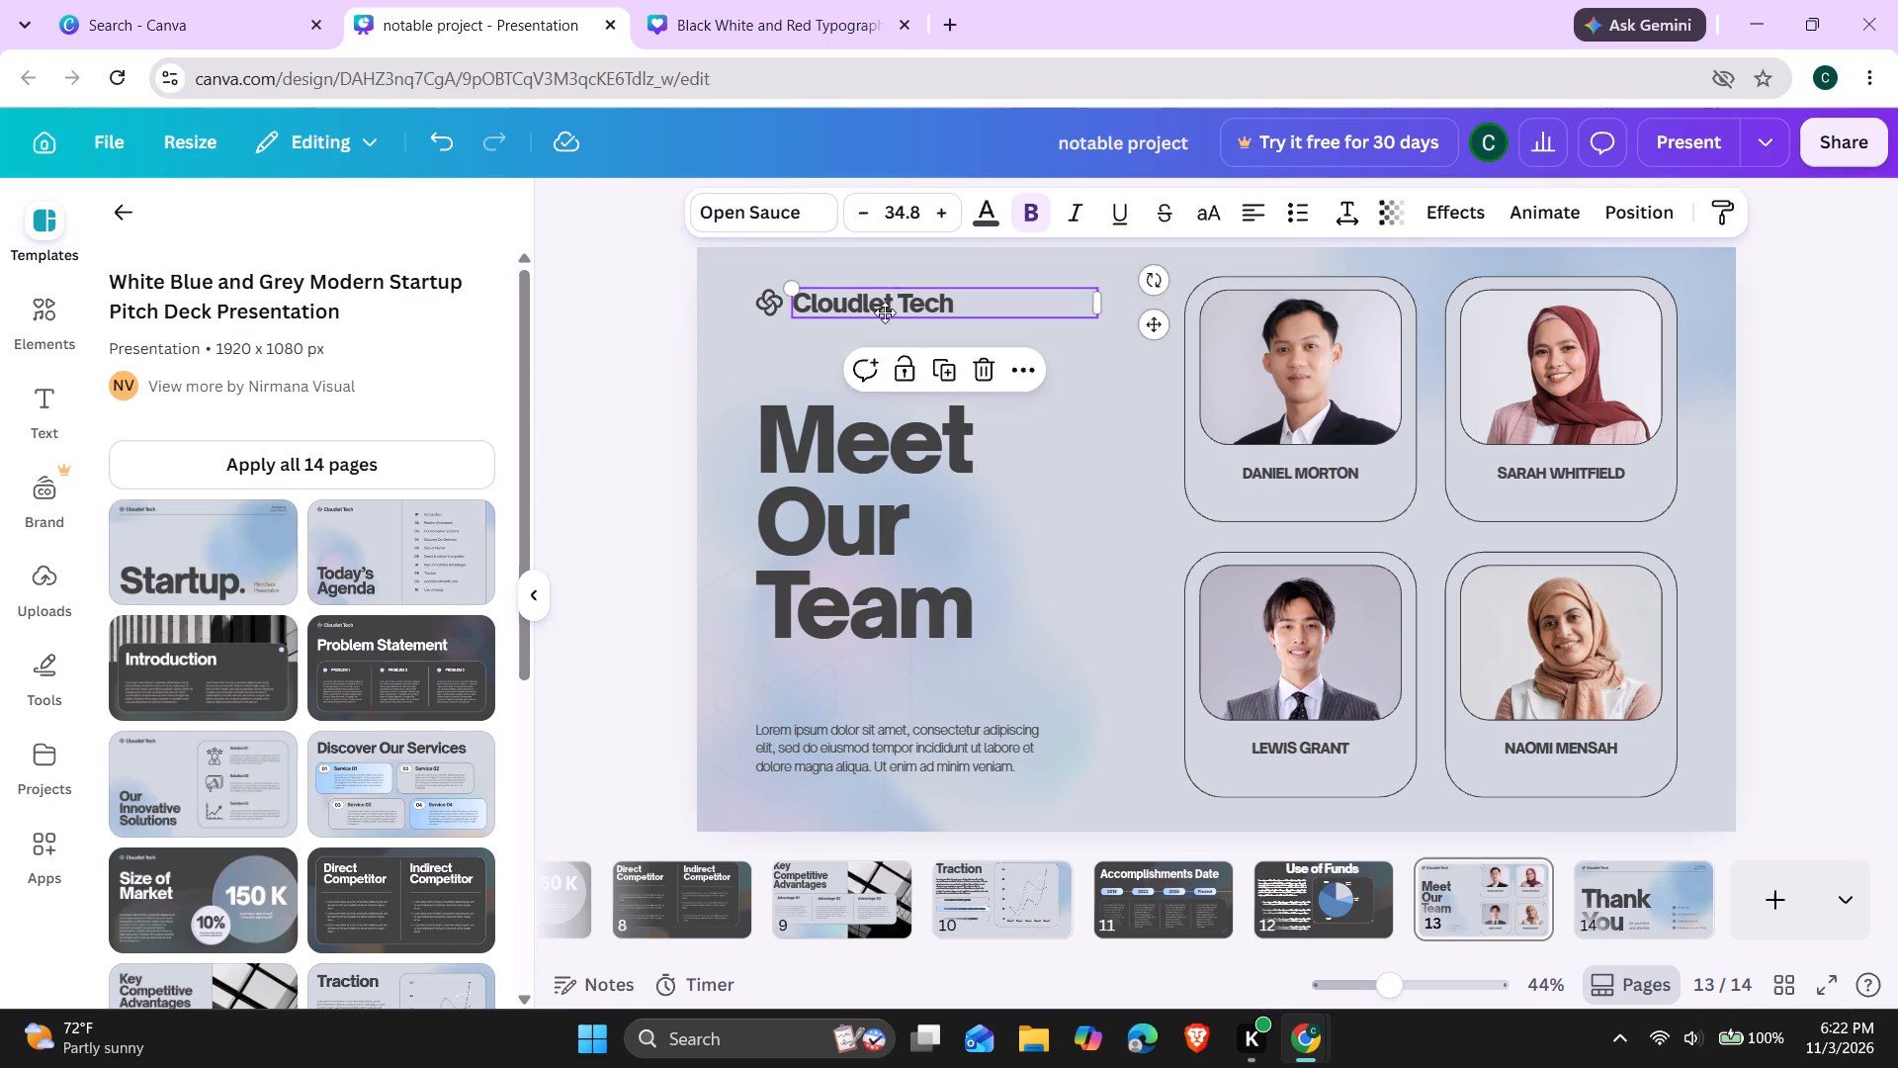
drag(885, 312, 890, 327)
drag(765, 302, 773, 336)
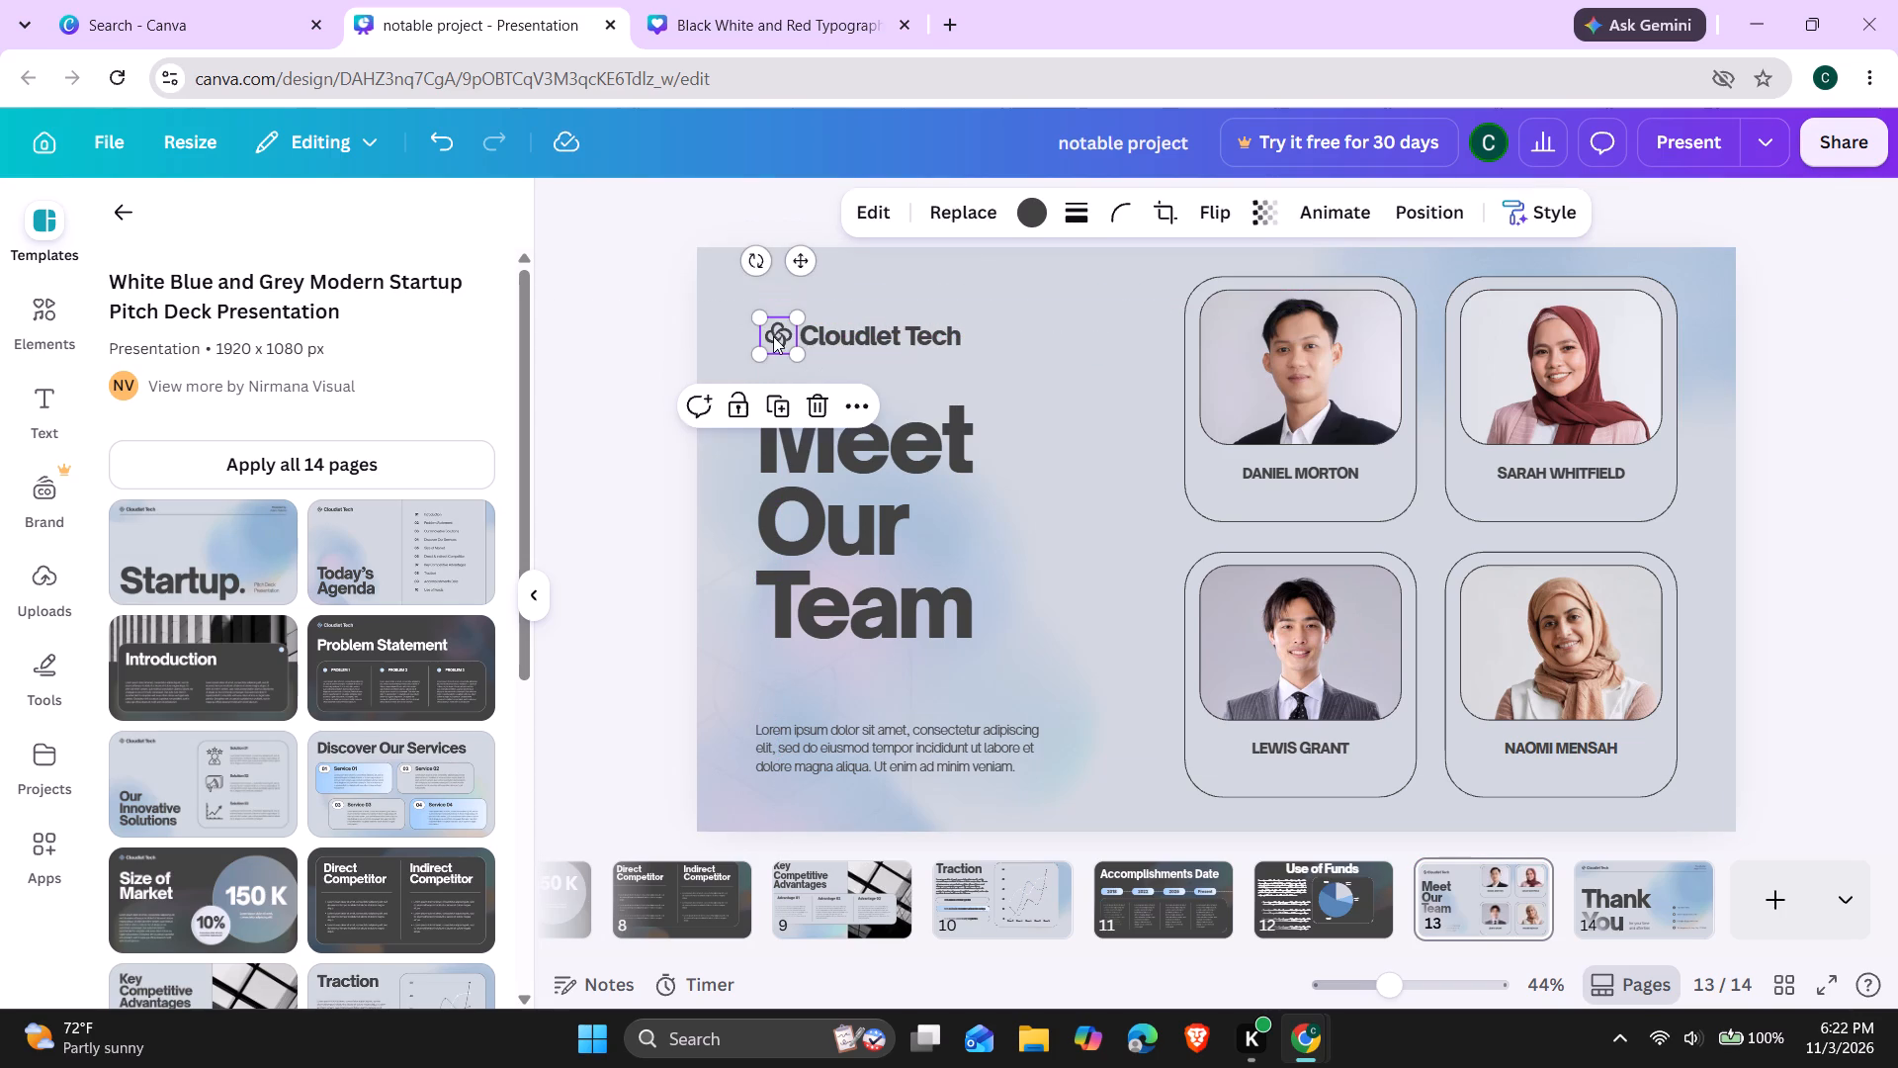
Move the Meet Our Team heading up and left beneath the Cloudlet Tech logo, and its paragraph up and left, left-aligned with the heading.
drag(826, 458, 801, 443)
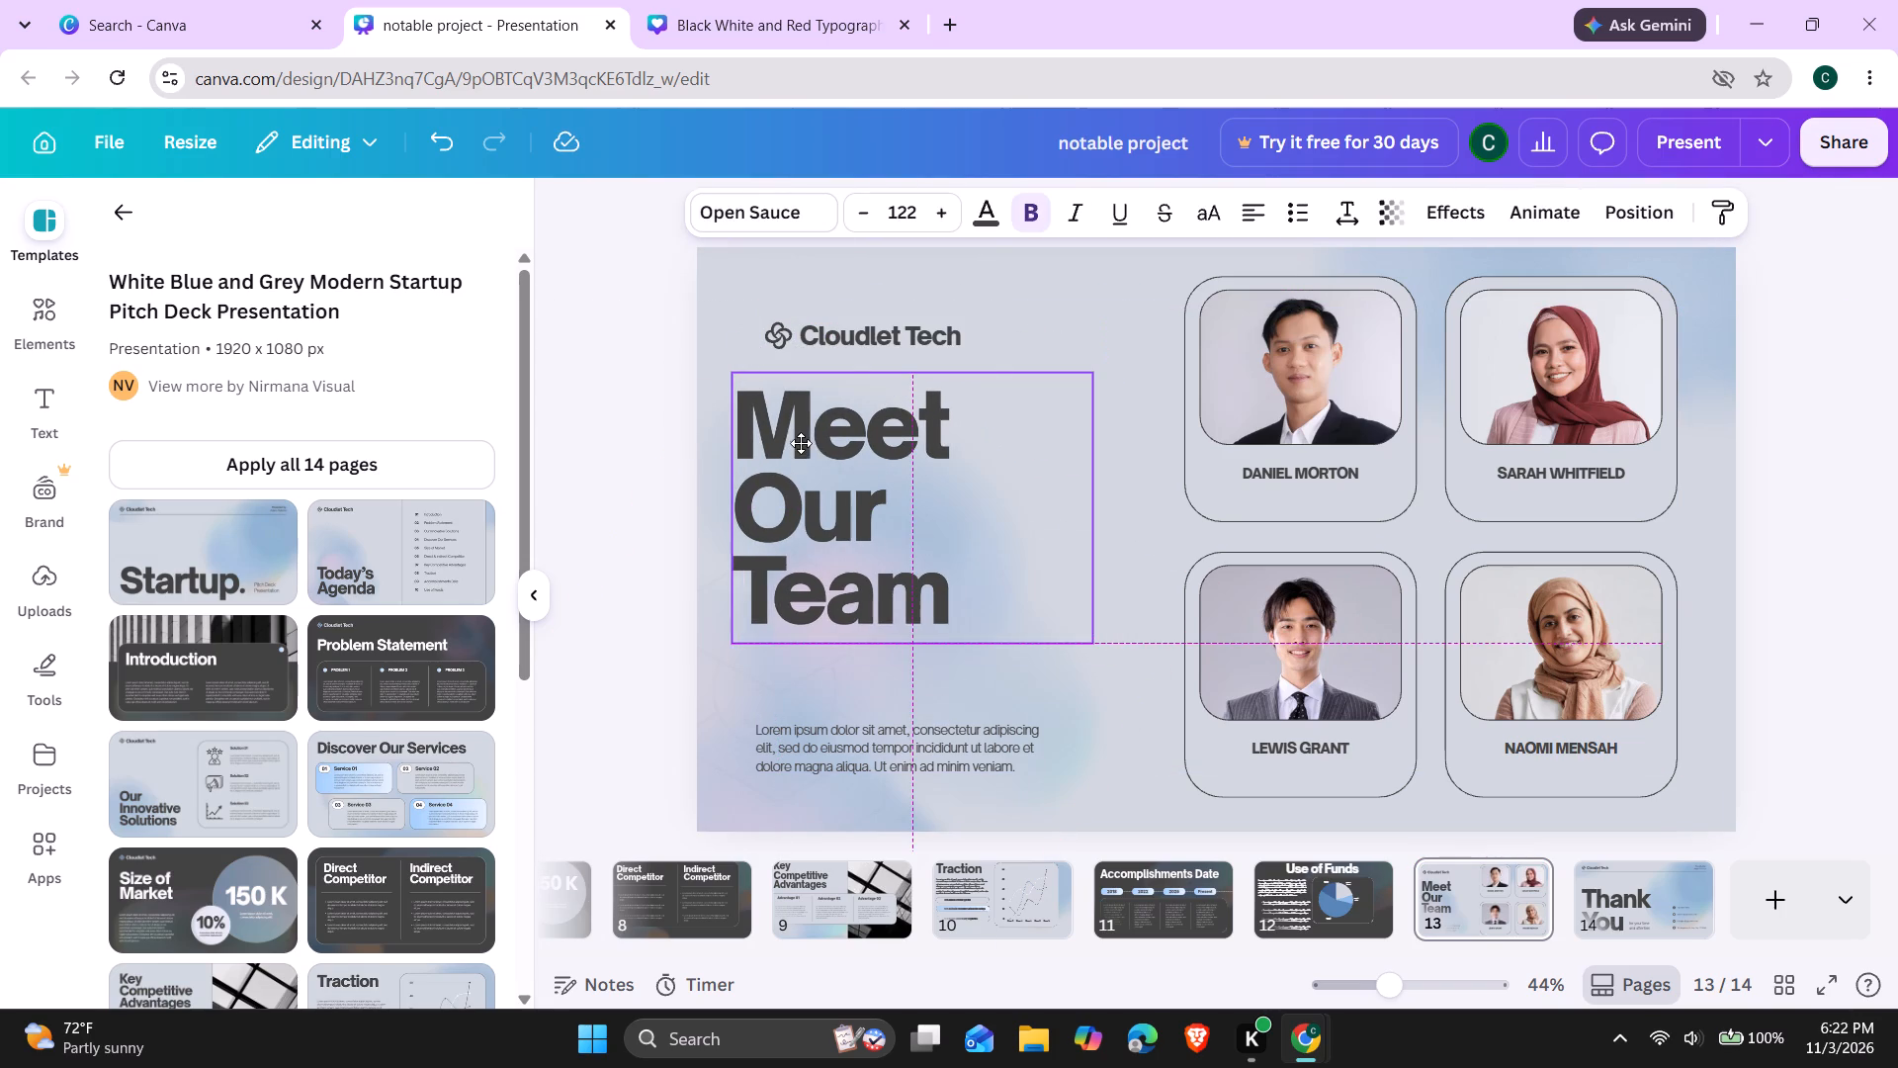
drag(801, 443, 793, 428)
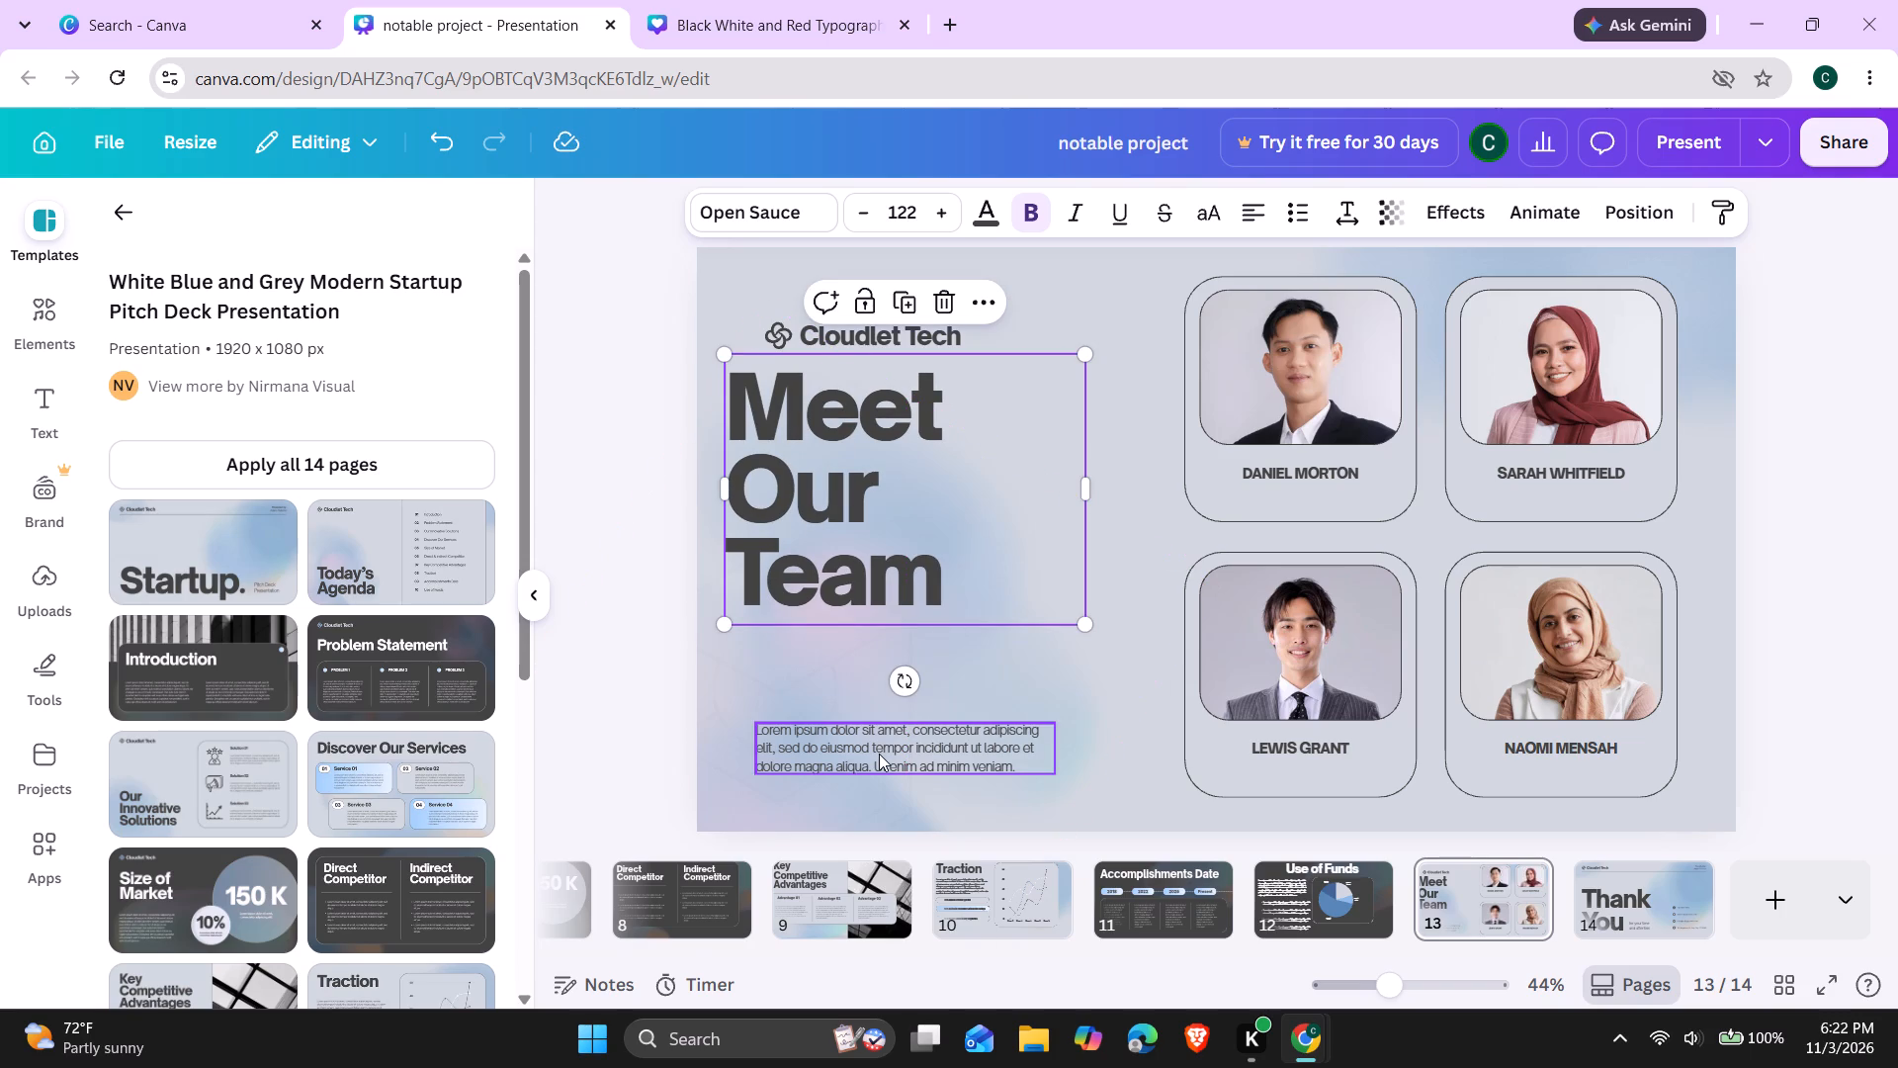
drag(880, 754, 859, 702)
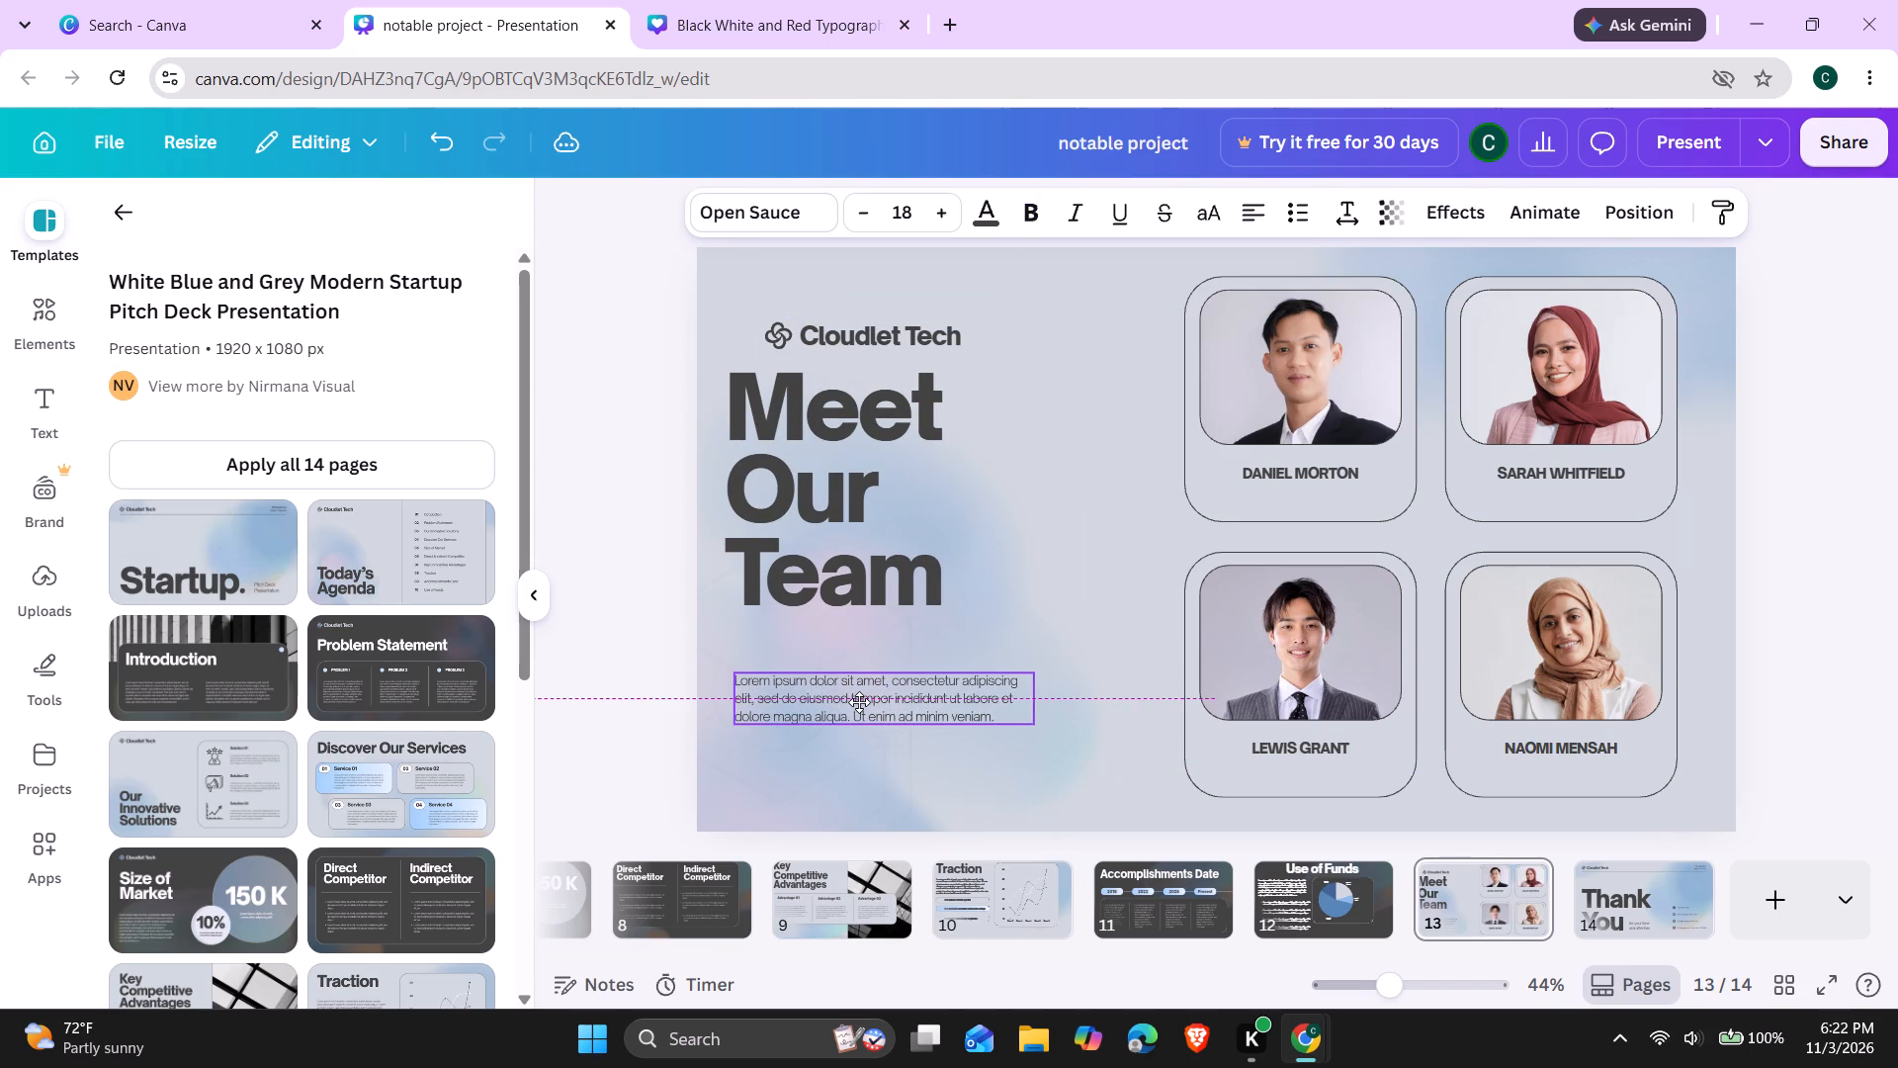
drag(859, 702, 847, 688)
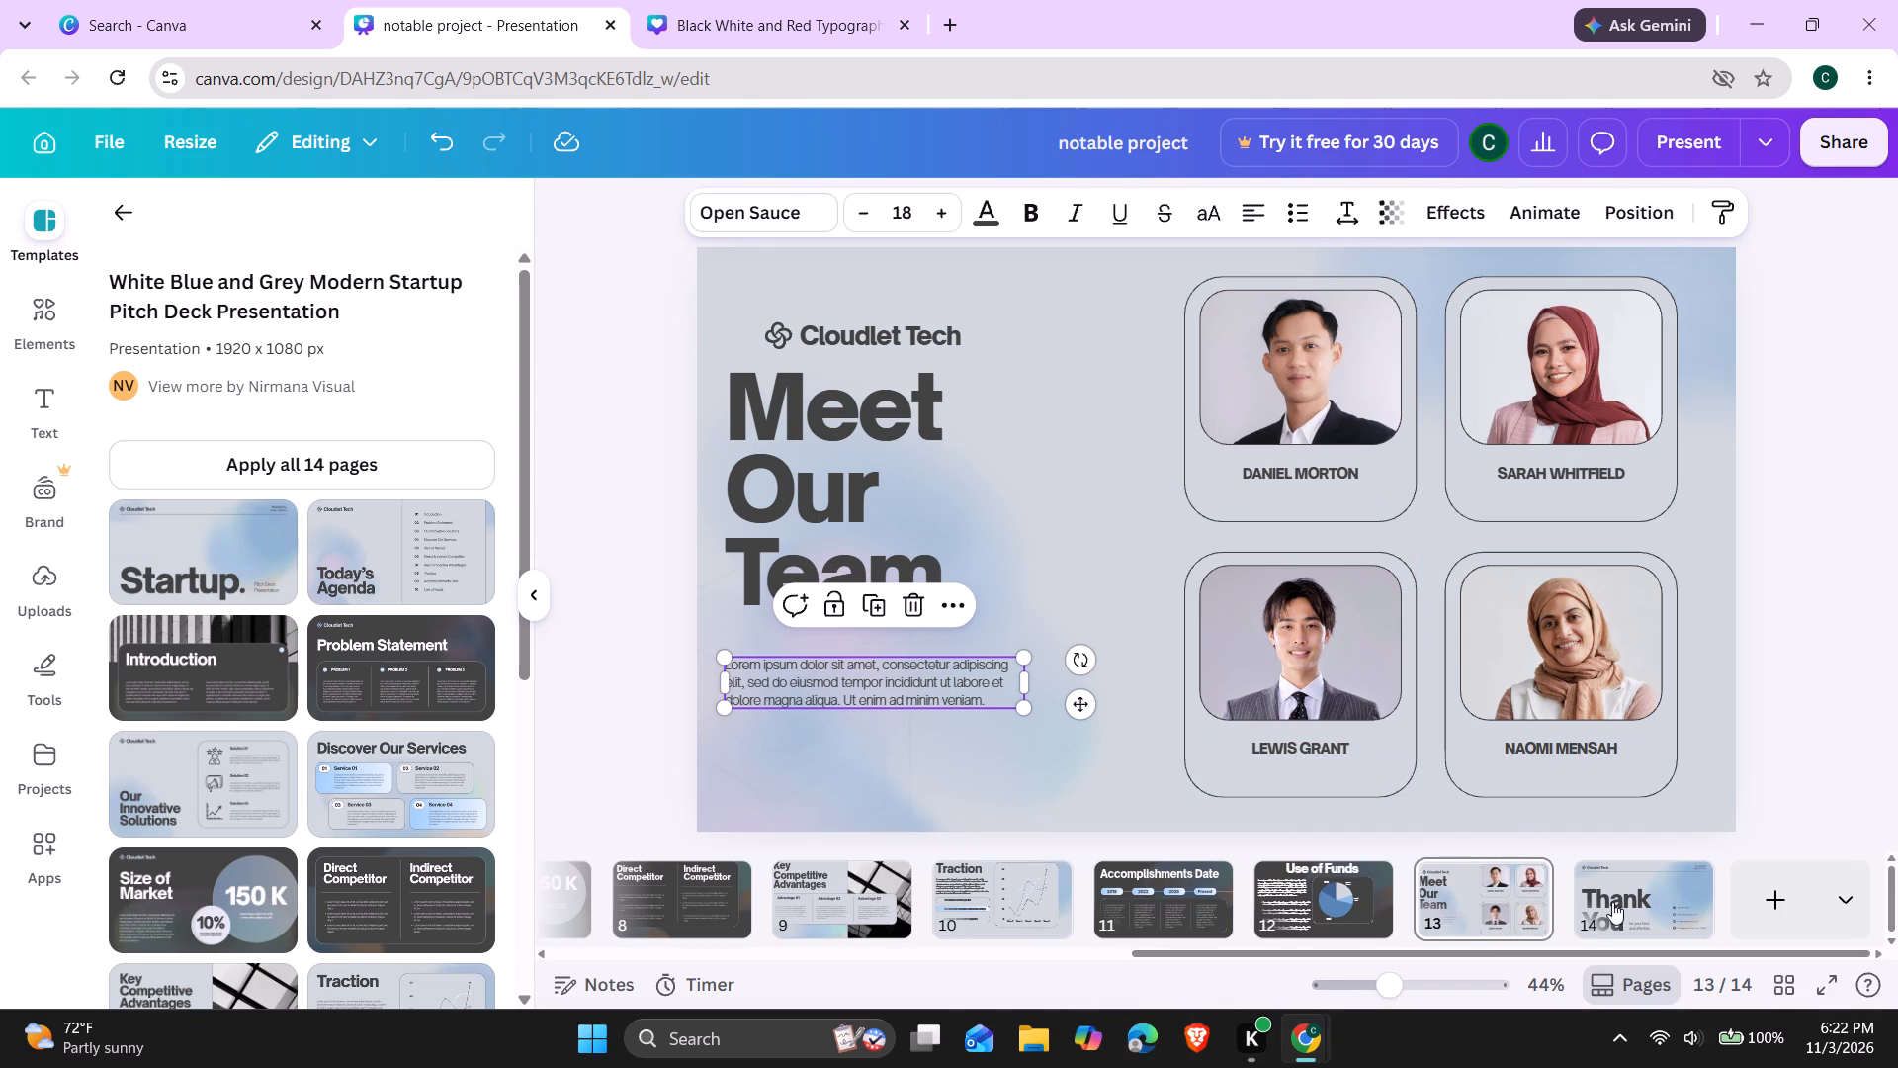
On page 14, move the Thank You heading up and left beneath the header line, and its "for your time and attention" text beside You.
click(1676, 880)
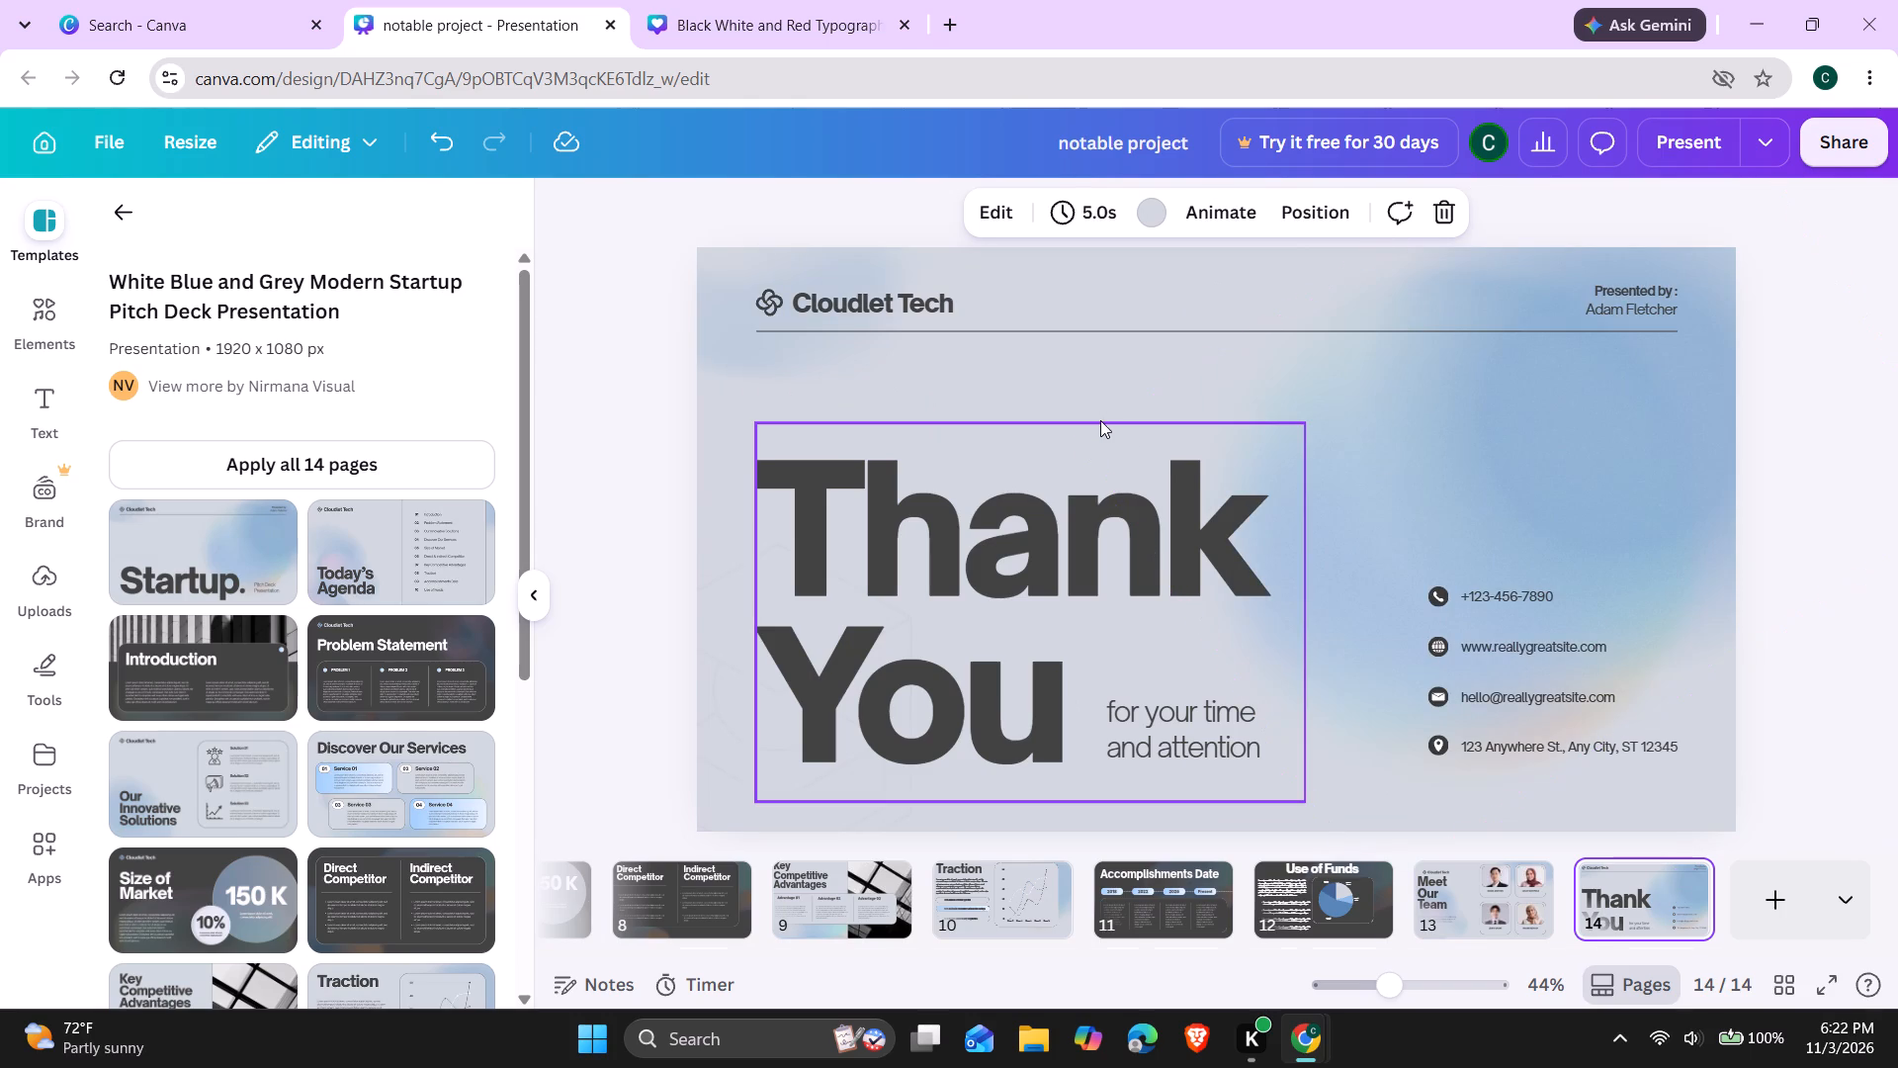
drag(1029, 485, 974, 401)
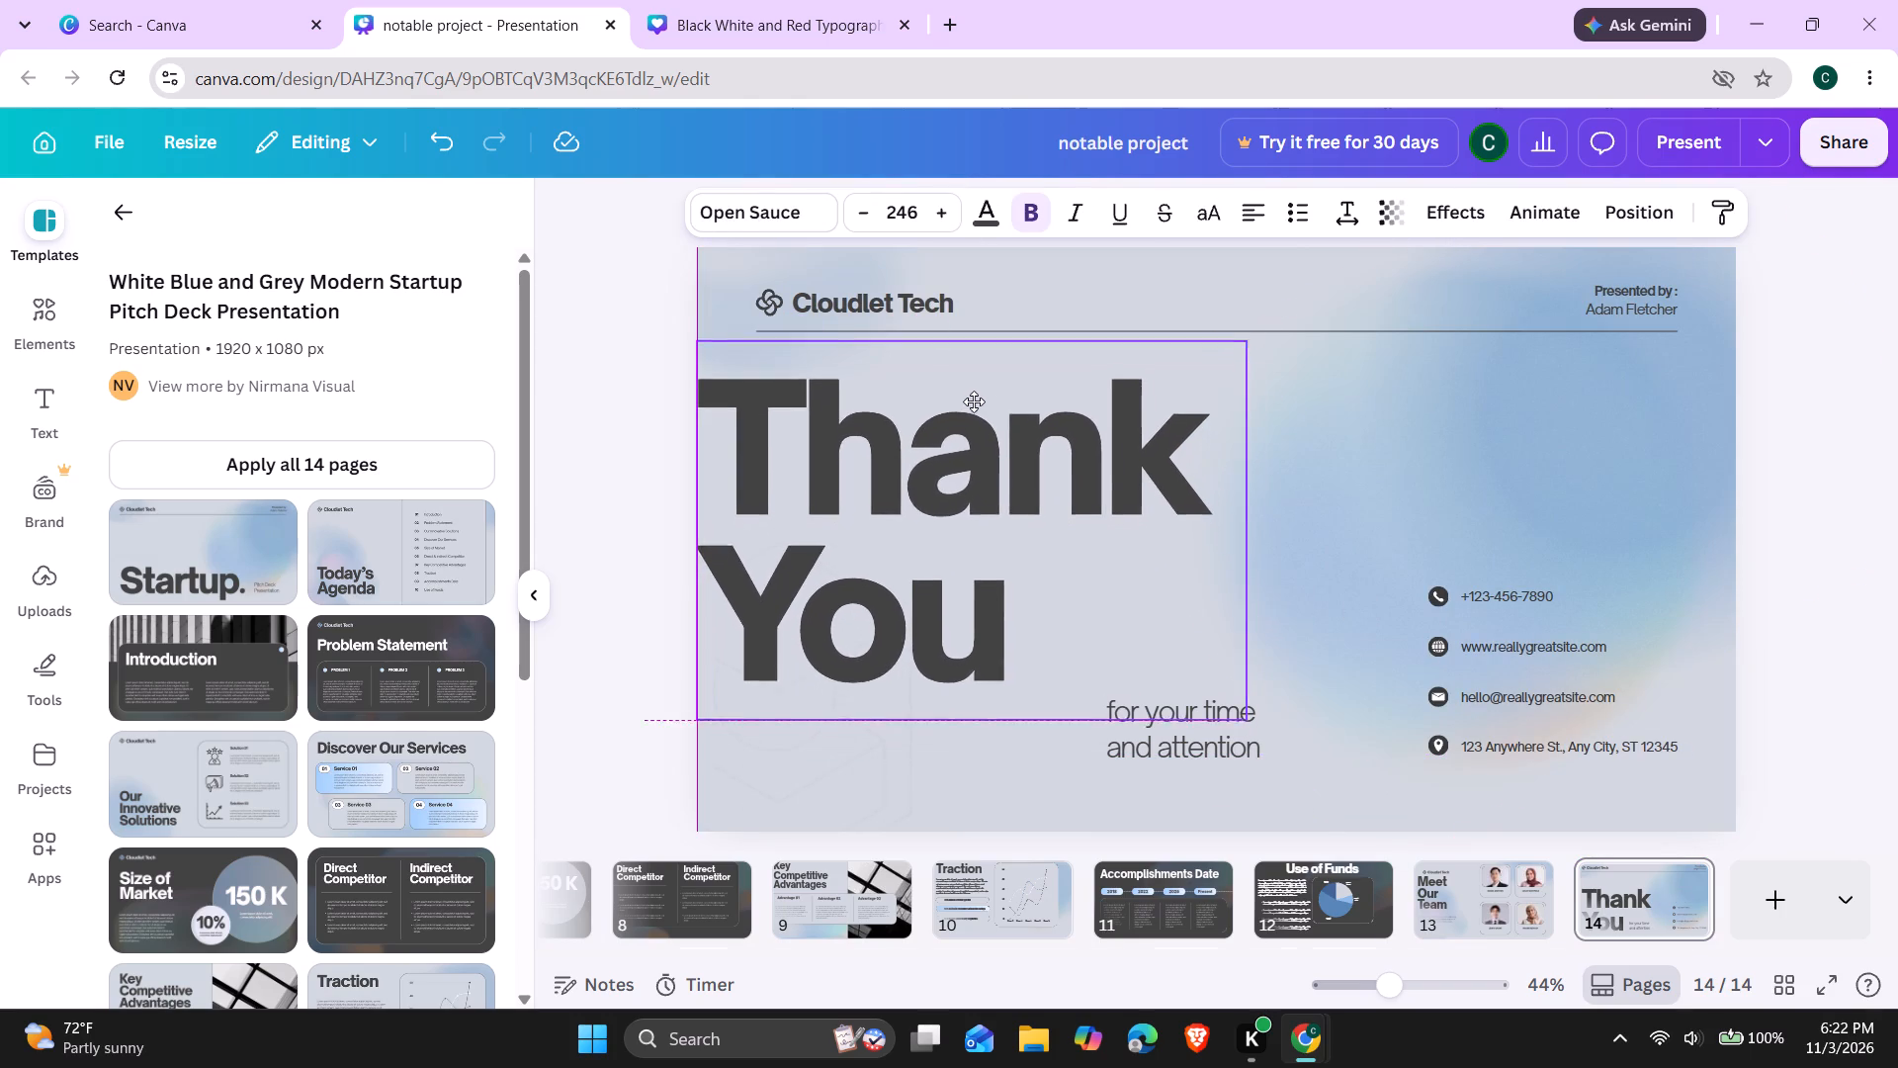
drag(974, 401, 1001, 398)
drag(1149, 739, 1129, 667)
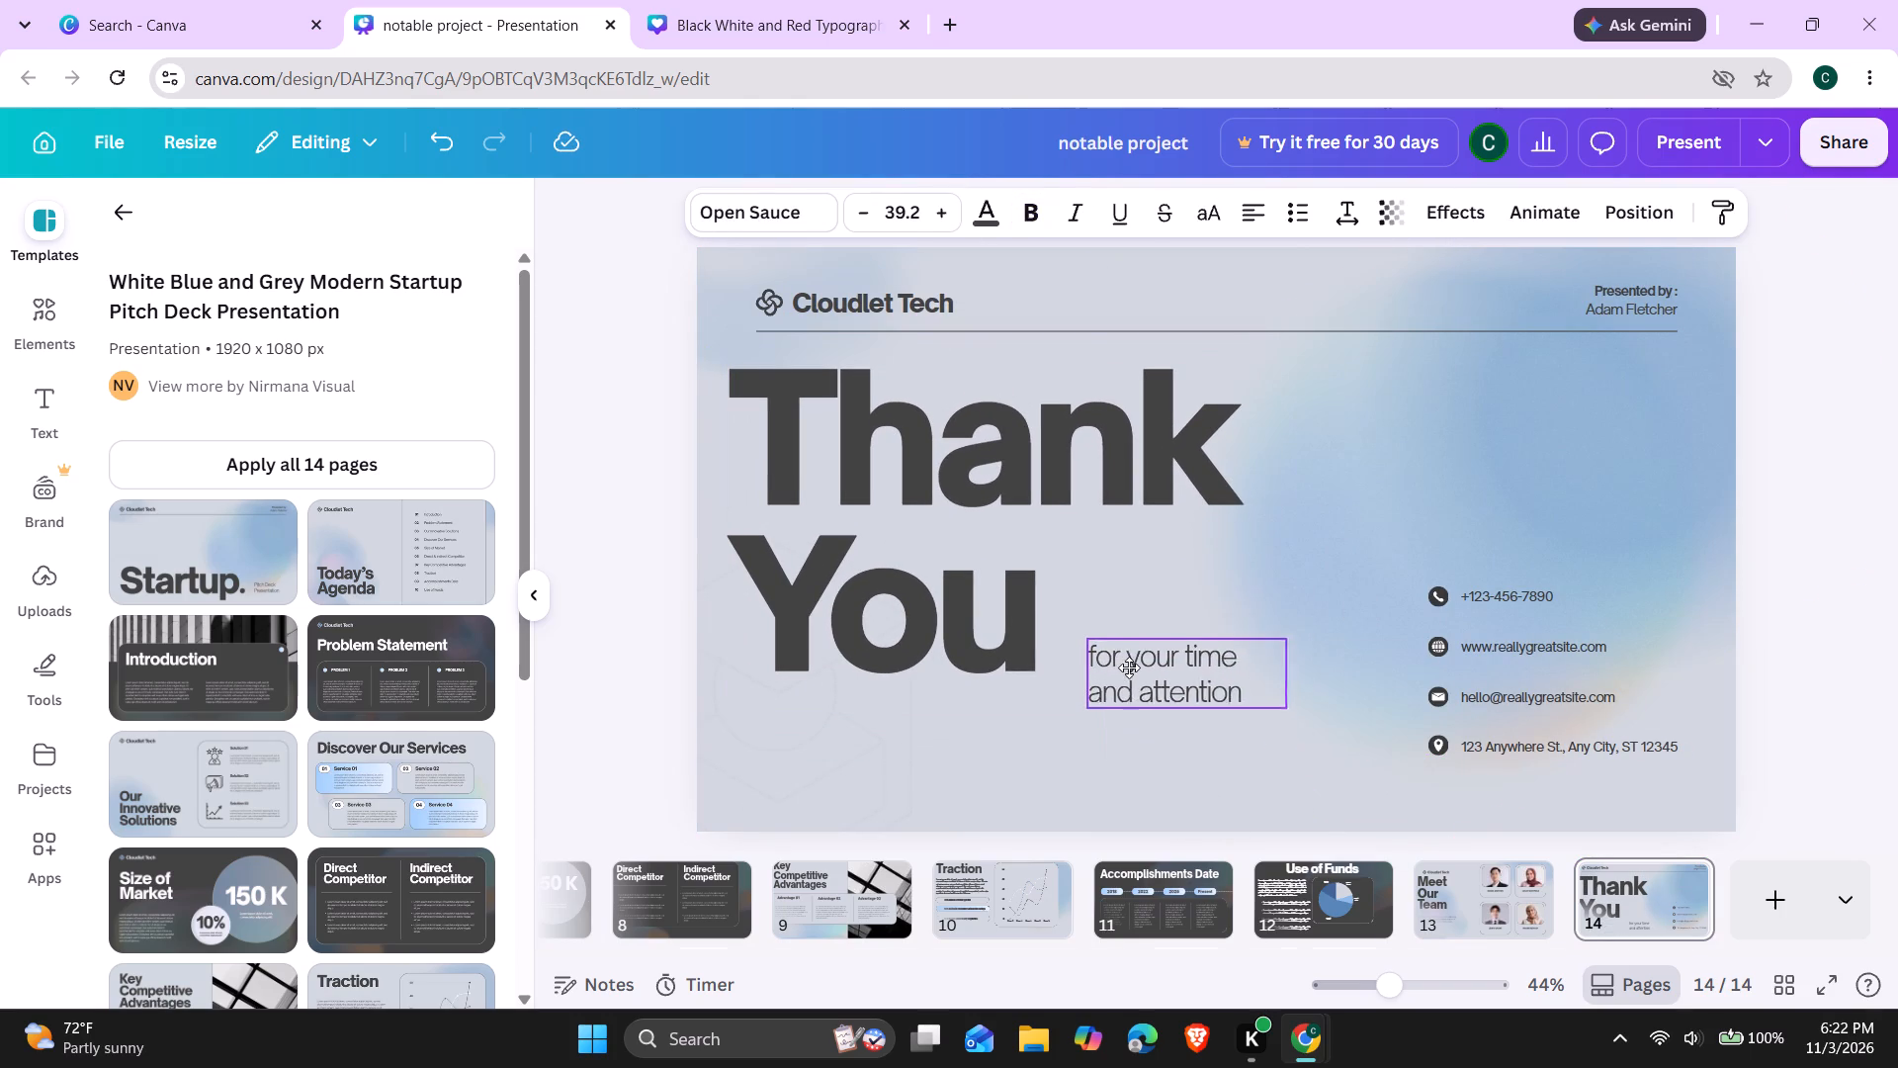
drag(1129, 667, 1096, 665)
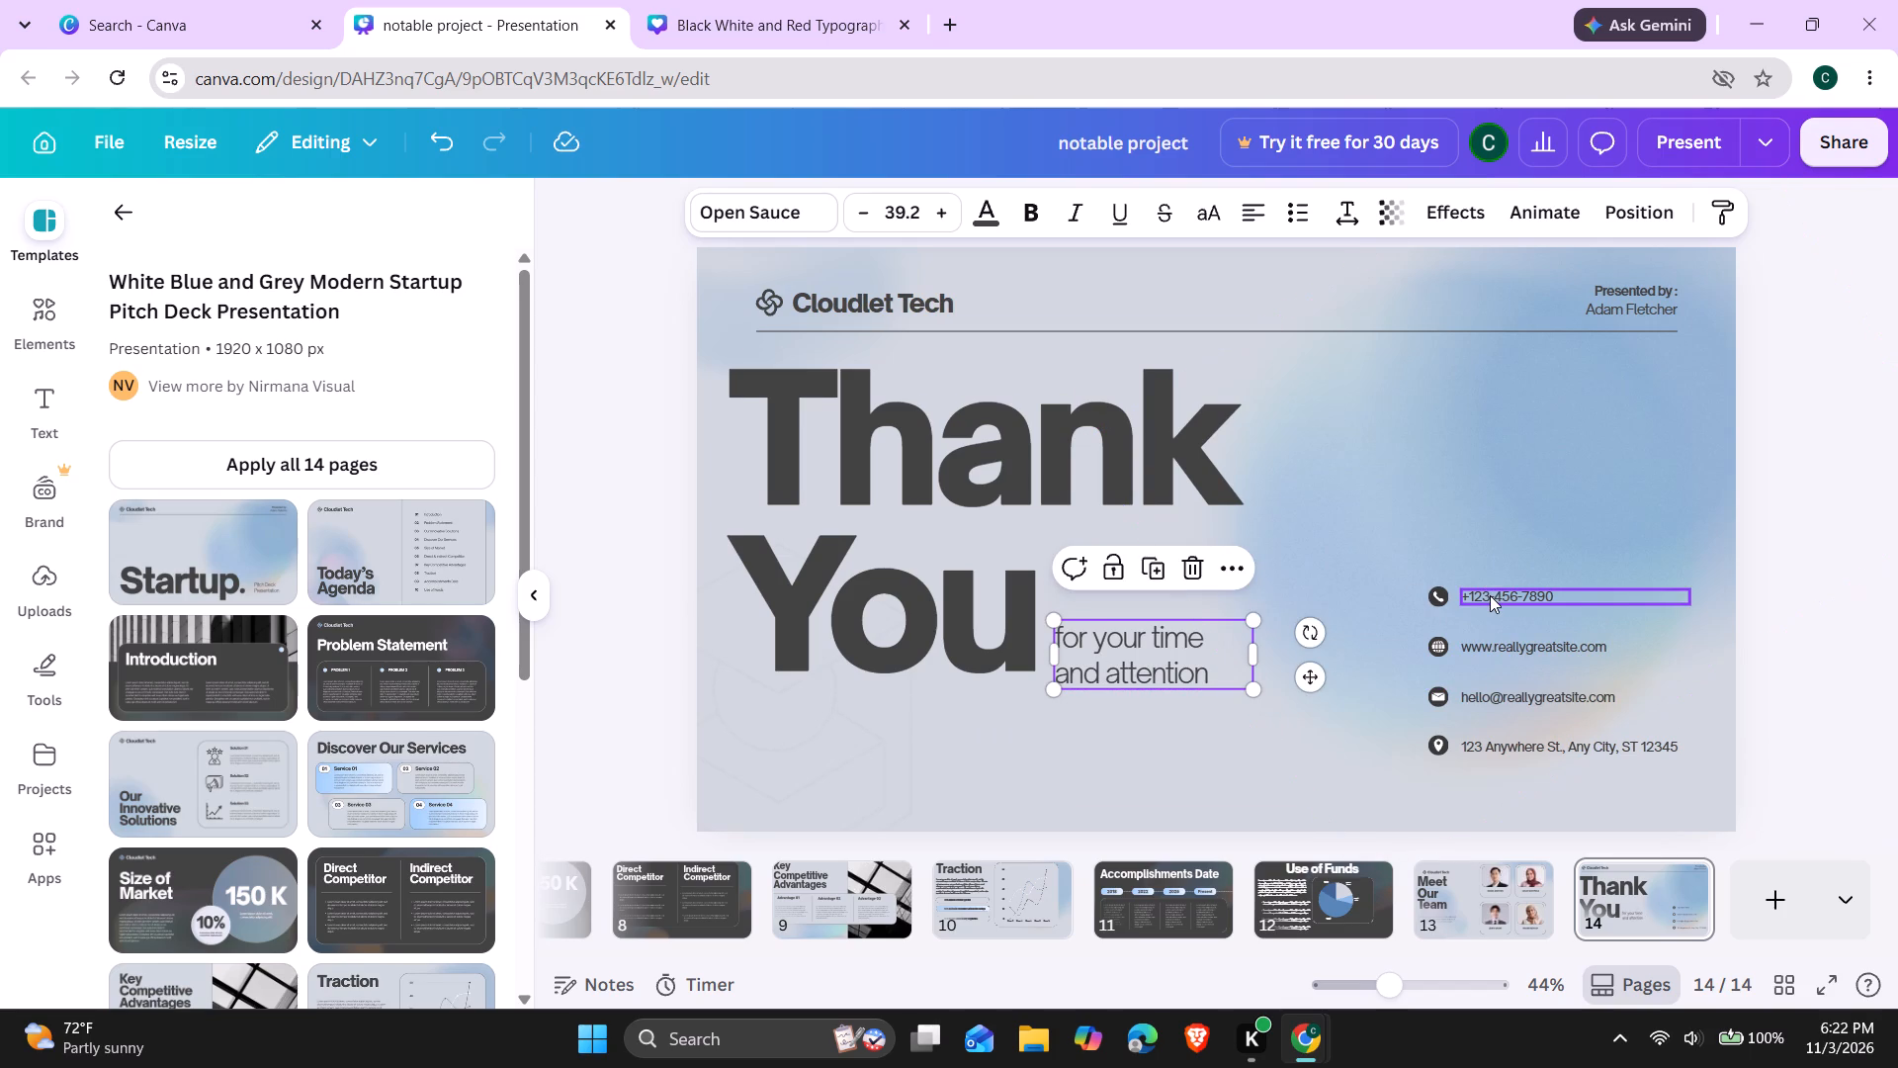
Move the phone icon and its phone number up and left, side by side just right of the word Thank.
drag(1436, 596, 1330, 417)
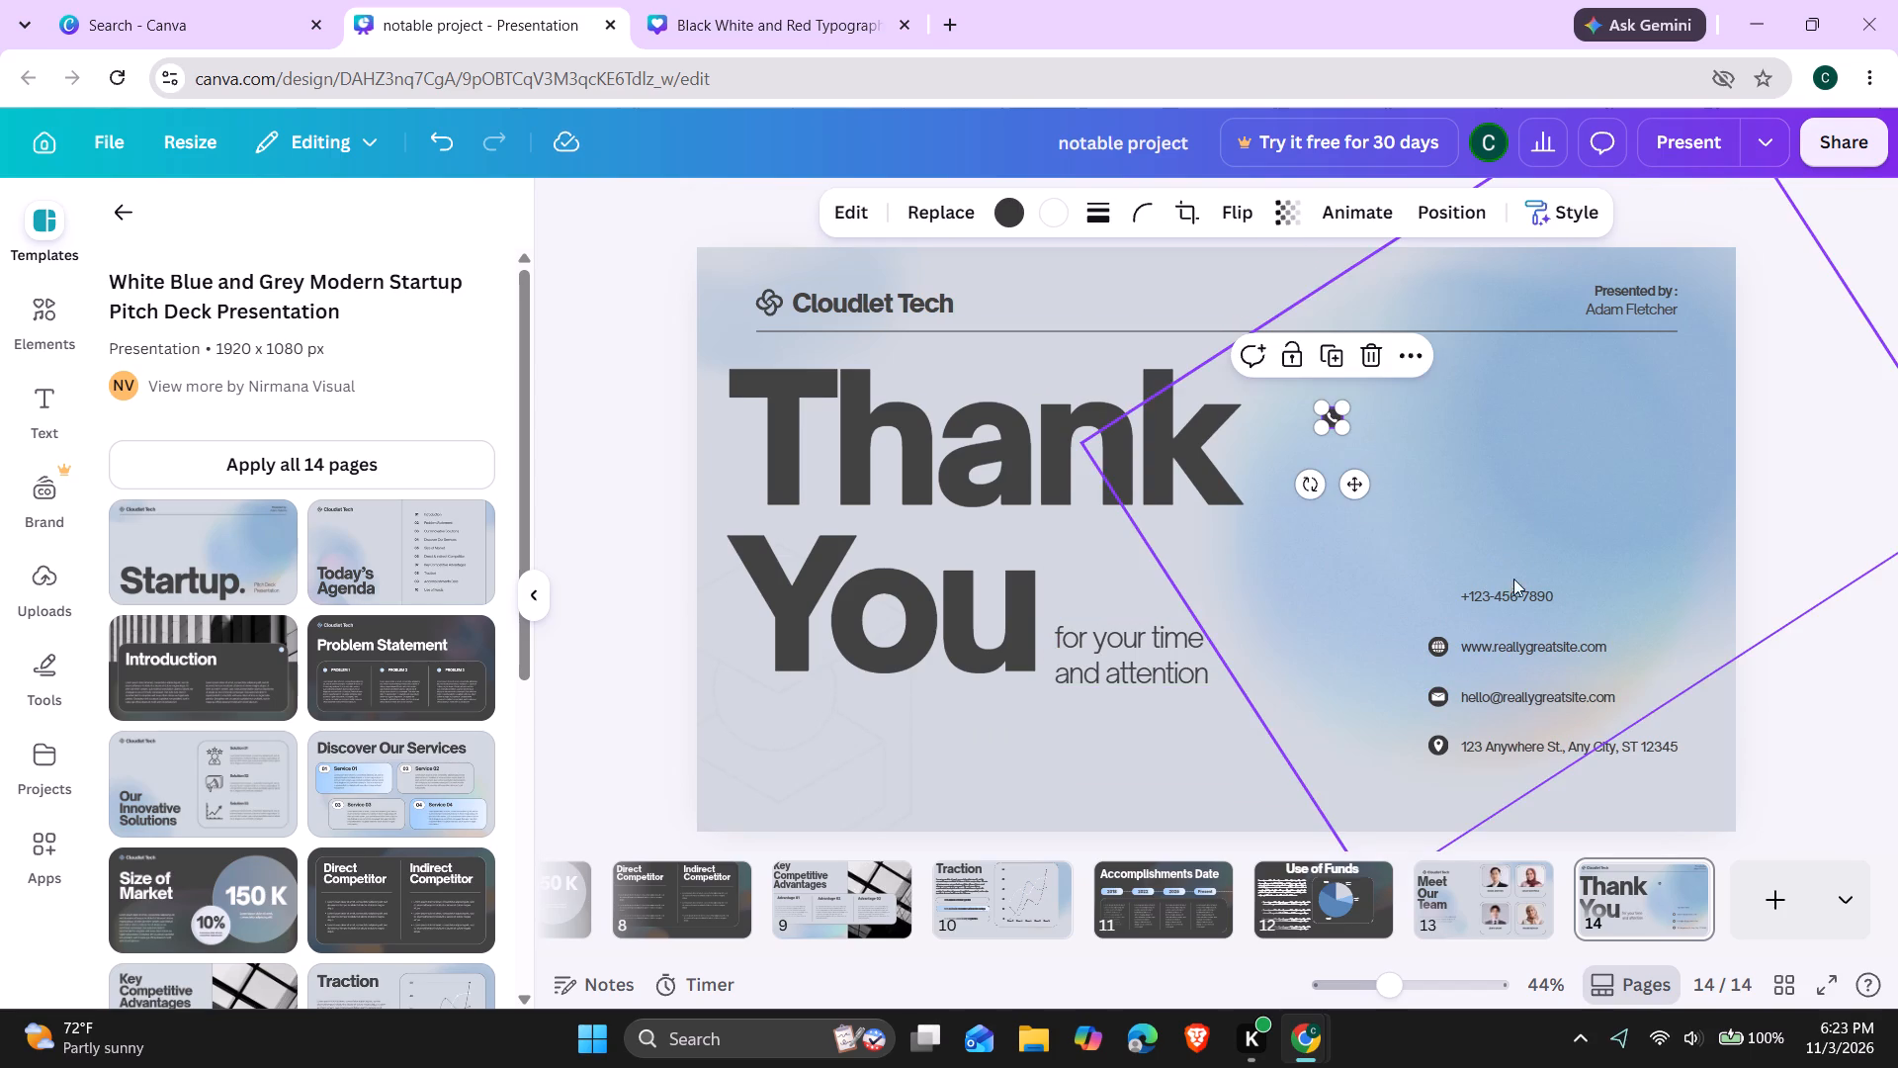
drag(1513, 587, 1423, 419)
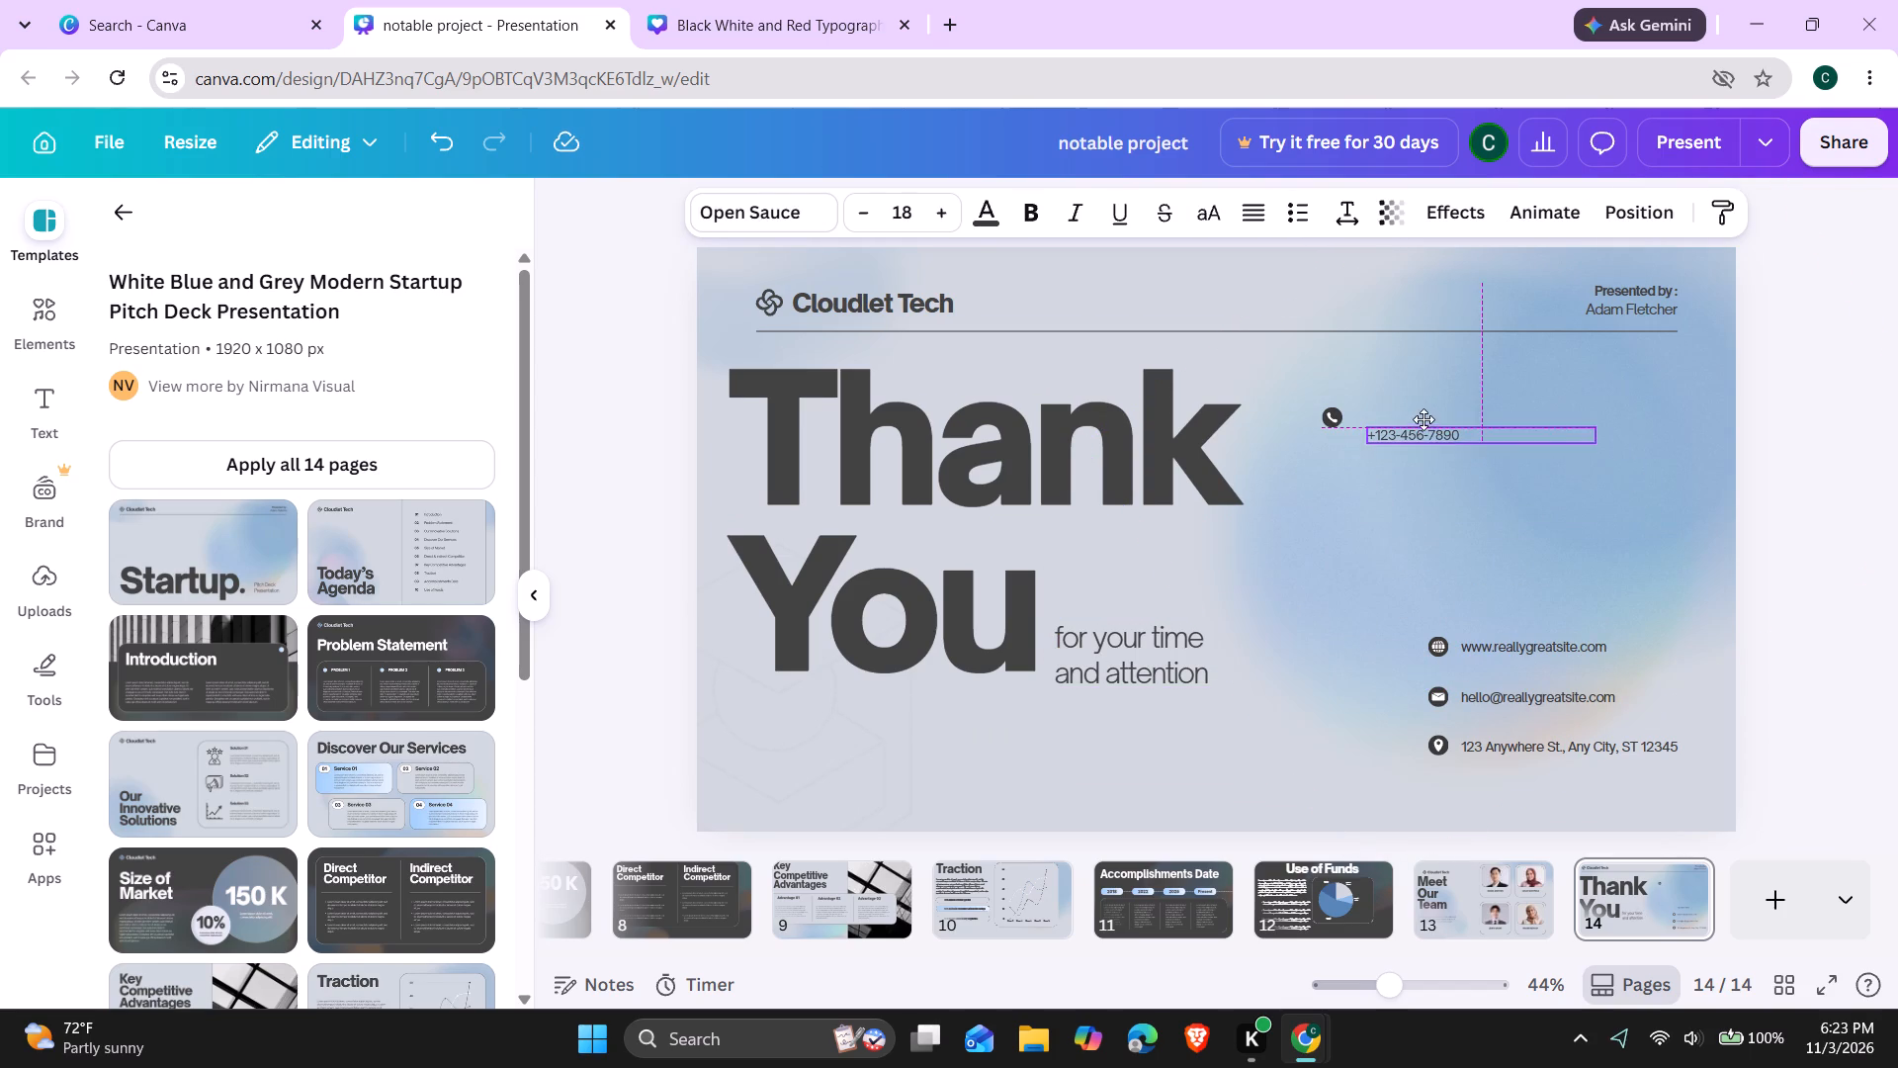
drag(1423, 419, 1406, 404)
Open the phone number text beside the phone icon for editing and select its contents.
triple_click(1445, 405)
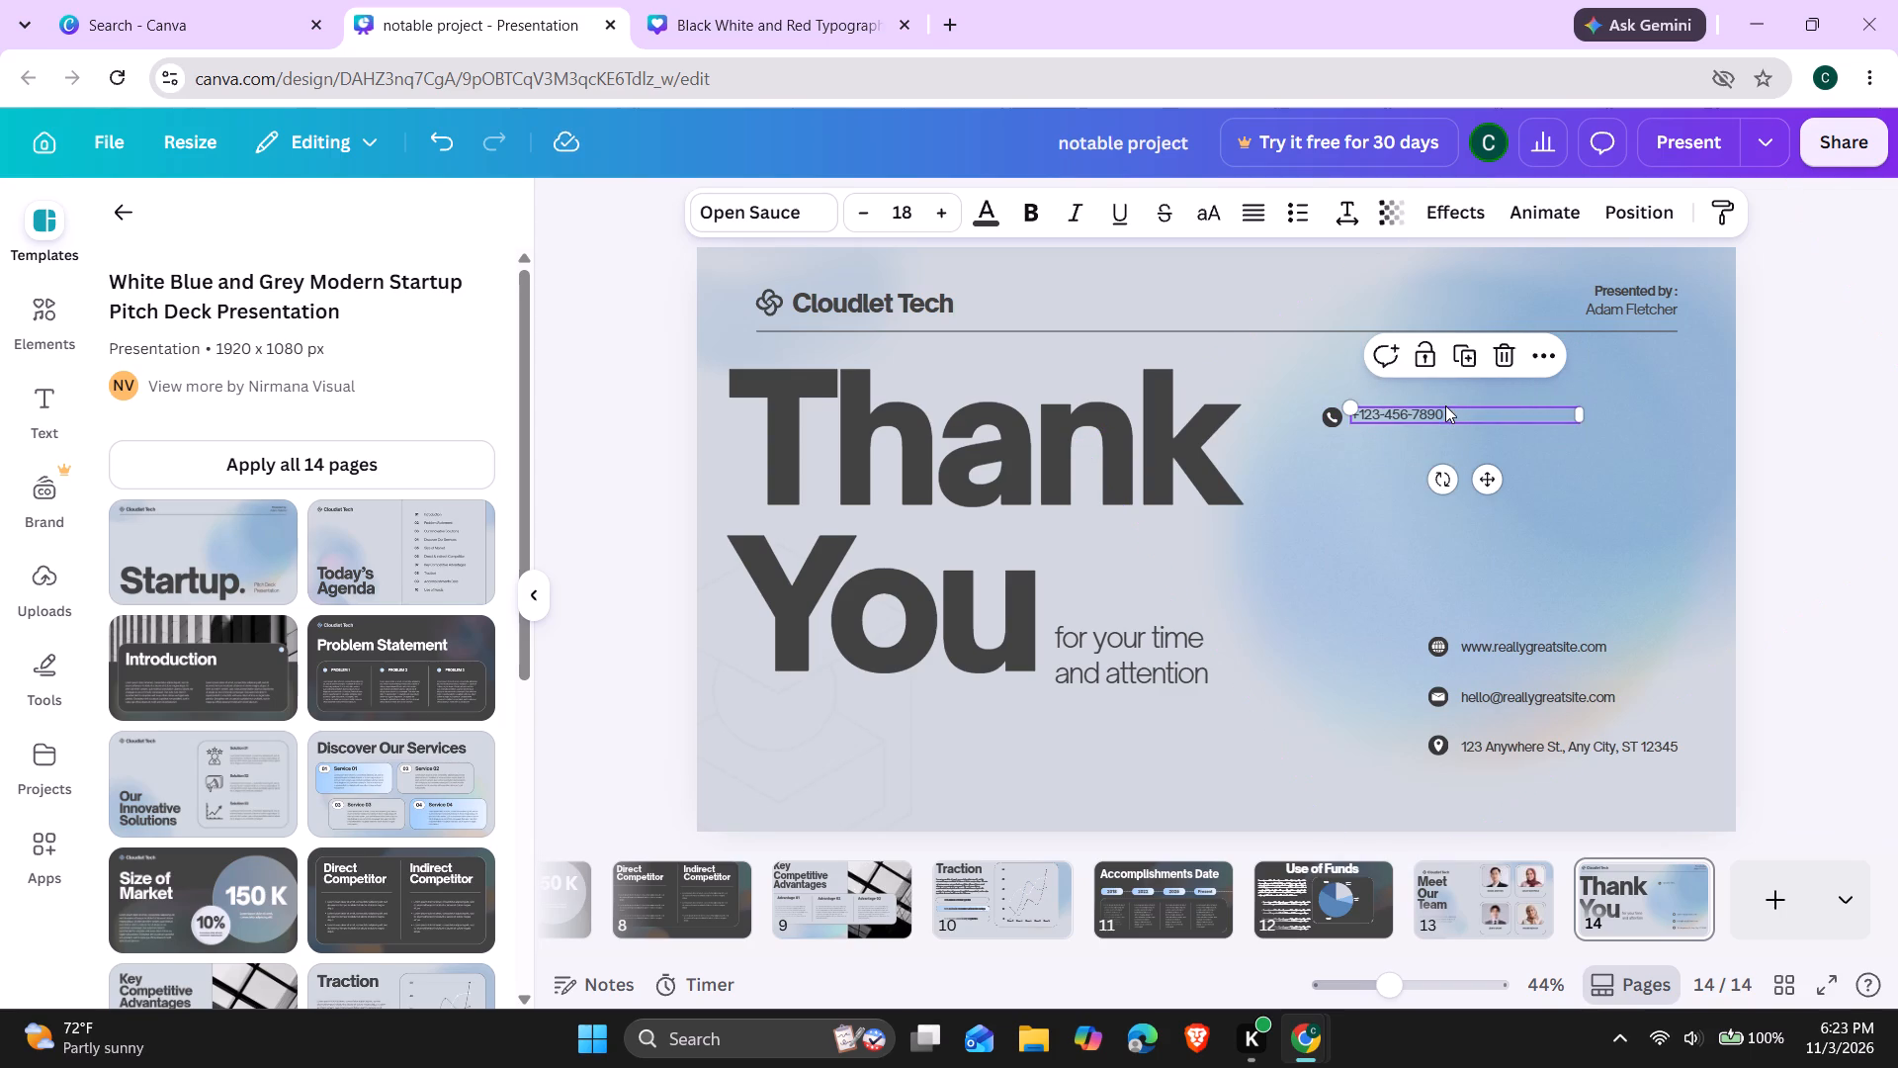
triple_click(1445, 407)
triple_click(1445, 407)
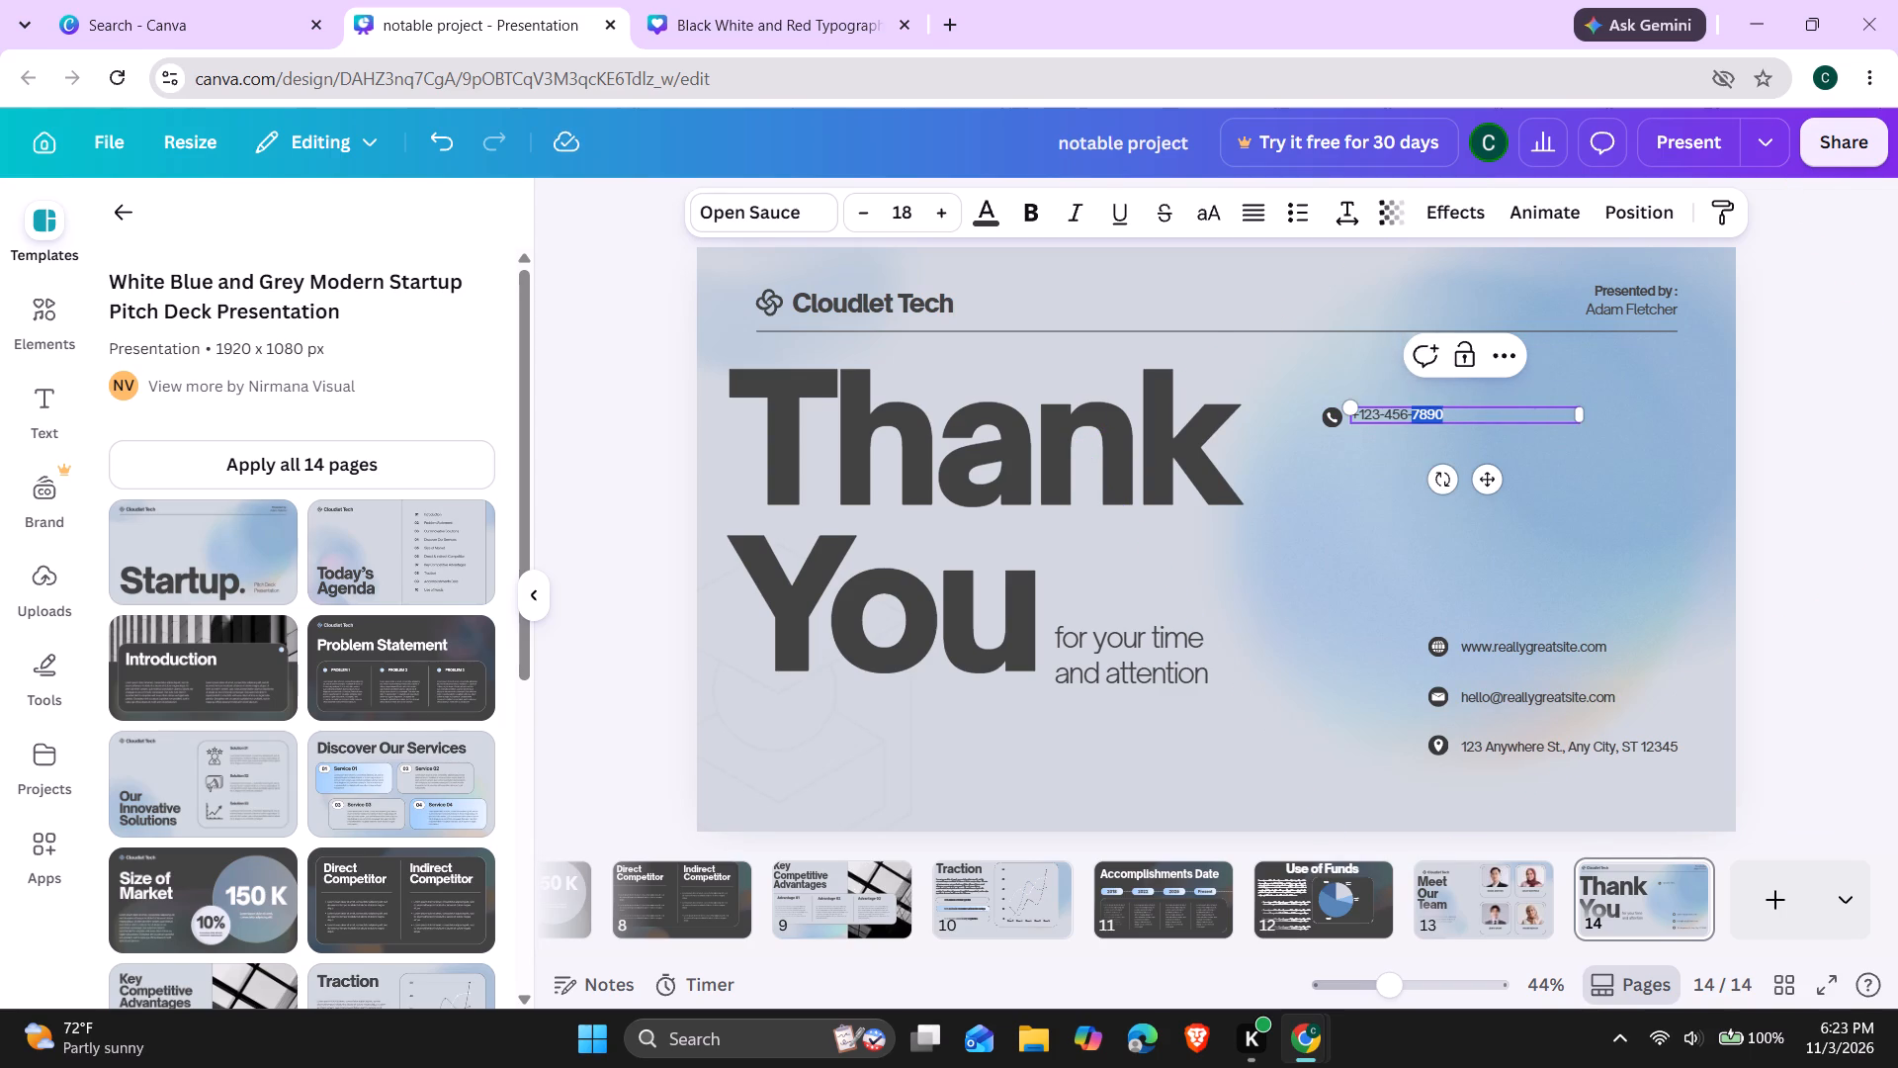
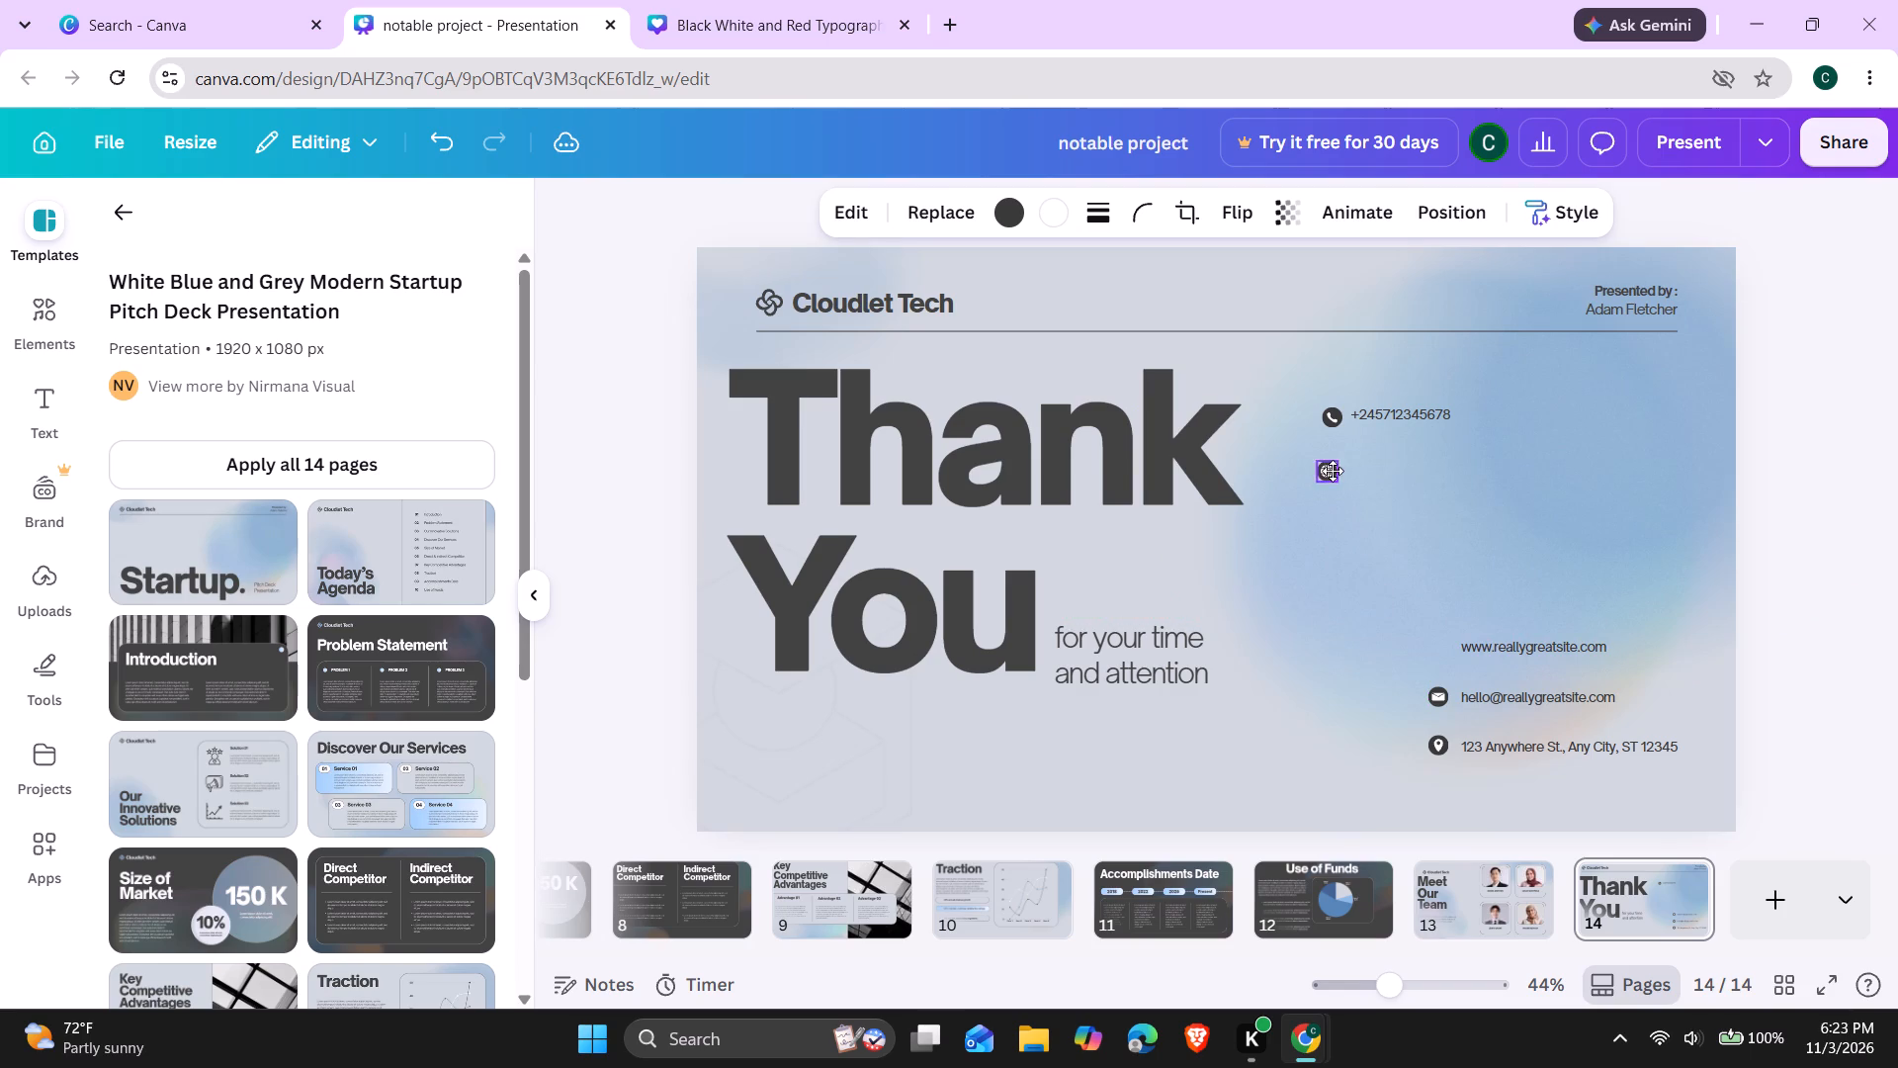
On page 14, place the globe icon just below the phone icon and move the website text up and left beside it.
drag(1333, 471, 1334, 468)
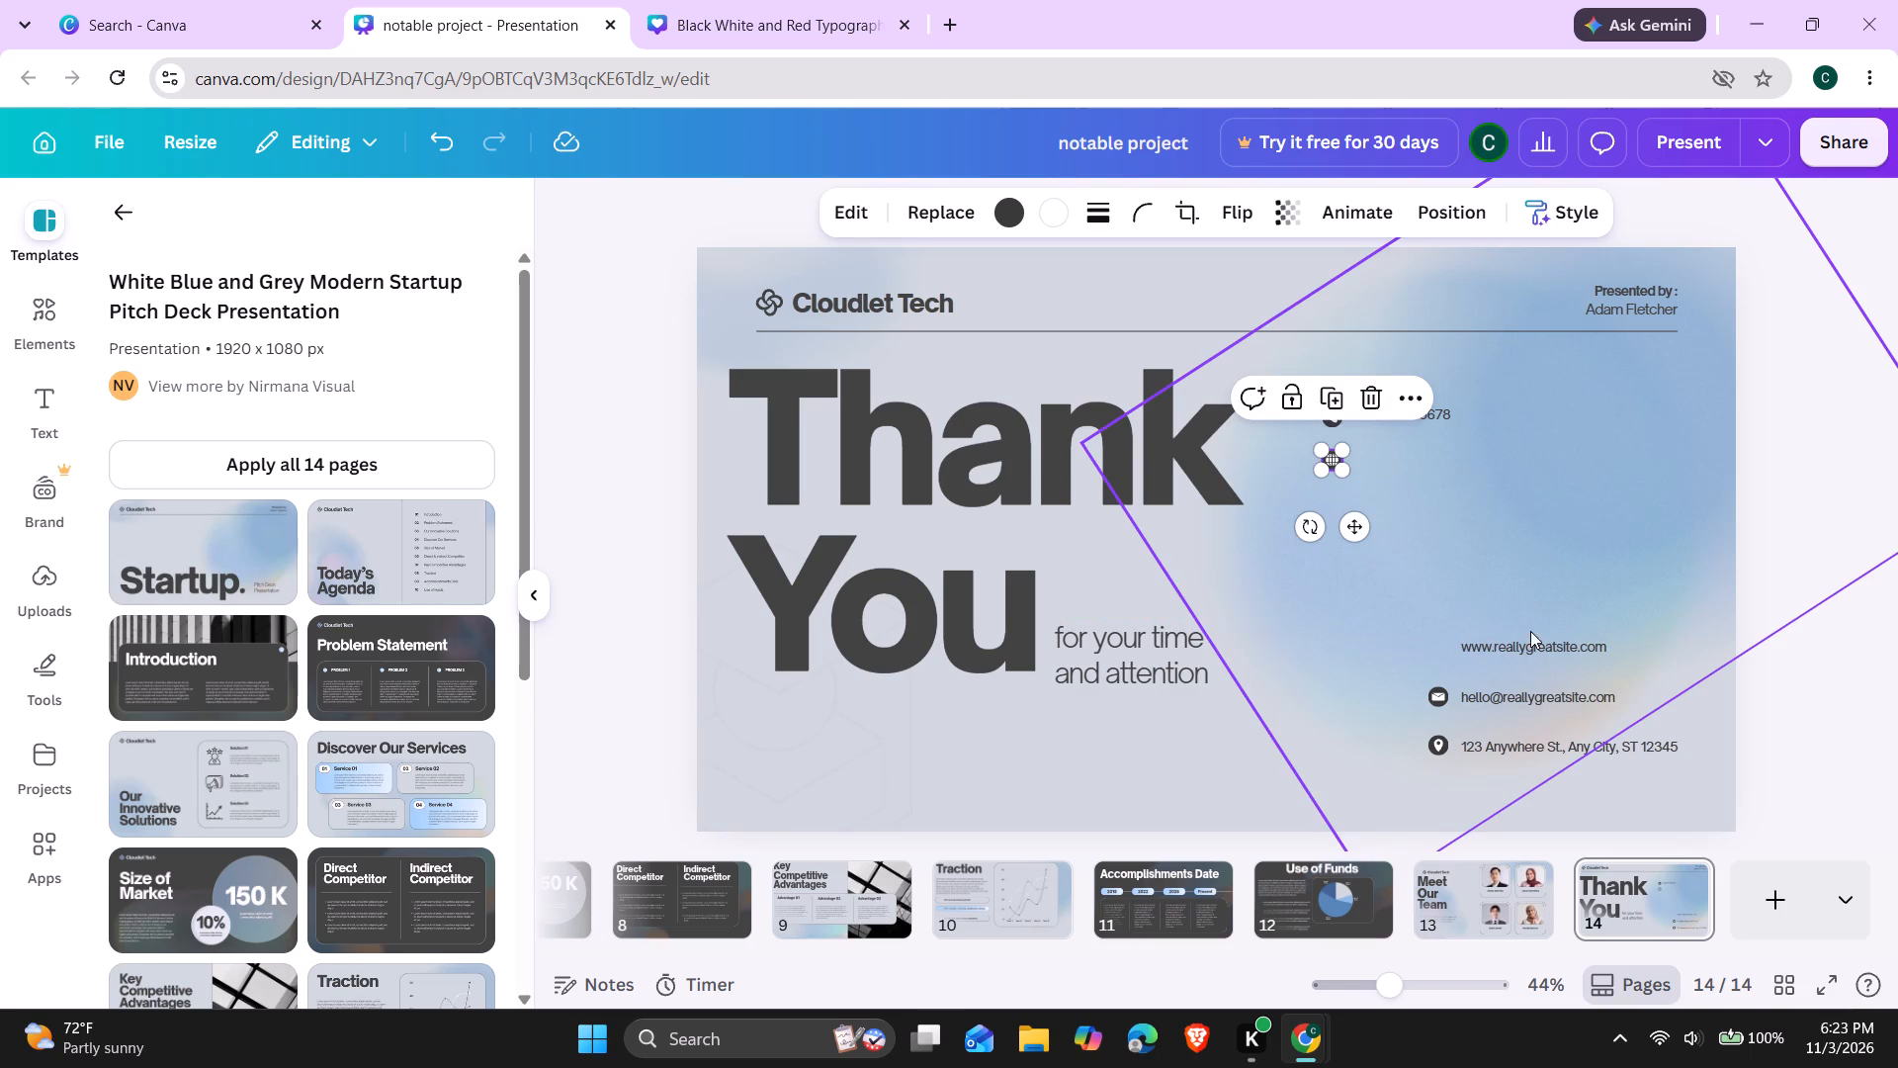
drag(1535, 652, 1446, 525)
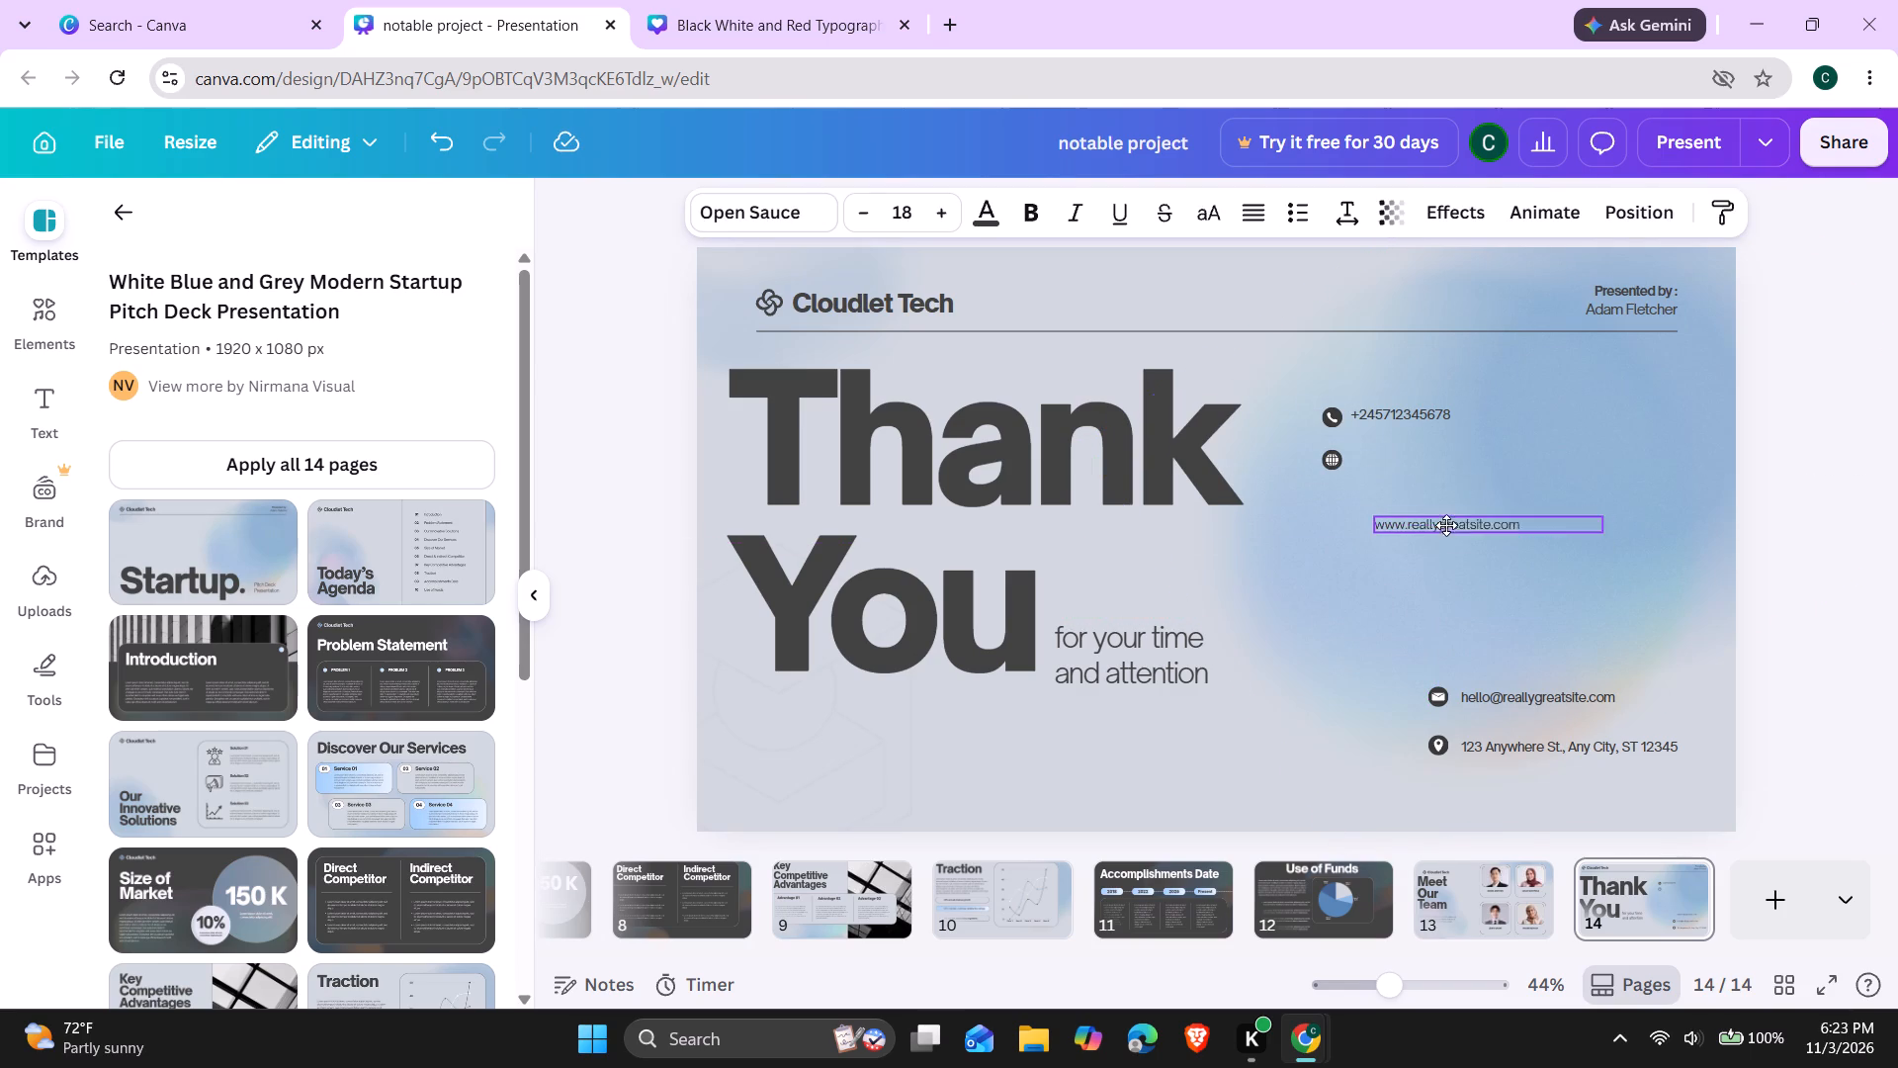
drag(1446, 525, 1429, 467)
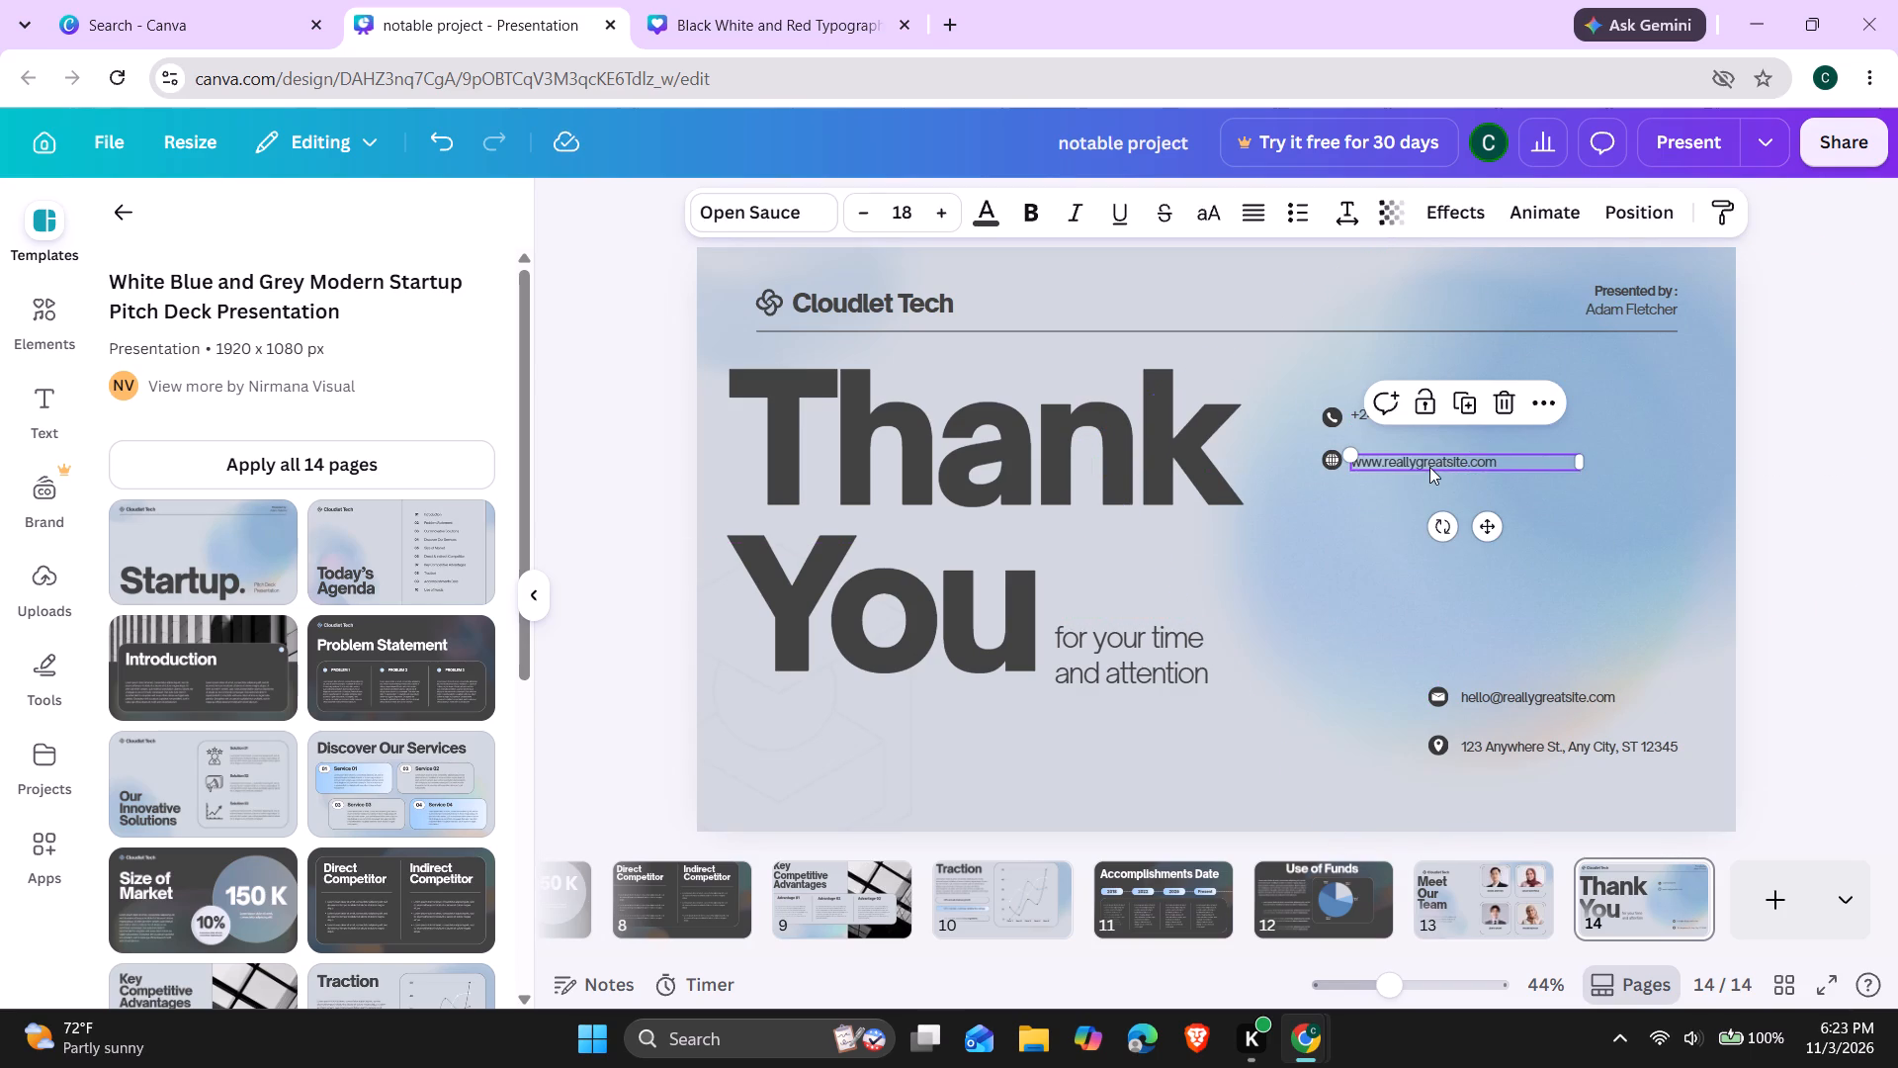
click(1429, 467)
drag(1429, 467, 1499, 465)
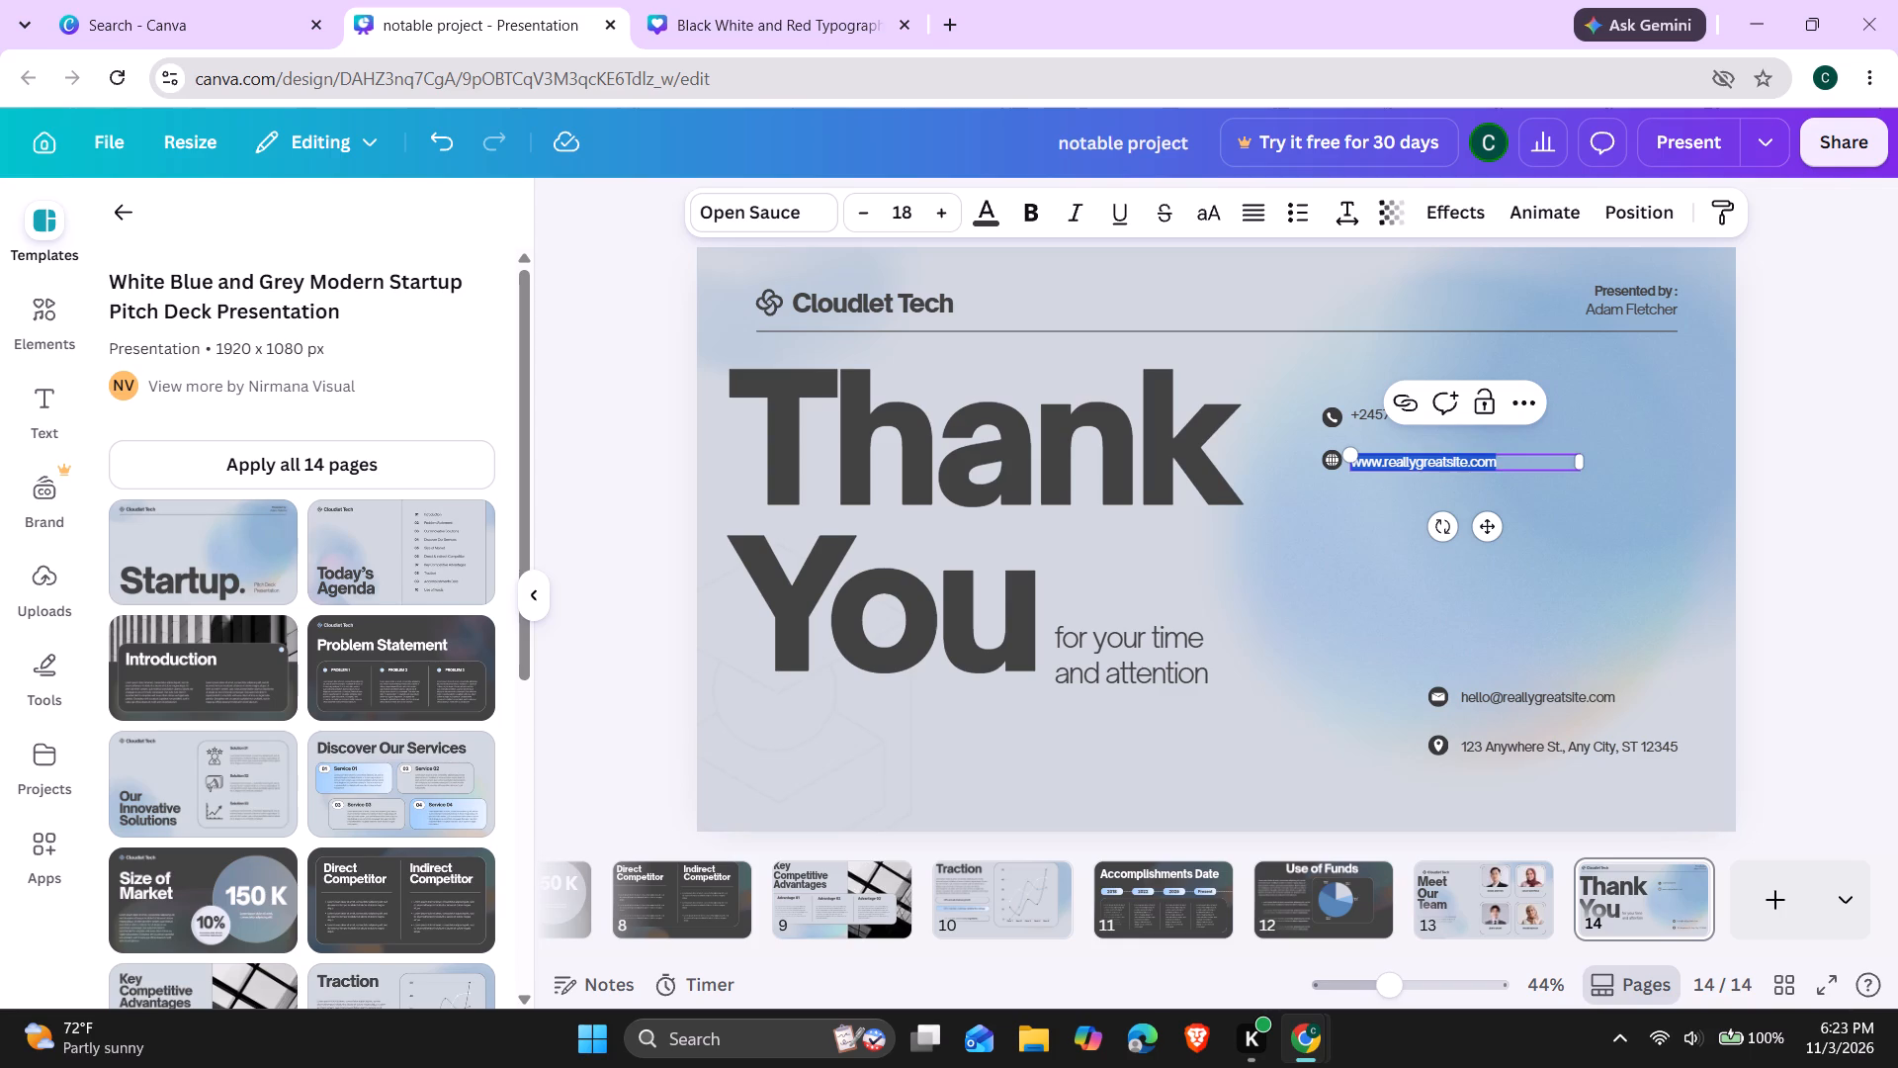
drag(1499, 465, 1507, 459)
double_click(1507, 459)
key(BackSpace)
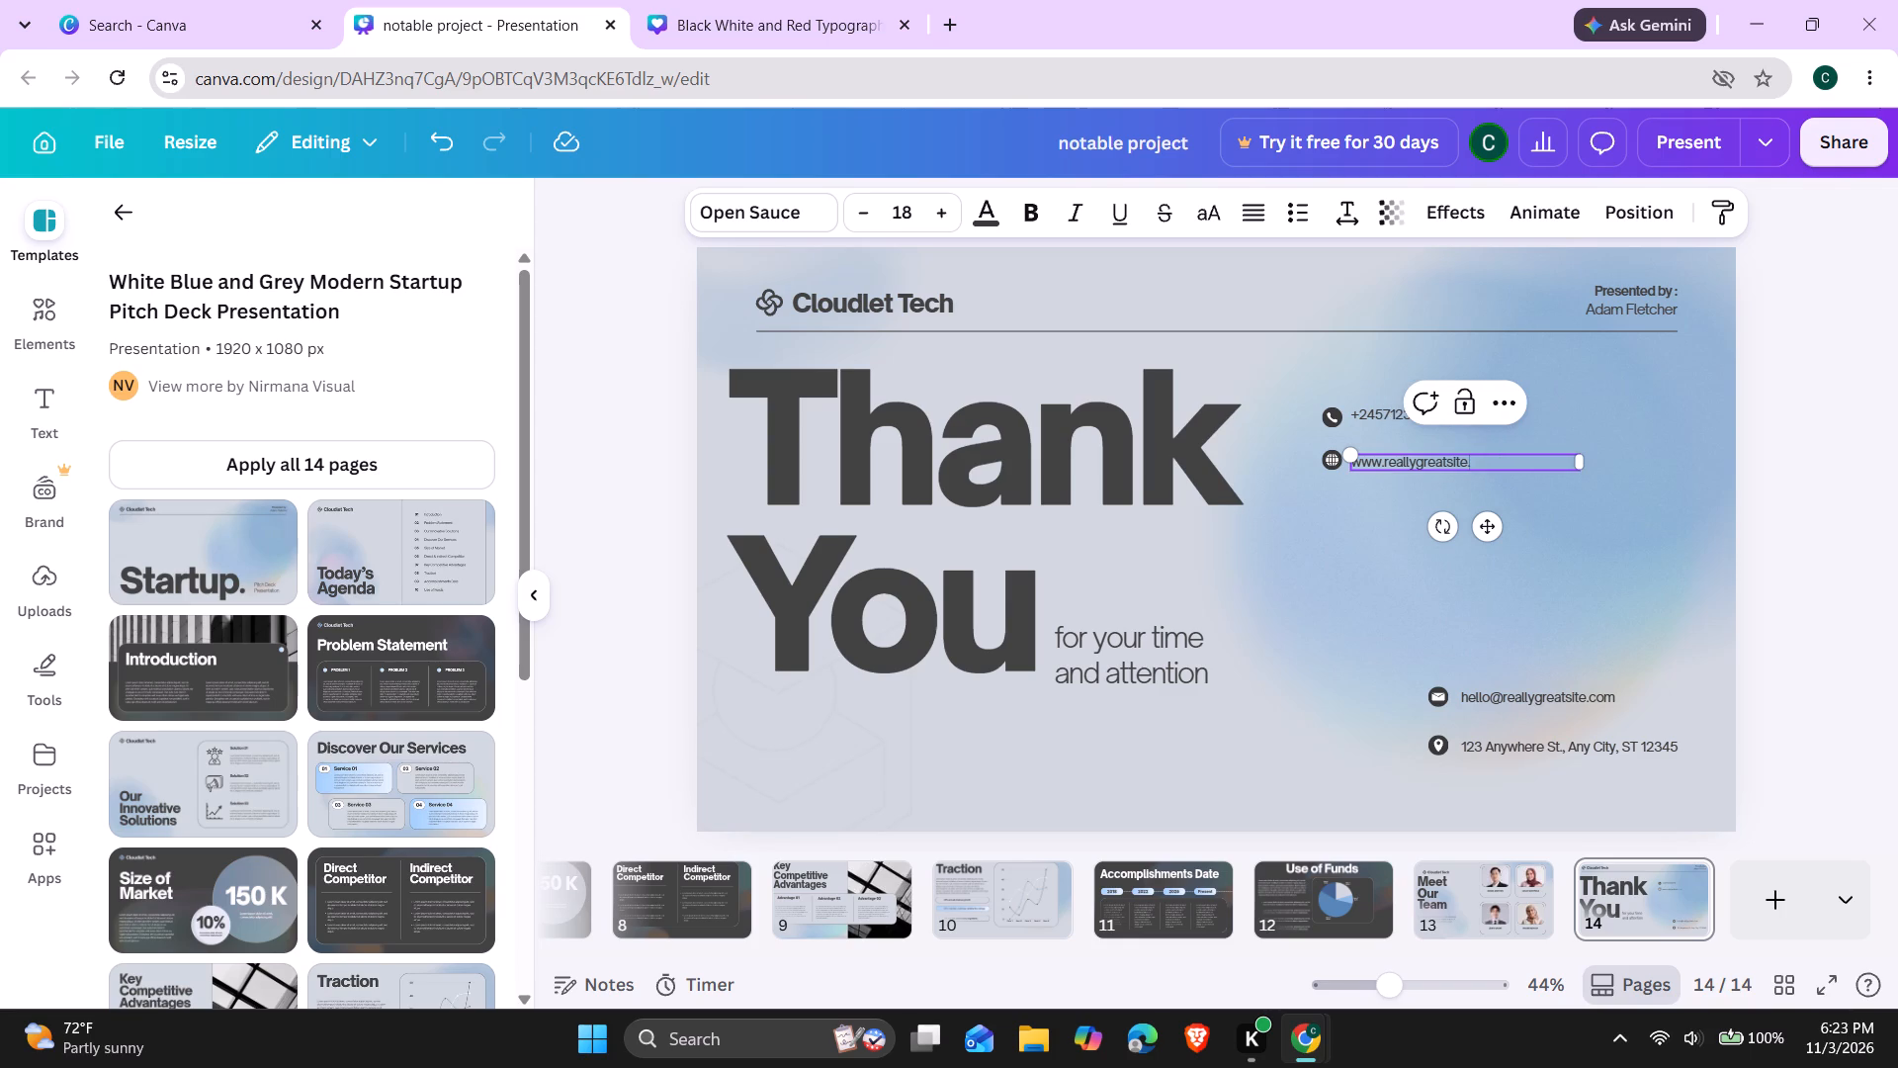
key(BackSpace)
key(BackSpace)
key(BackSpace)
key(BackSpace)
key(BackSpace)
key(BackSpace)
key(BackSpace)
key(BackSpace)
key(BackSpace)
key(BackSpace)
key(BackSpace)
key(BackSpace)
key(BackSpace)
key(BackSpace)
key(BackSpace)
key(BackSpace)
key(BackSpace)
key(BackSpace)
key(BackSpace)
key(BackSpace)
key(BackSpace)
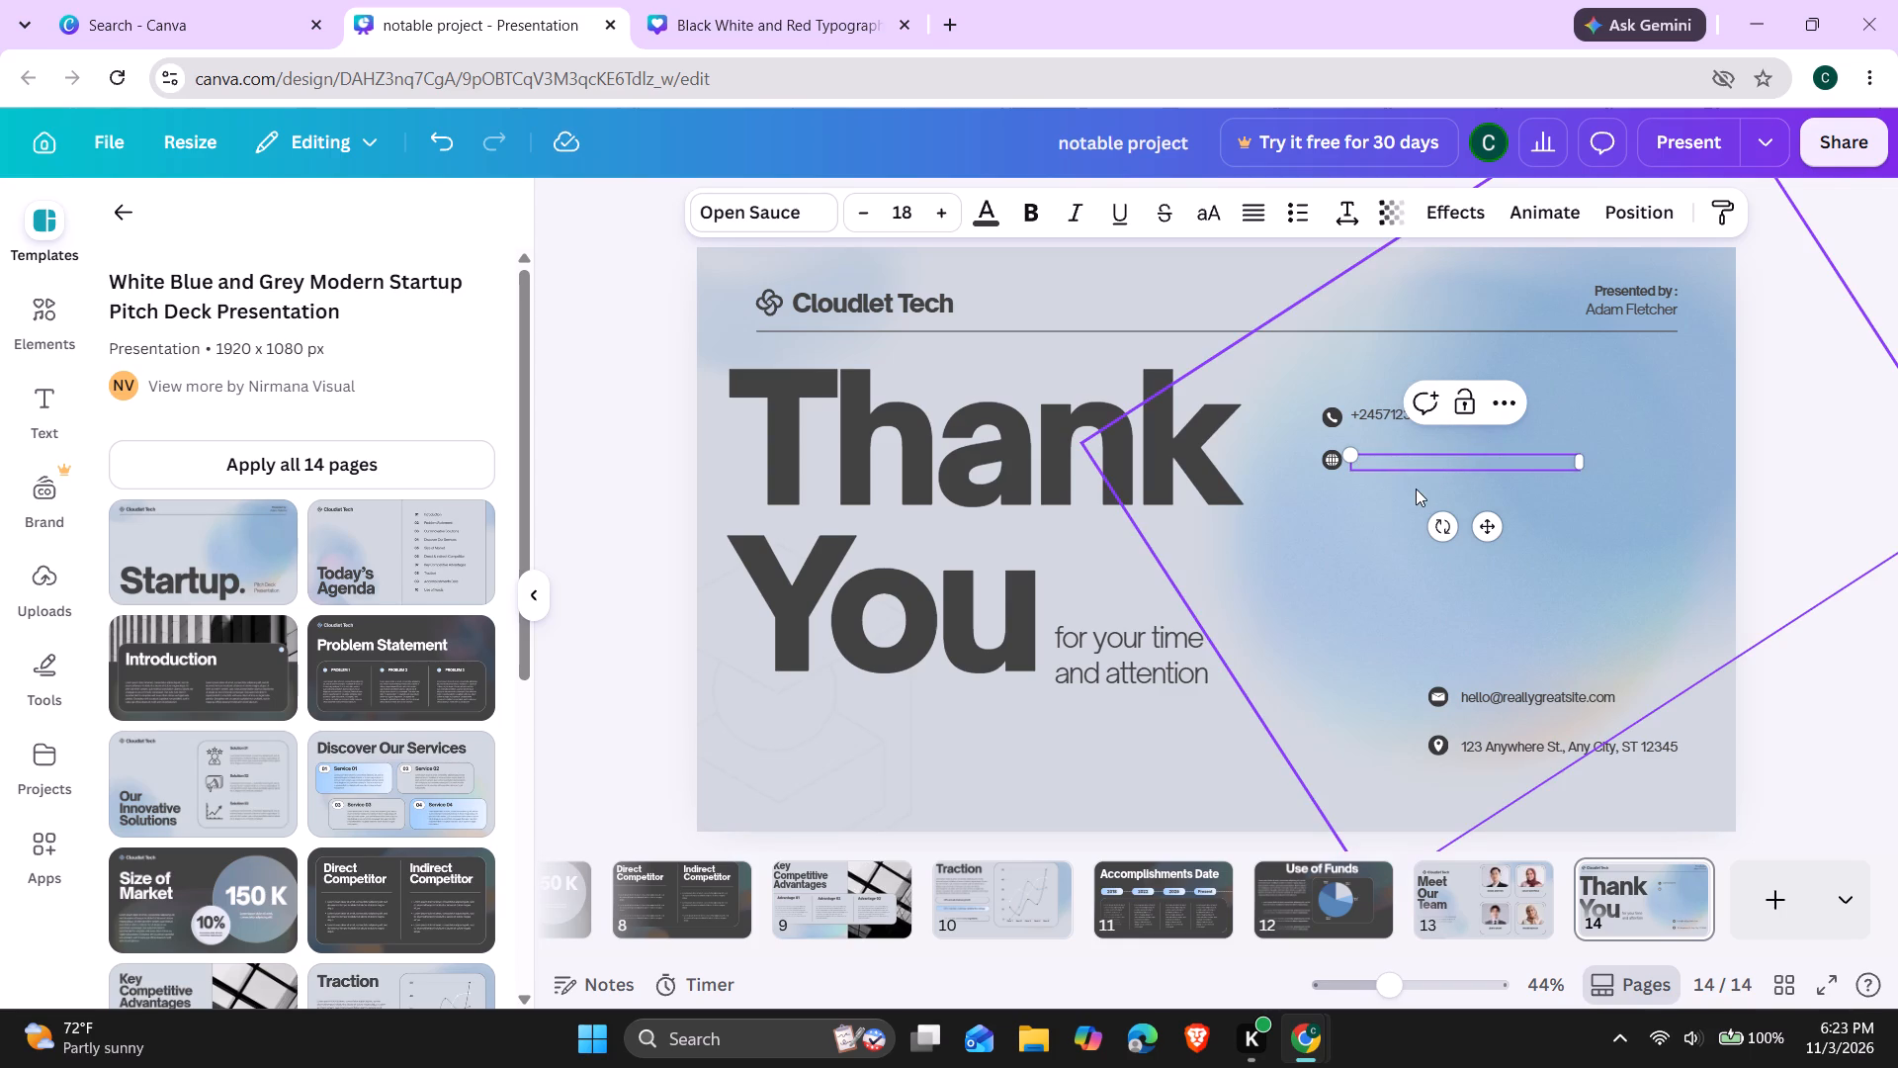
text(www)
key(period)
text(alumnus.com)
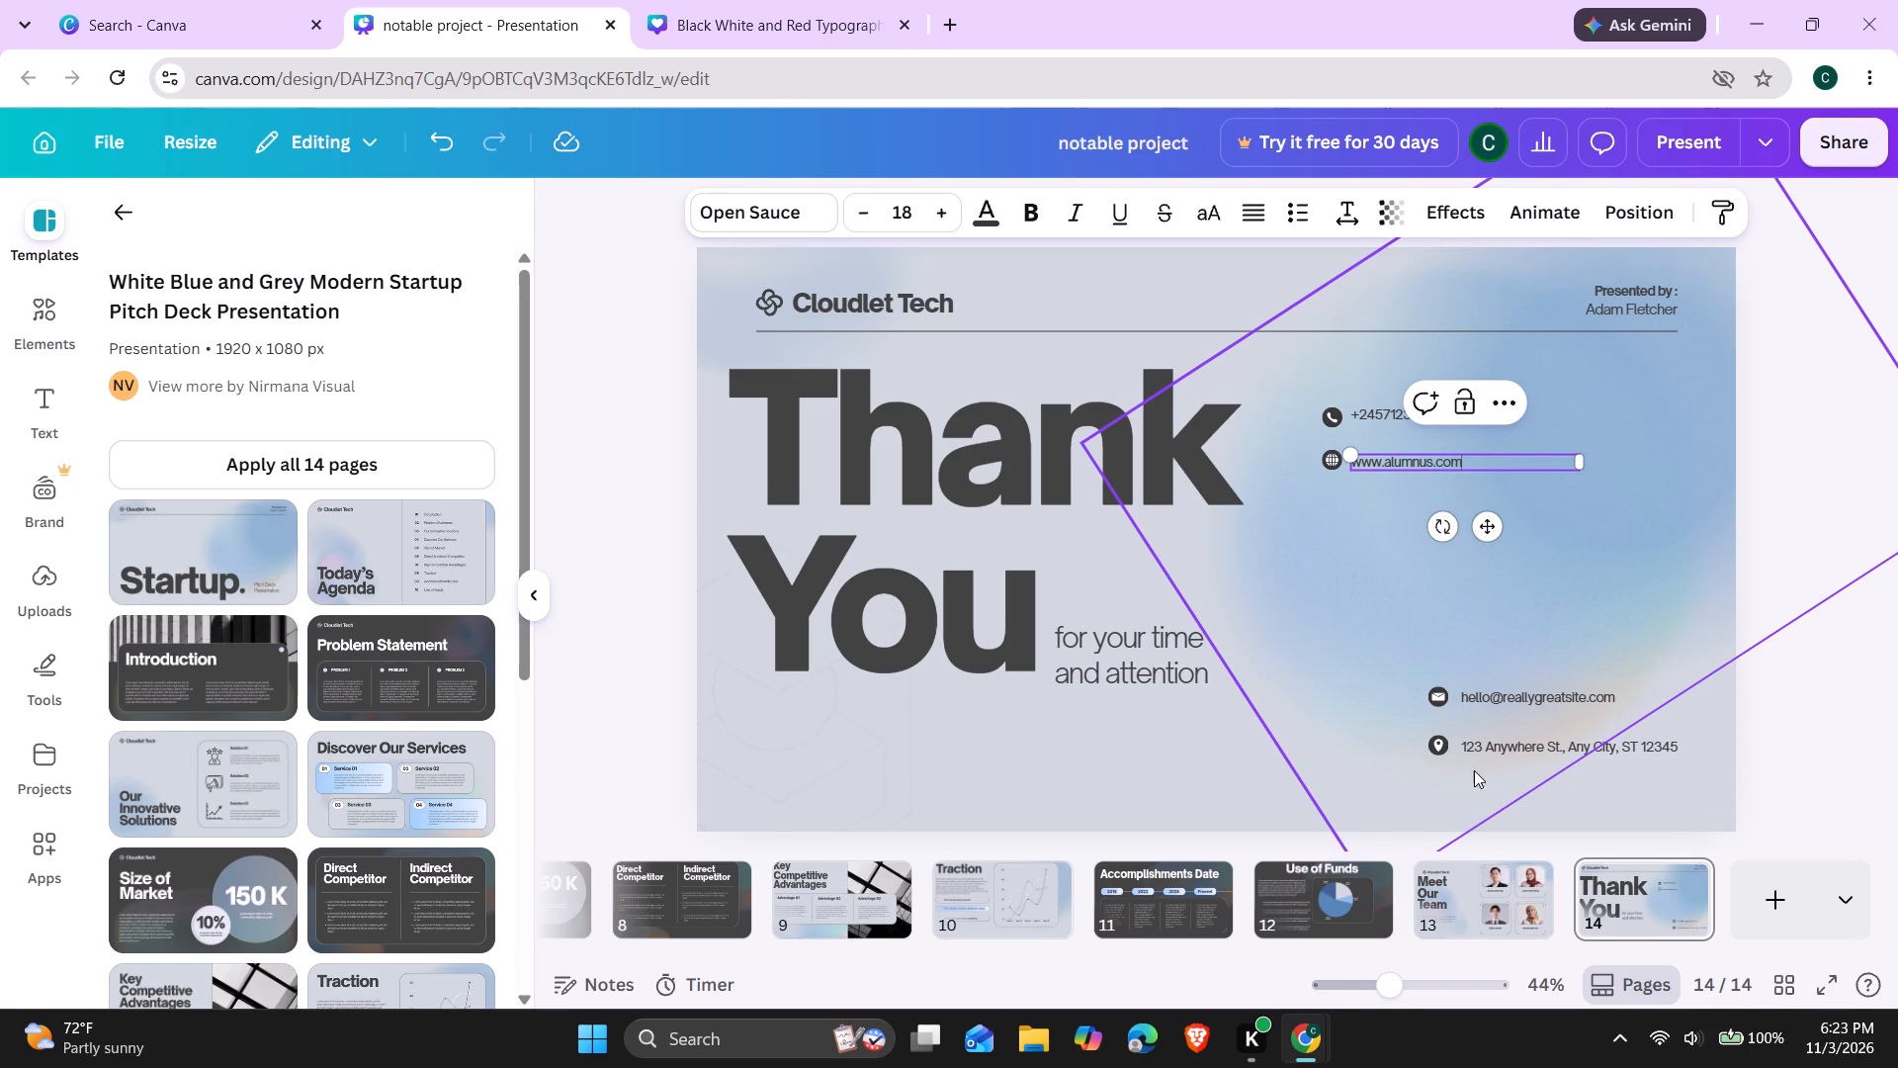
Move the envelope icon up and left to just below the globe icon, aligned with the icons above it.
drag(1434, 698, 1339, 531)
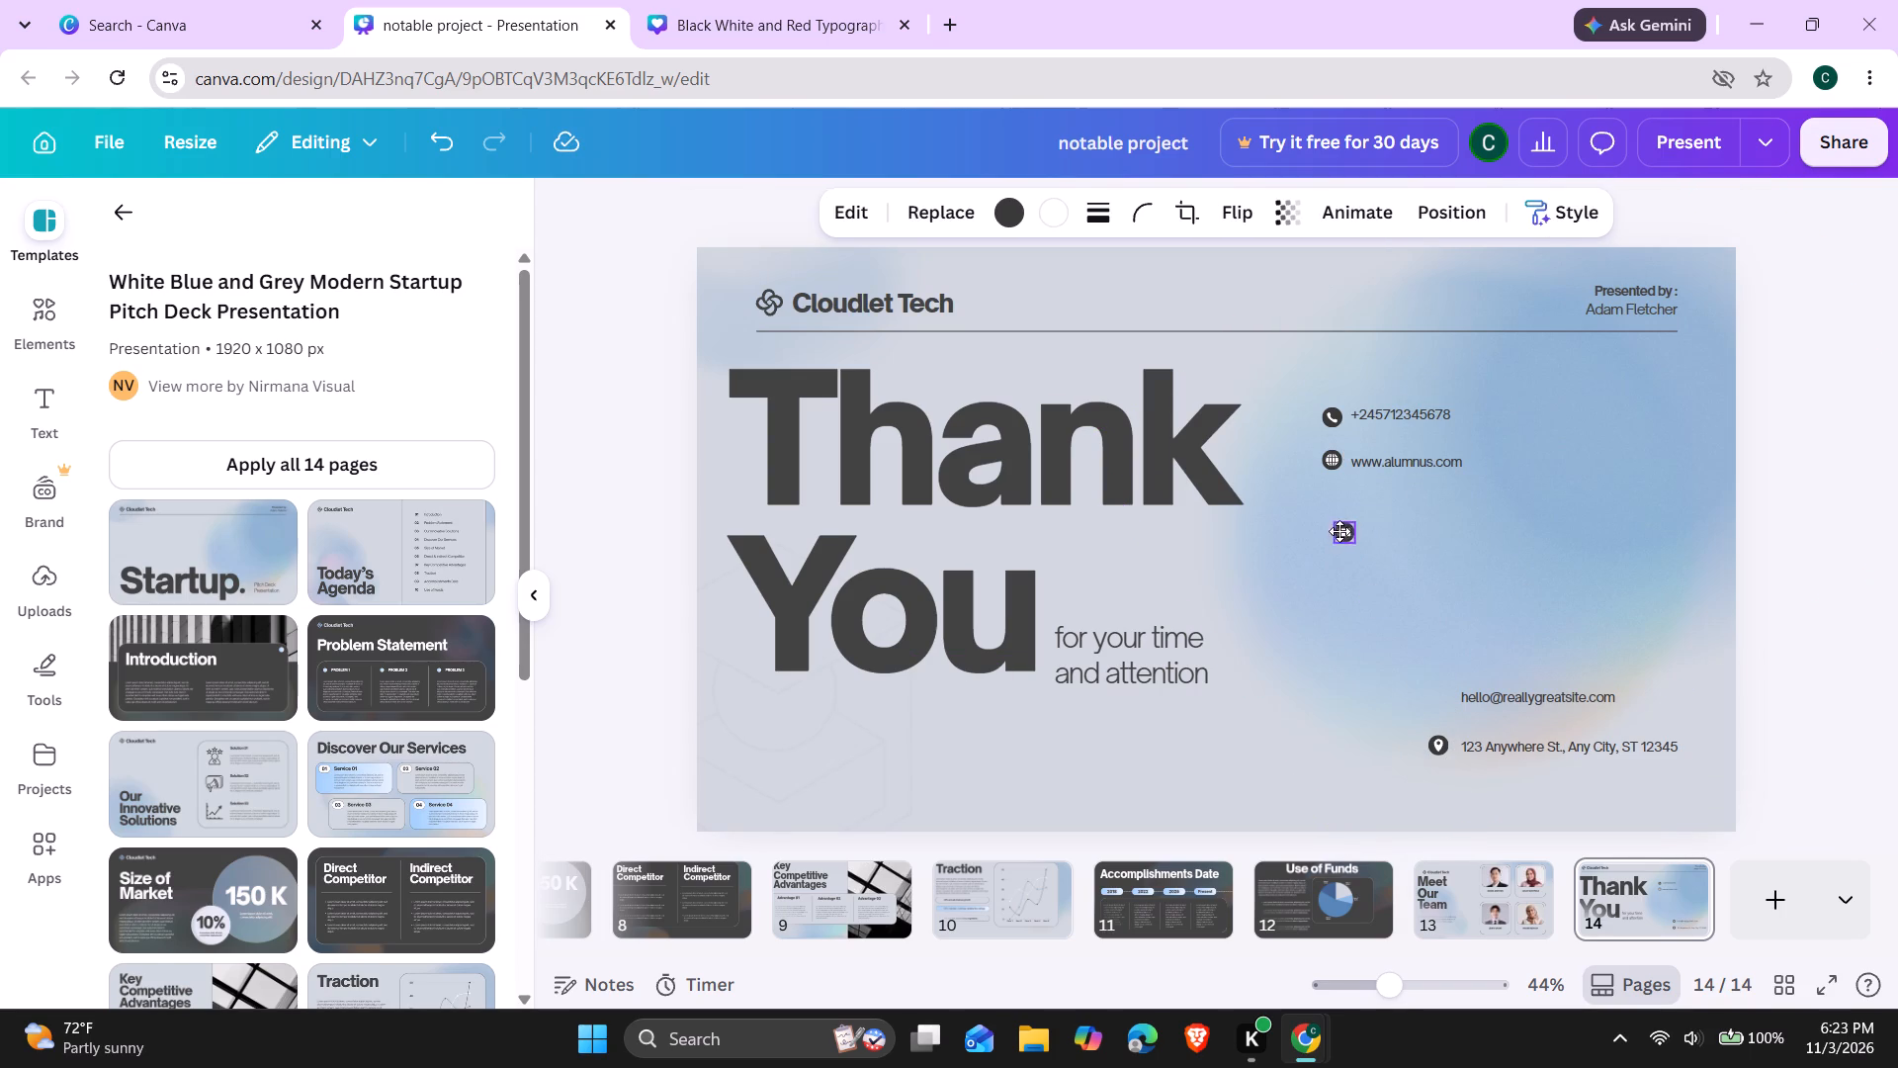
drag(1339, 531, 1331, 517)
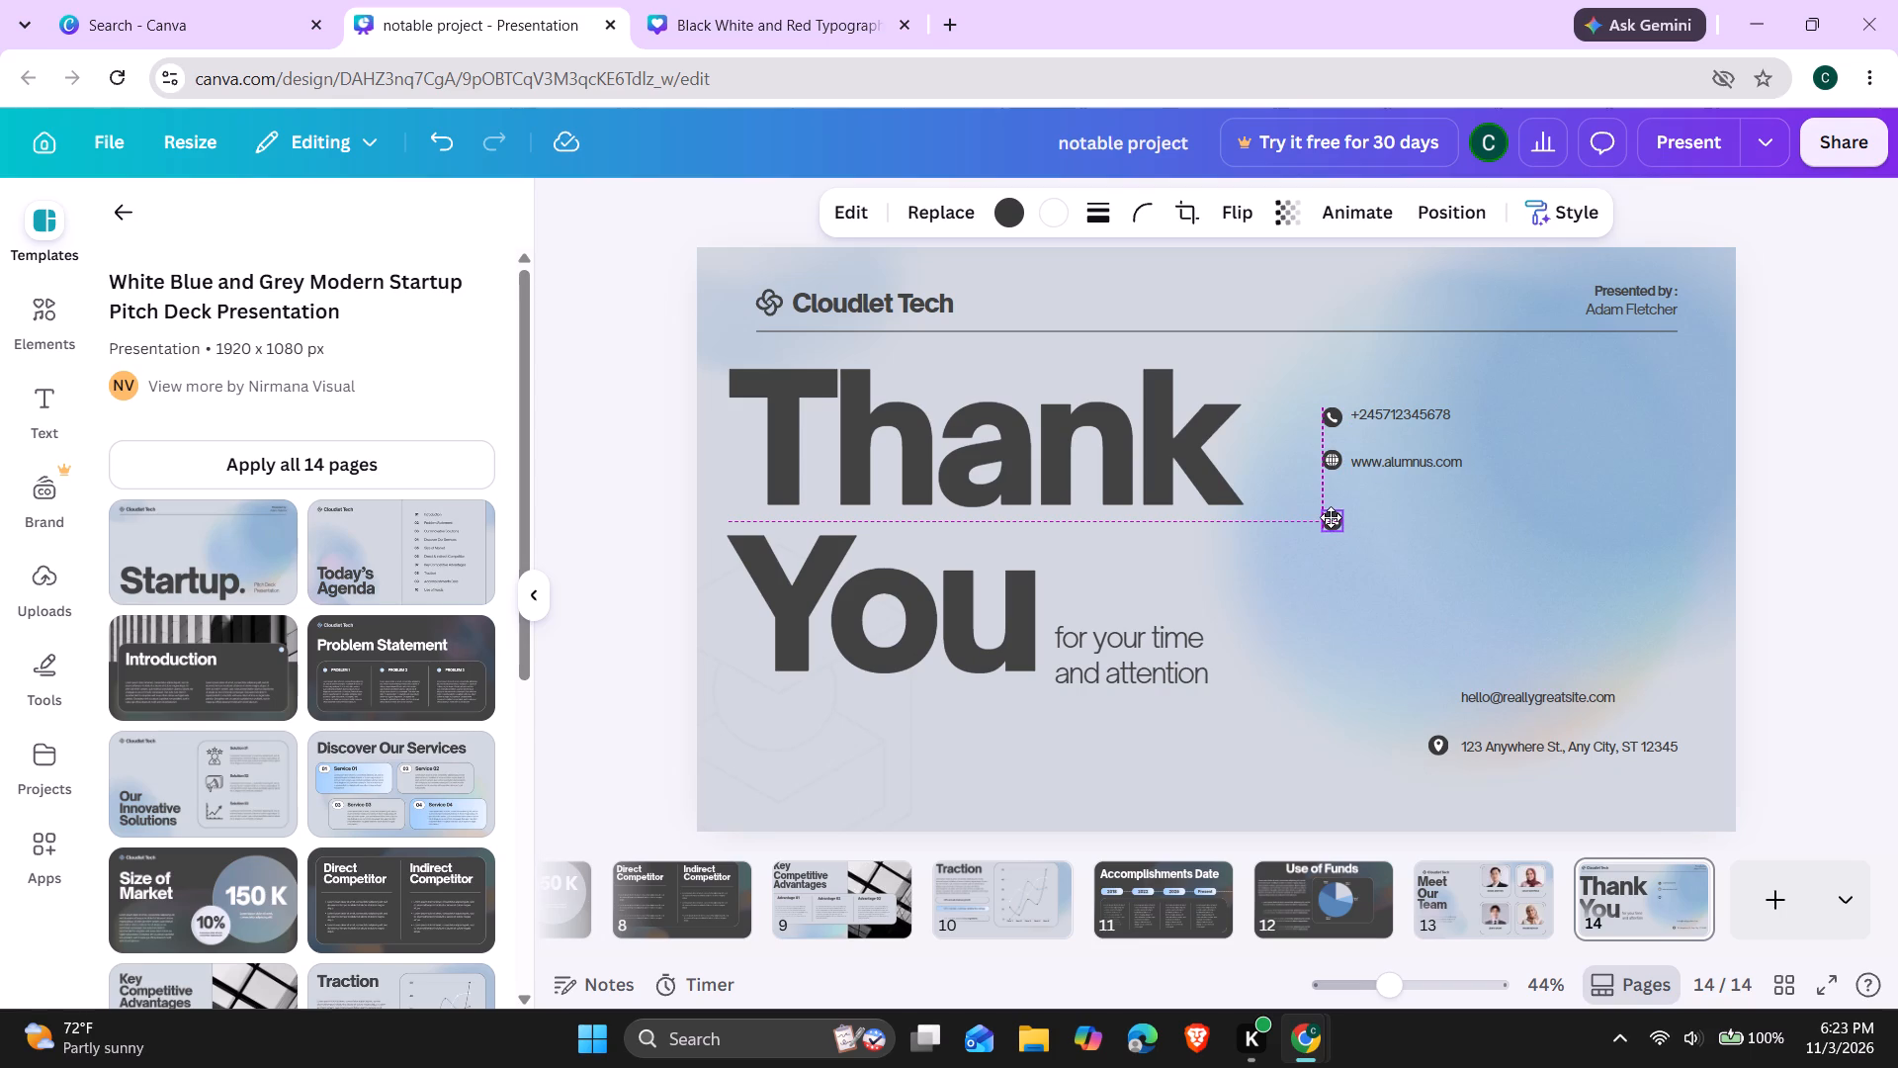
drag(1331, 517, 1331, 506)
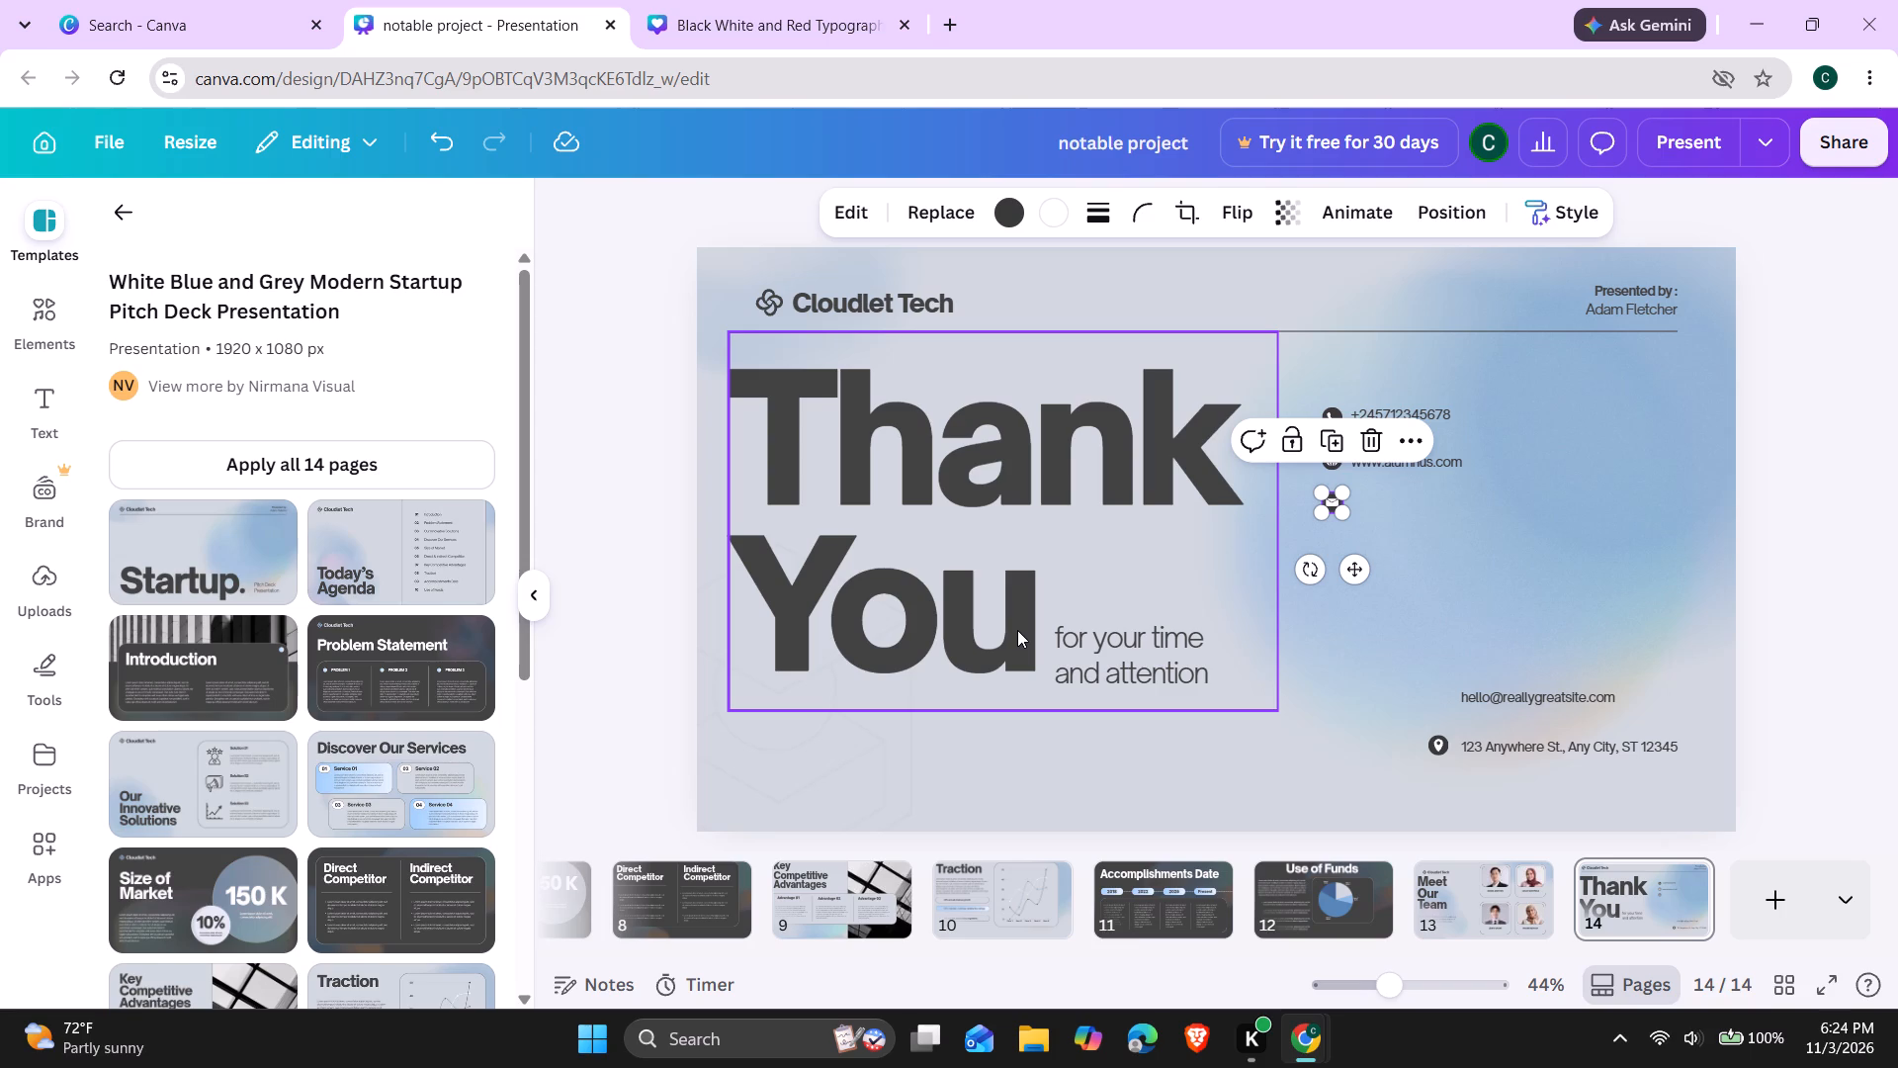
click(1572, 597)
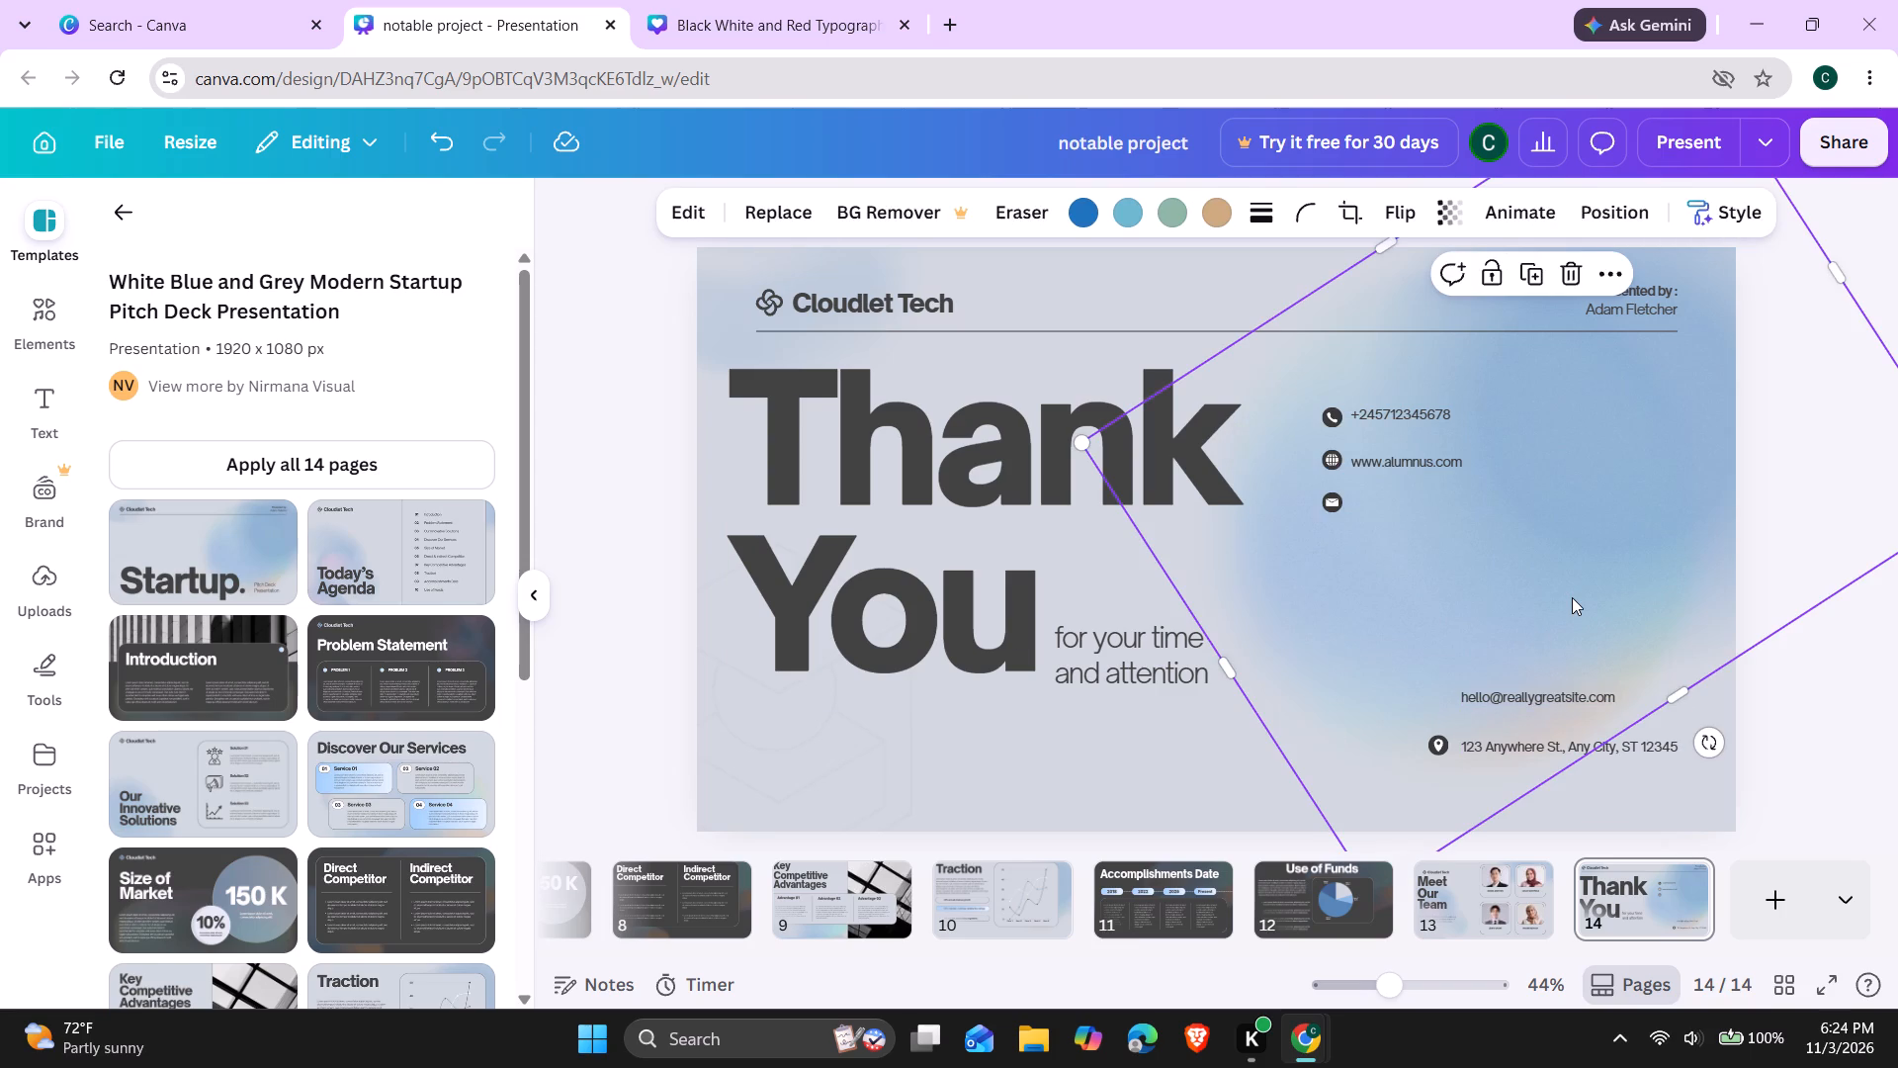
Move the blue gradient shape on page 14 up and left, behind the page's upper middle area and the contact icons.
drag(1533, 704, 1384, 578)
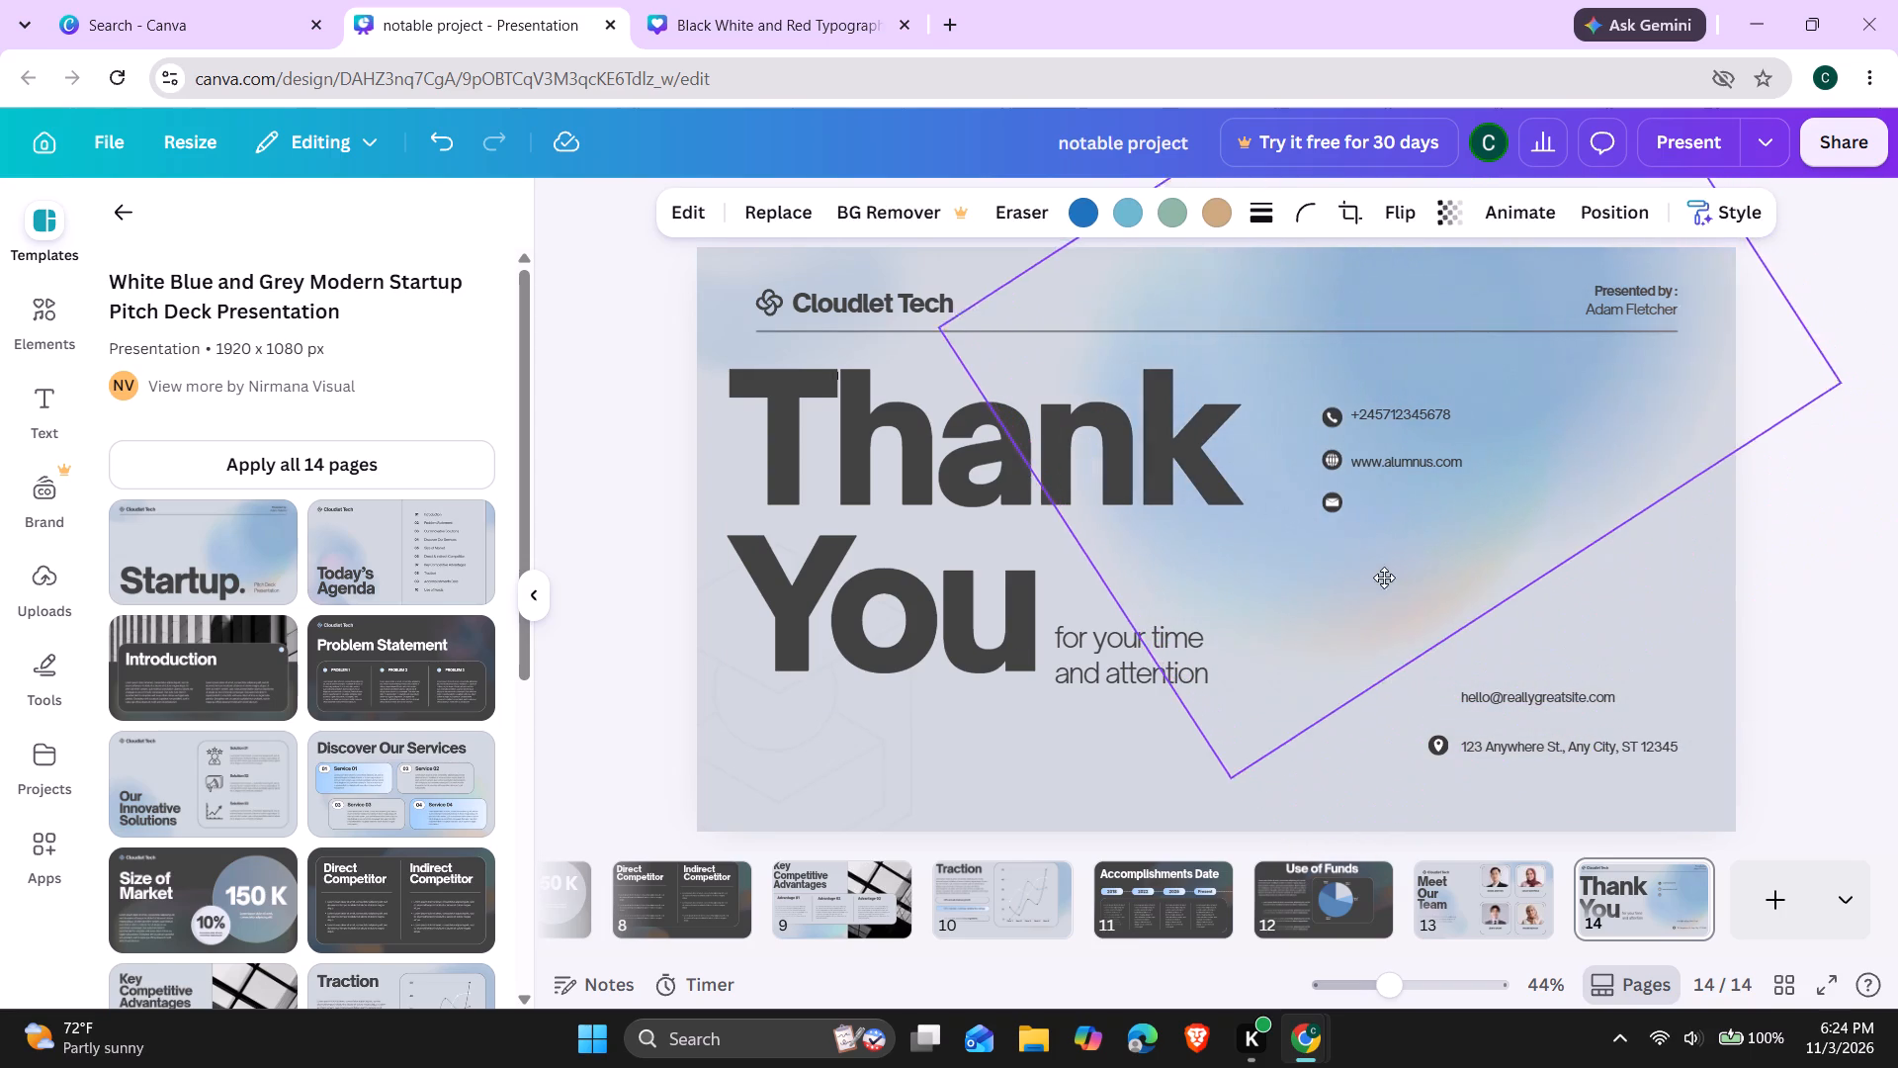
drag(1384, 578, 1485, 684)
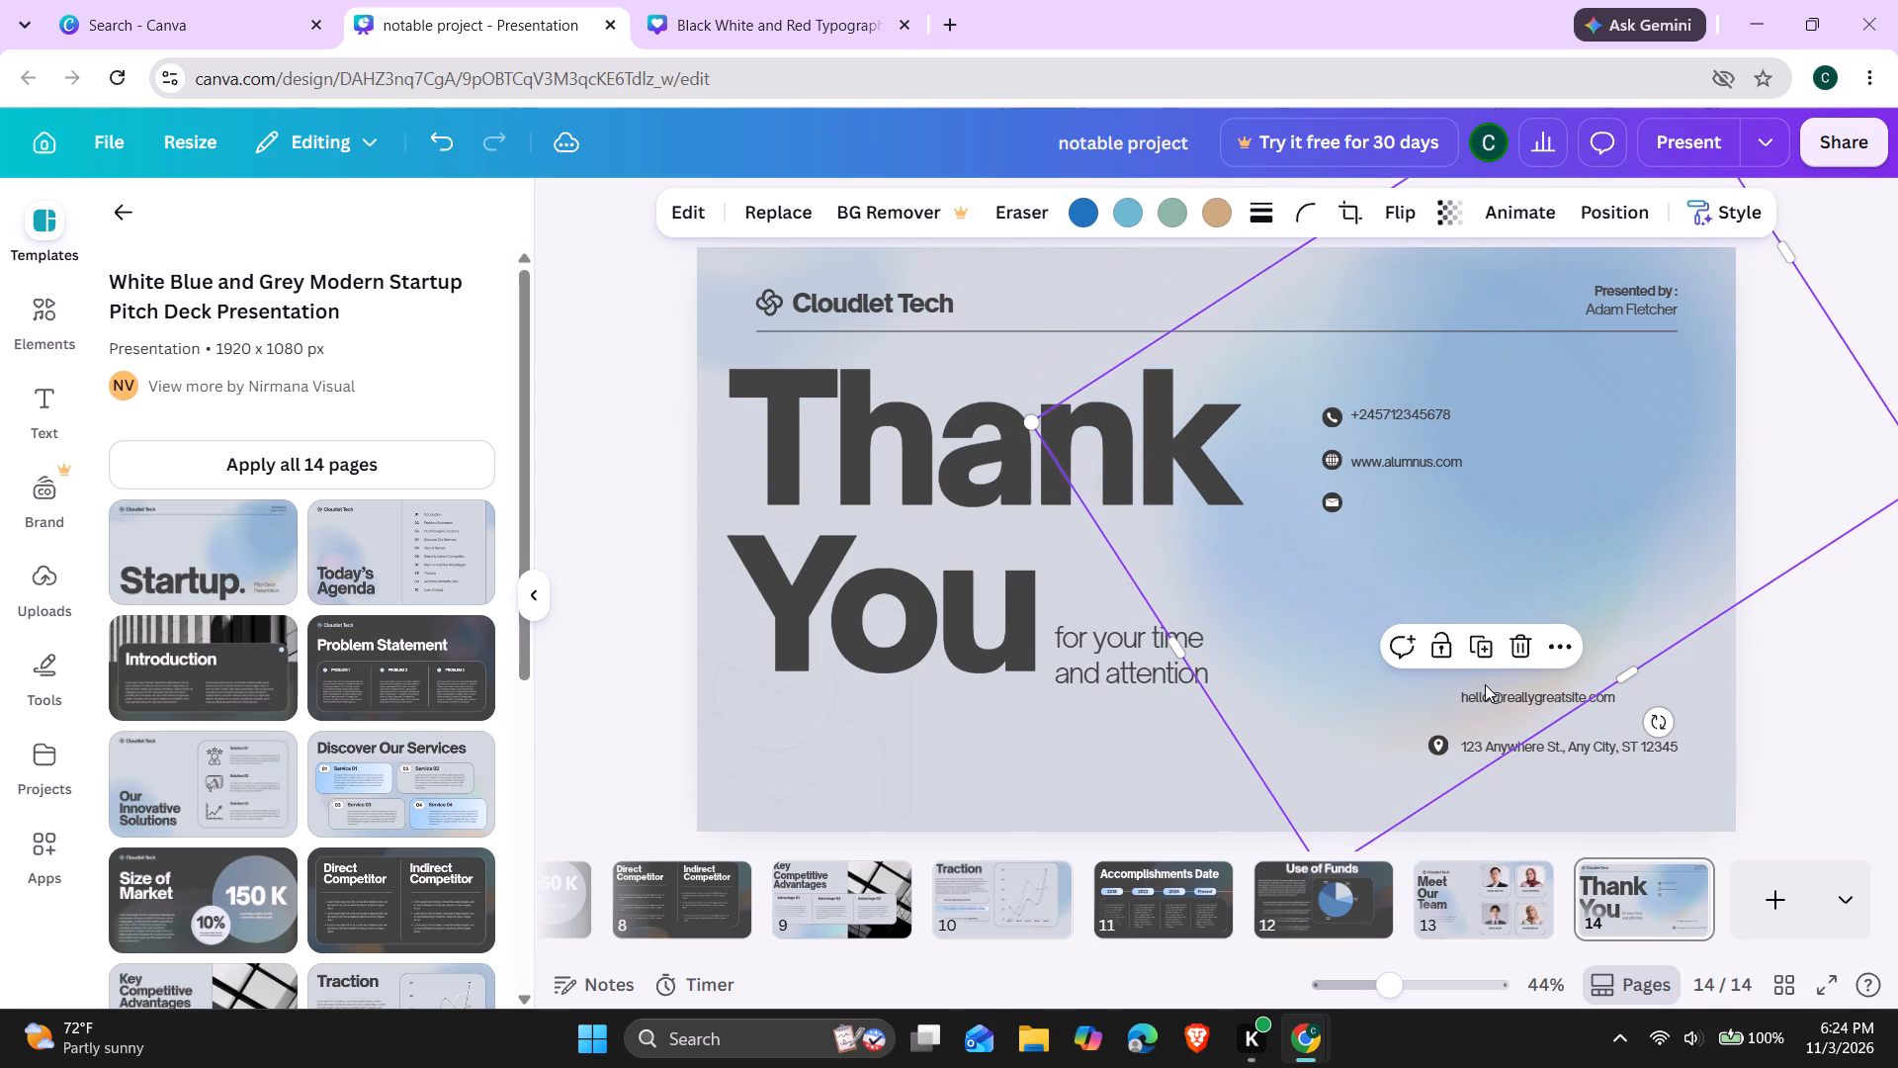
drag(1493, 690, 1364, 497)
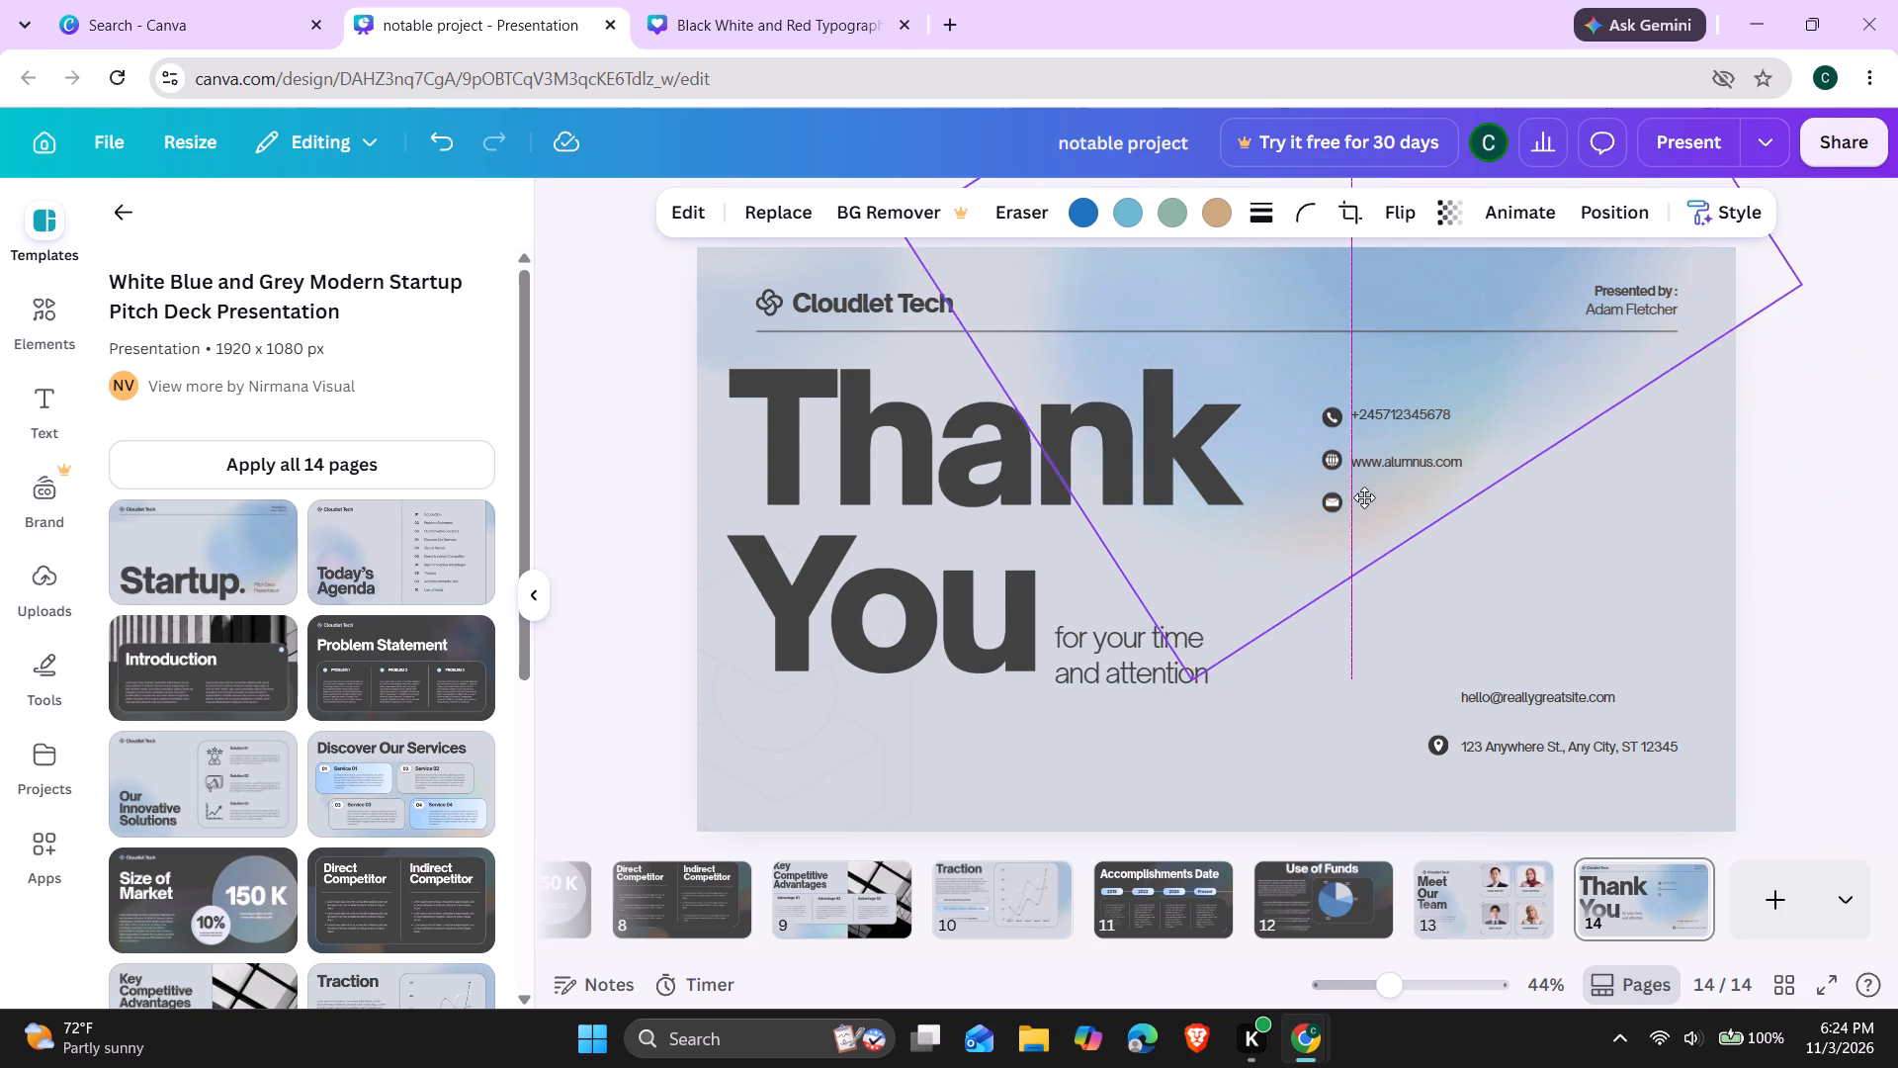
drag(1364, 497, 1356, 504)
click(1356, 504)
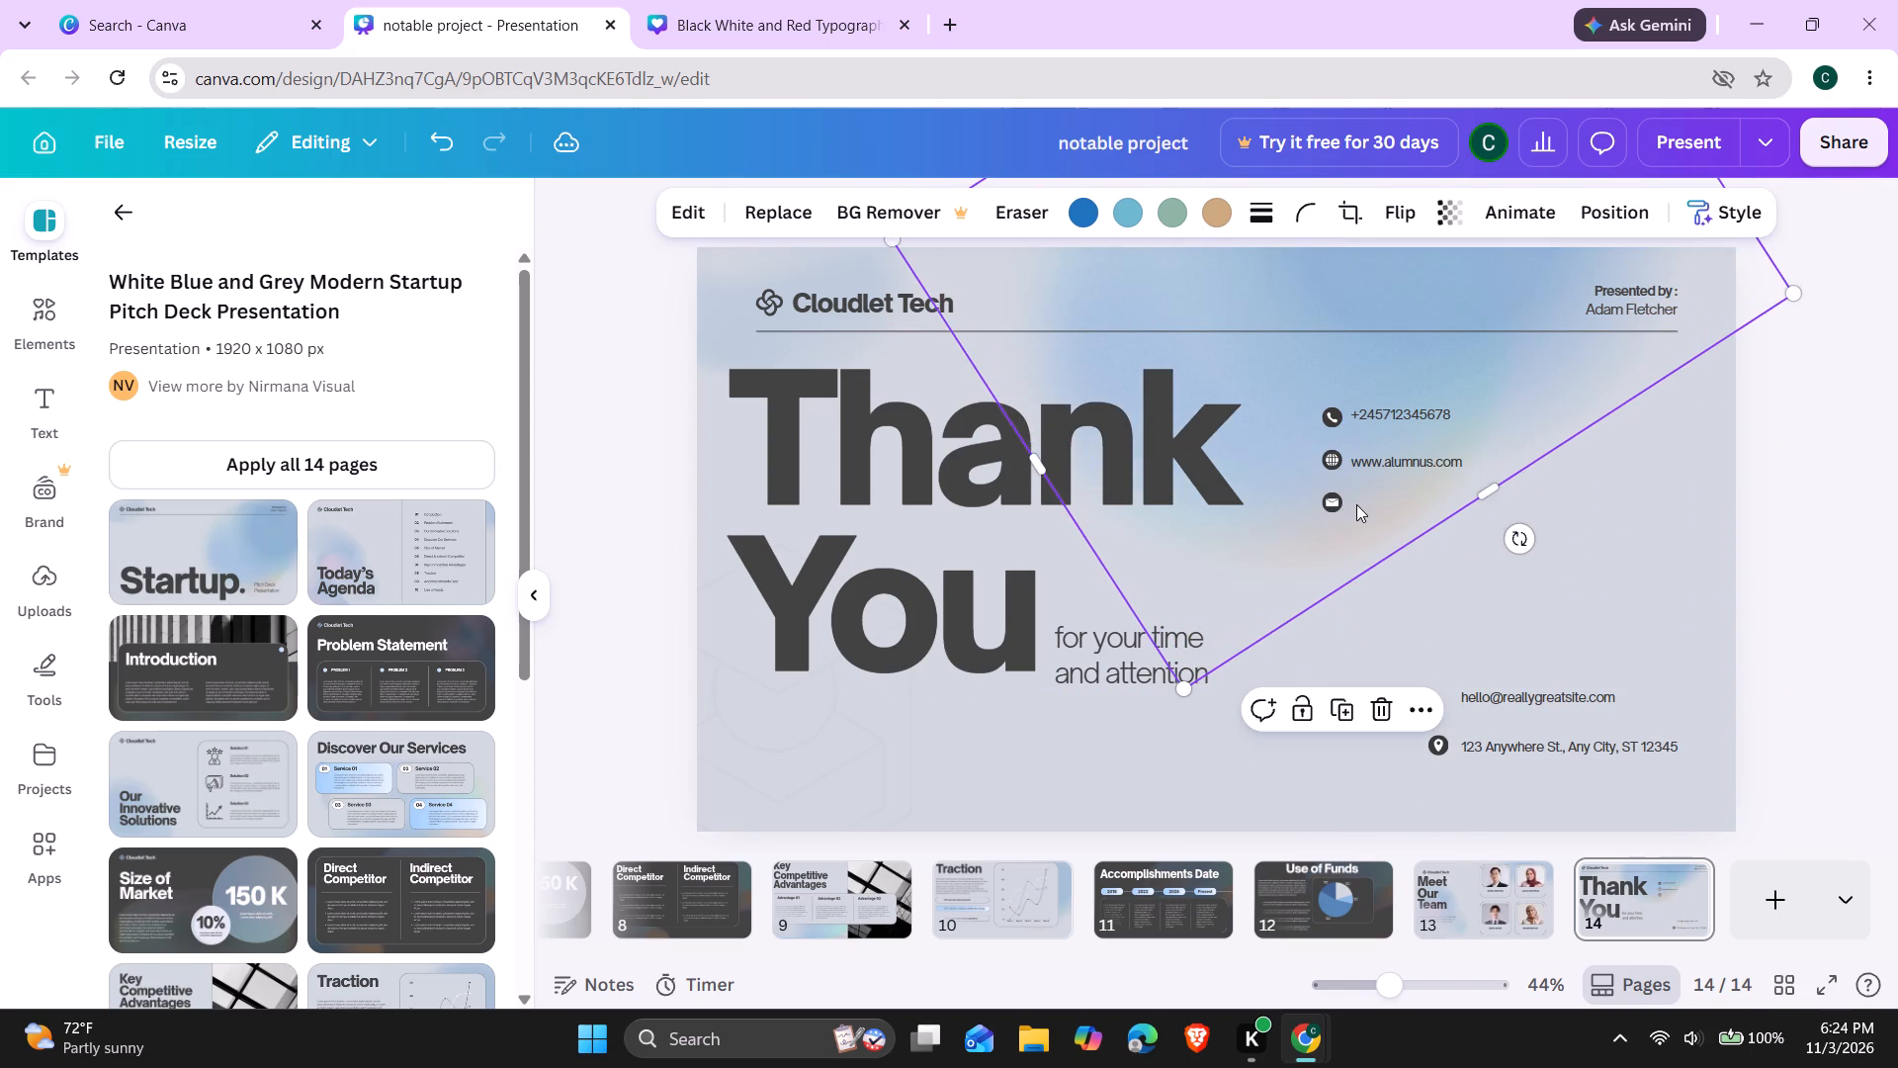
Move the email text up and left beside the envelope icon, left-aligned with the website text.
drag(1510, 690, 1410, 502)
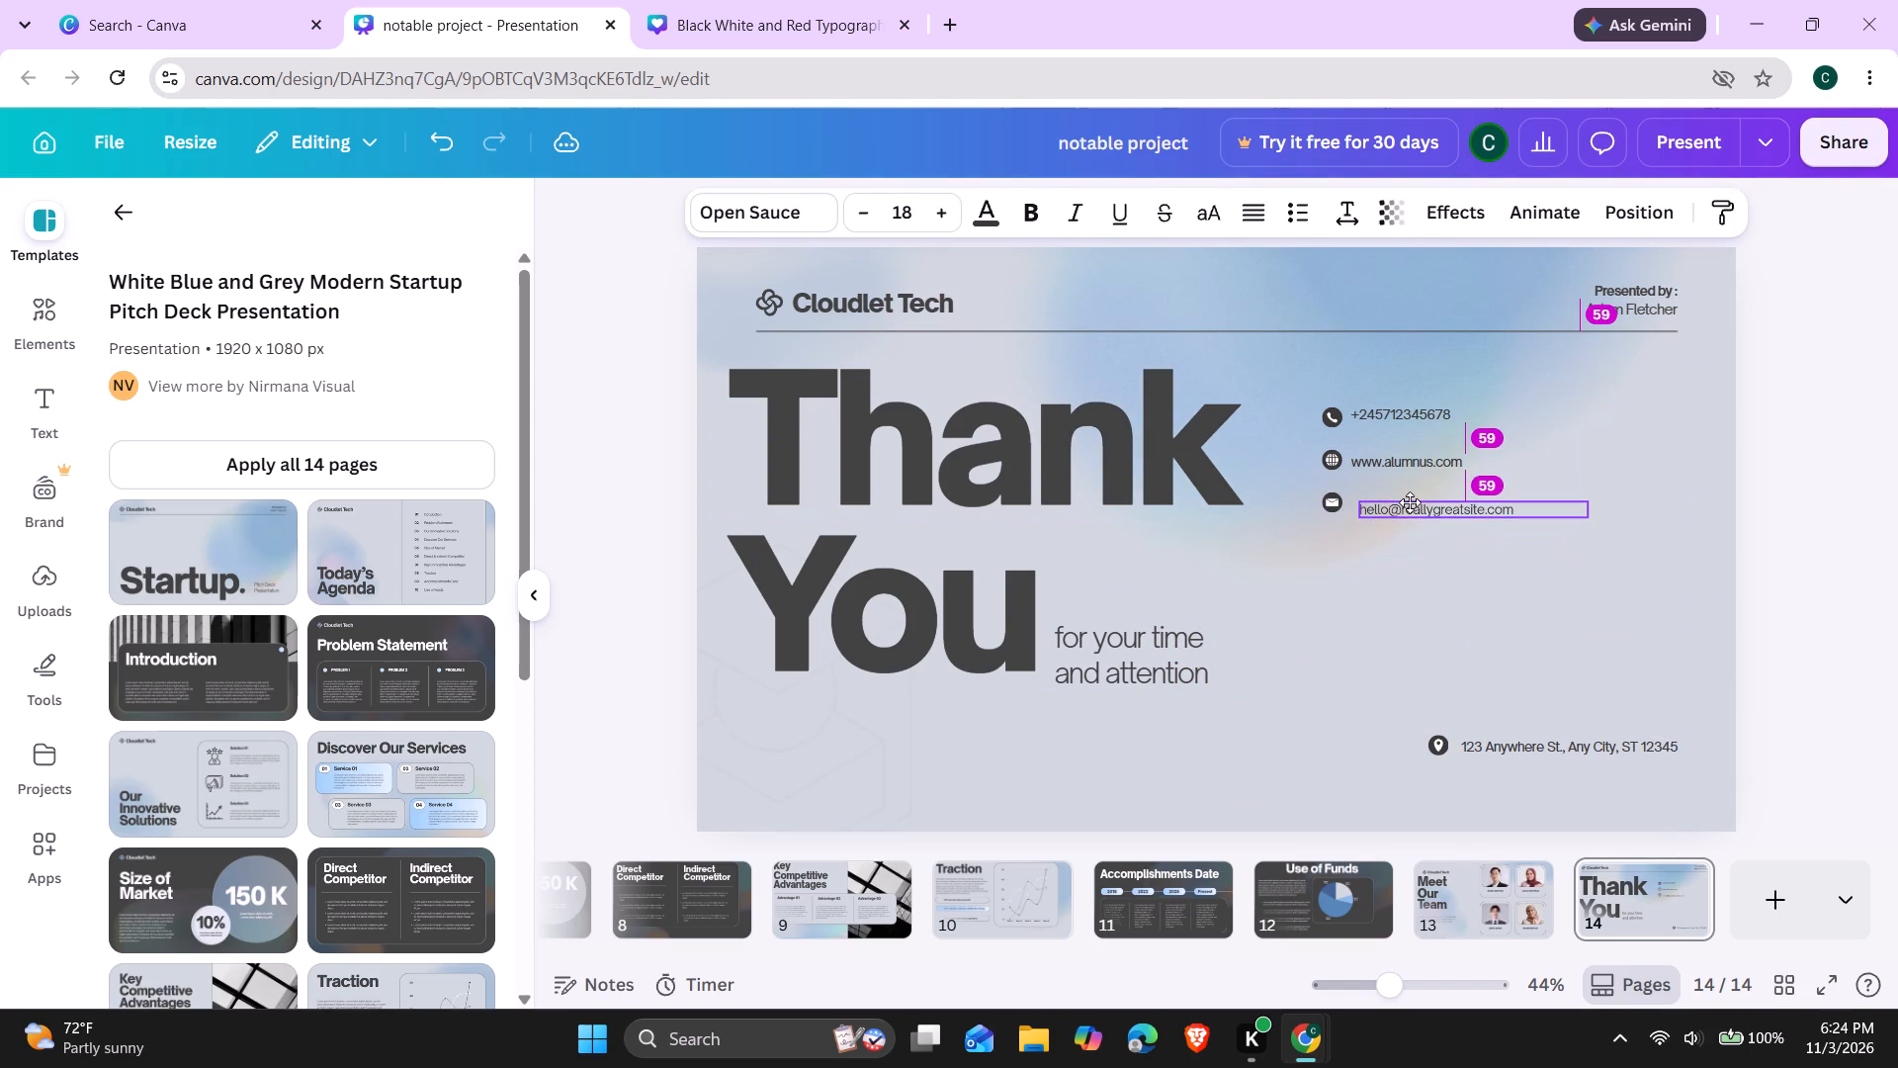
drag(1410, 502, 1404, 495)
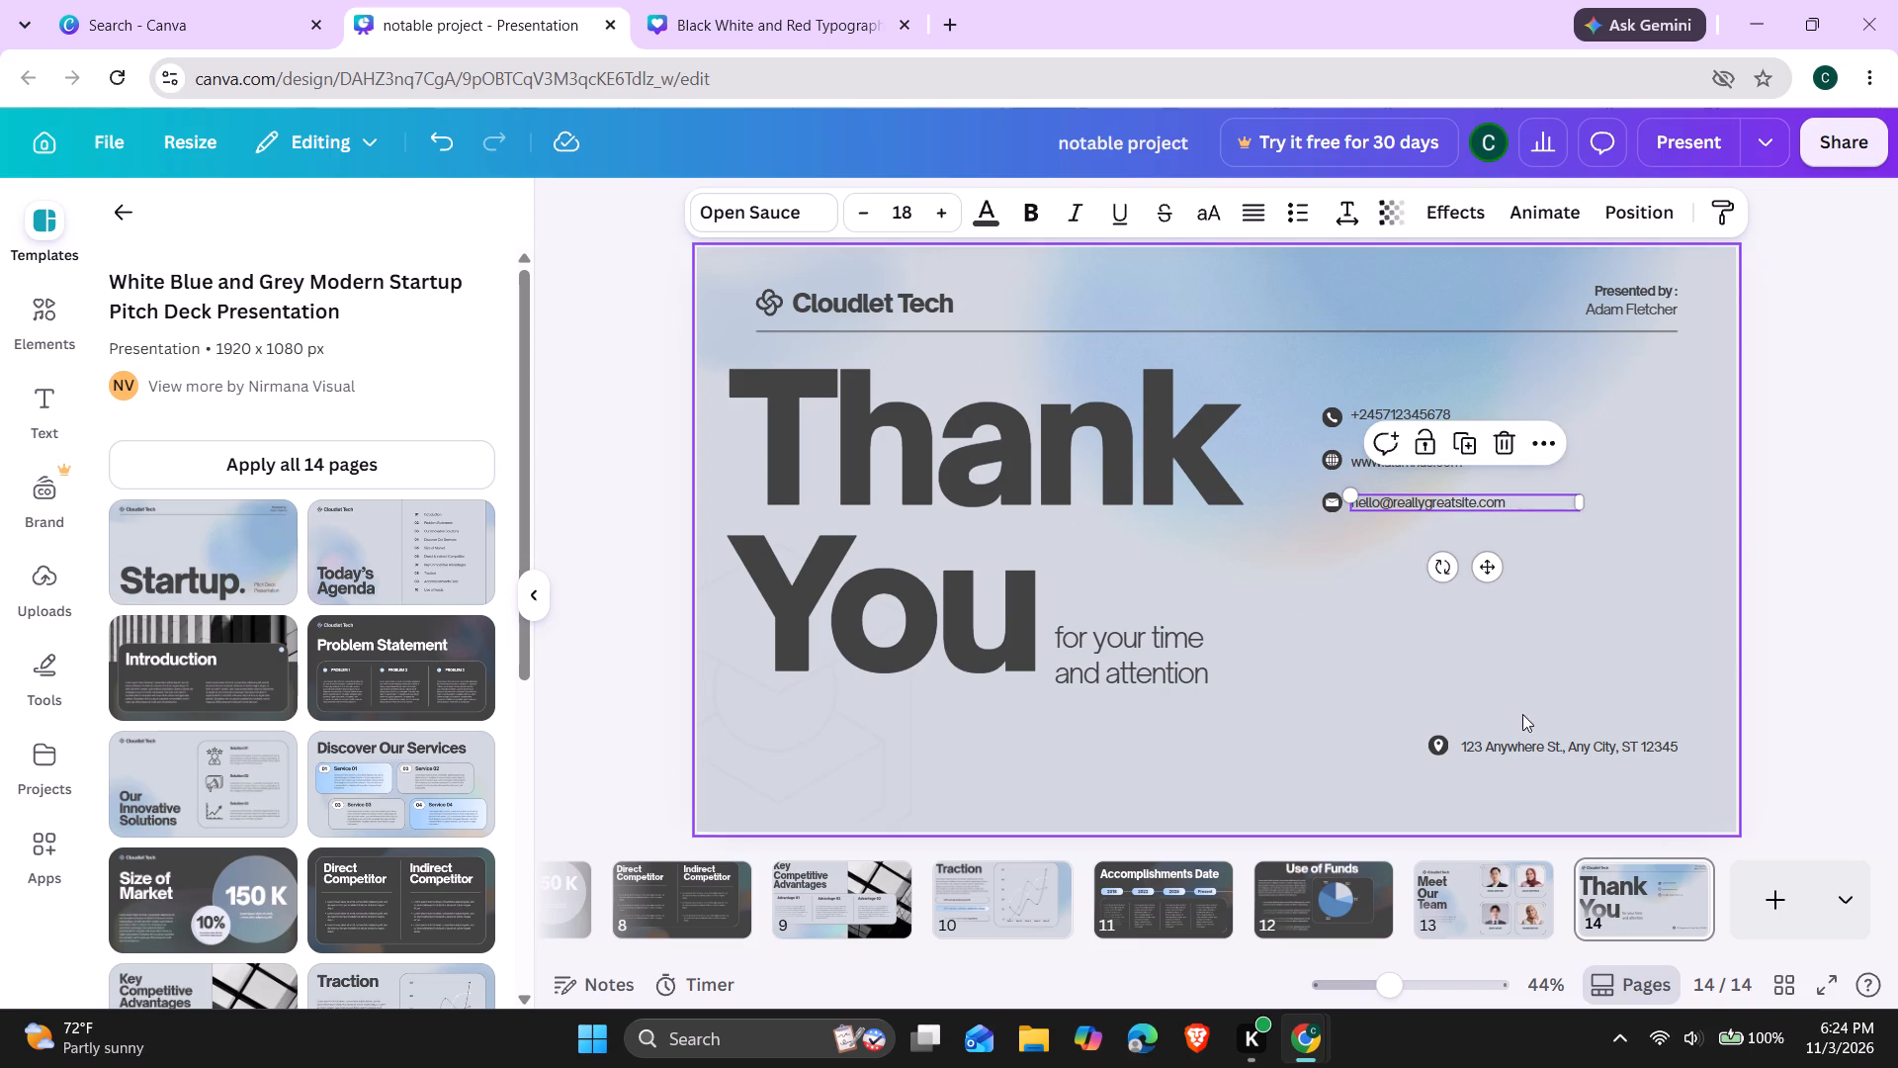
Place the location pin icon just below the envelope icon and move the address text up and left beside it, aligned with the email text.
drag(1440, 743, 1369, 634)
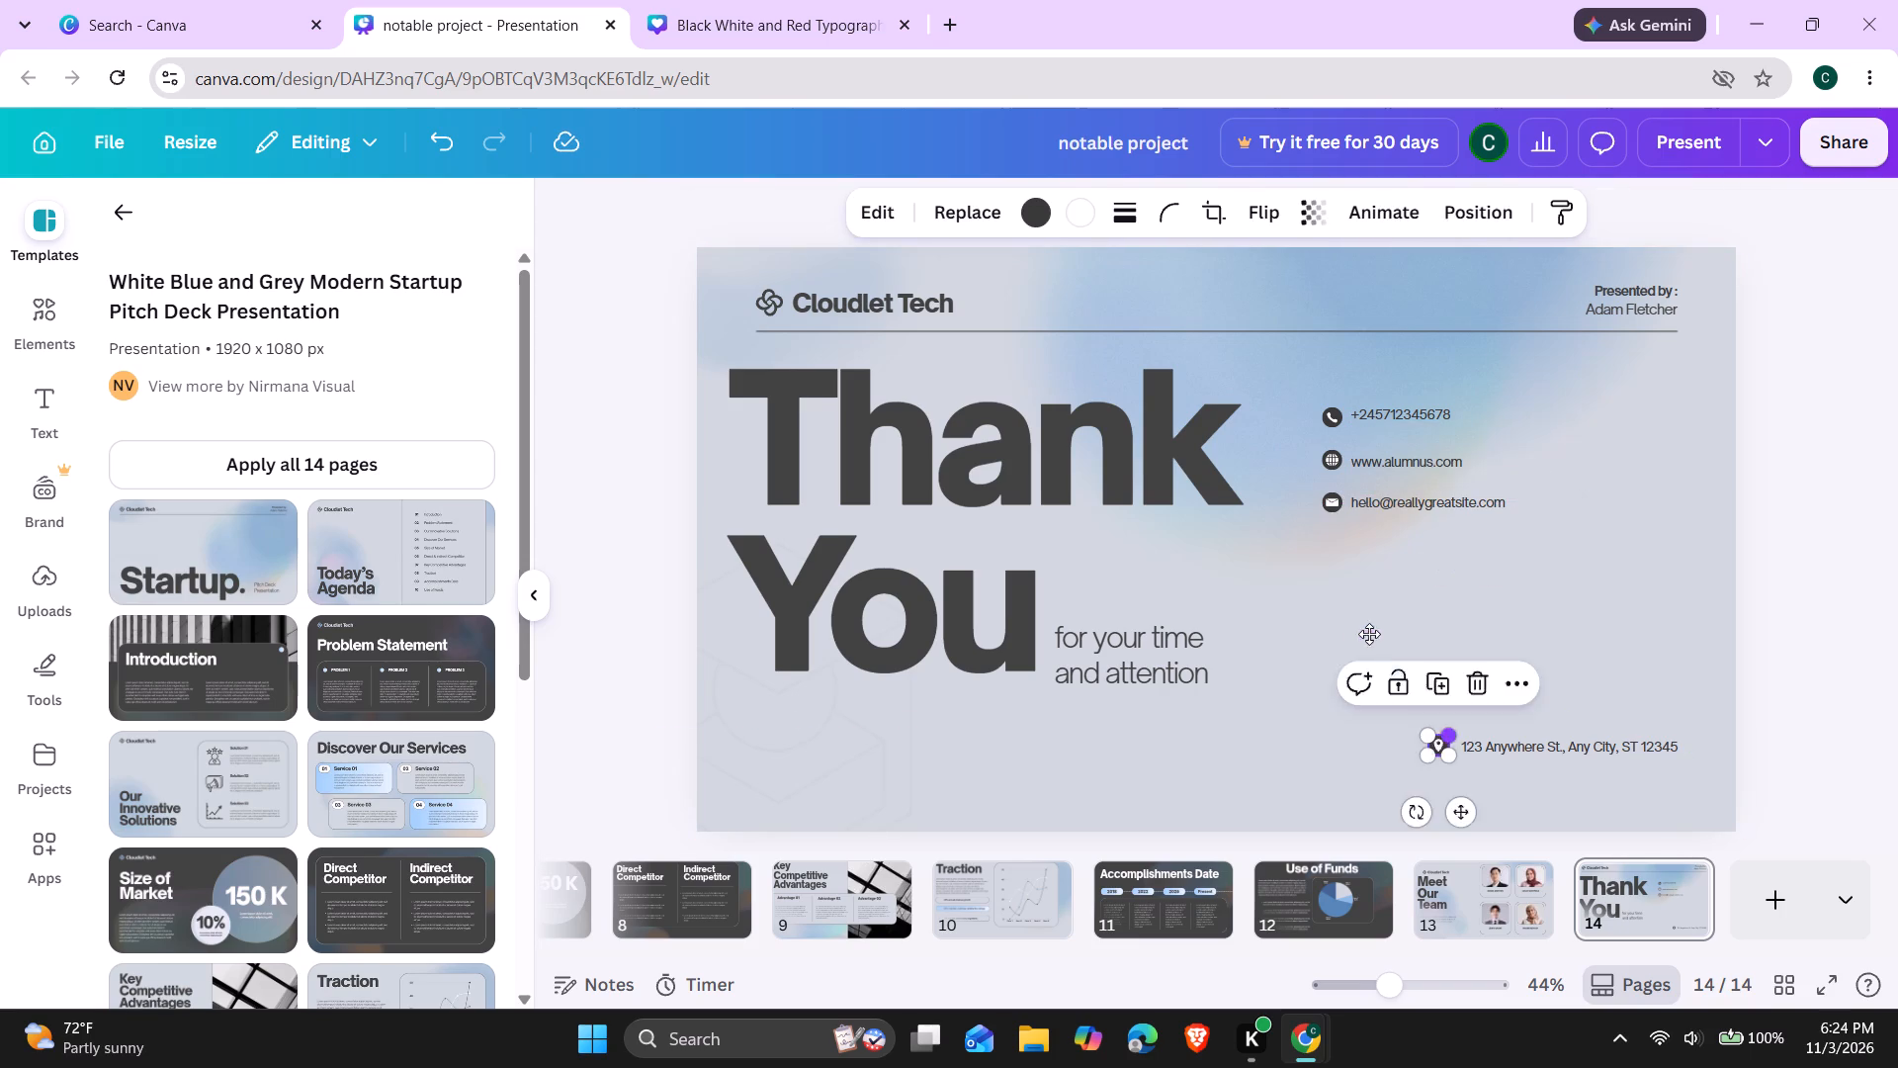
drag(1369, 634, 1334, 537)
drag(1551, 749, 1445, 544)
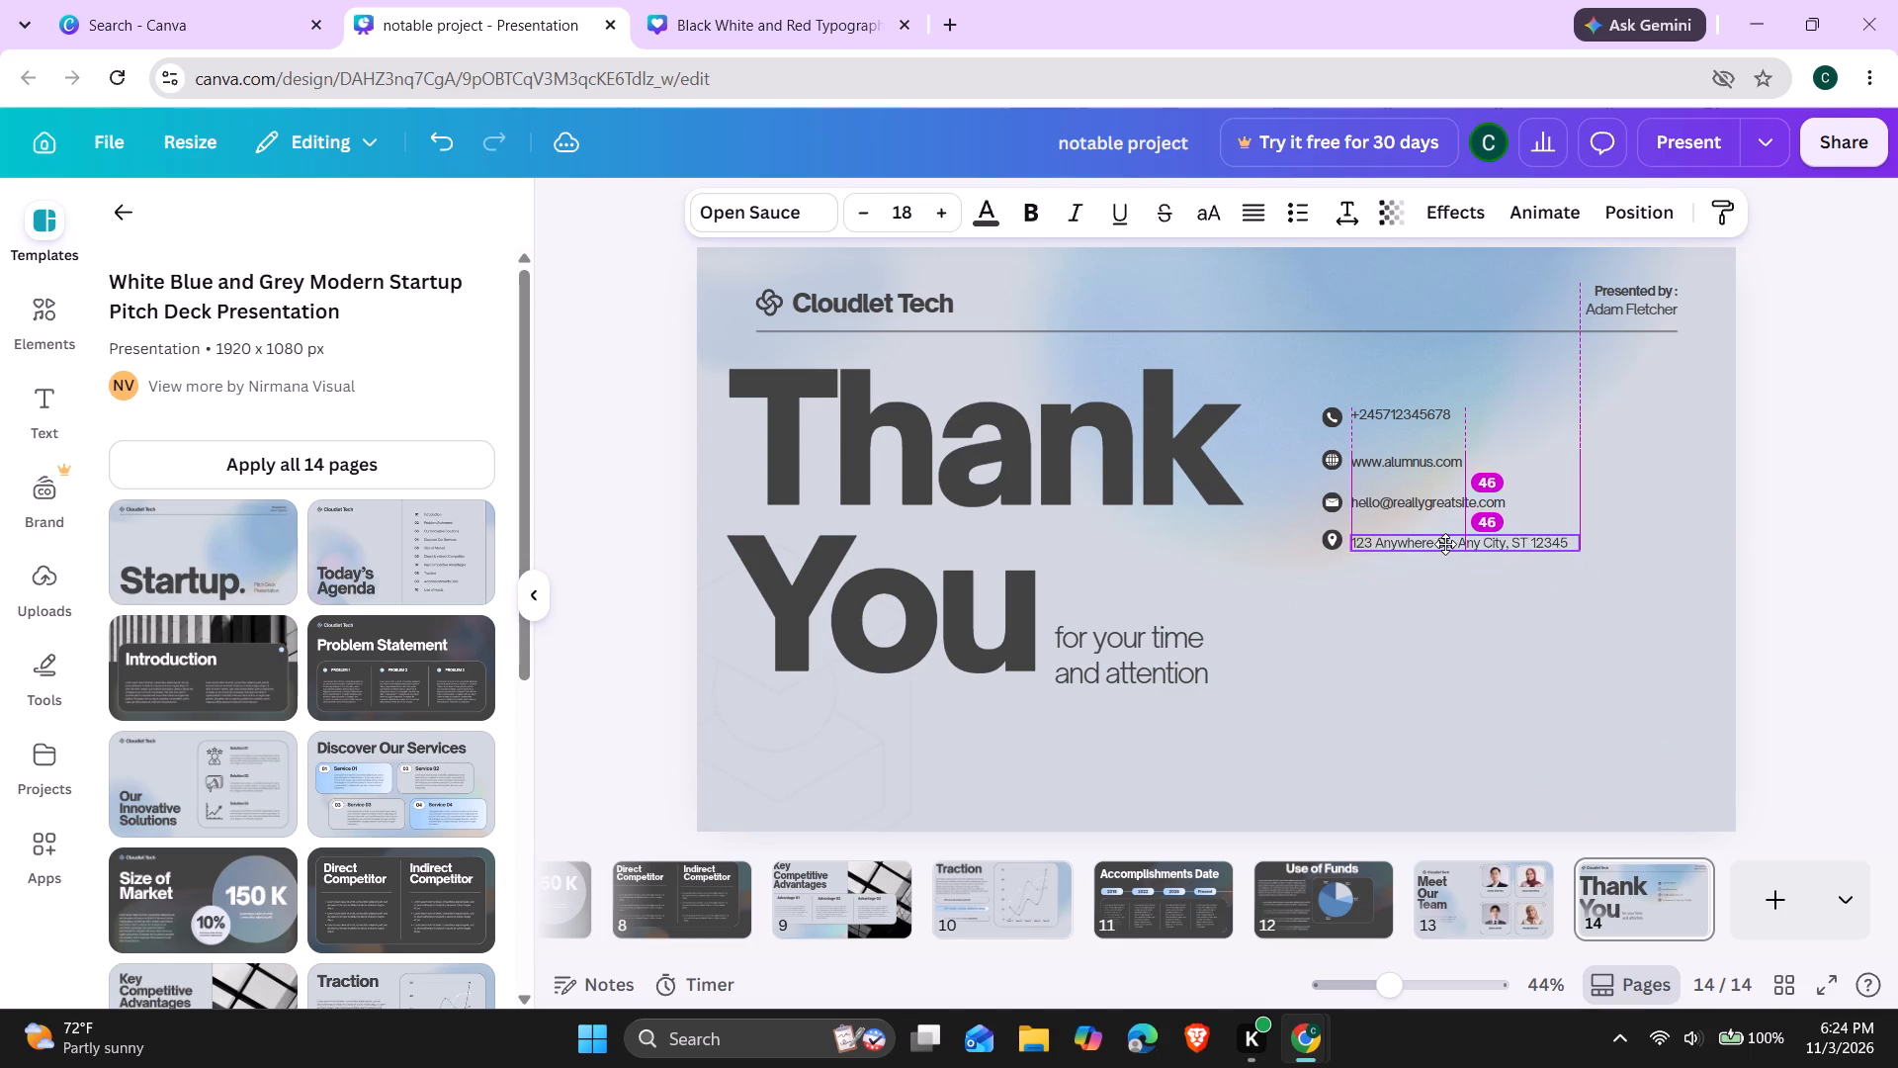
drag(1445, 544, 1444, 541)
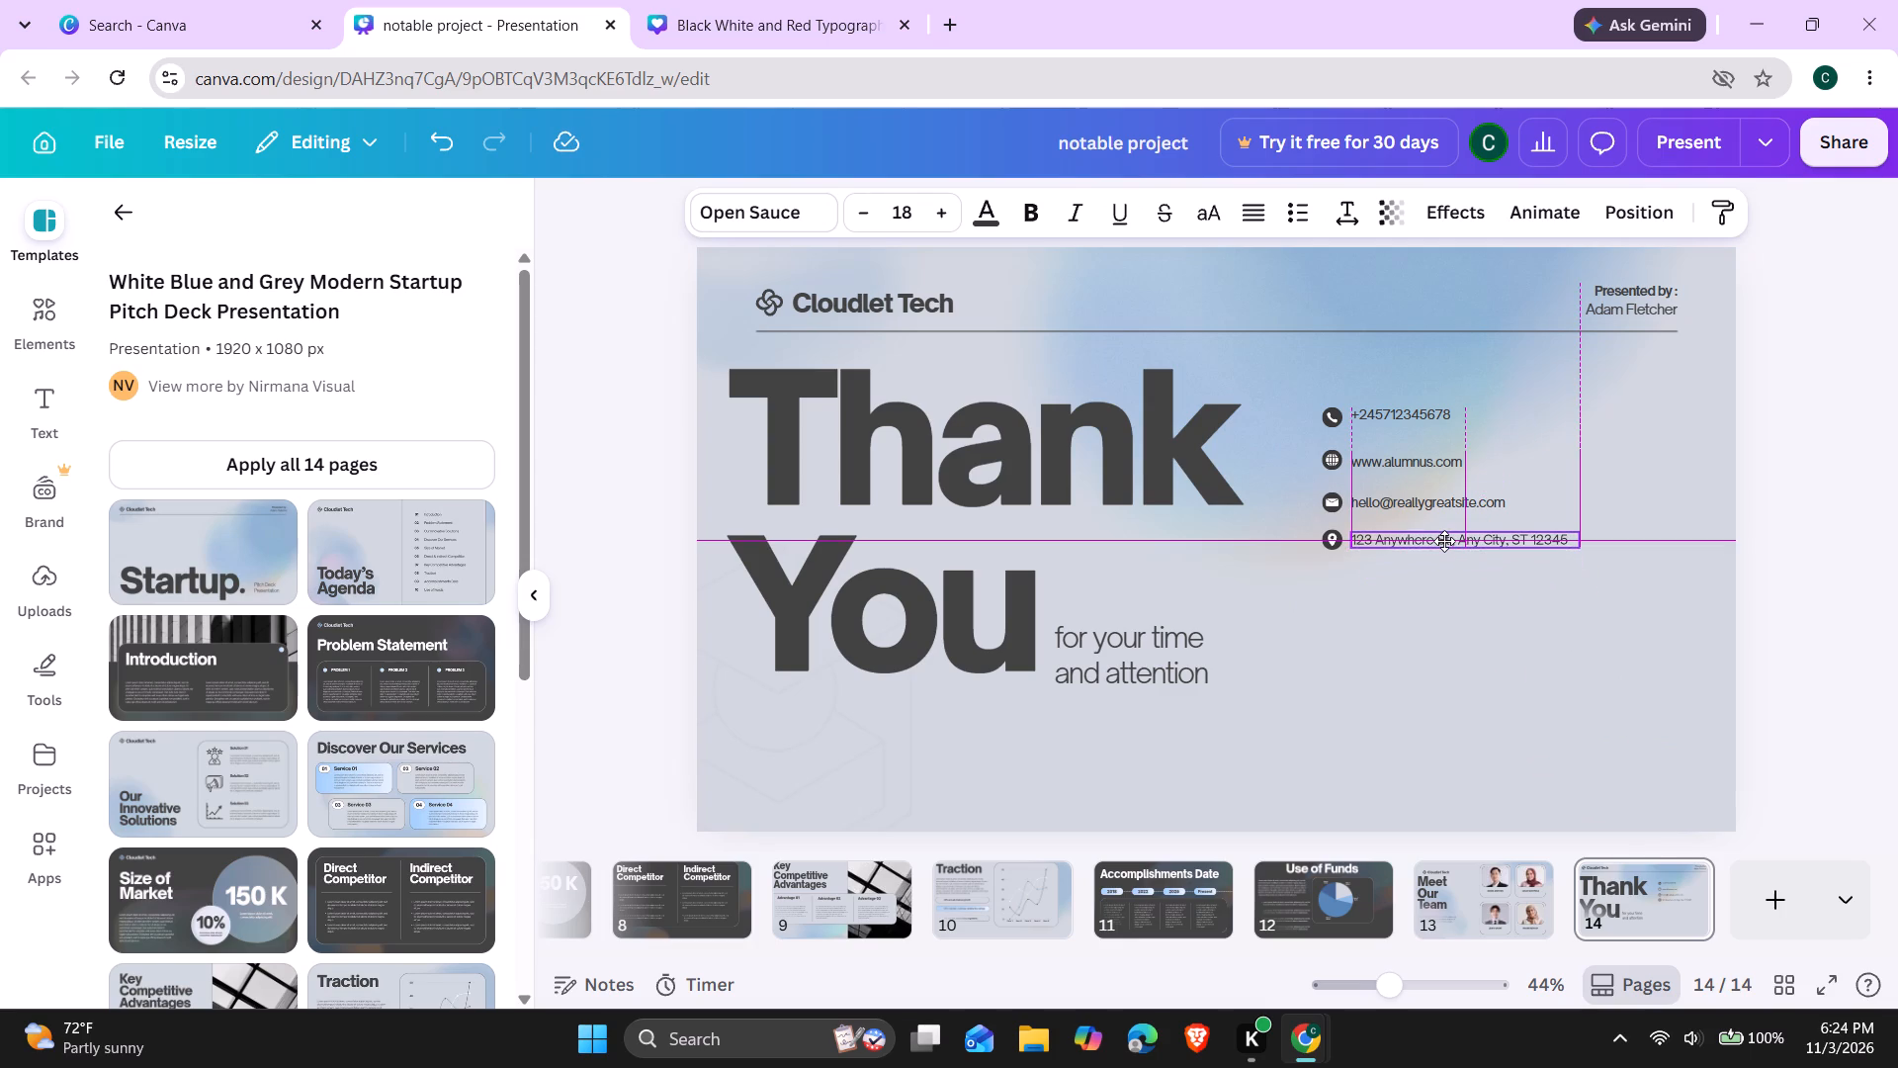
drag(1444, 541, 1443, 541)
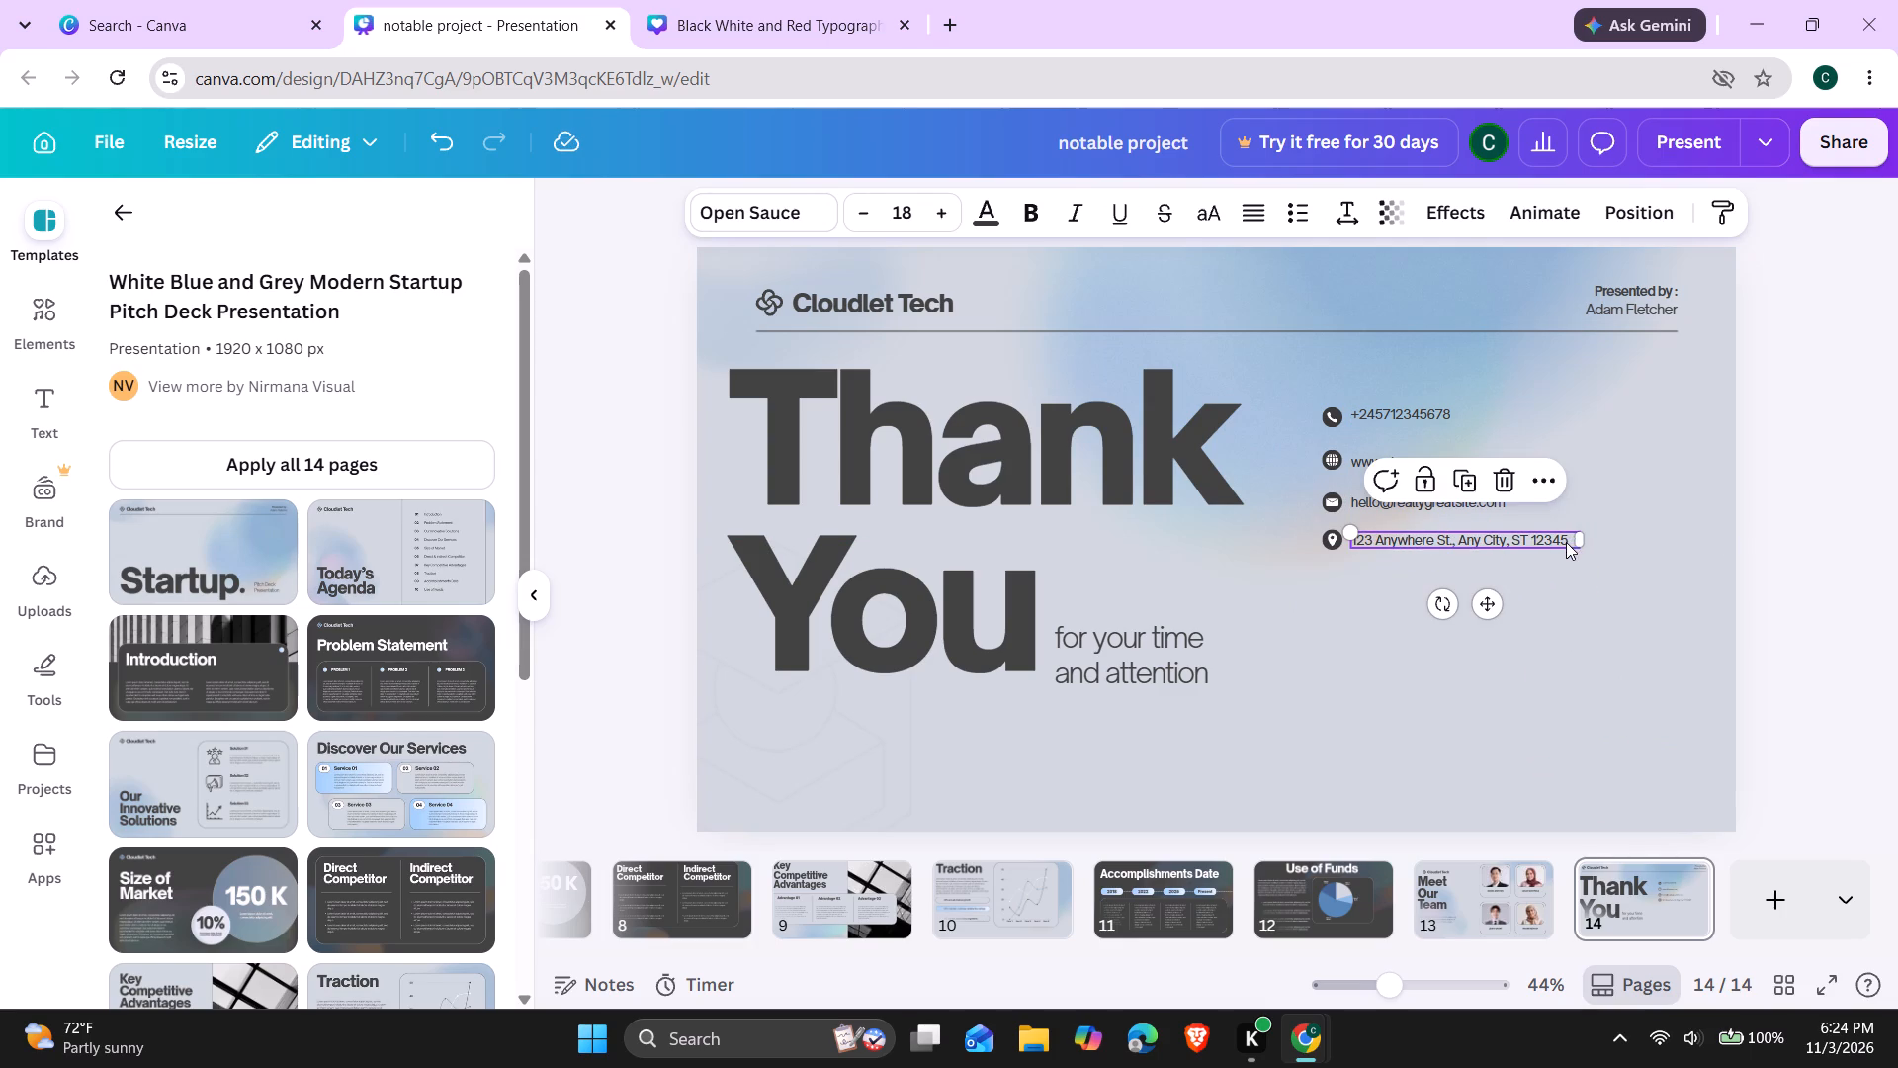
Clear the placeholder address text beside the location pin icon.
double_click(1566, 542)
key(BackSpace)
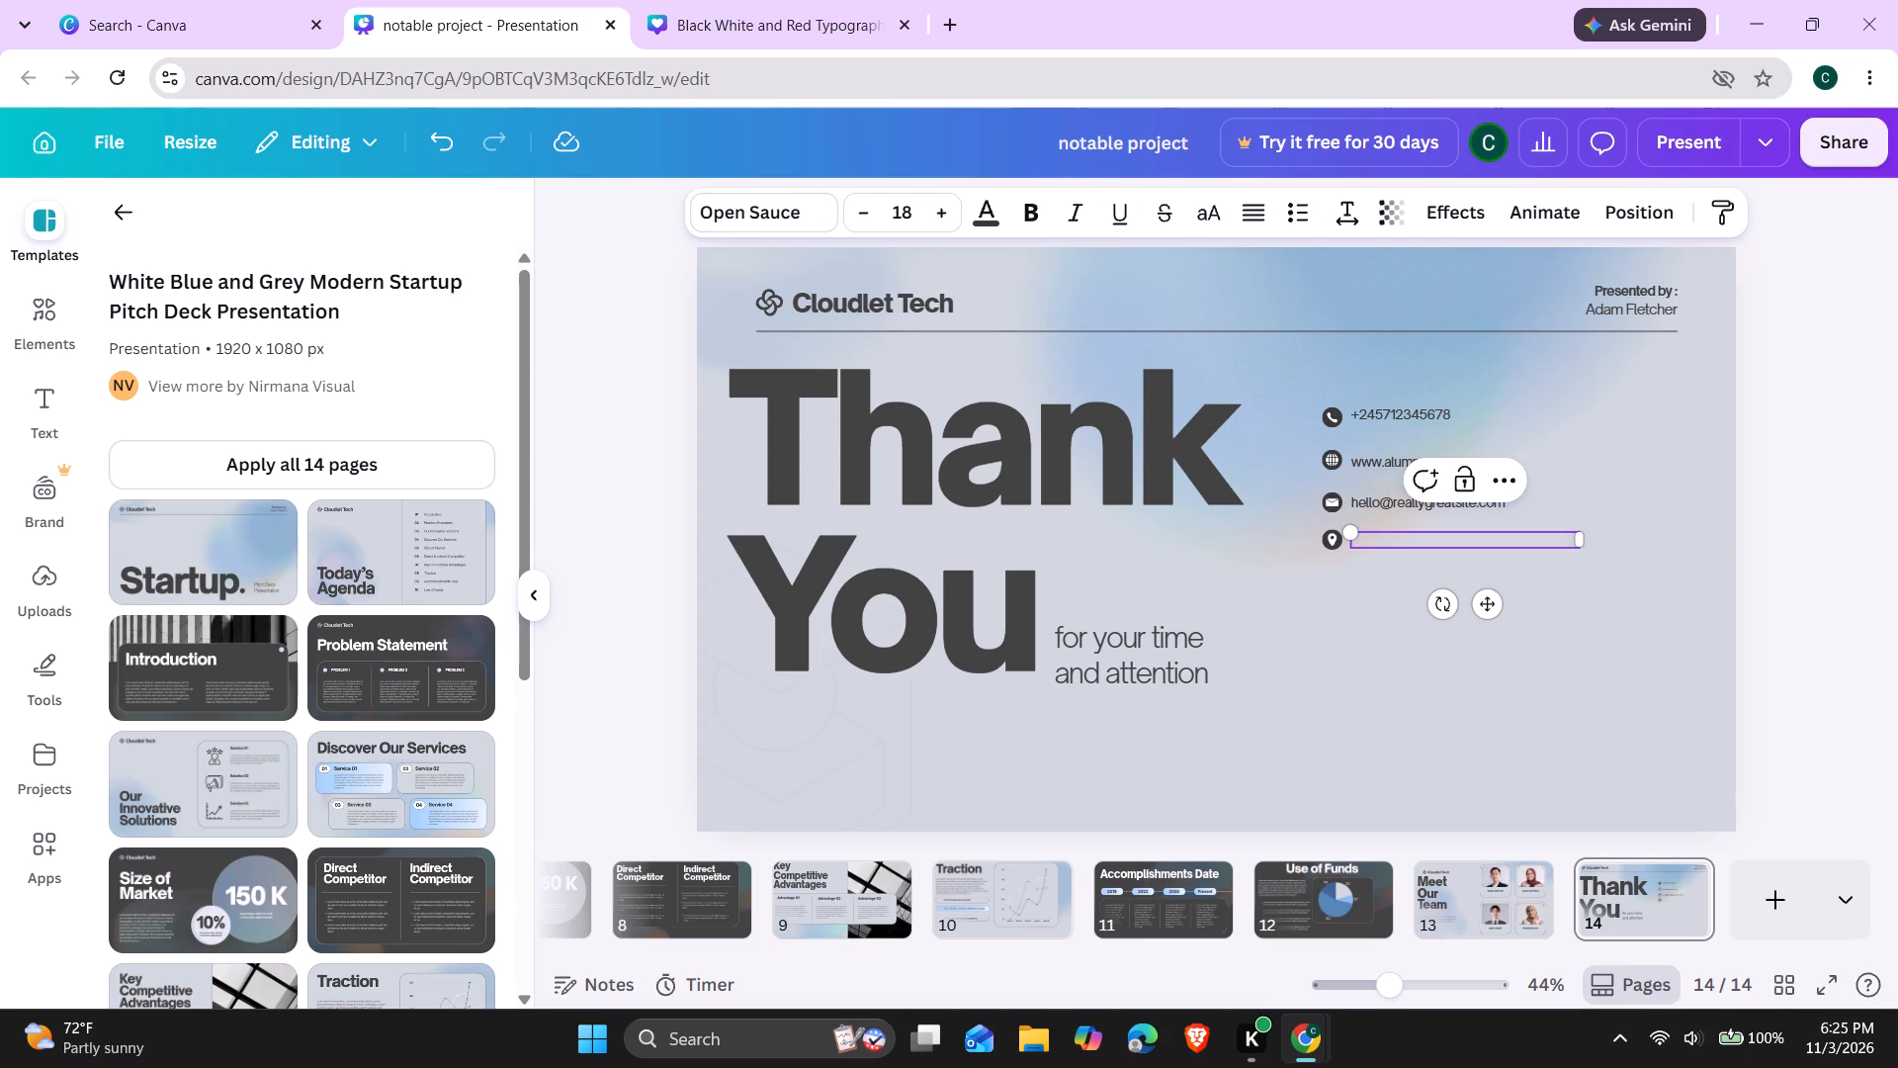
Enter the new postal address in the empty text line beside the location pin icon.
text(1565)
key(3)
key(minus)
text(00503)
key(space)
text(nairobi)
Replace the presenter's name beneath the Presented by label on page 14 with the new presenter's name.
double_click(1672, 308)
key(BackSpace)
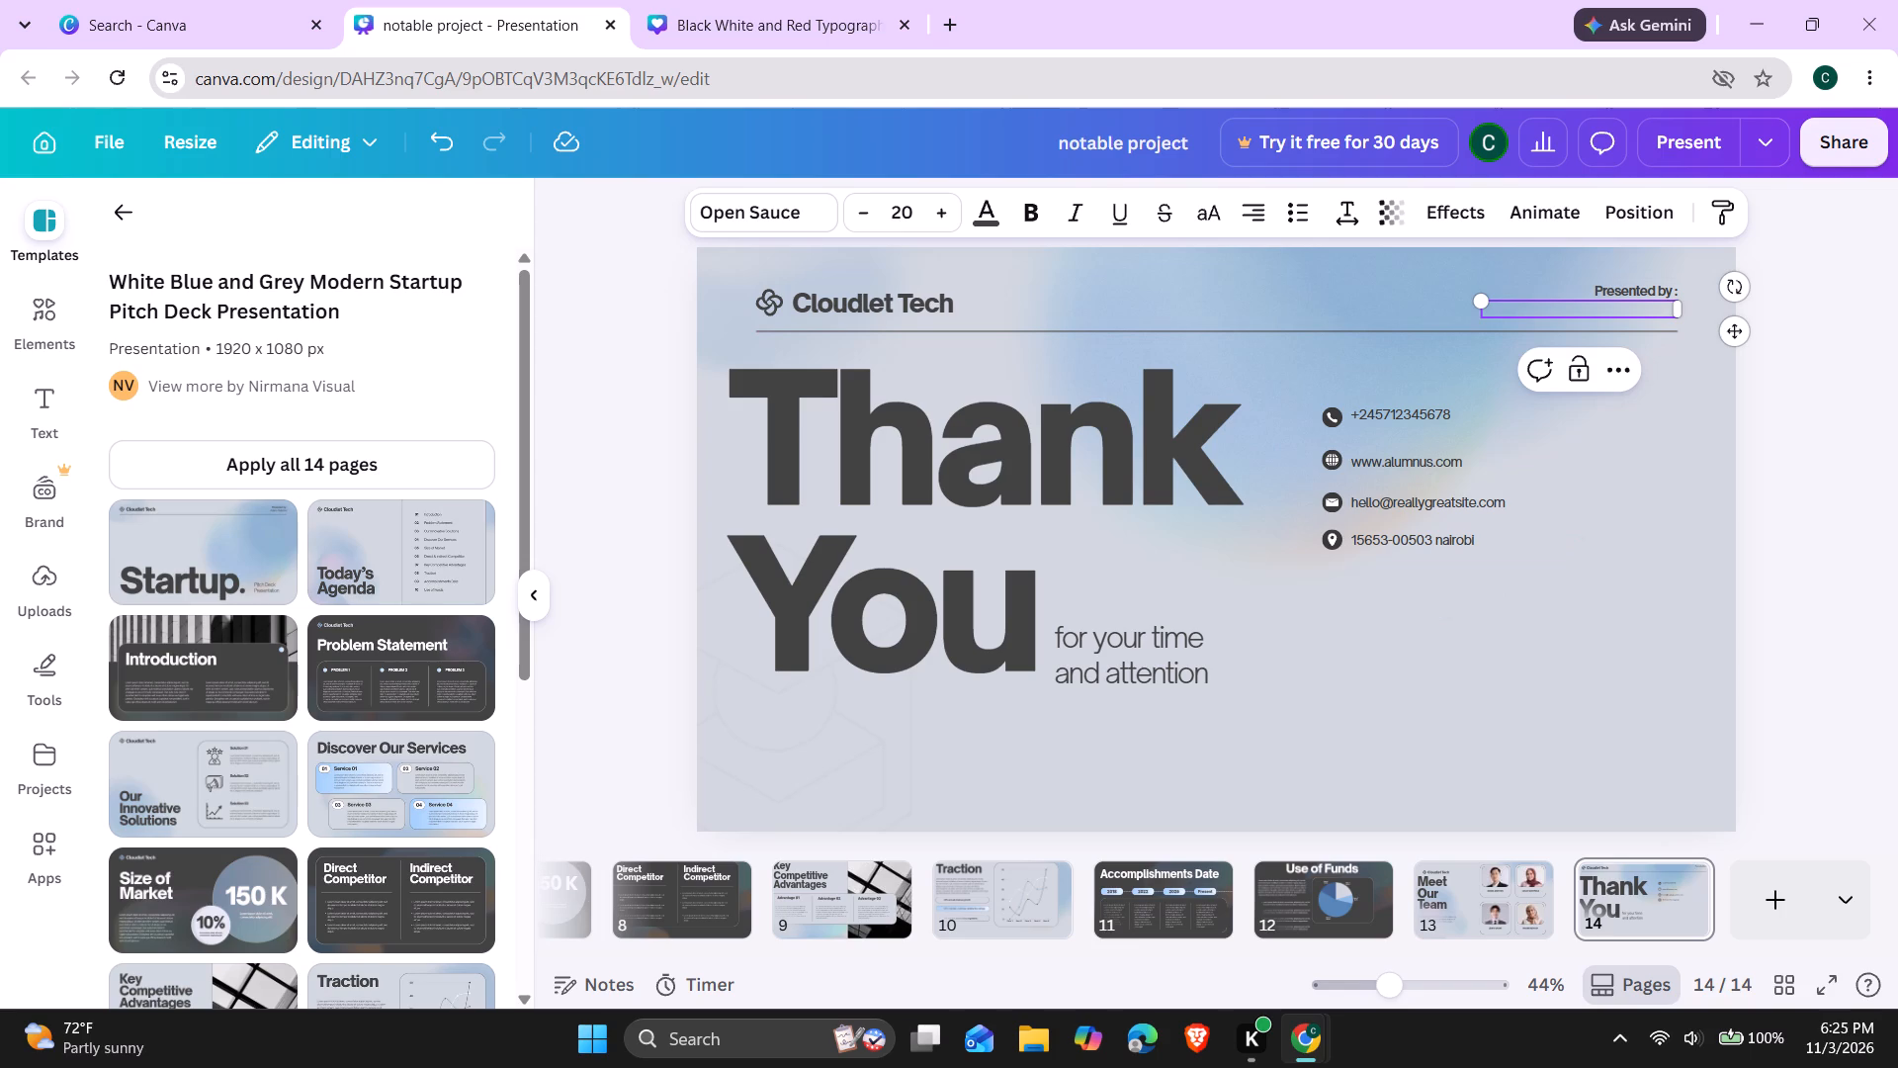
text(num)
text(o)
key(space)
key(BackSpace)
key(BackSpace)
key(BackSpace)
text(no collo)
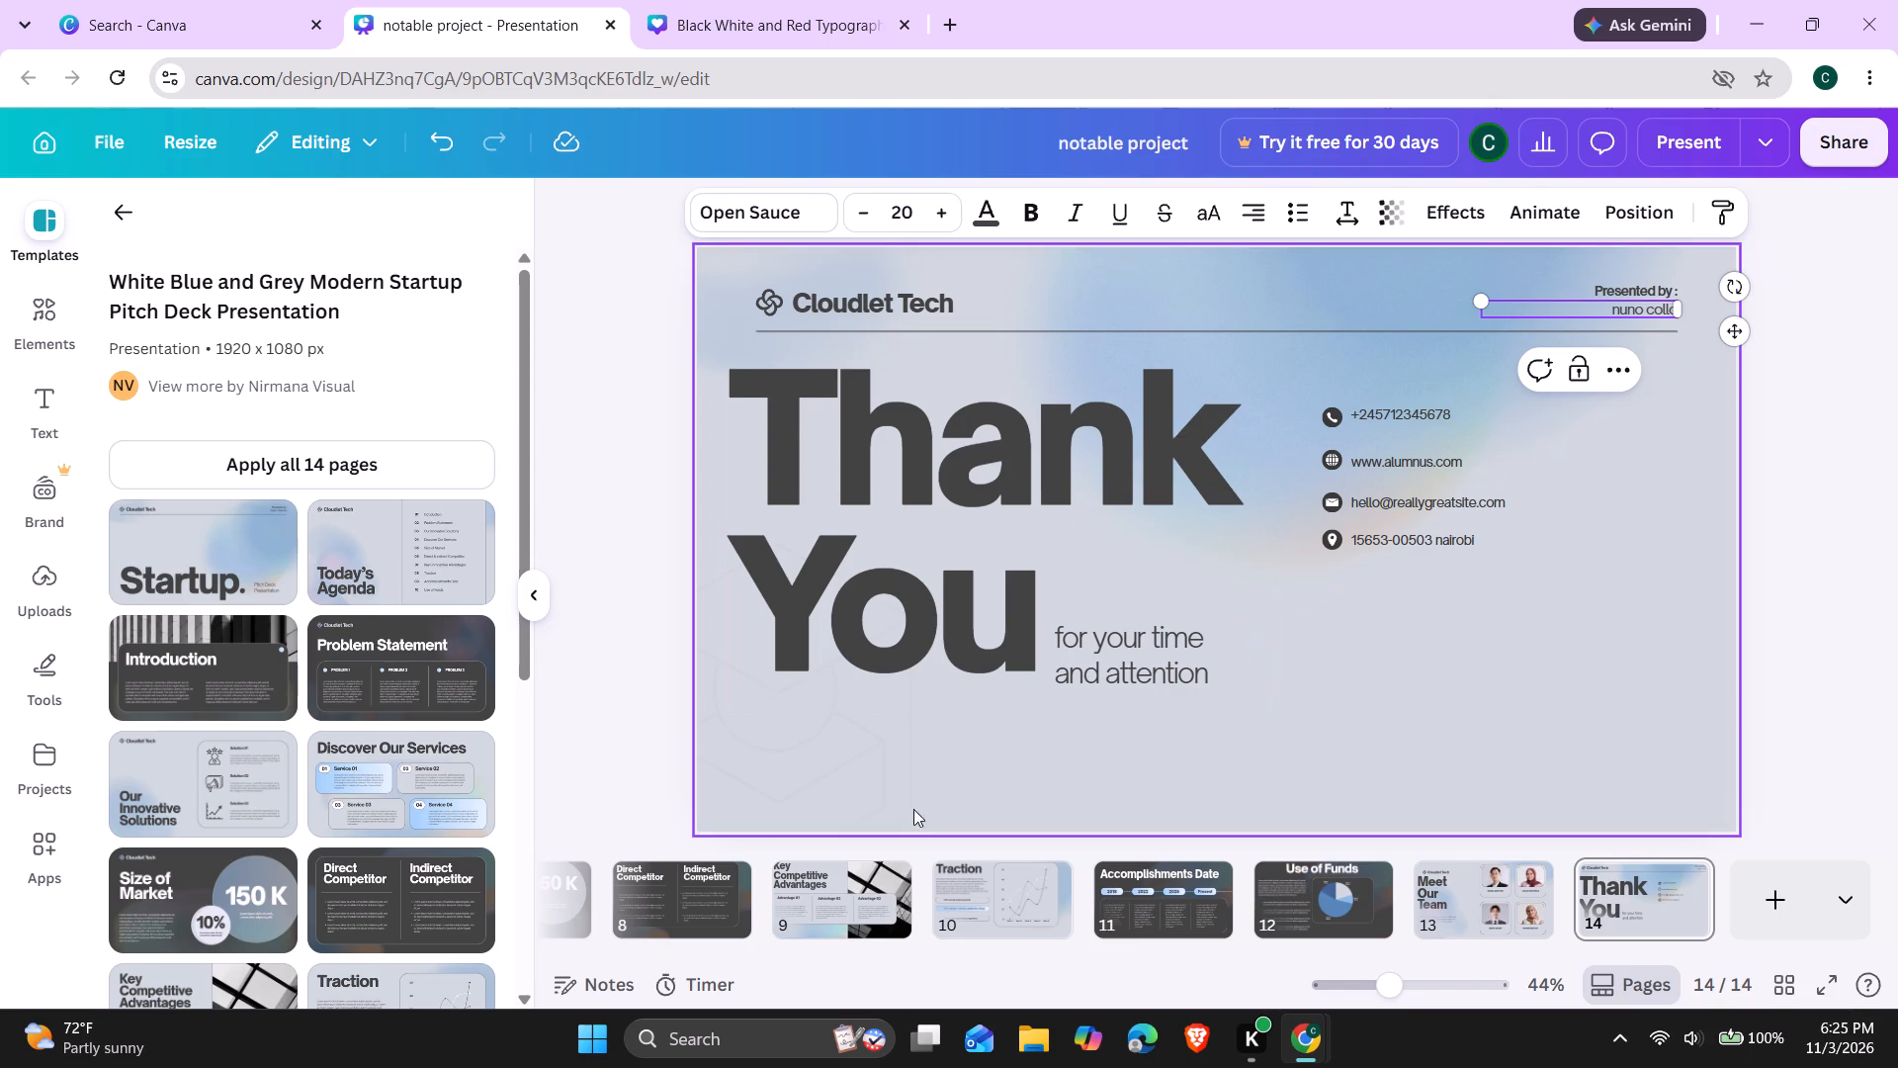
Apply the Echo text effect to the Startup heading on page 1.
drag(609, 956, 683, 958)
click(639, 910)
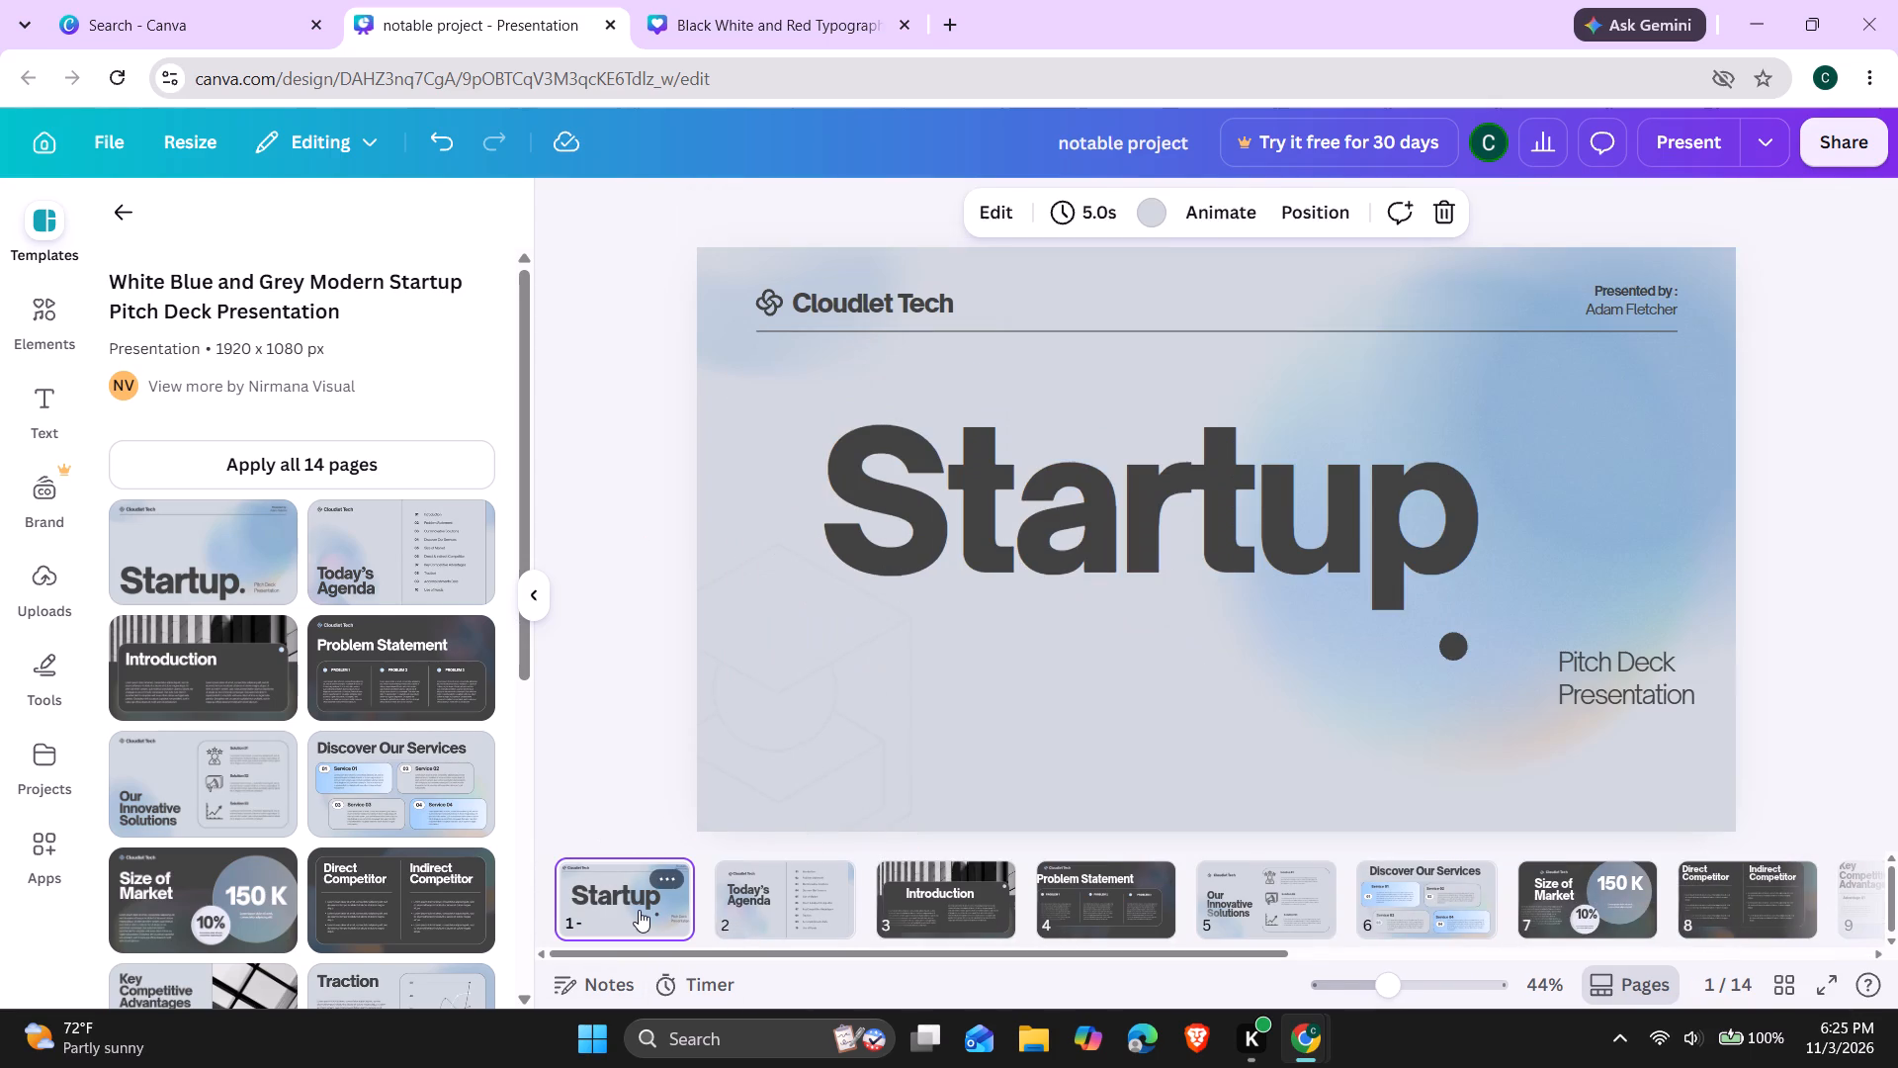
click(1182, 474)
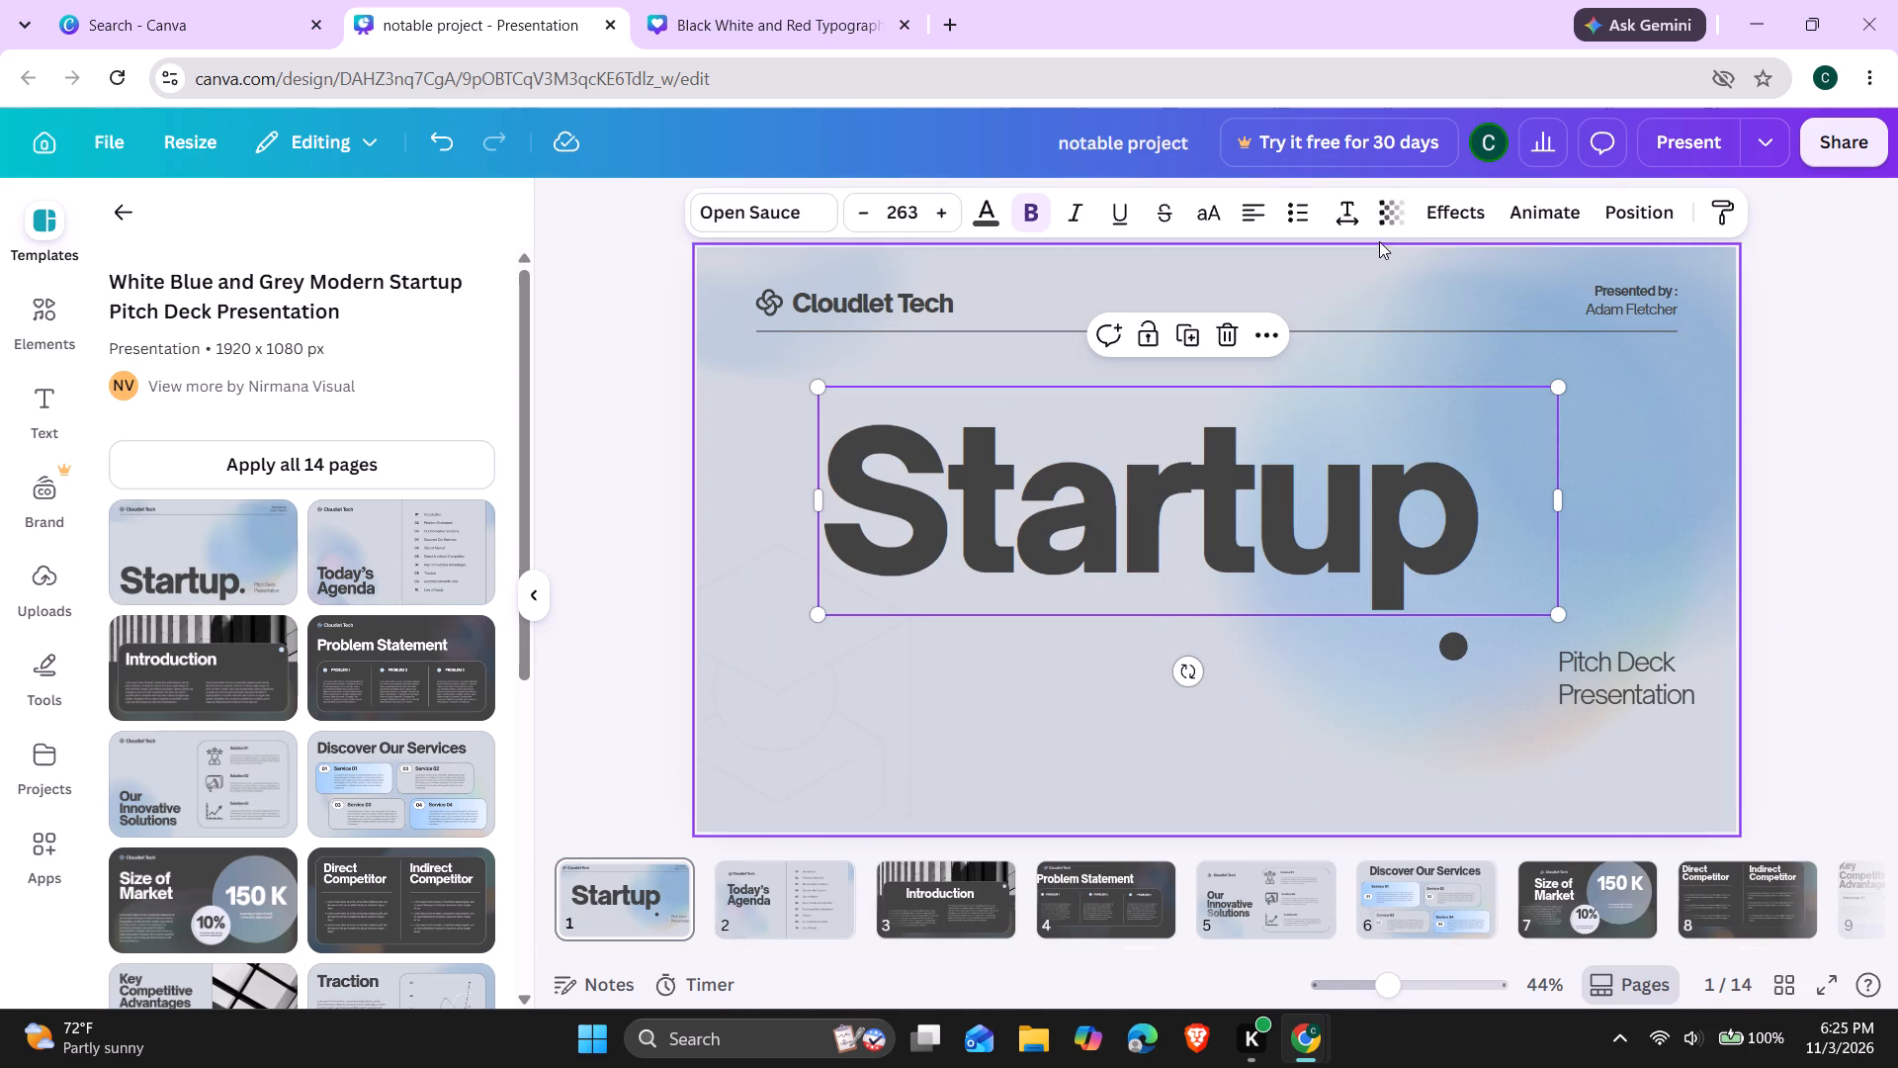
click(1448, 216)
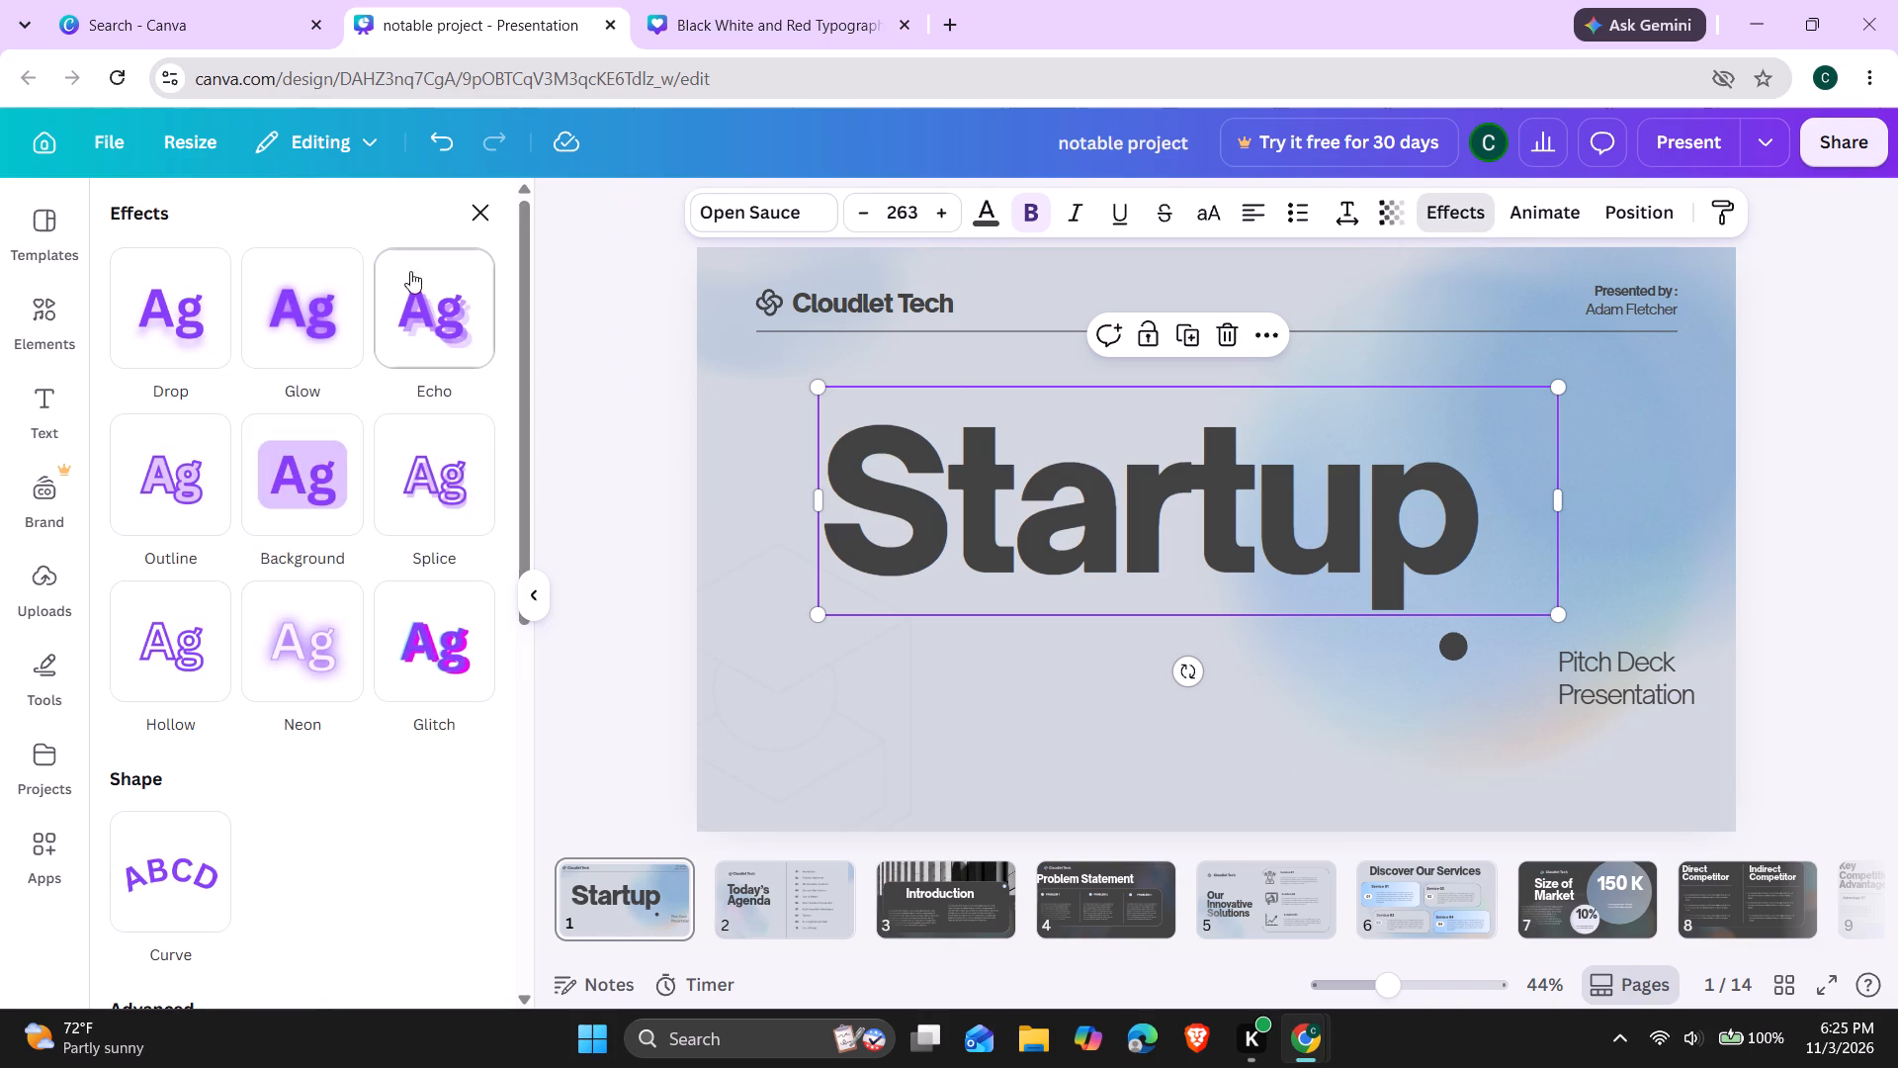
click(393, 283)
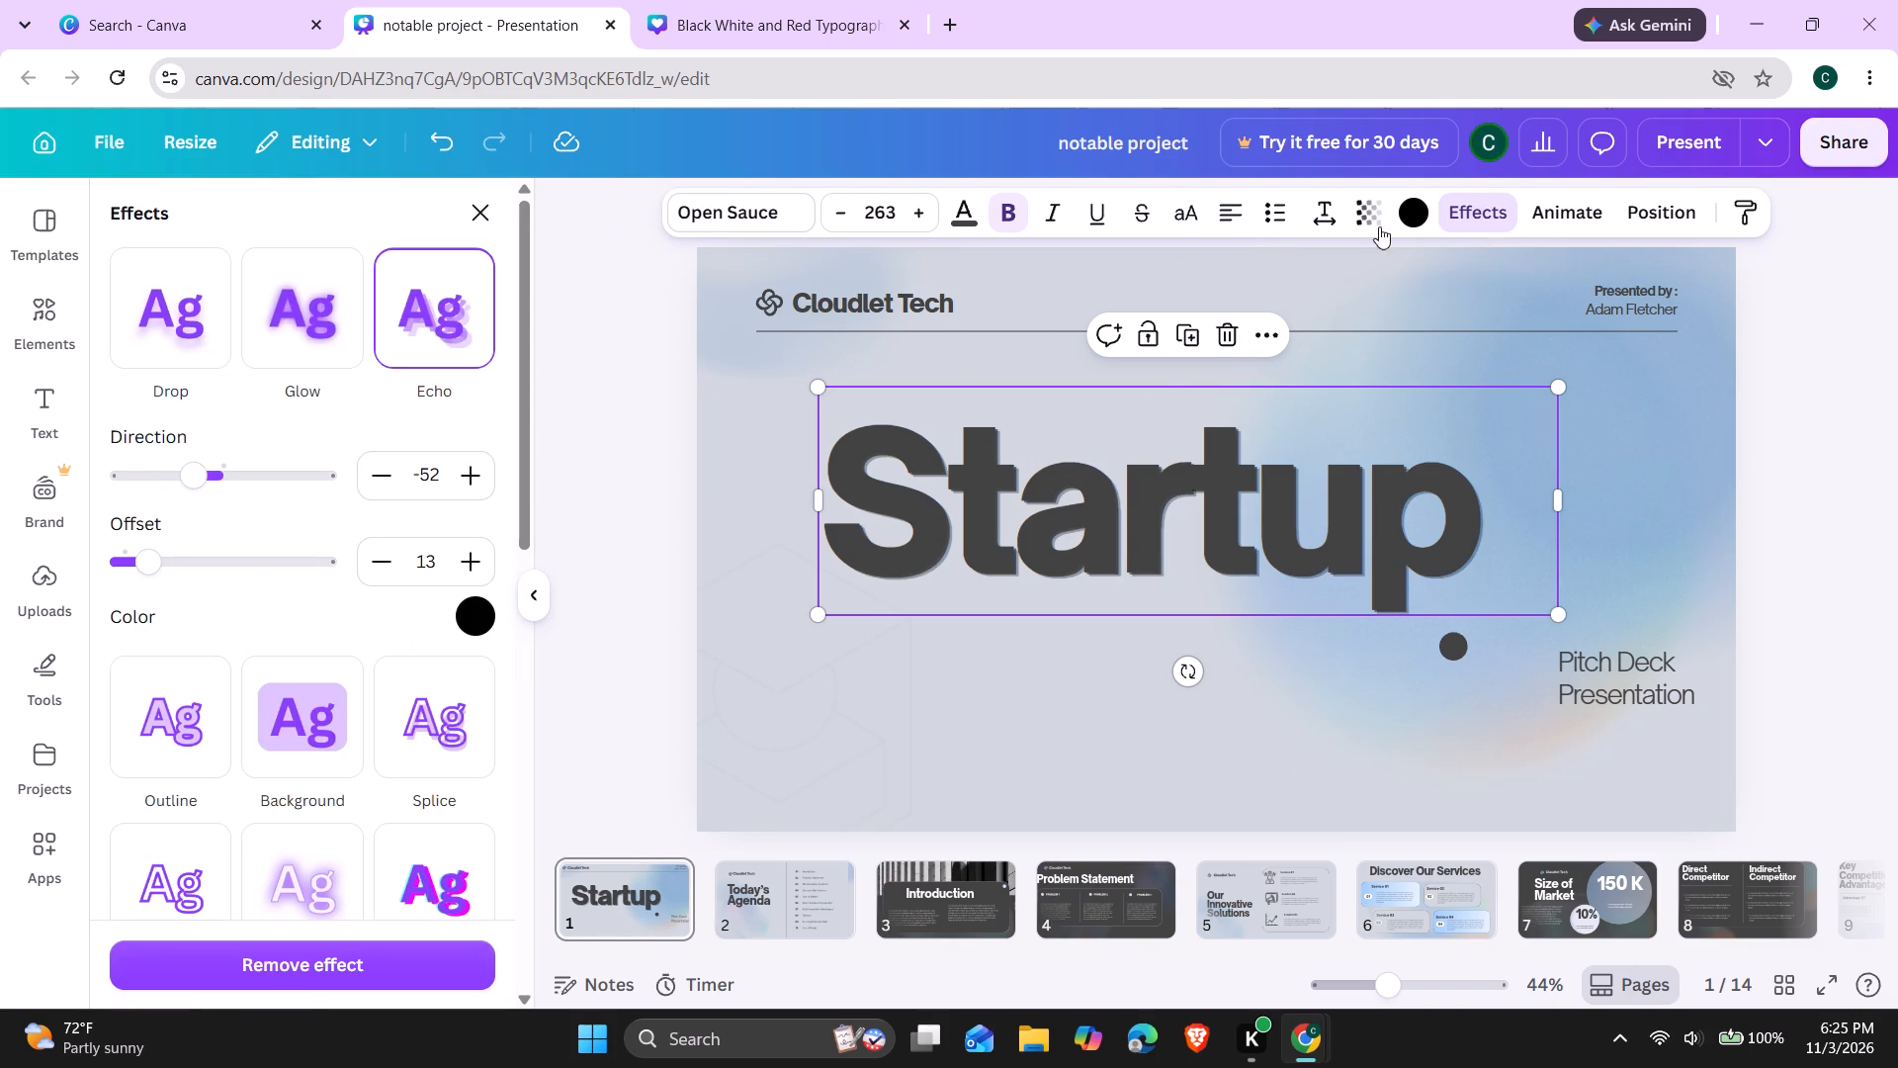
Apply the Ascend text animation to the Startup heading.
click(1568, 218)
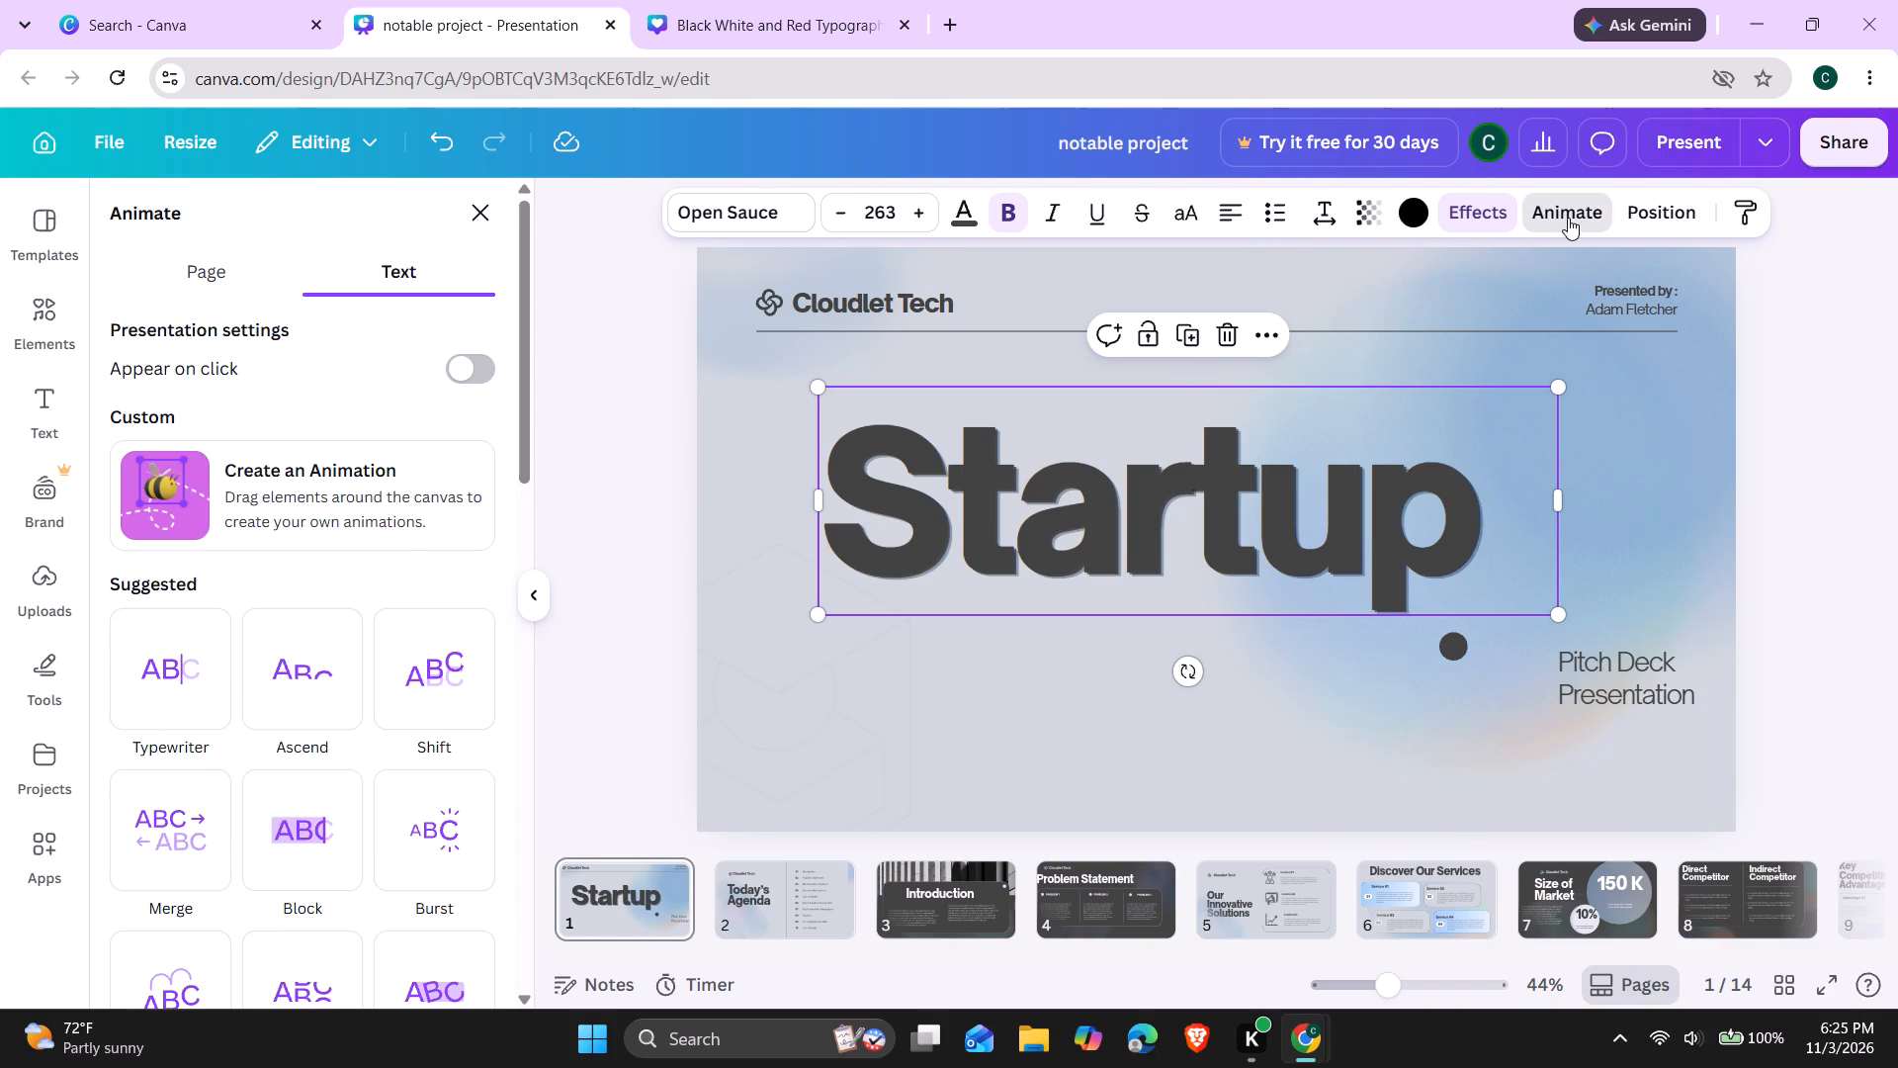
click(263, 686)
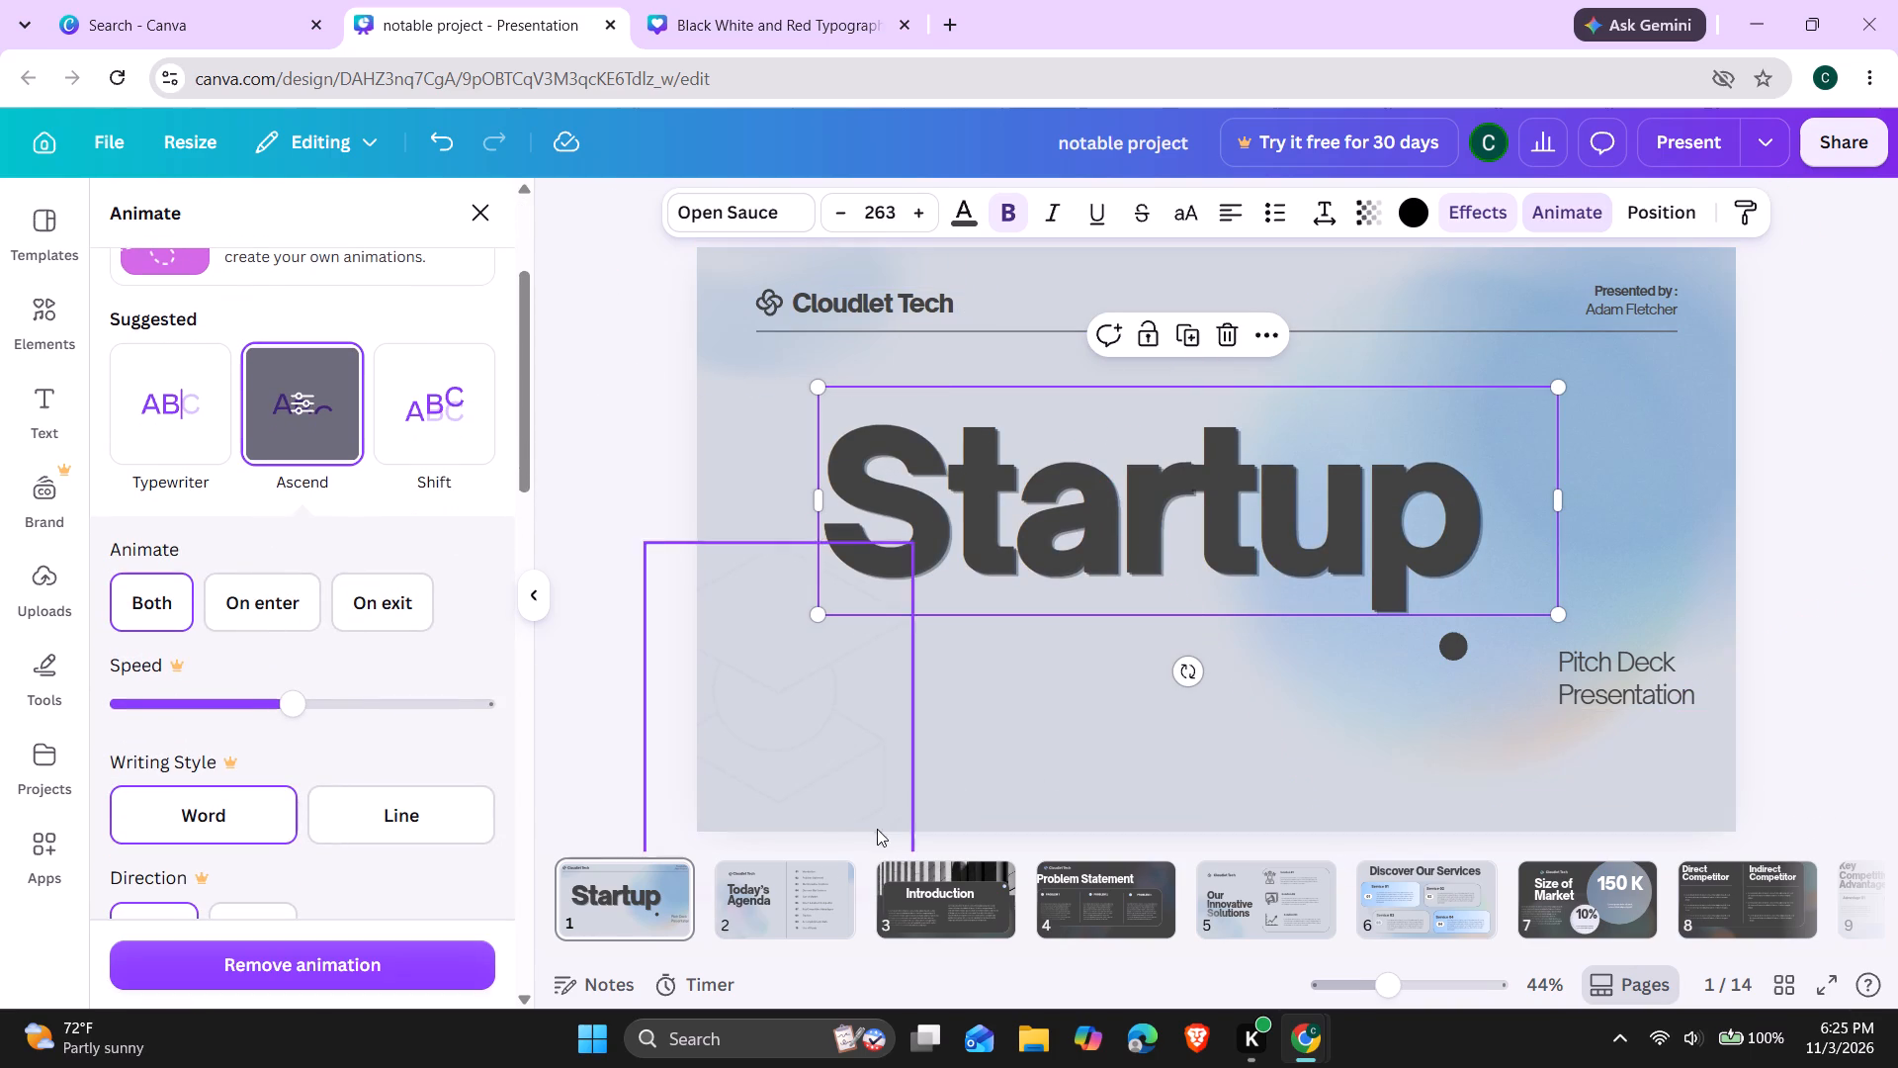
Apply the Burst text animation to the Today's Agenda heading on page 2.
click(799, 879)
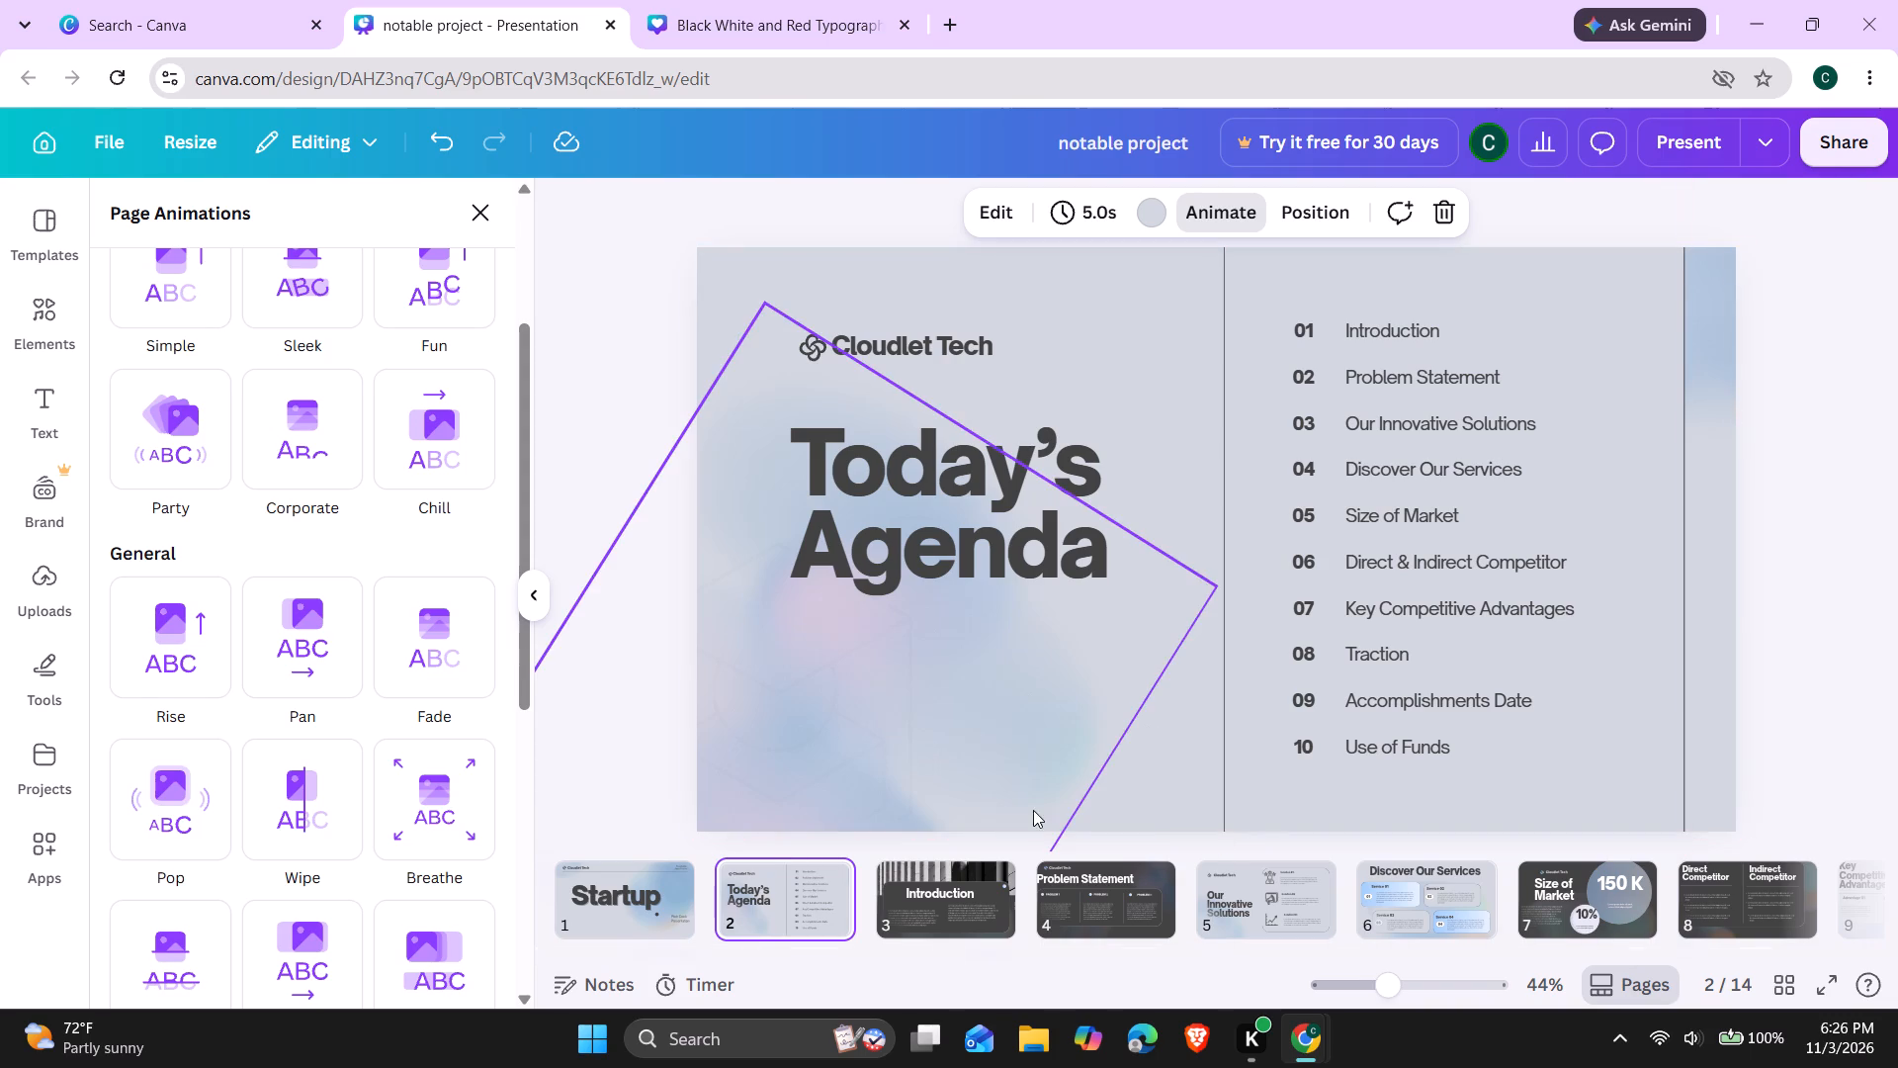
click(866, 456)
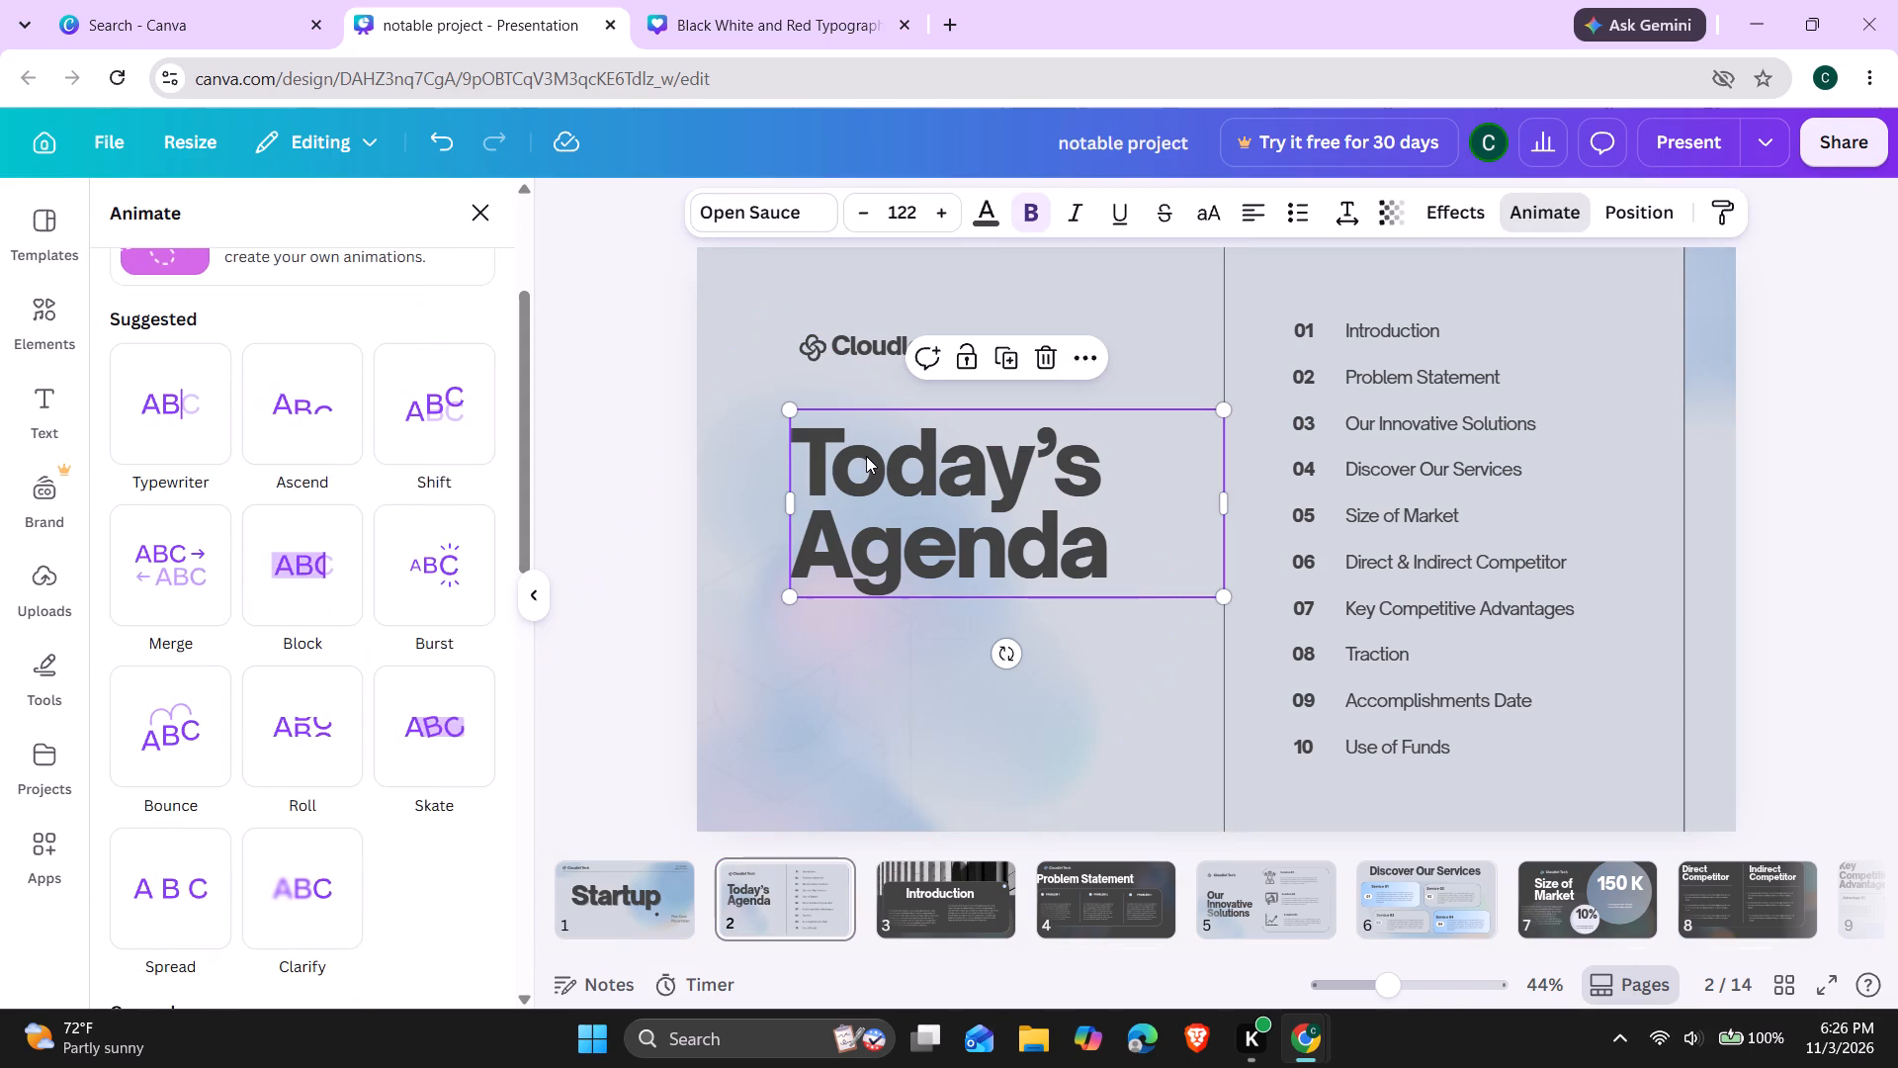
click(397, 549)
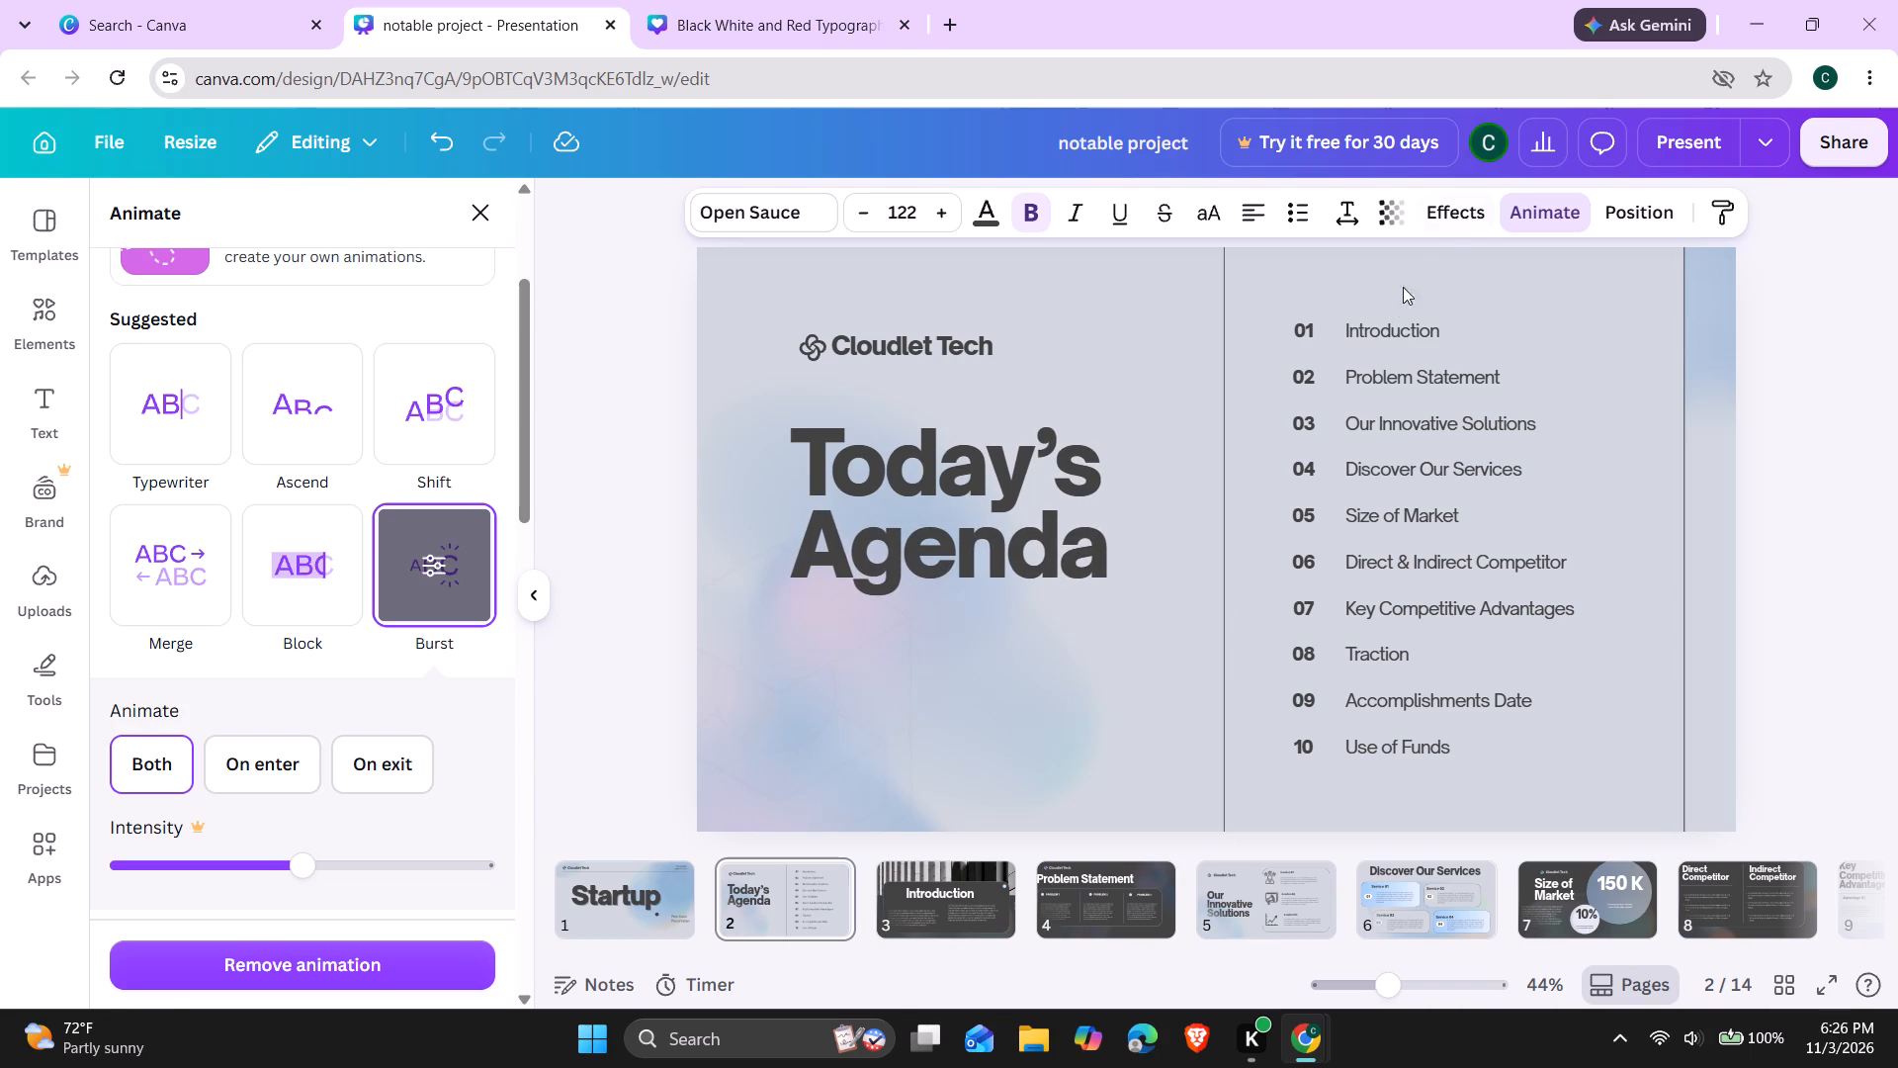
Apply the Scrapbook animation to the background panel behind the agenda list on page 2.
click(1389, 341)
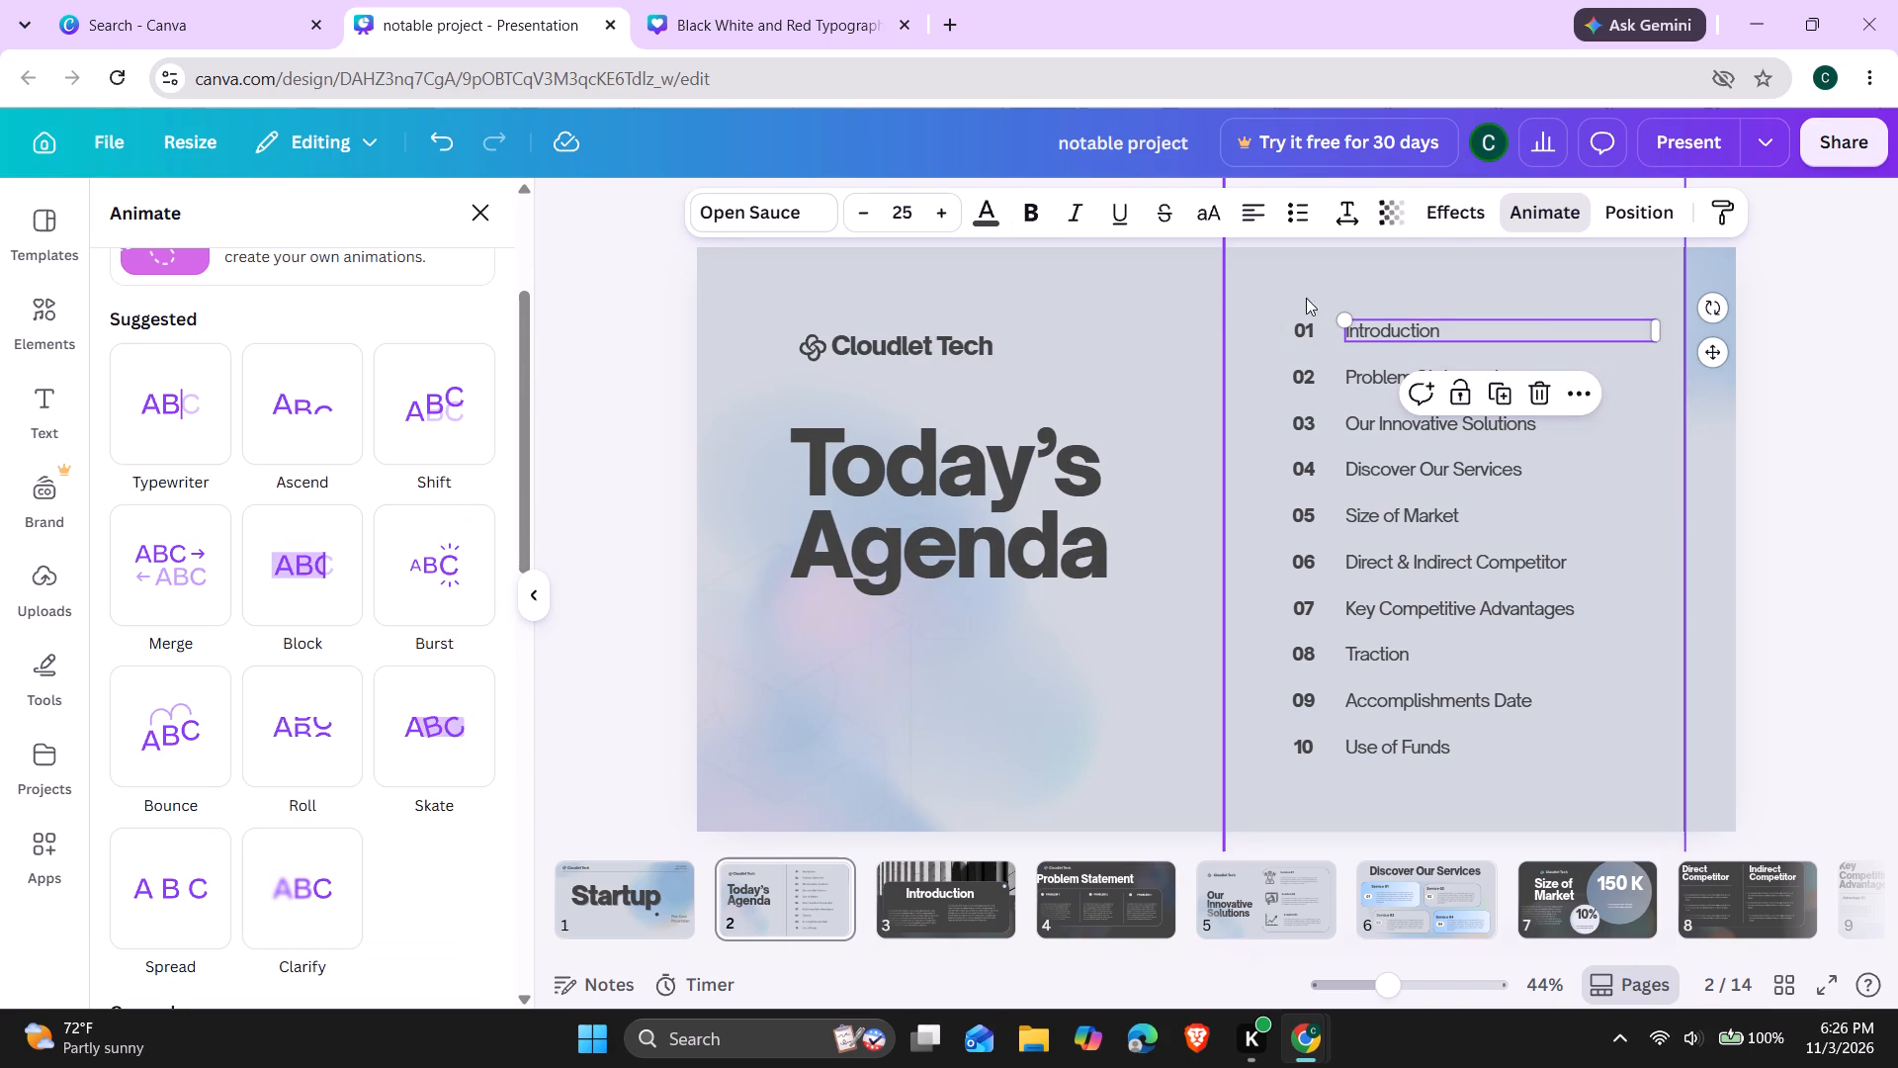
click(1304, 274)
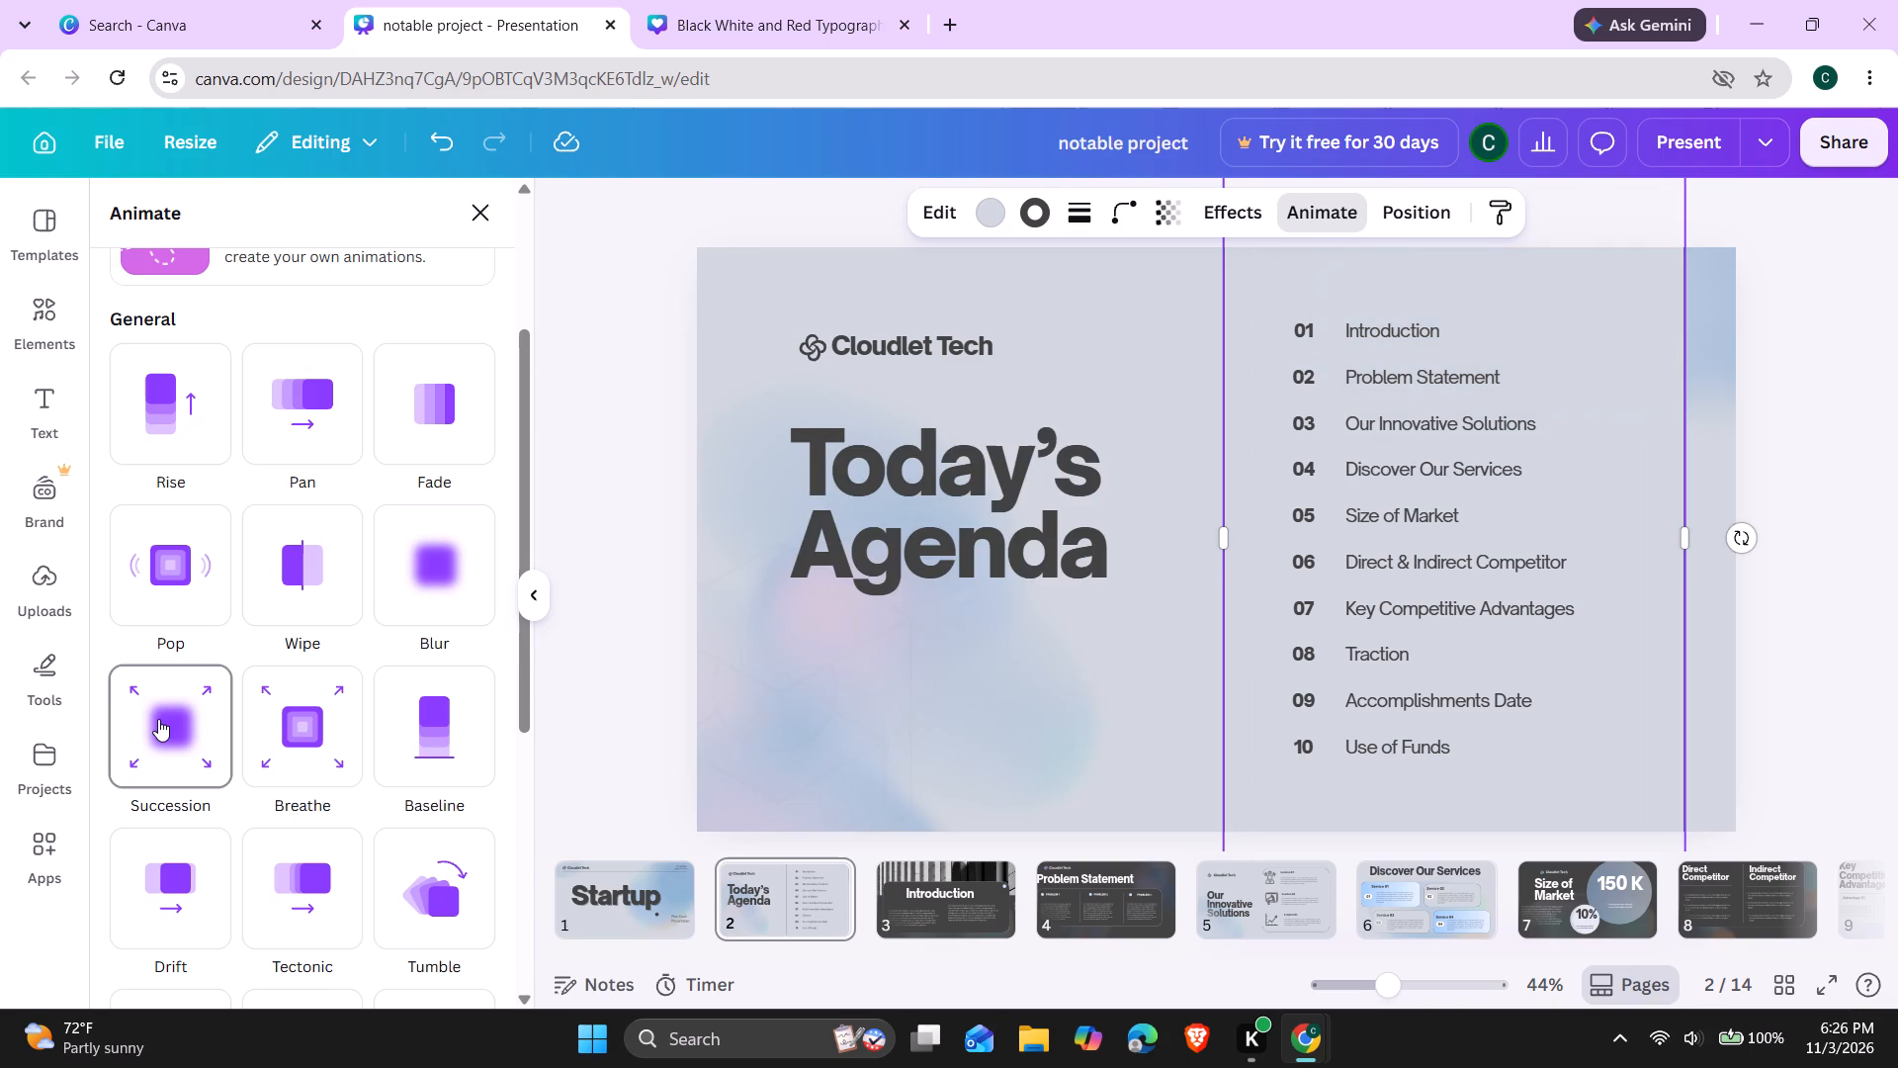
scroll(158, 719, down, 3)
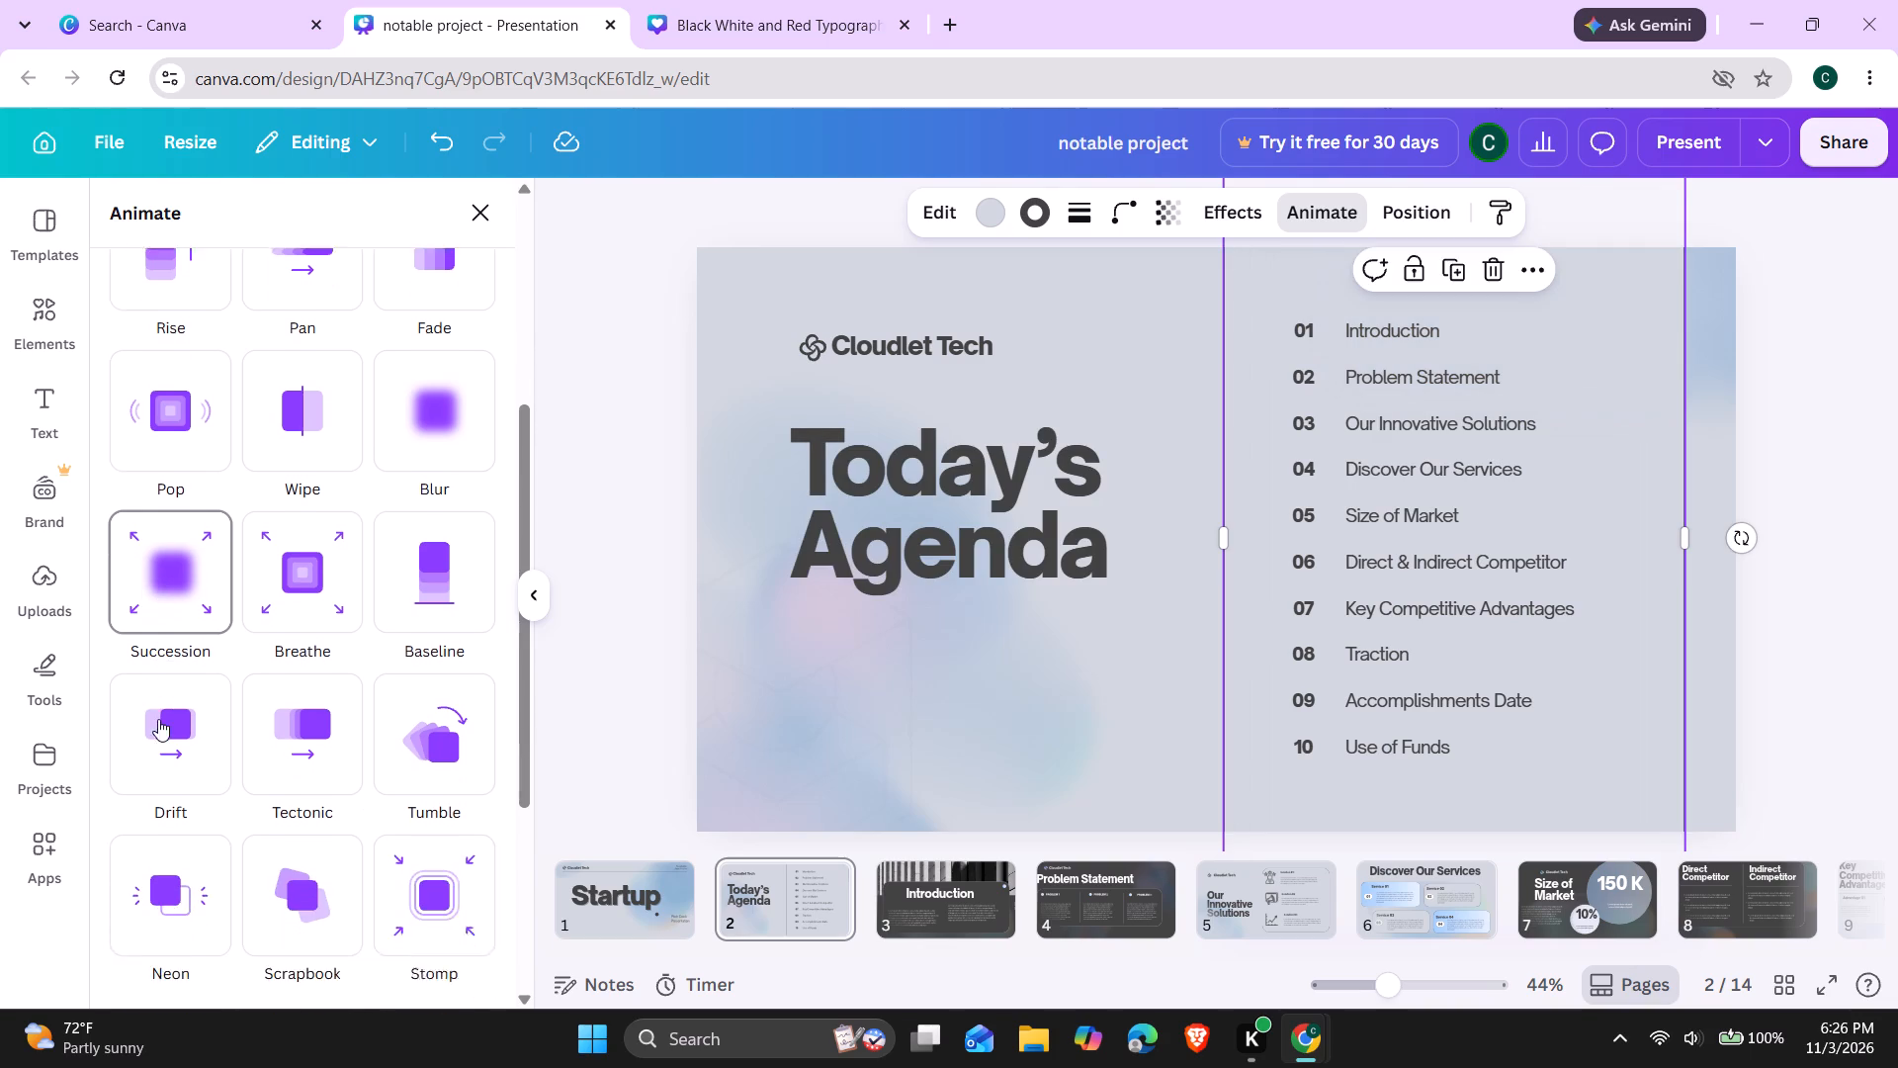
scroll(158, 719, down, 1)
click(284, 765)
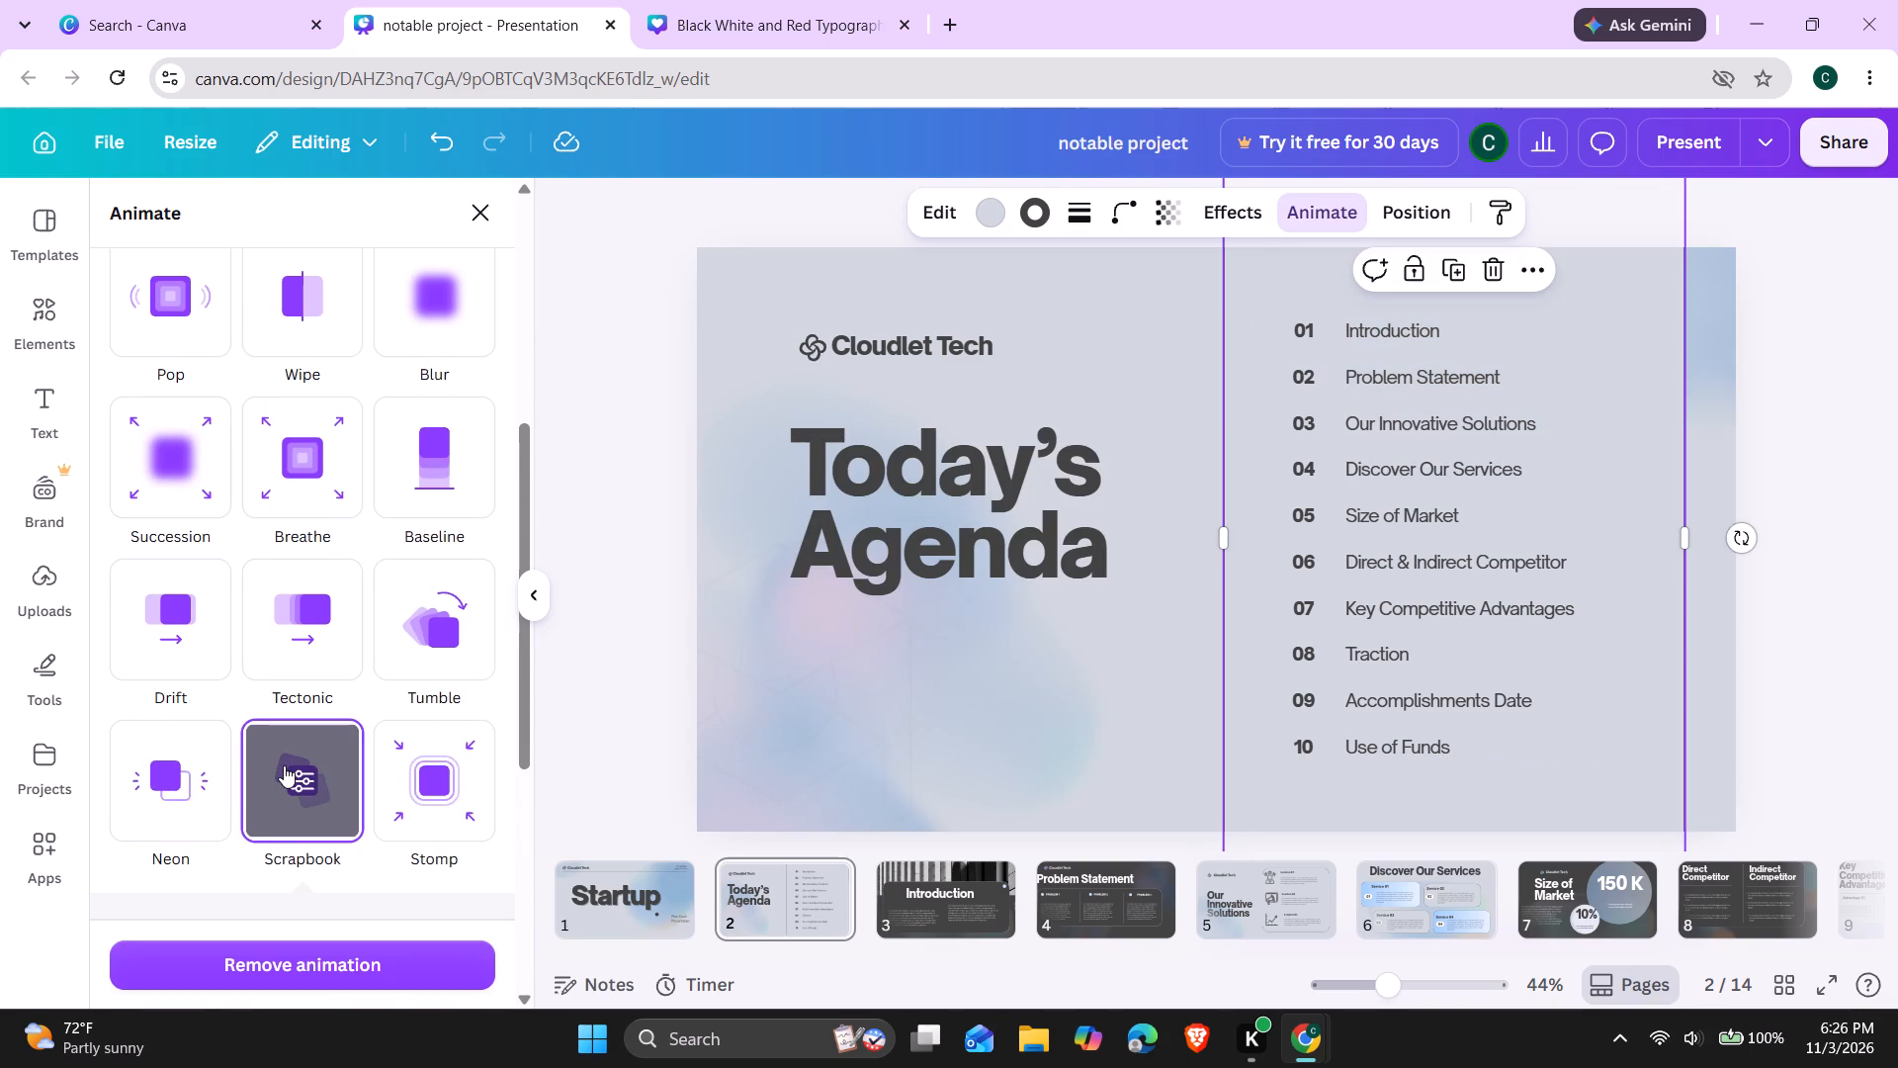
Apply the Clarify text animation to the Introduction heading on page 3.
click(942, 893)
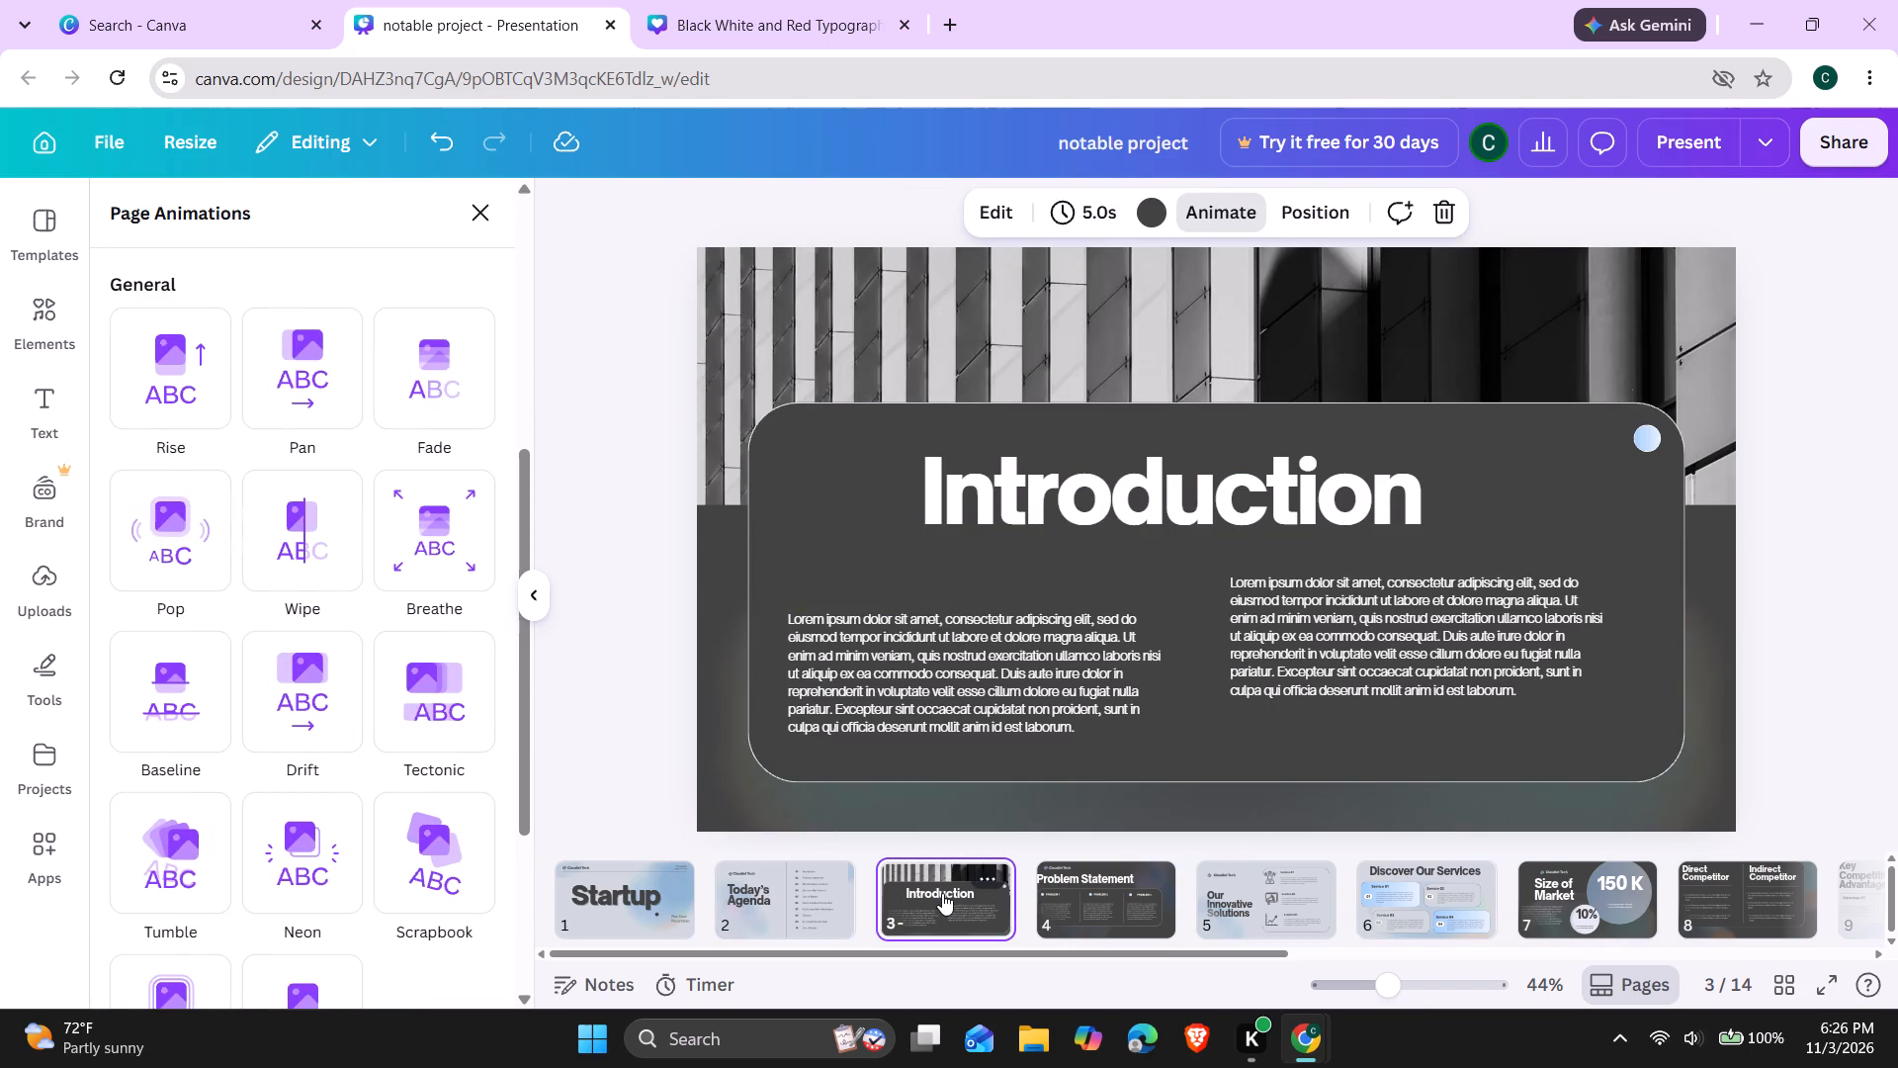
click(1094, 481)
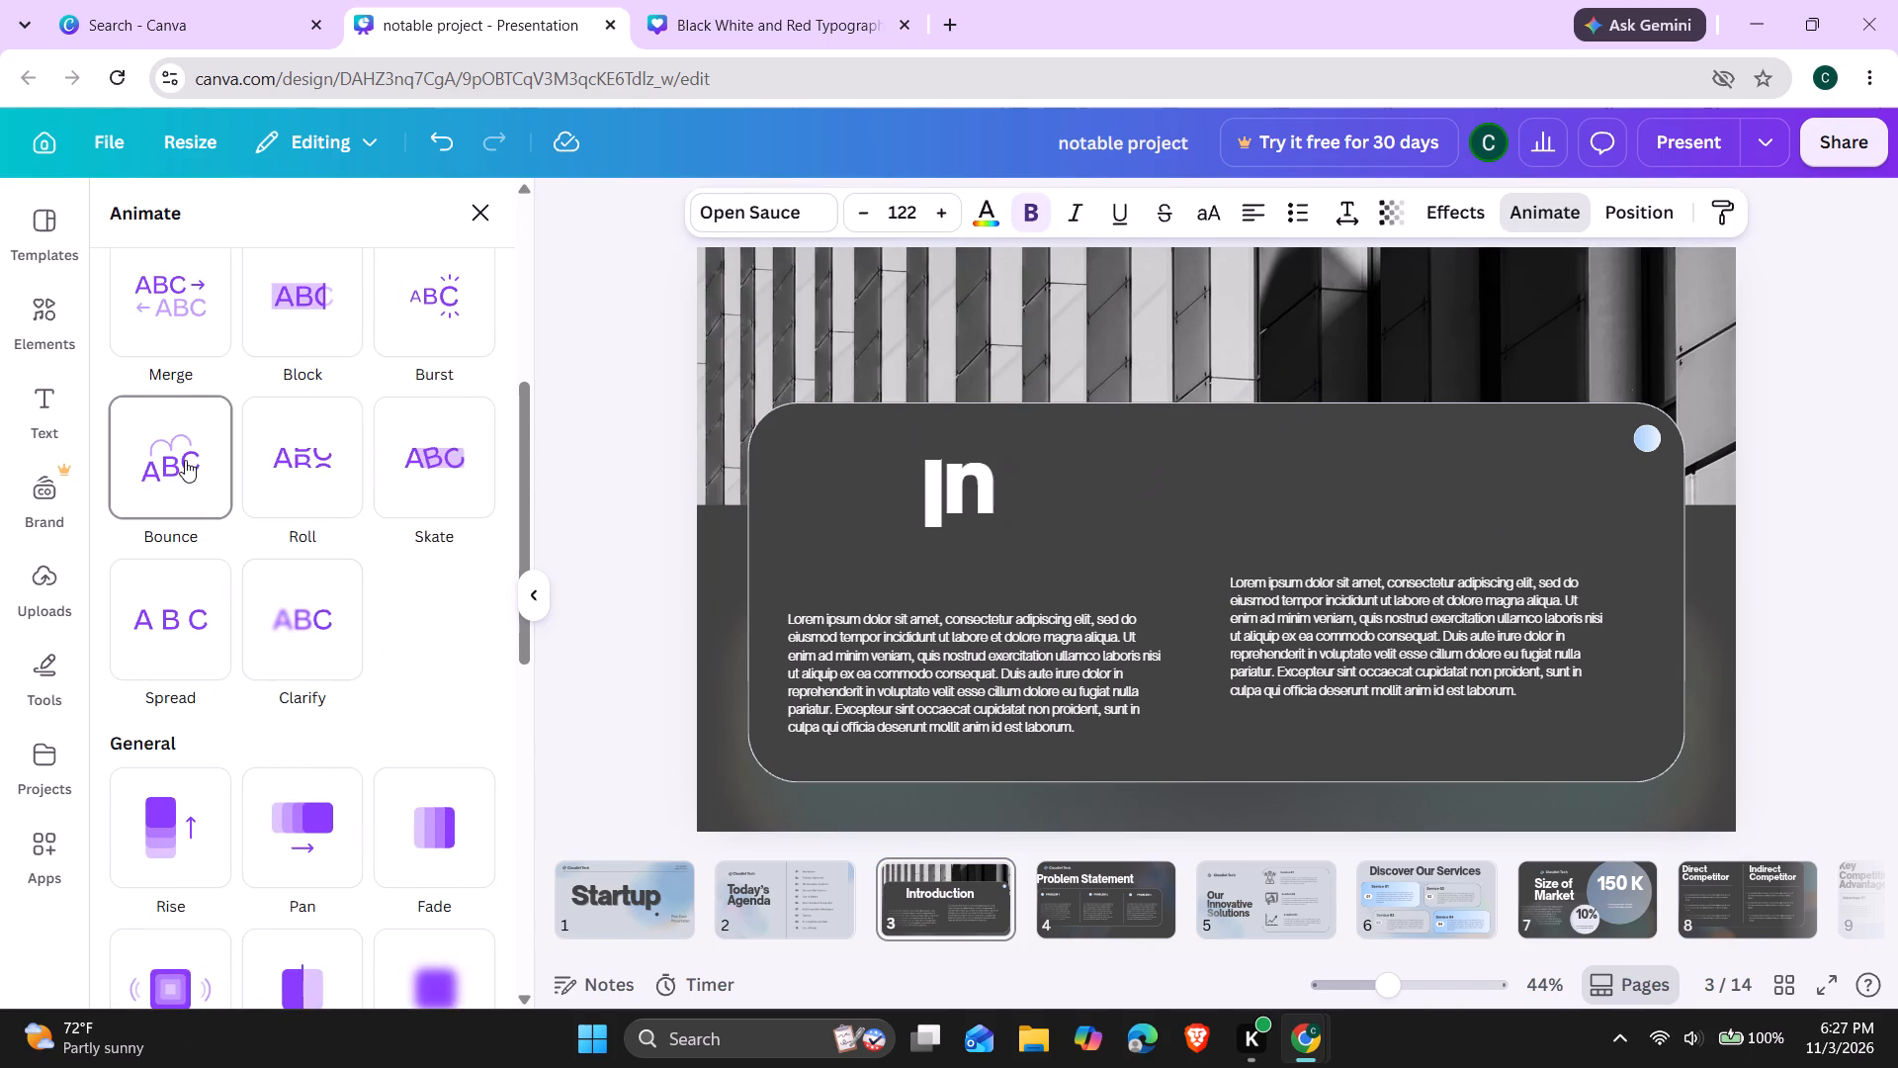
click(283, 668)
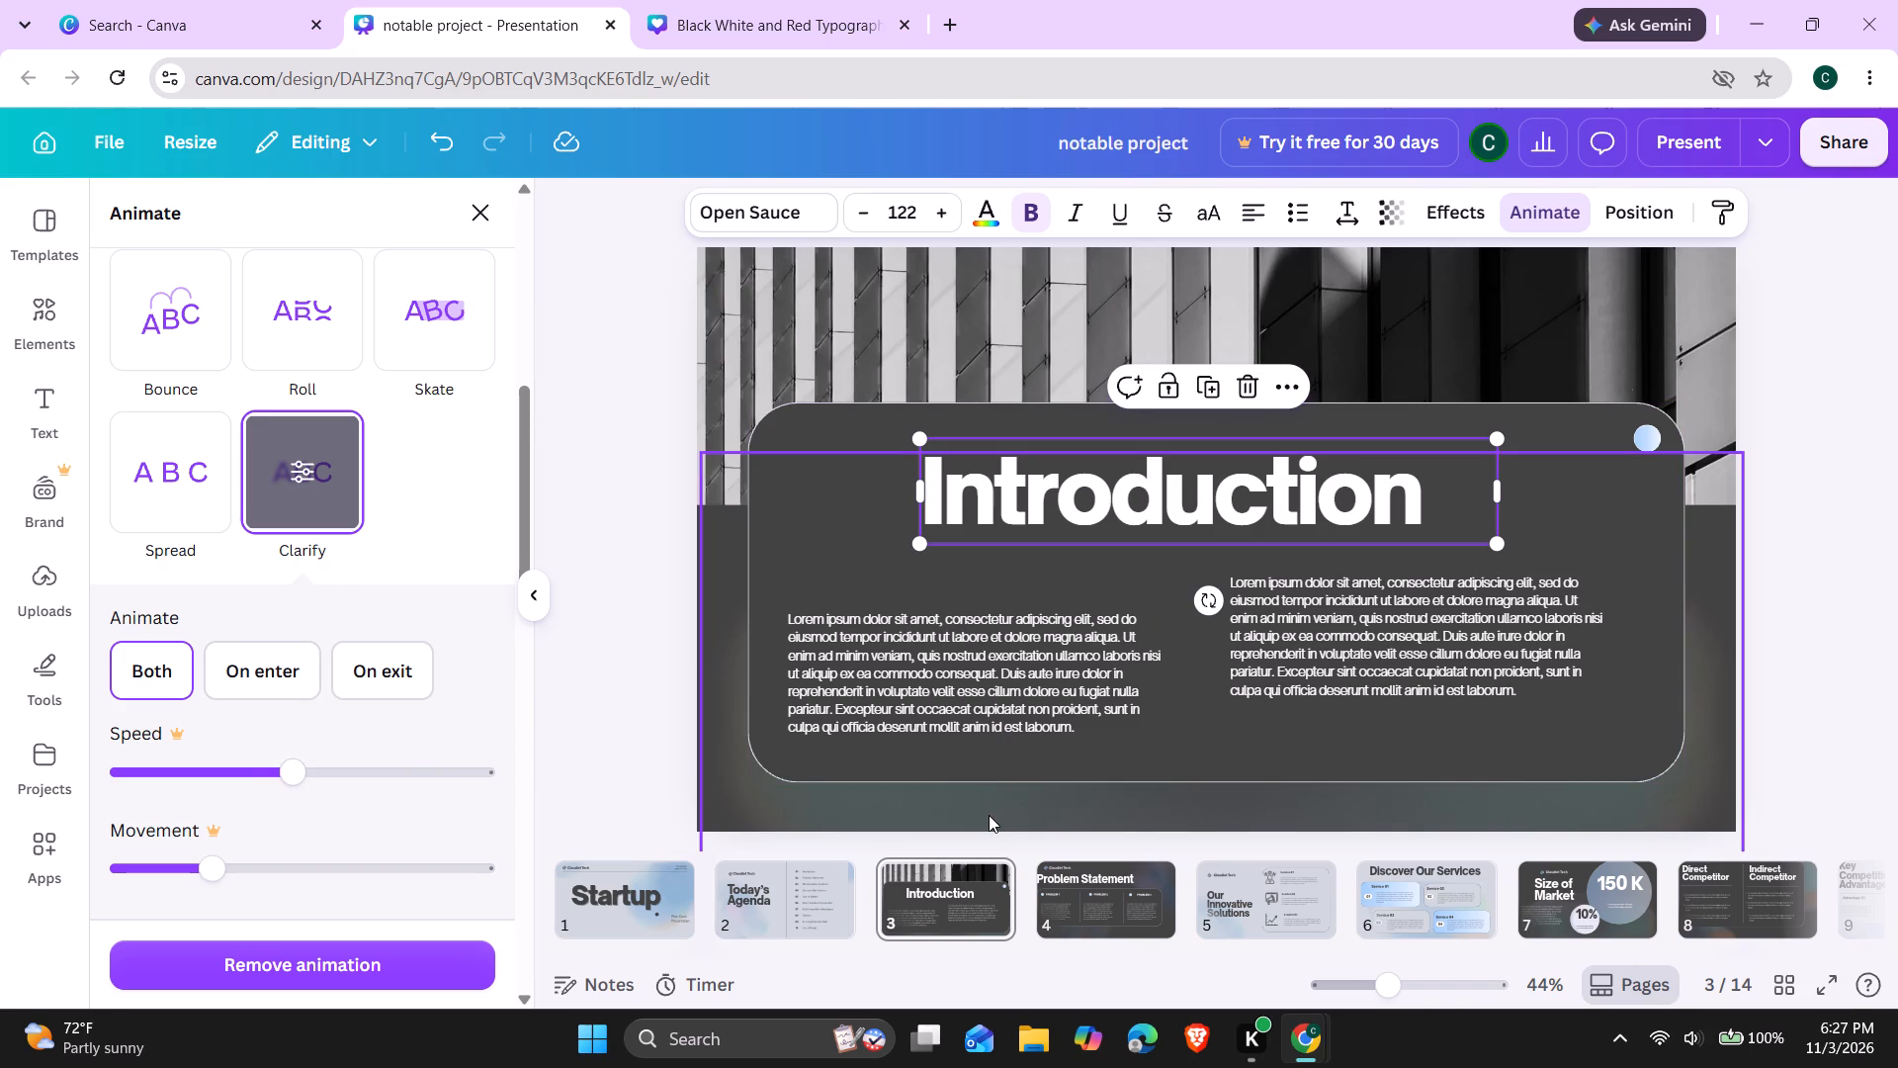
Apply the Skate text animation to the Problem Statement heading on page 4.
click(1099, 895)
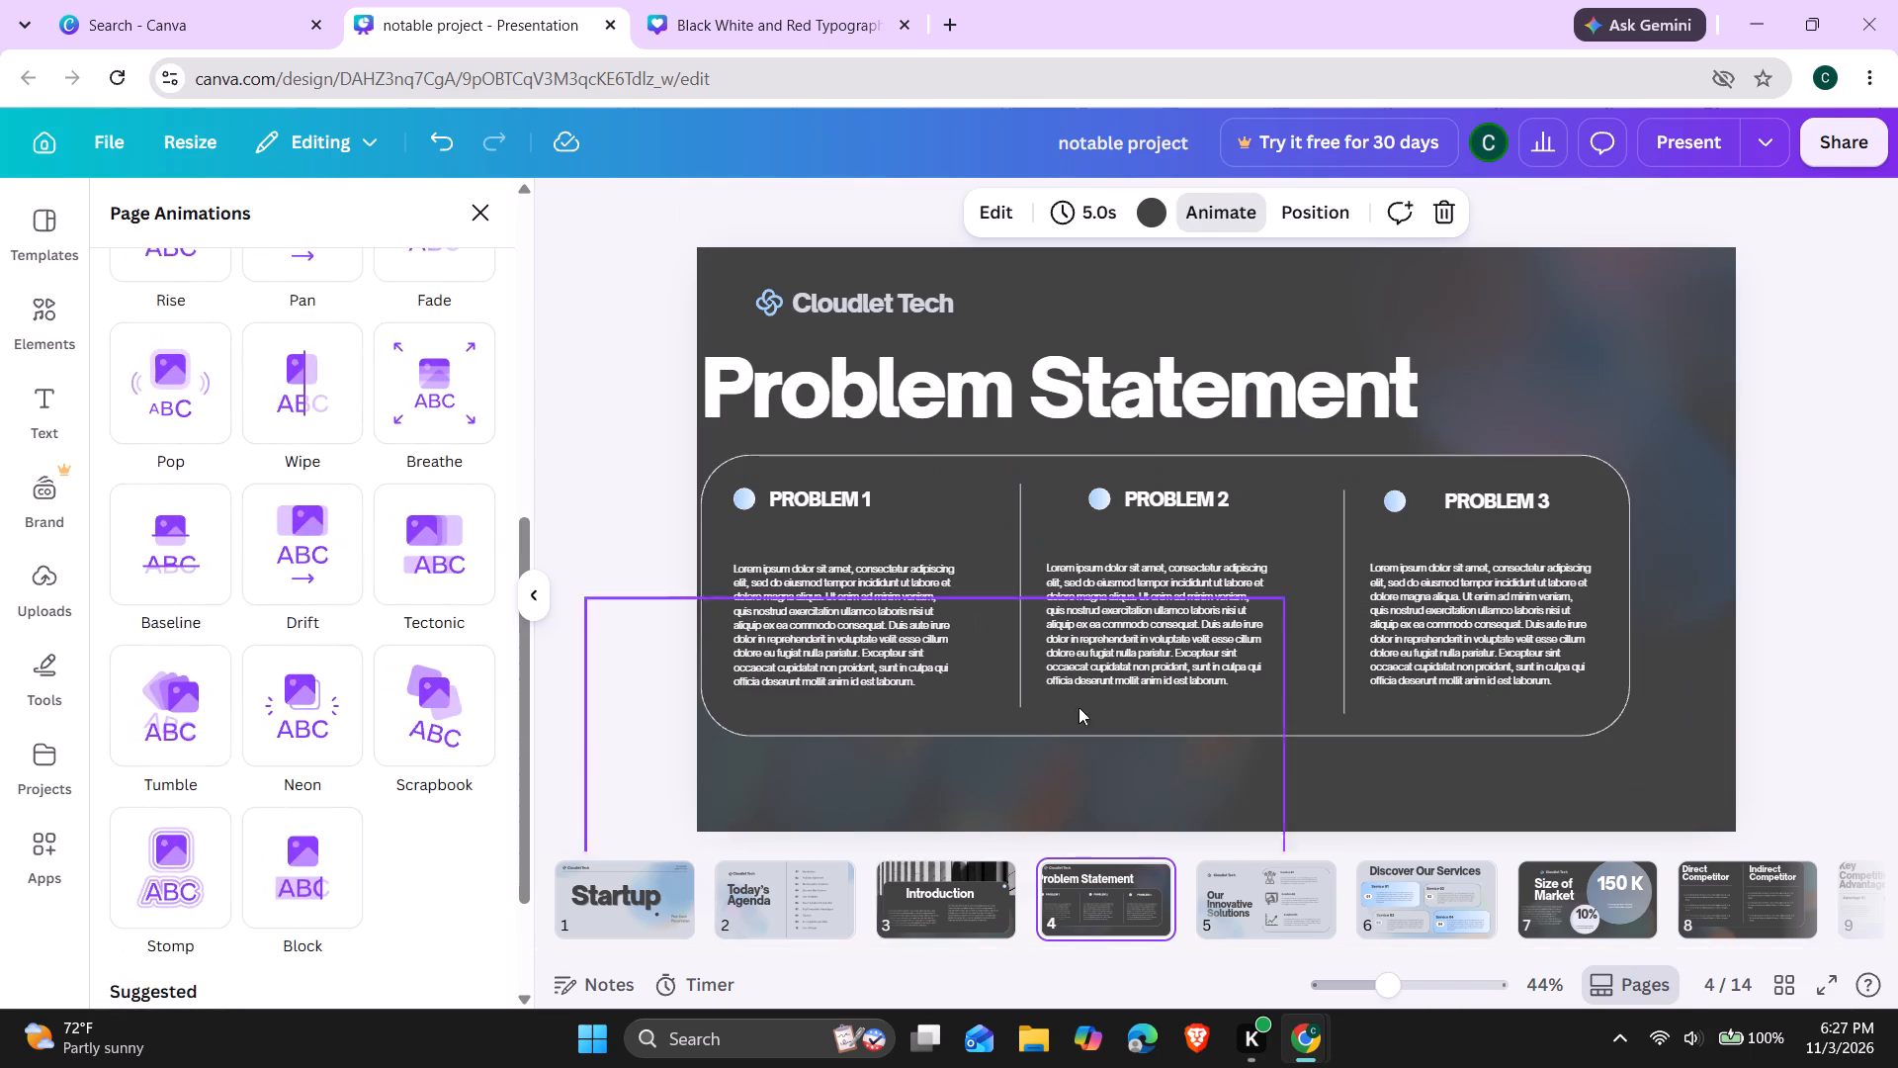
click(1032, 374)
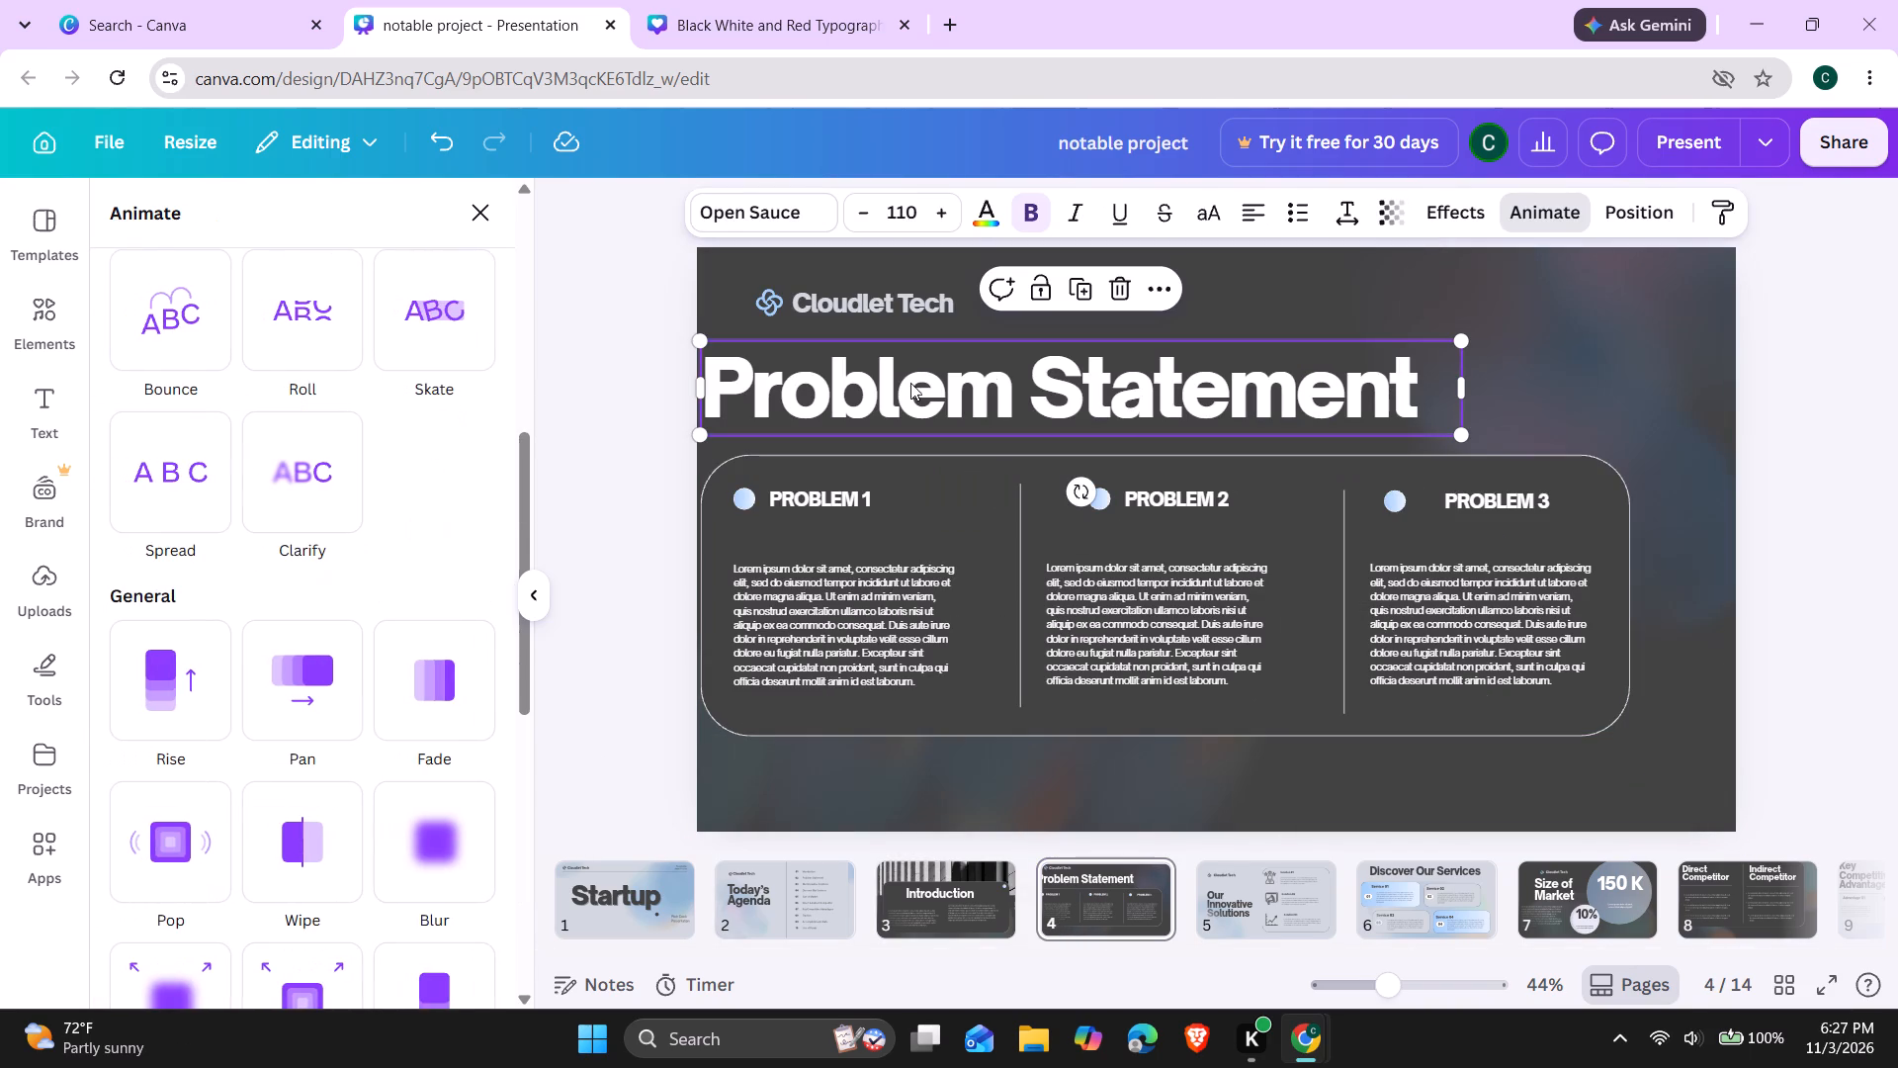
click(474, 328)
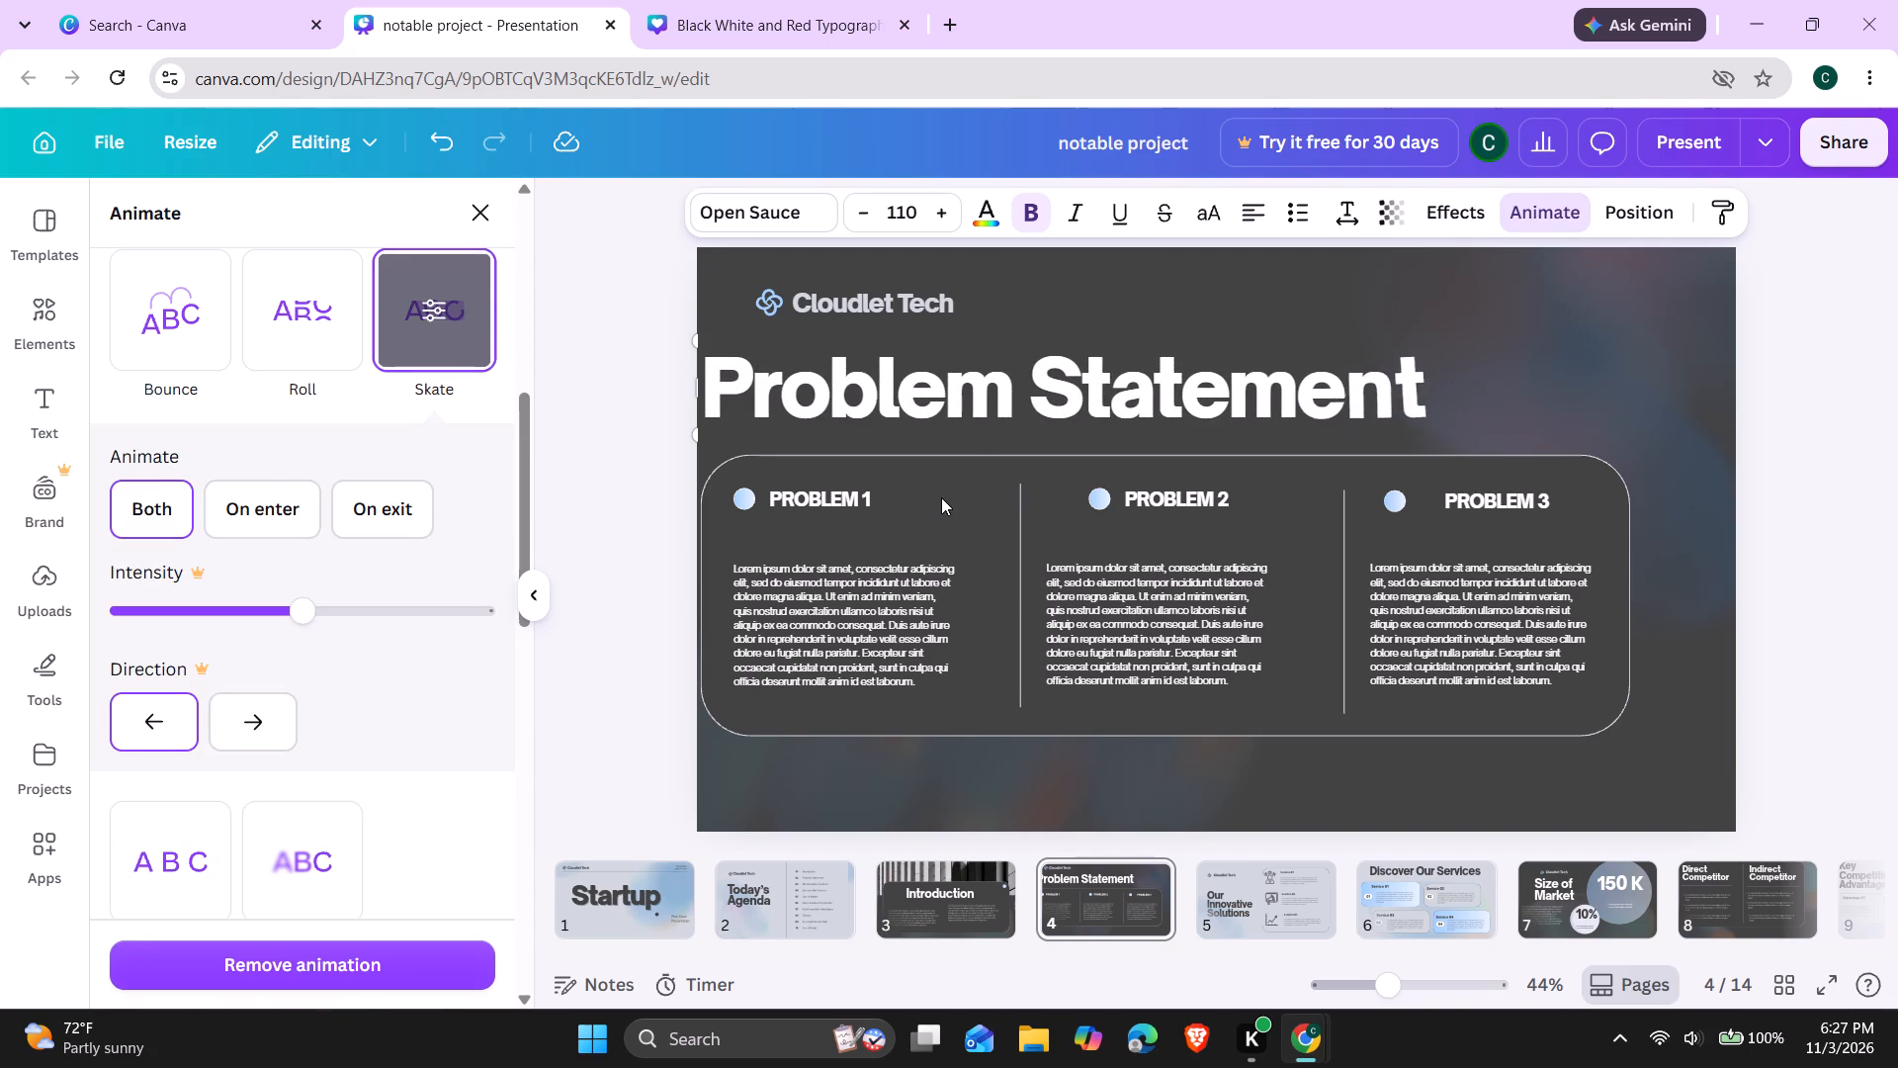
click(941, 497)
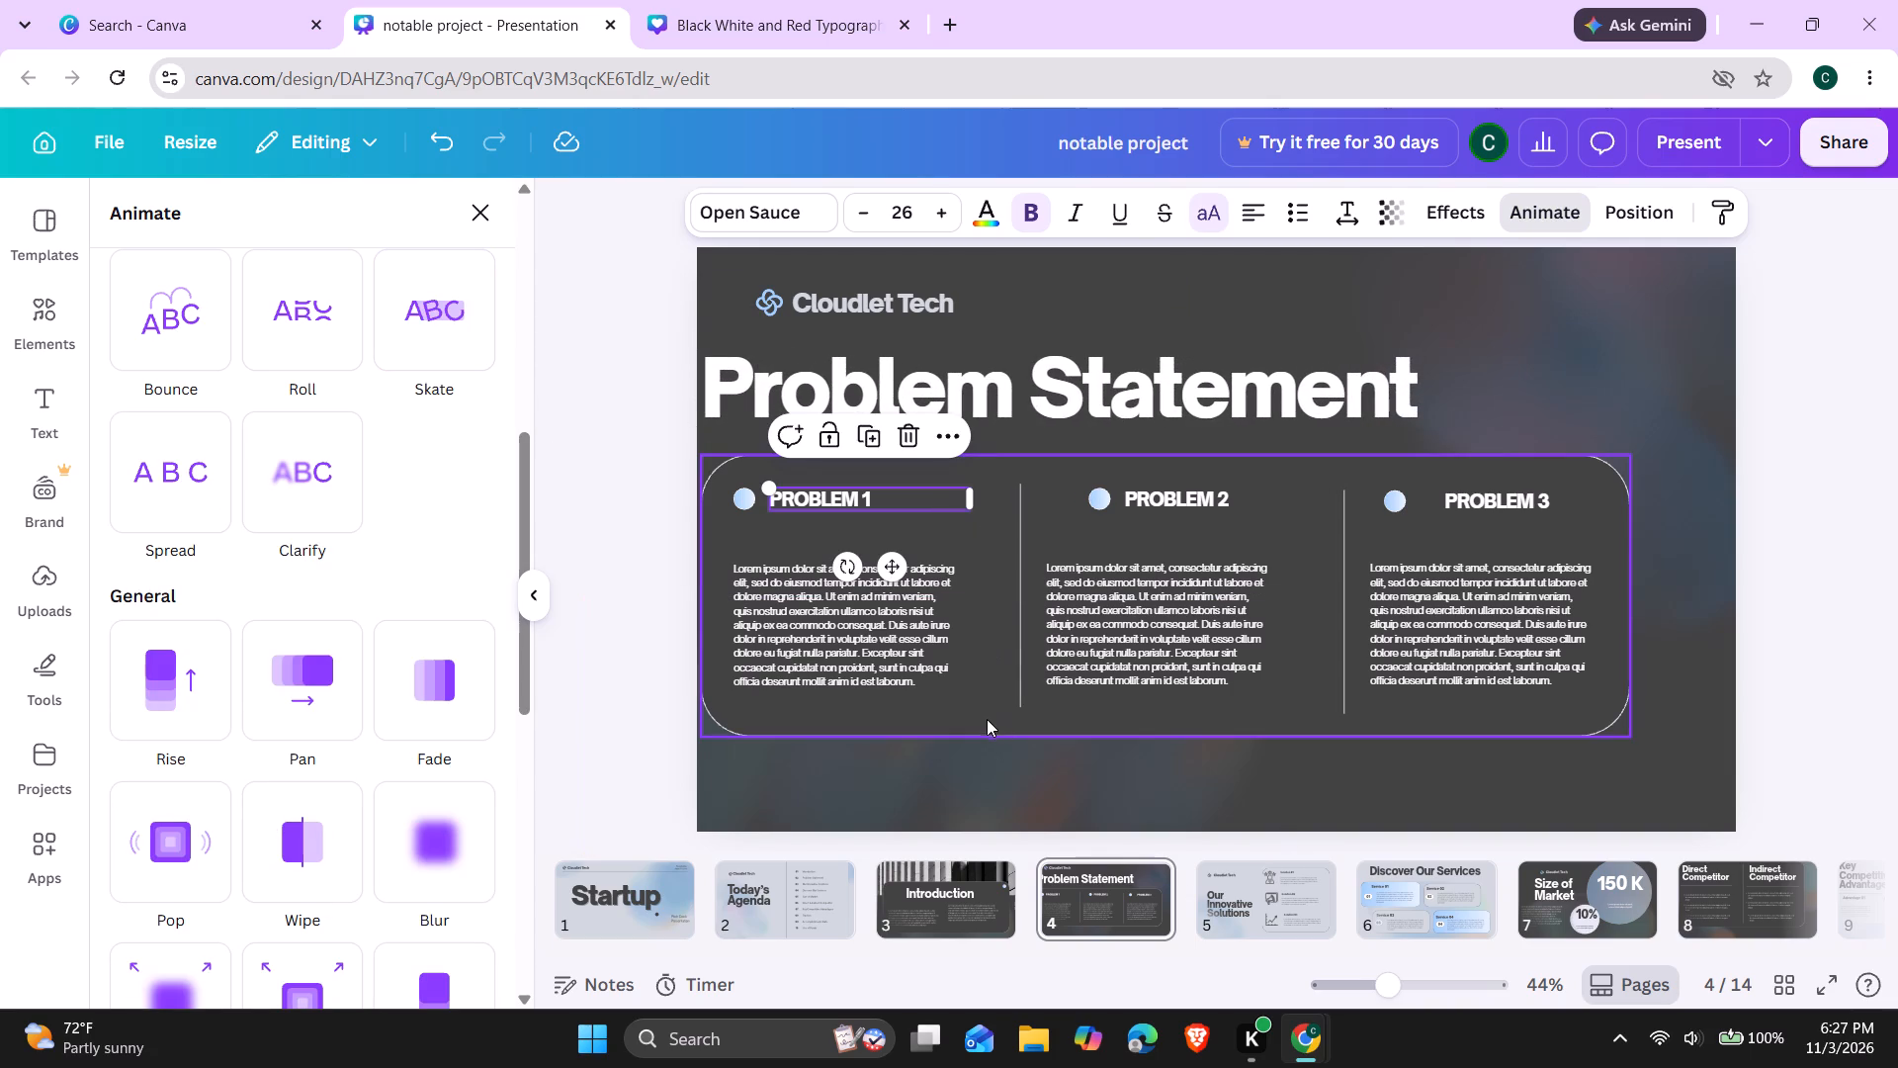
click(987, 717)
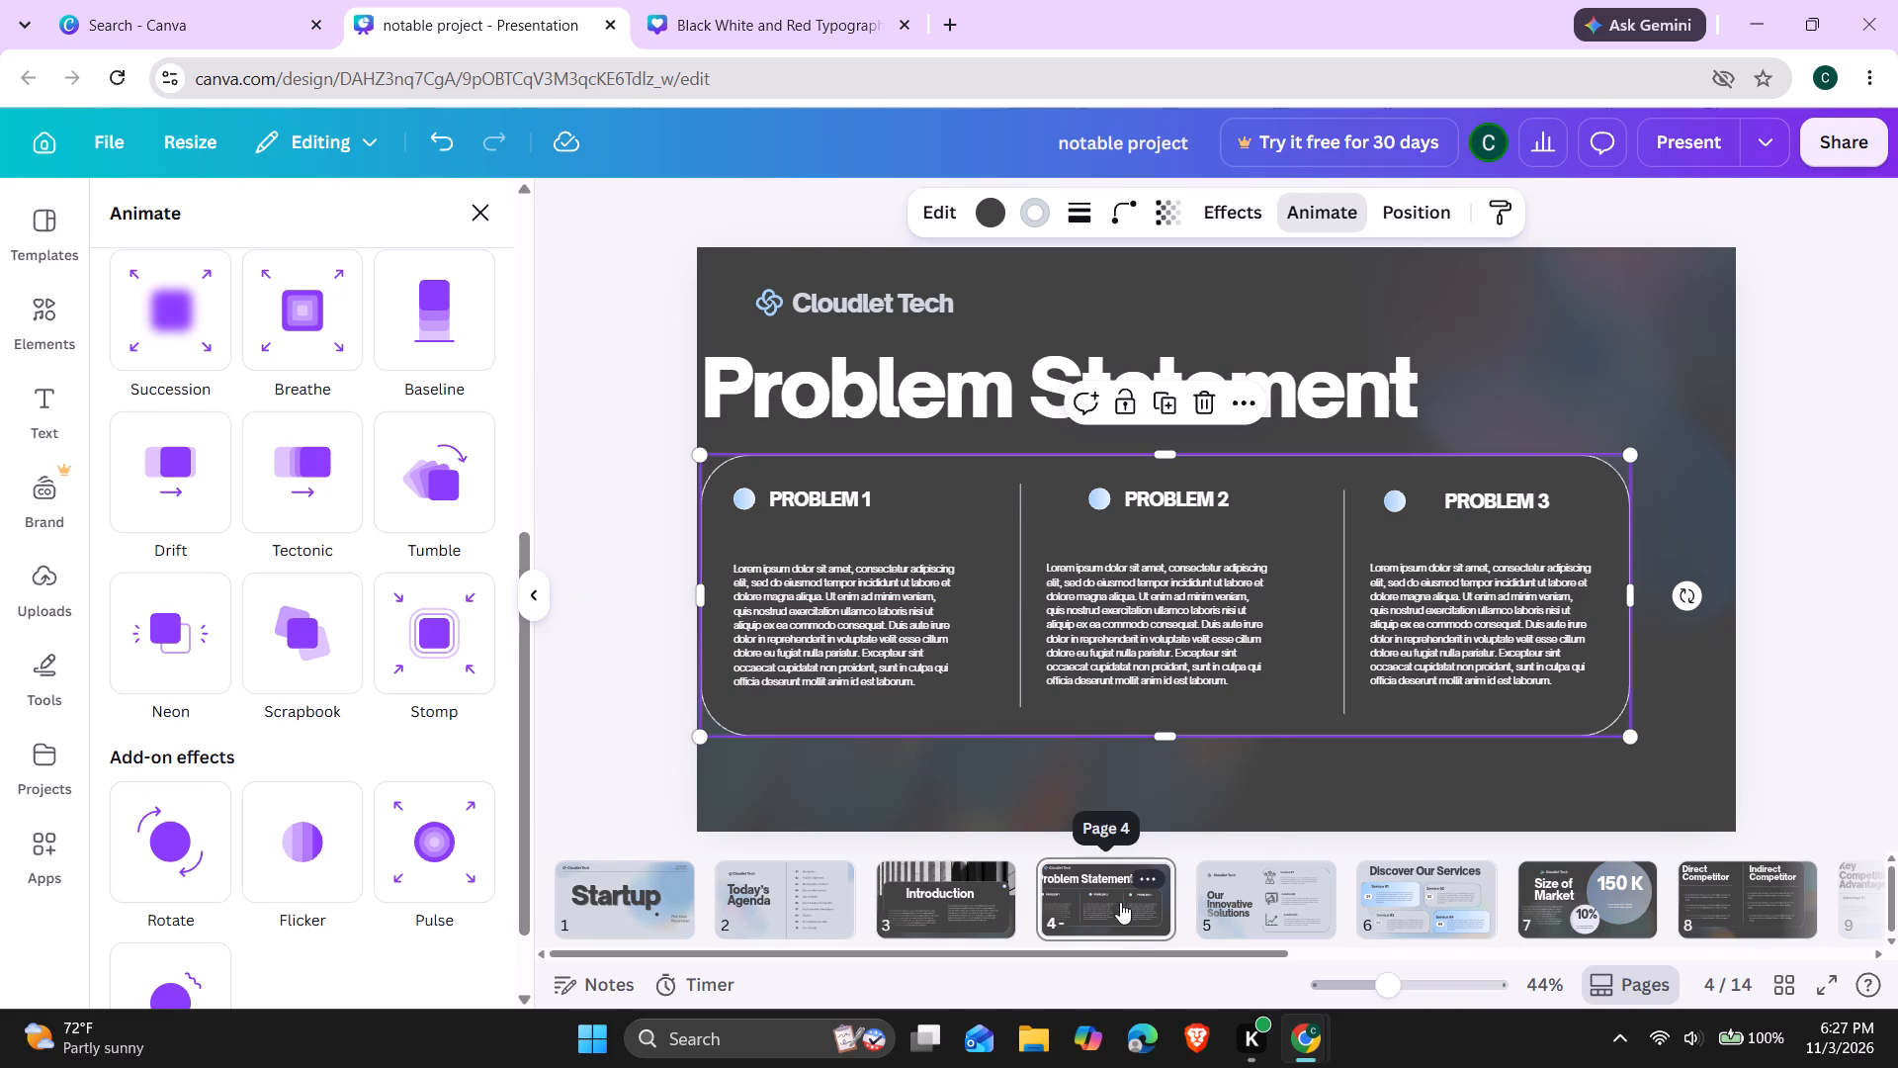
Apply the Pan animation to the Our Innovative Solutions heading on page 5.
click(1235, 900)
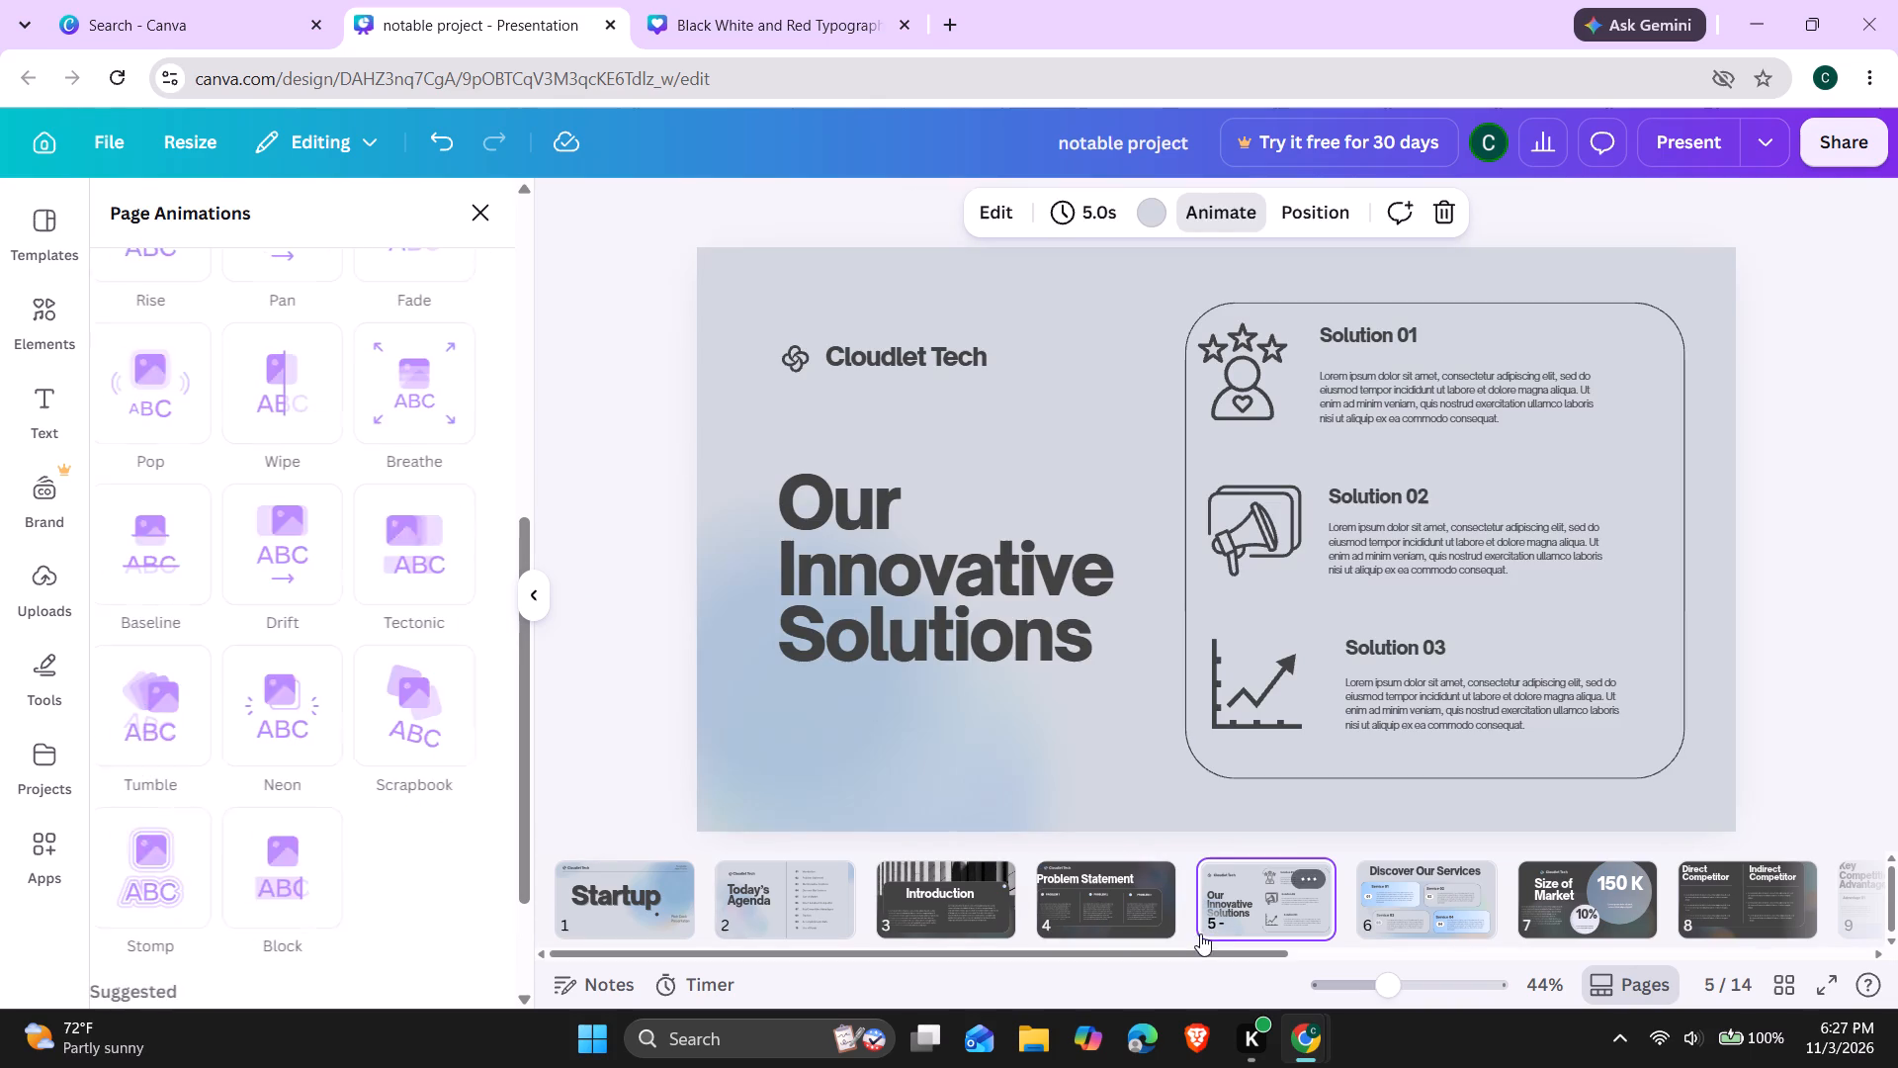
drag(1190, 951, 1150, 954)
drag(1150, 954, 1073, 934)
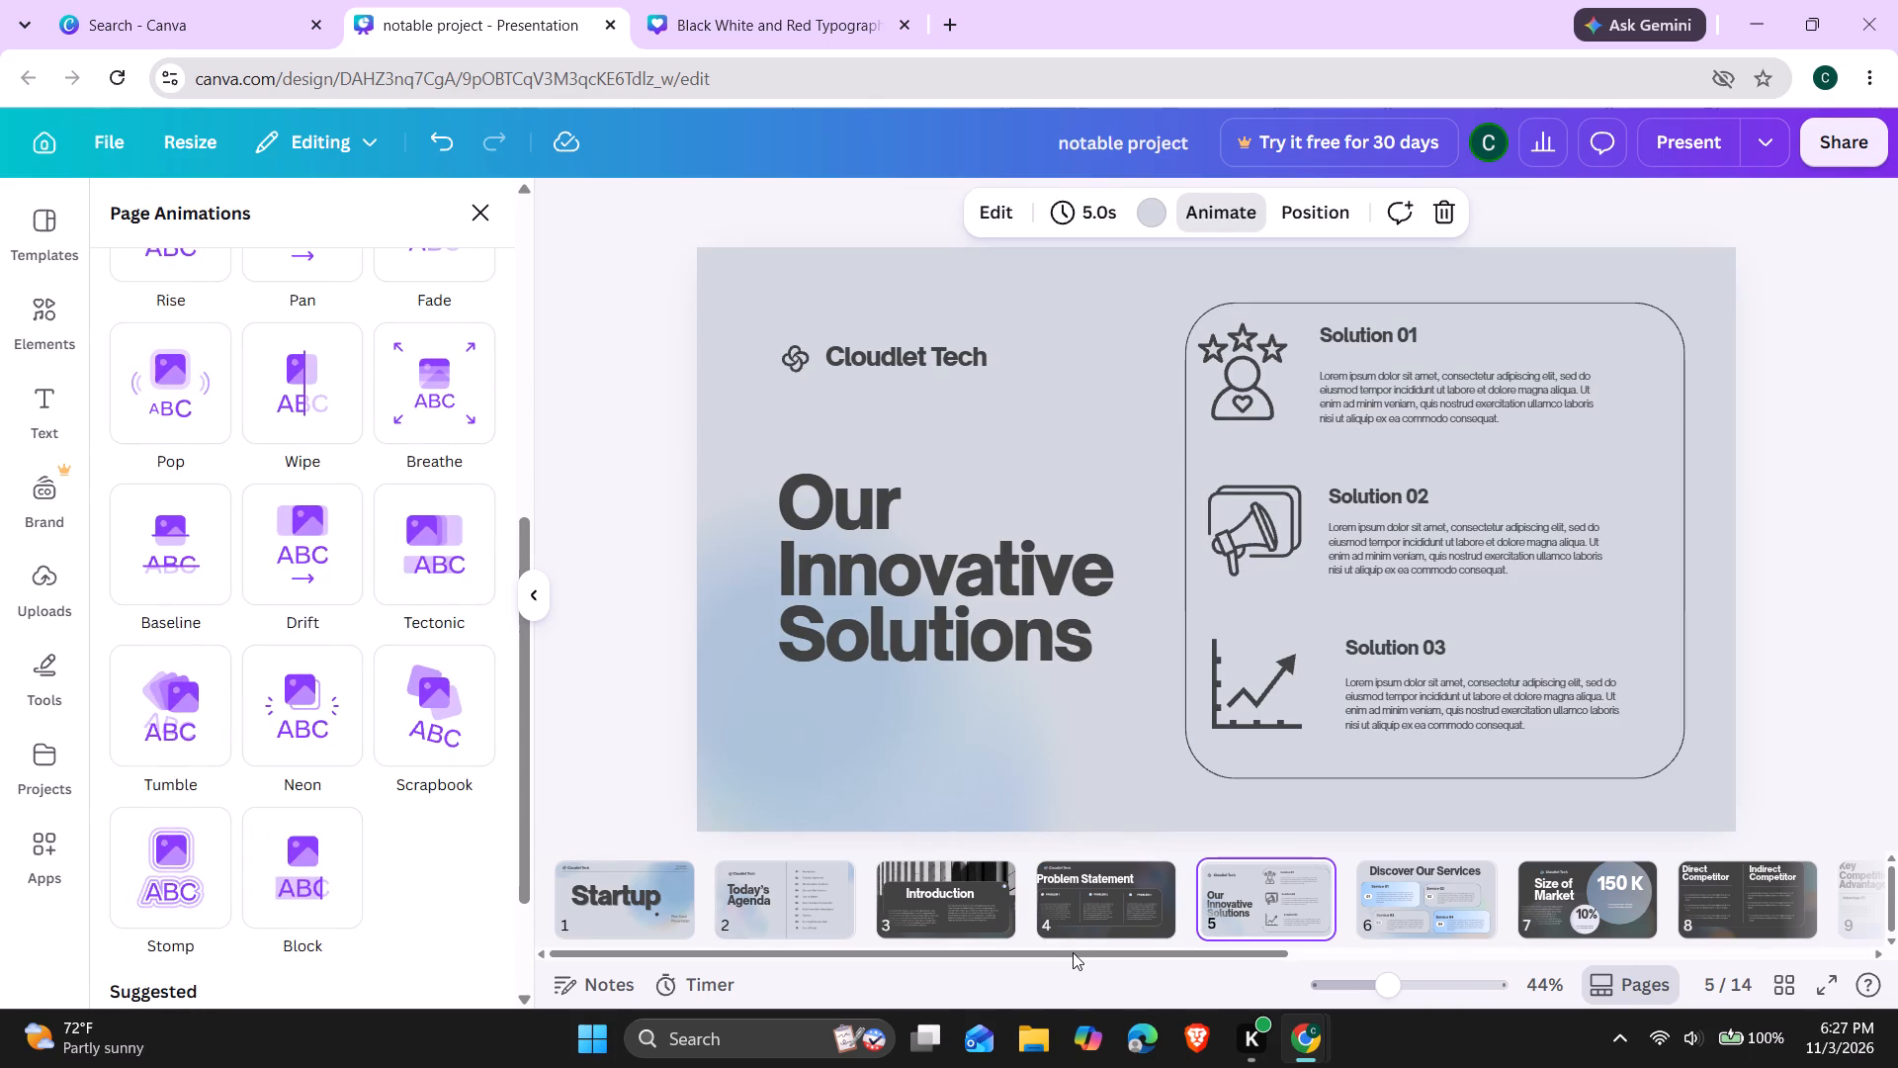
drag(1161, 954, 1410, 964)
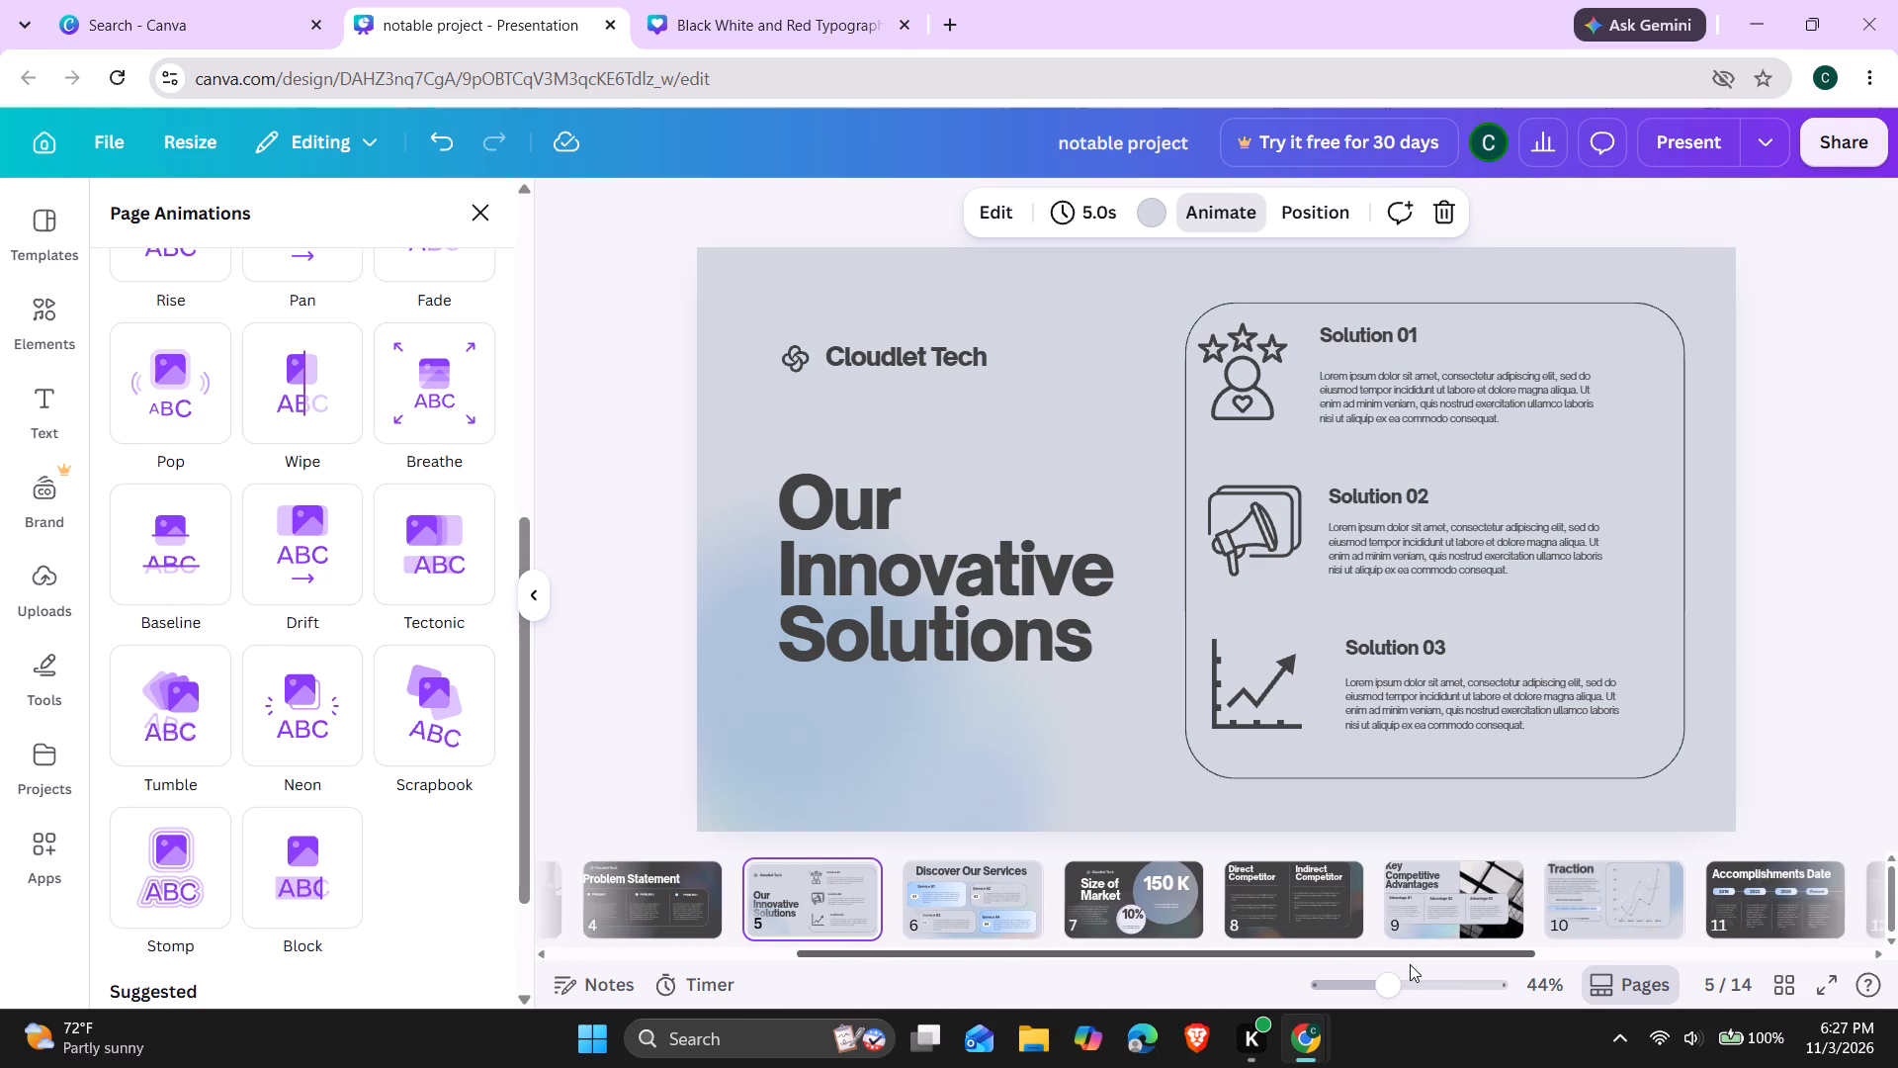
drag(1410, 964, 1421, 965)
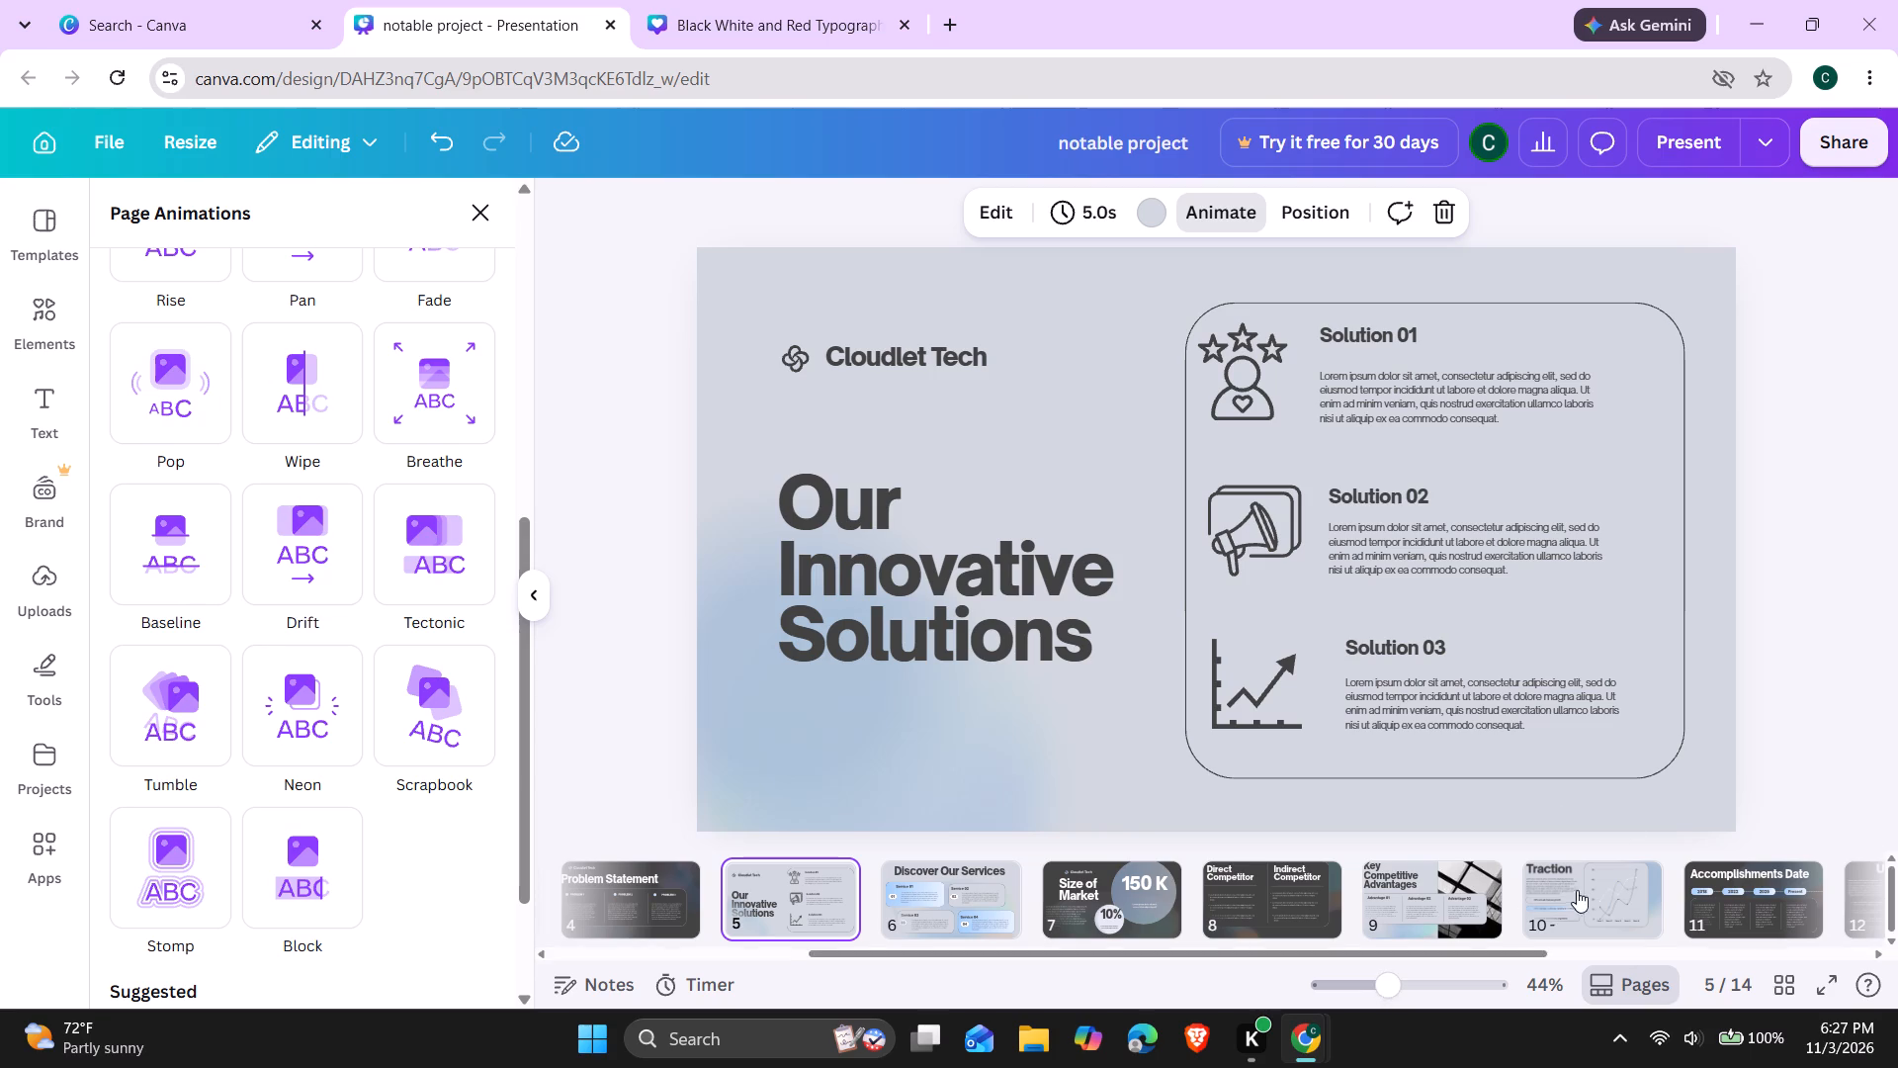
click(1051, 474)
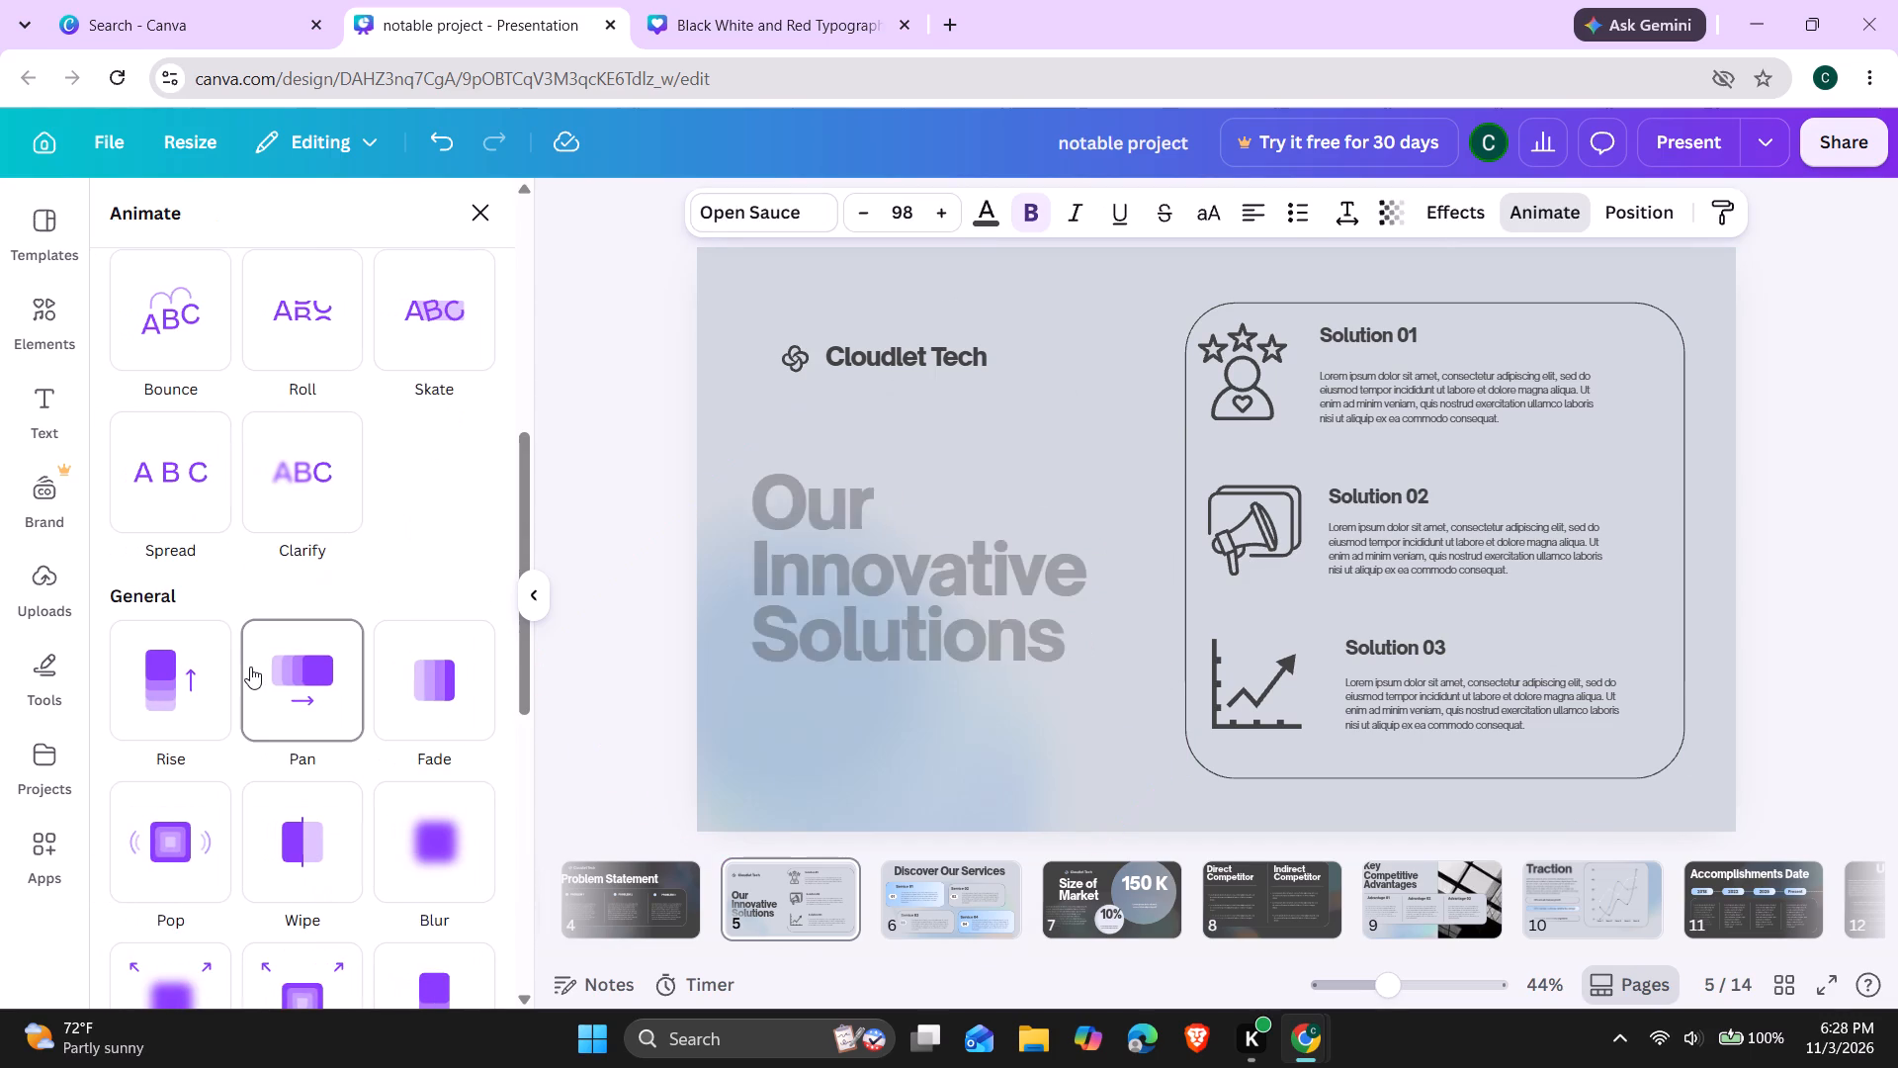
click(250, 667)
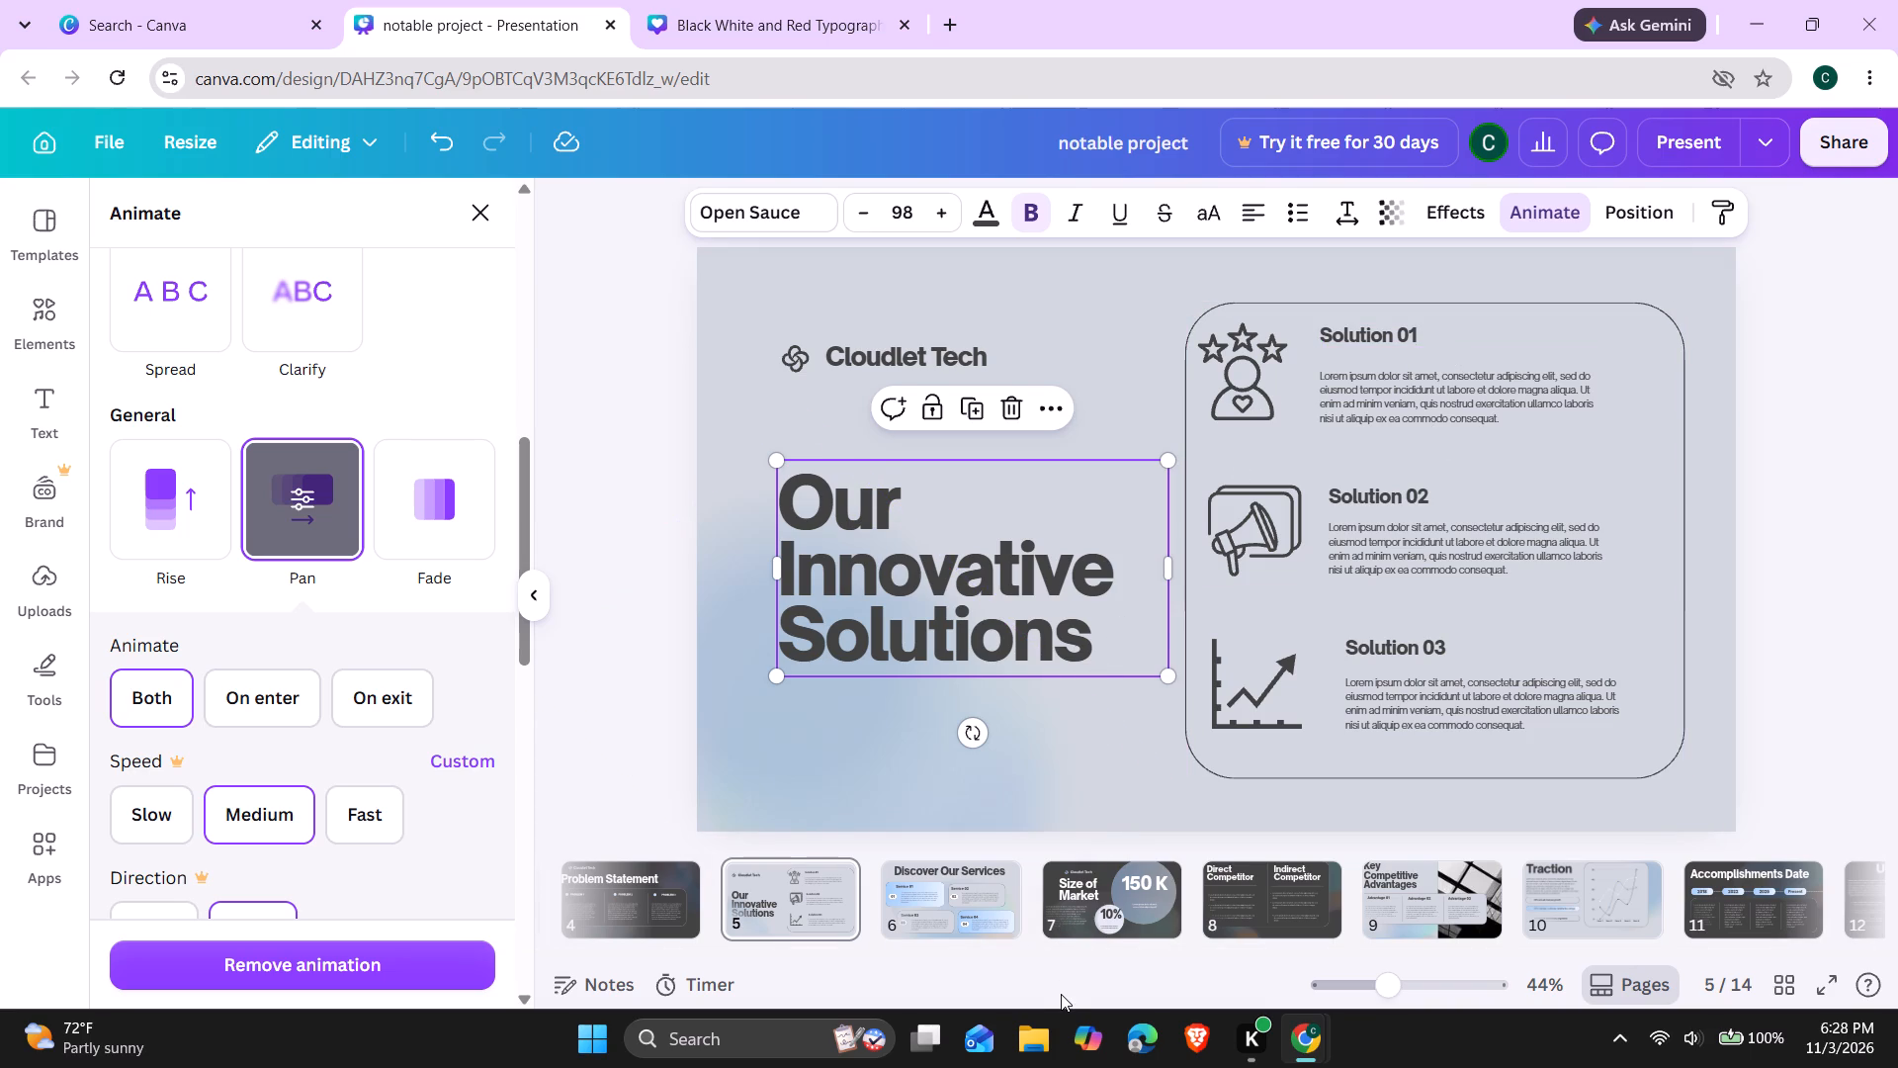
Apply the Wipe animation to the Discover Our Services heading on page 6.
click(900, 902)
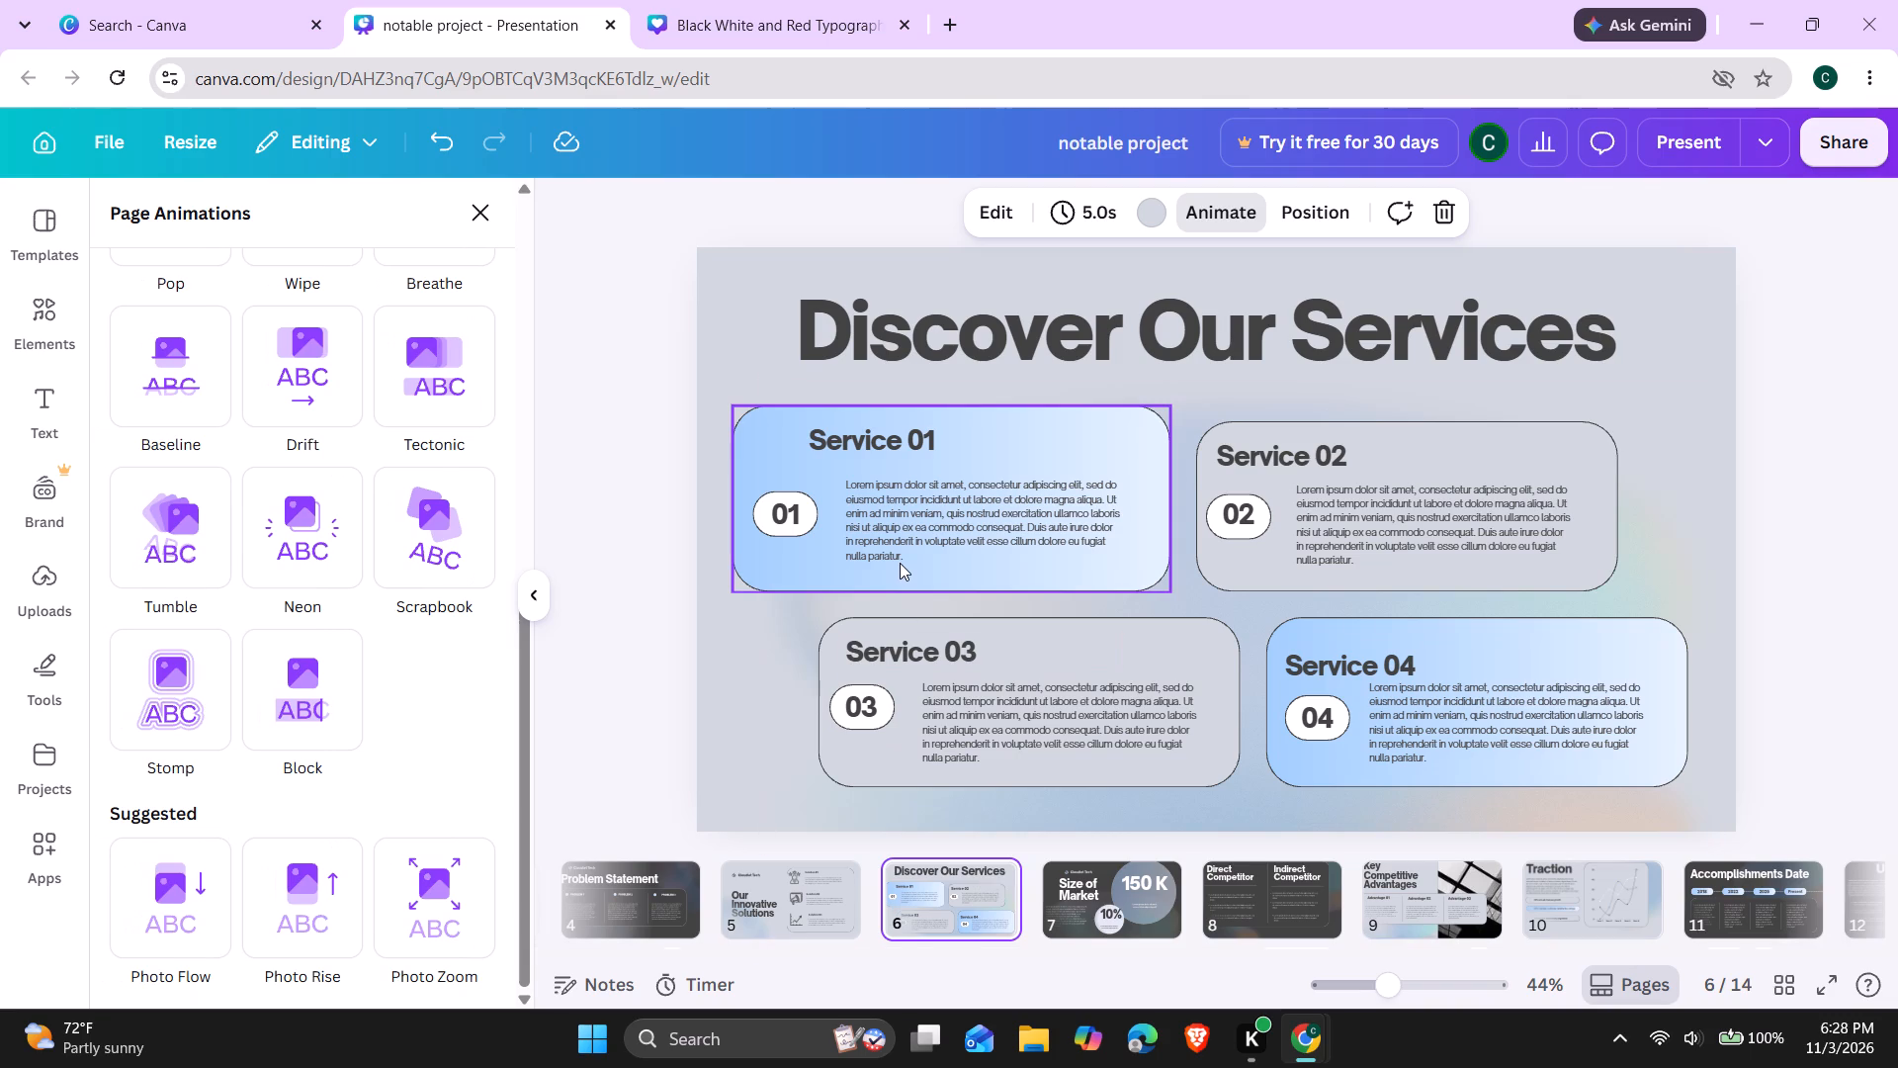
click(972, 344)
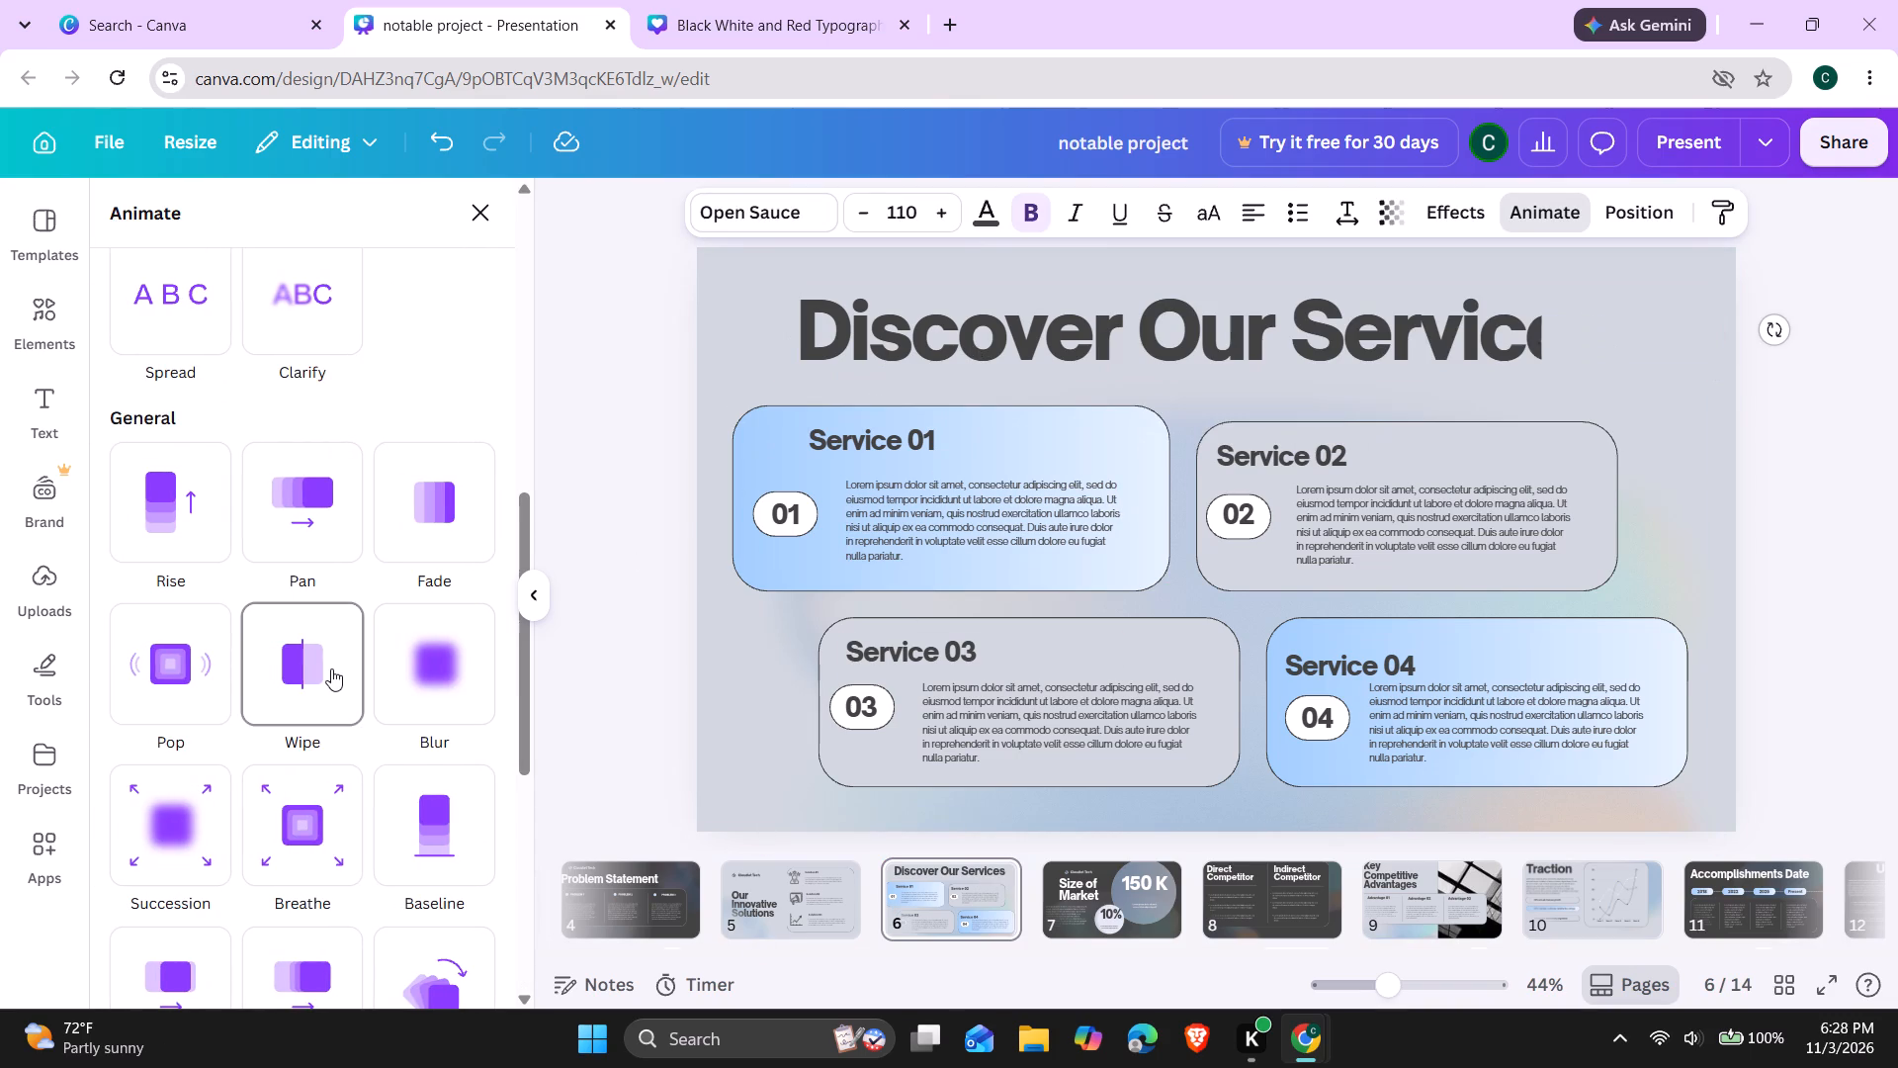
click(331, 668)
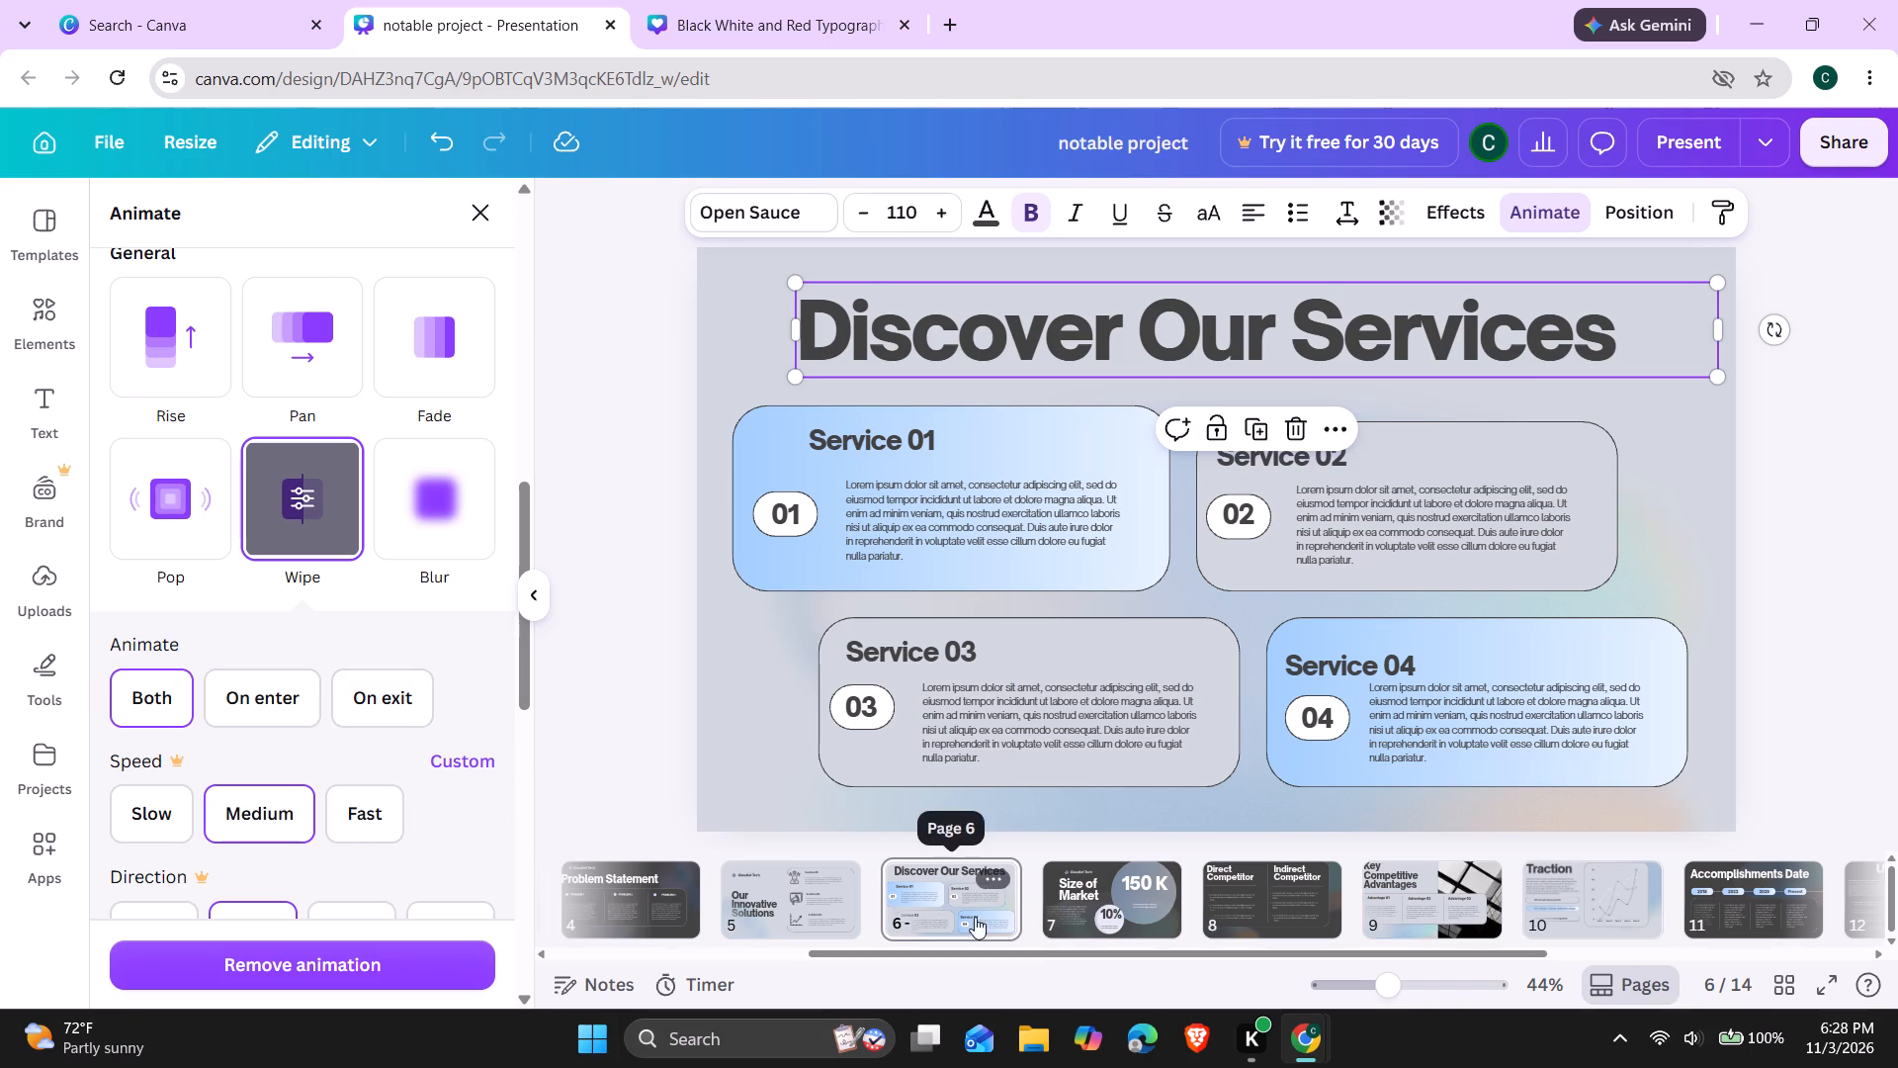
Apply the Rise animation to the Size of Market heading on page 7.
click(1121, 907)
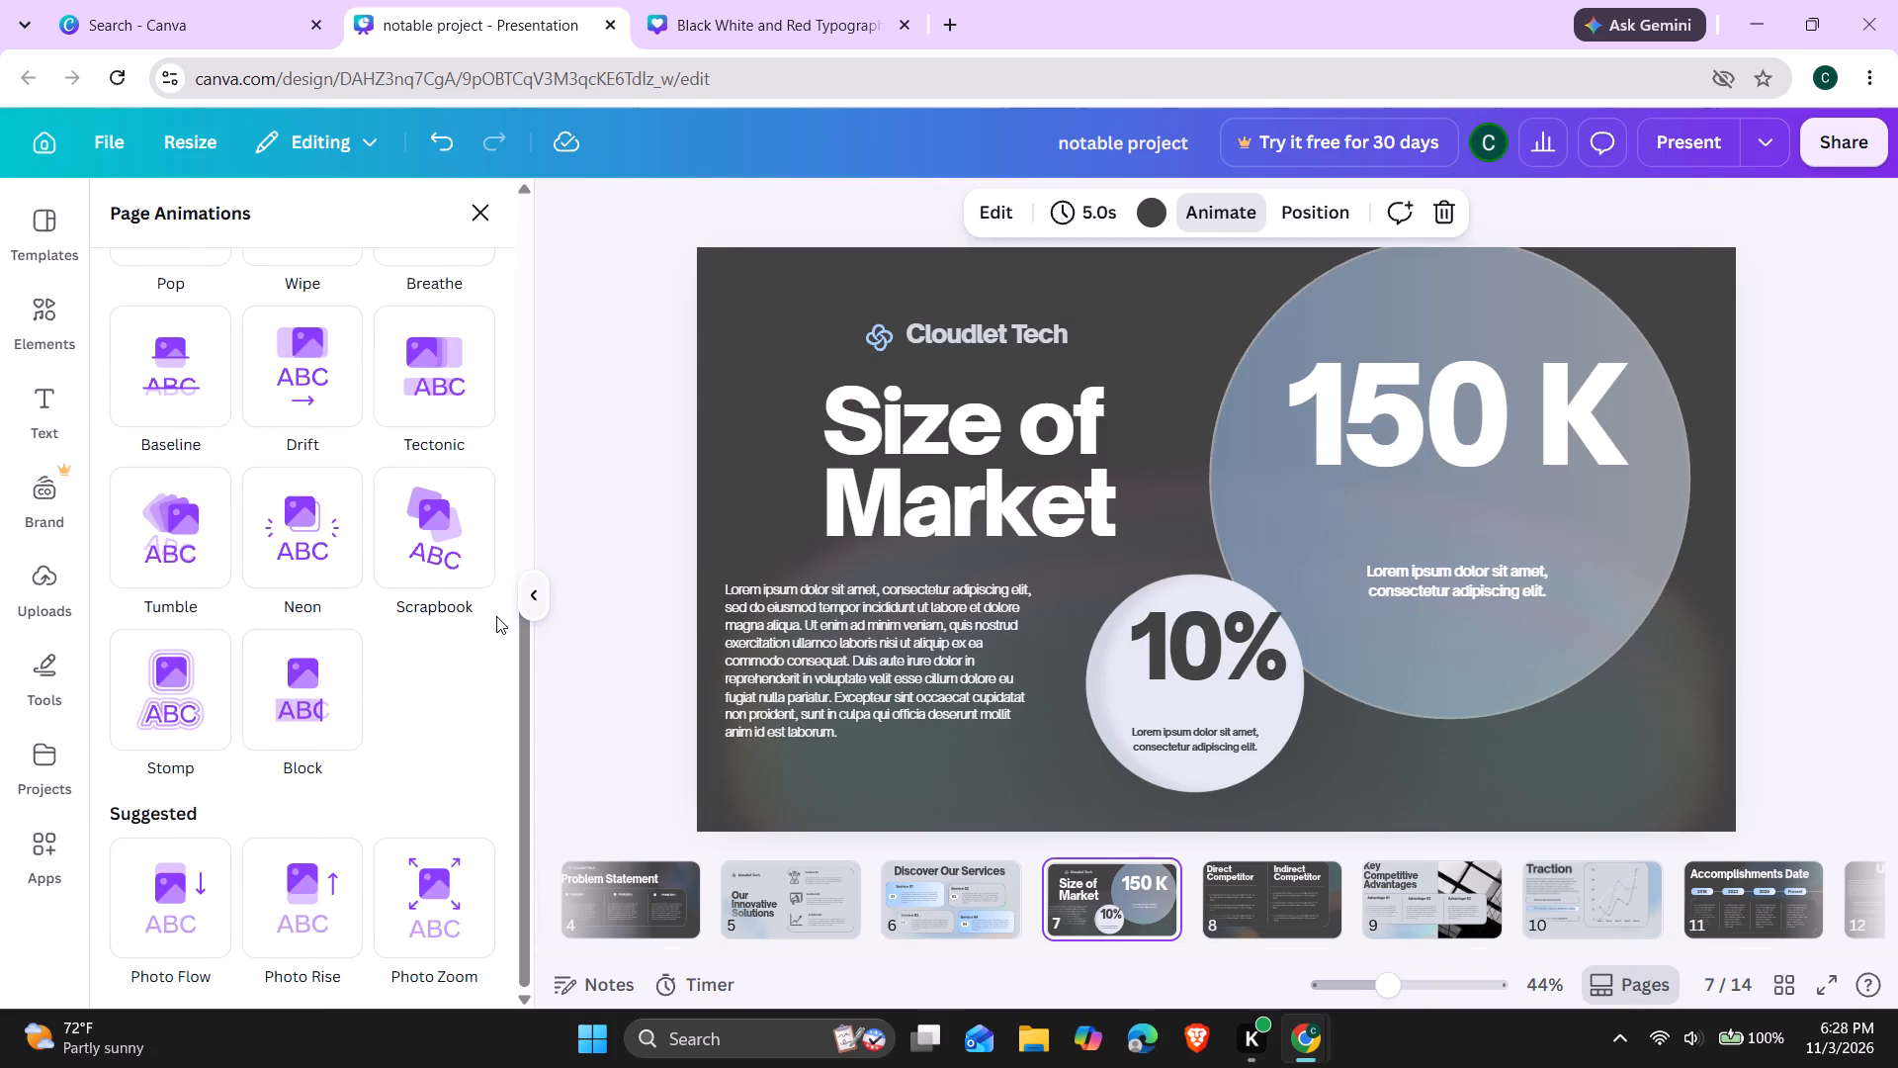
scroll(401, 723, down, 1)
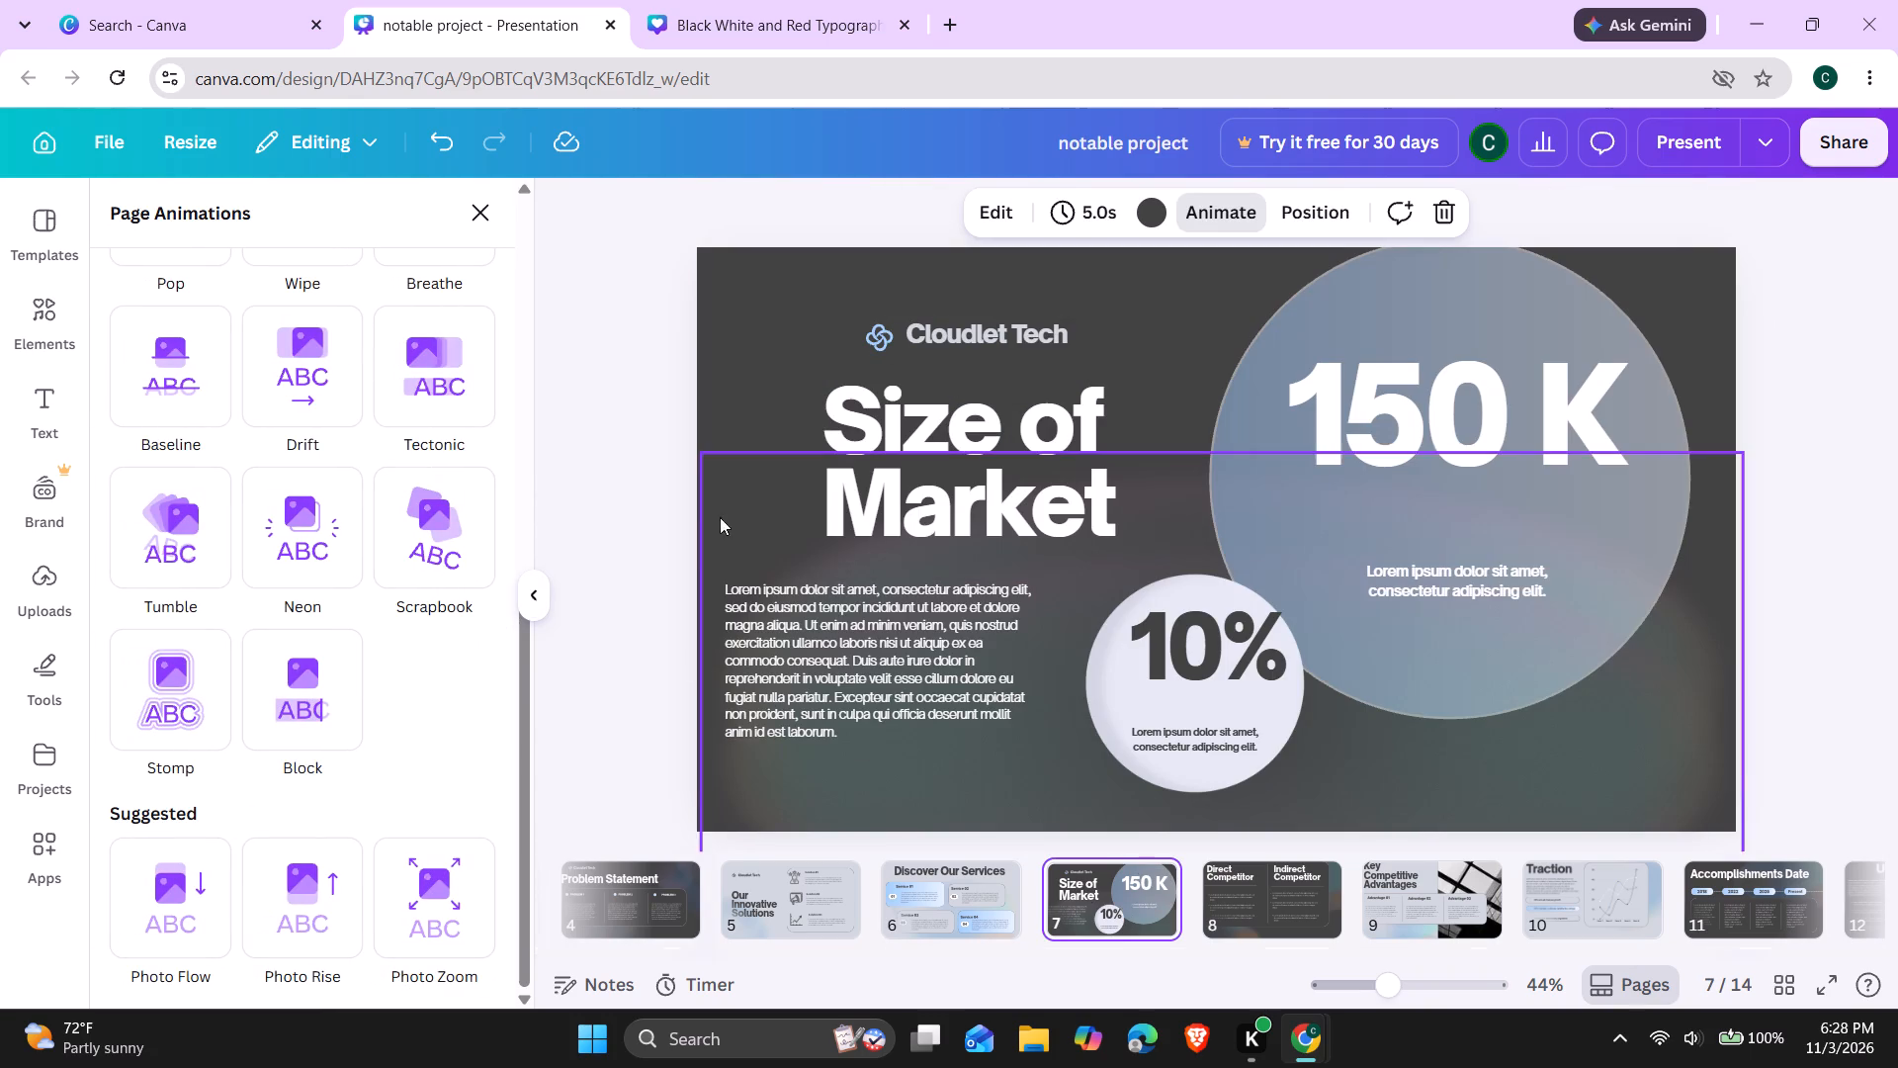
click(863, 455)
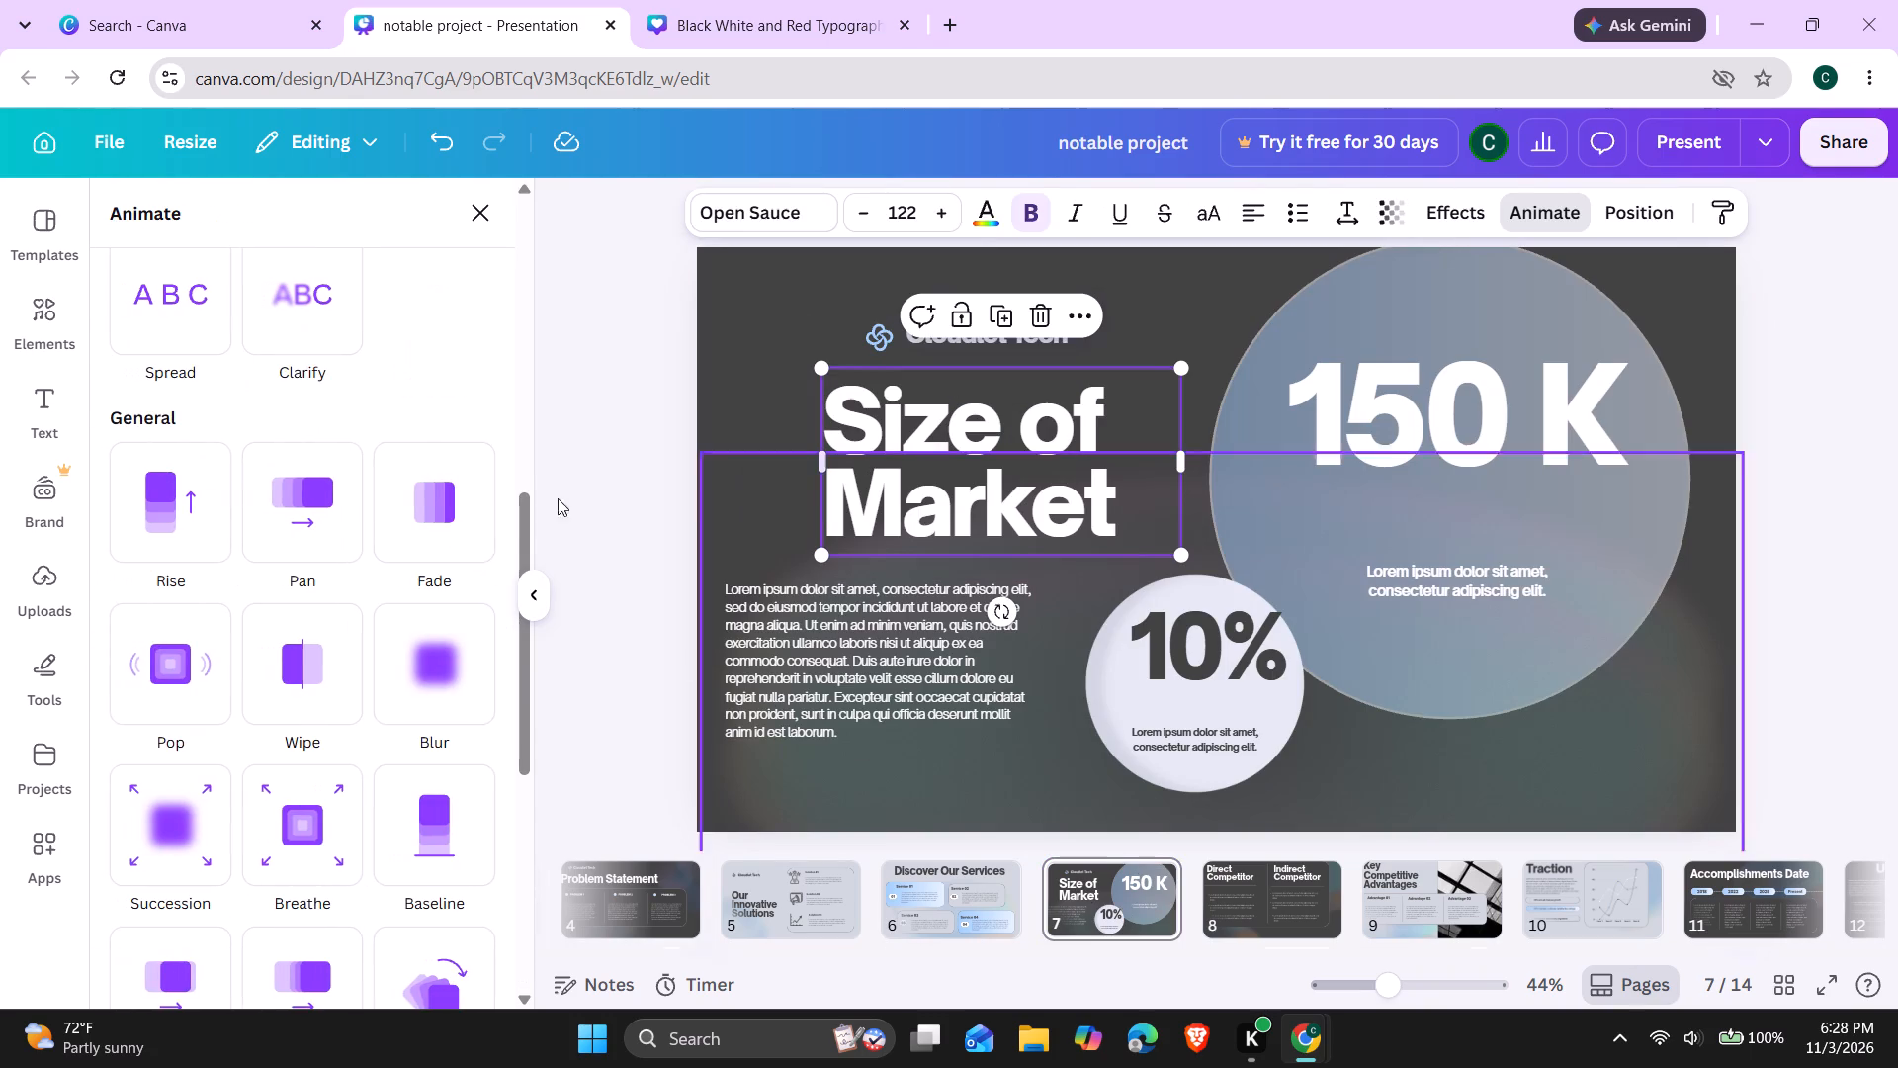
click(147, 524)
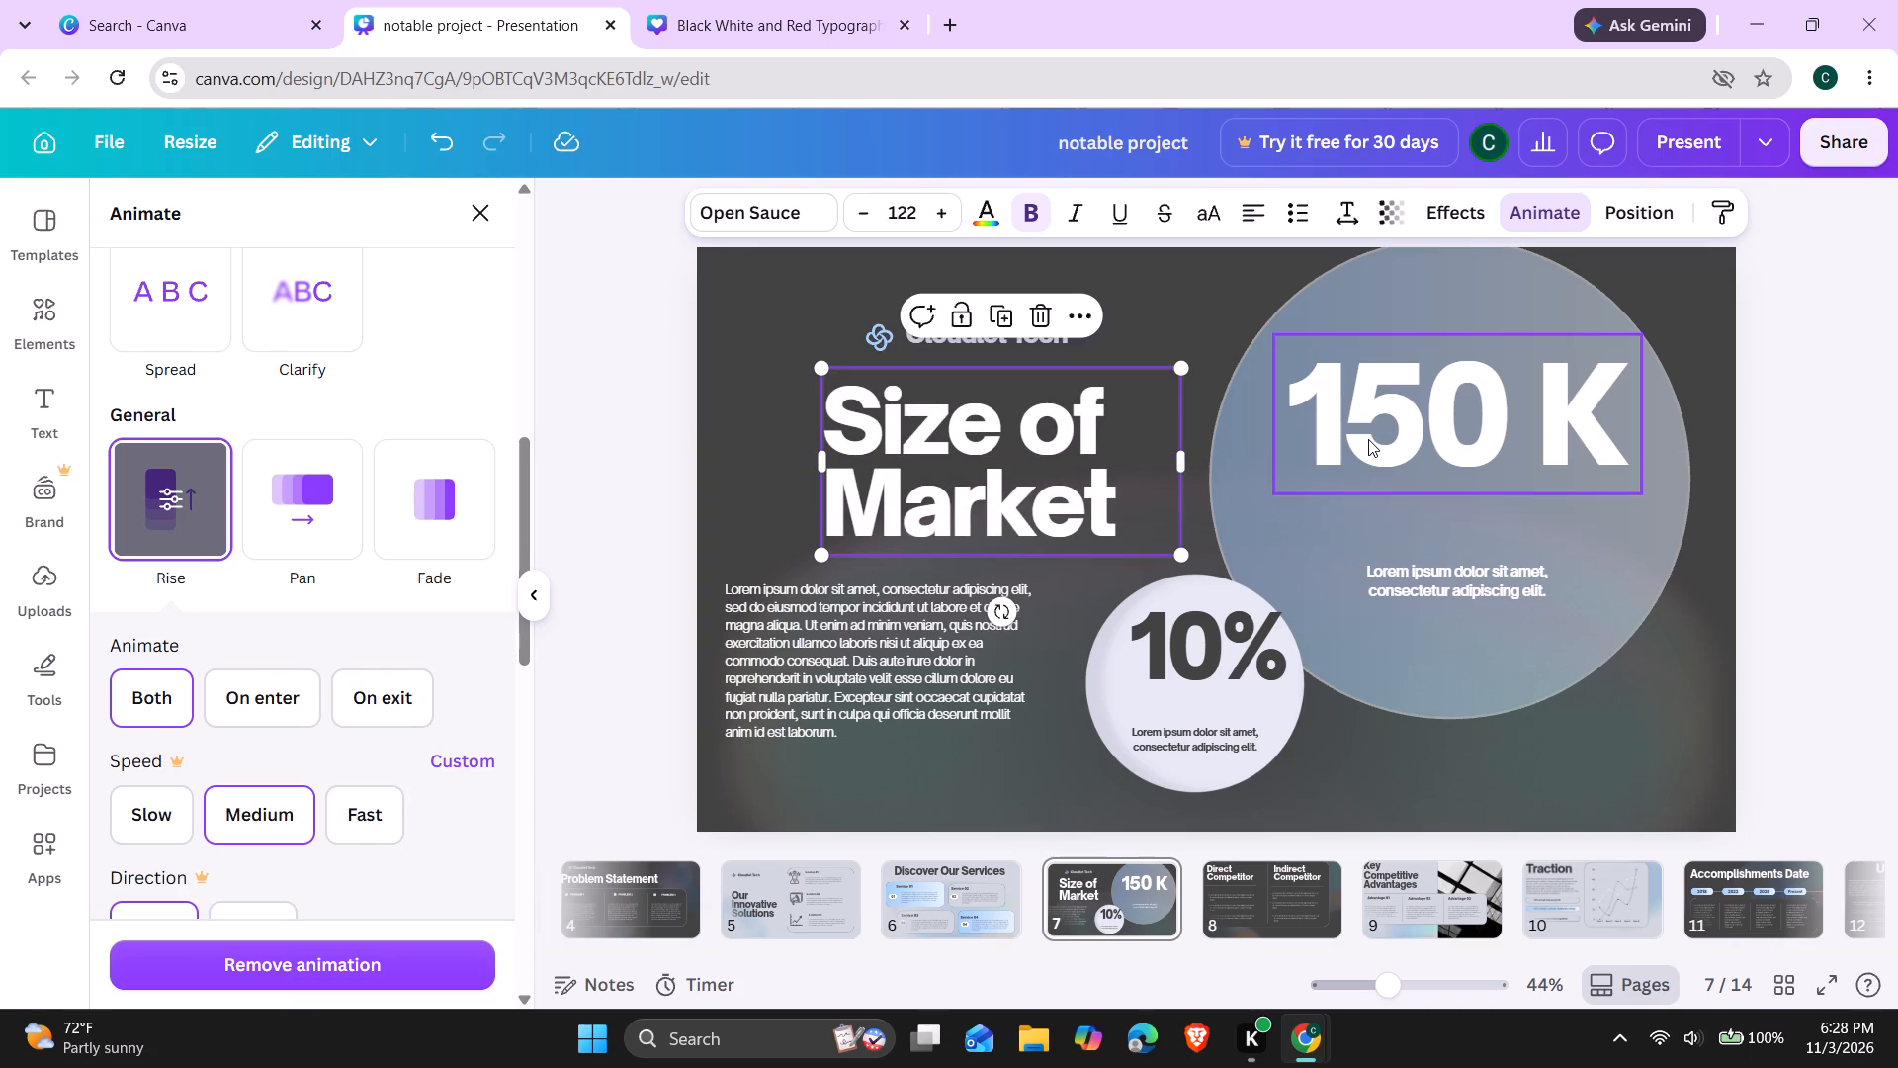
Apply the Drift animation to the body paragraph below the Size of Market heading on page 7.
click(837, 651)
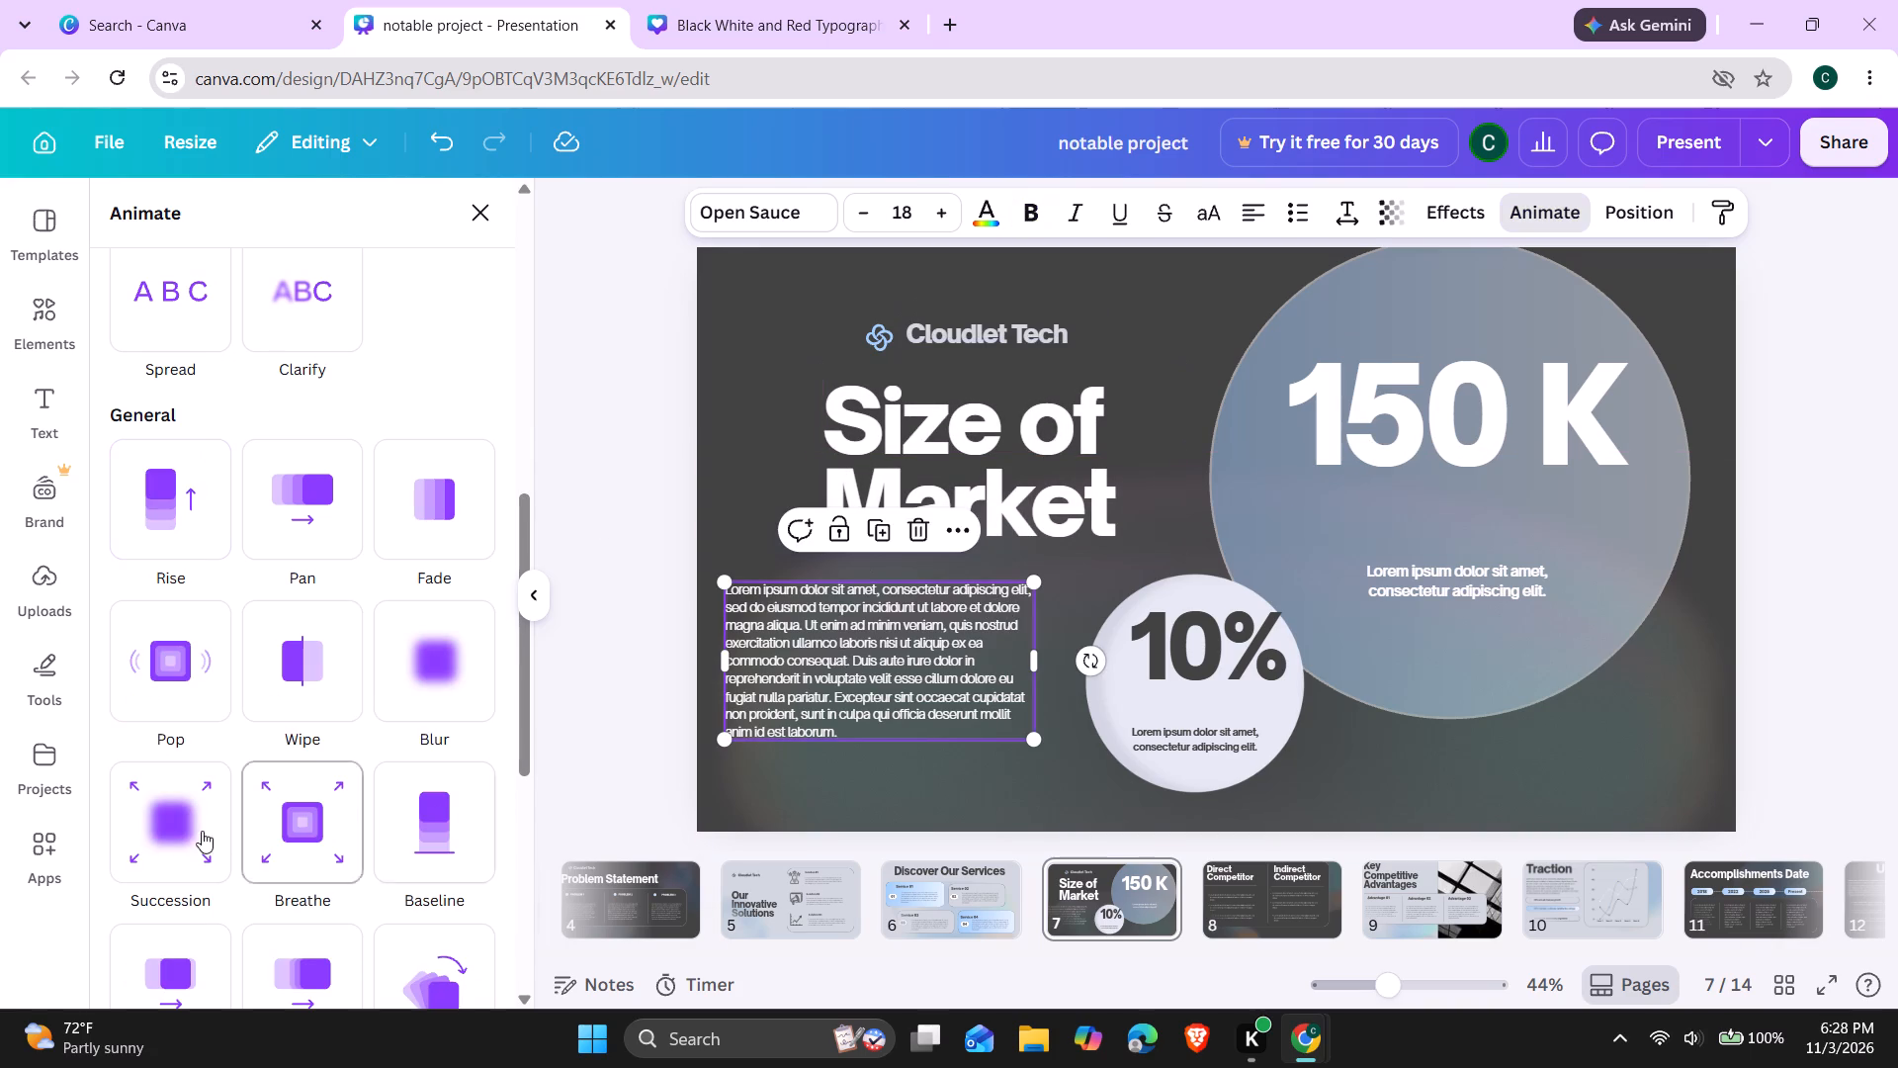
scroll(165, 831, down, 1)
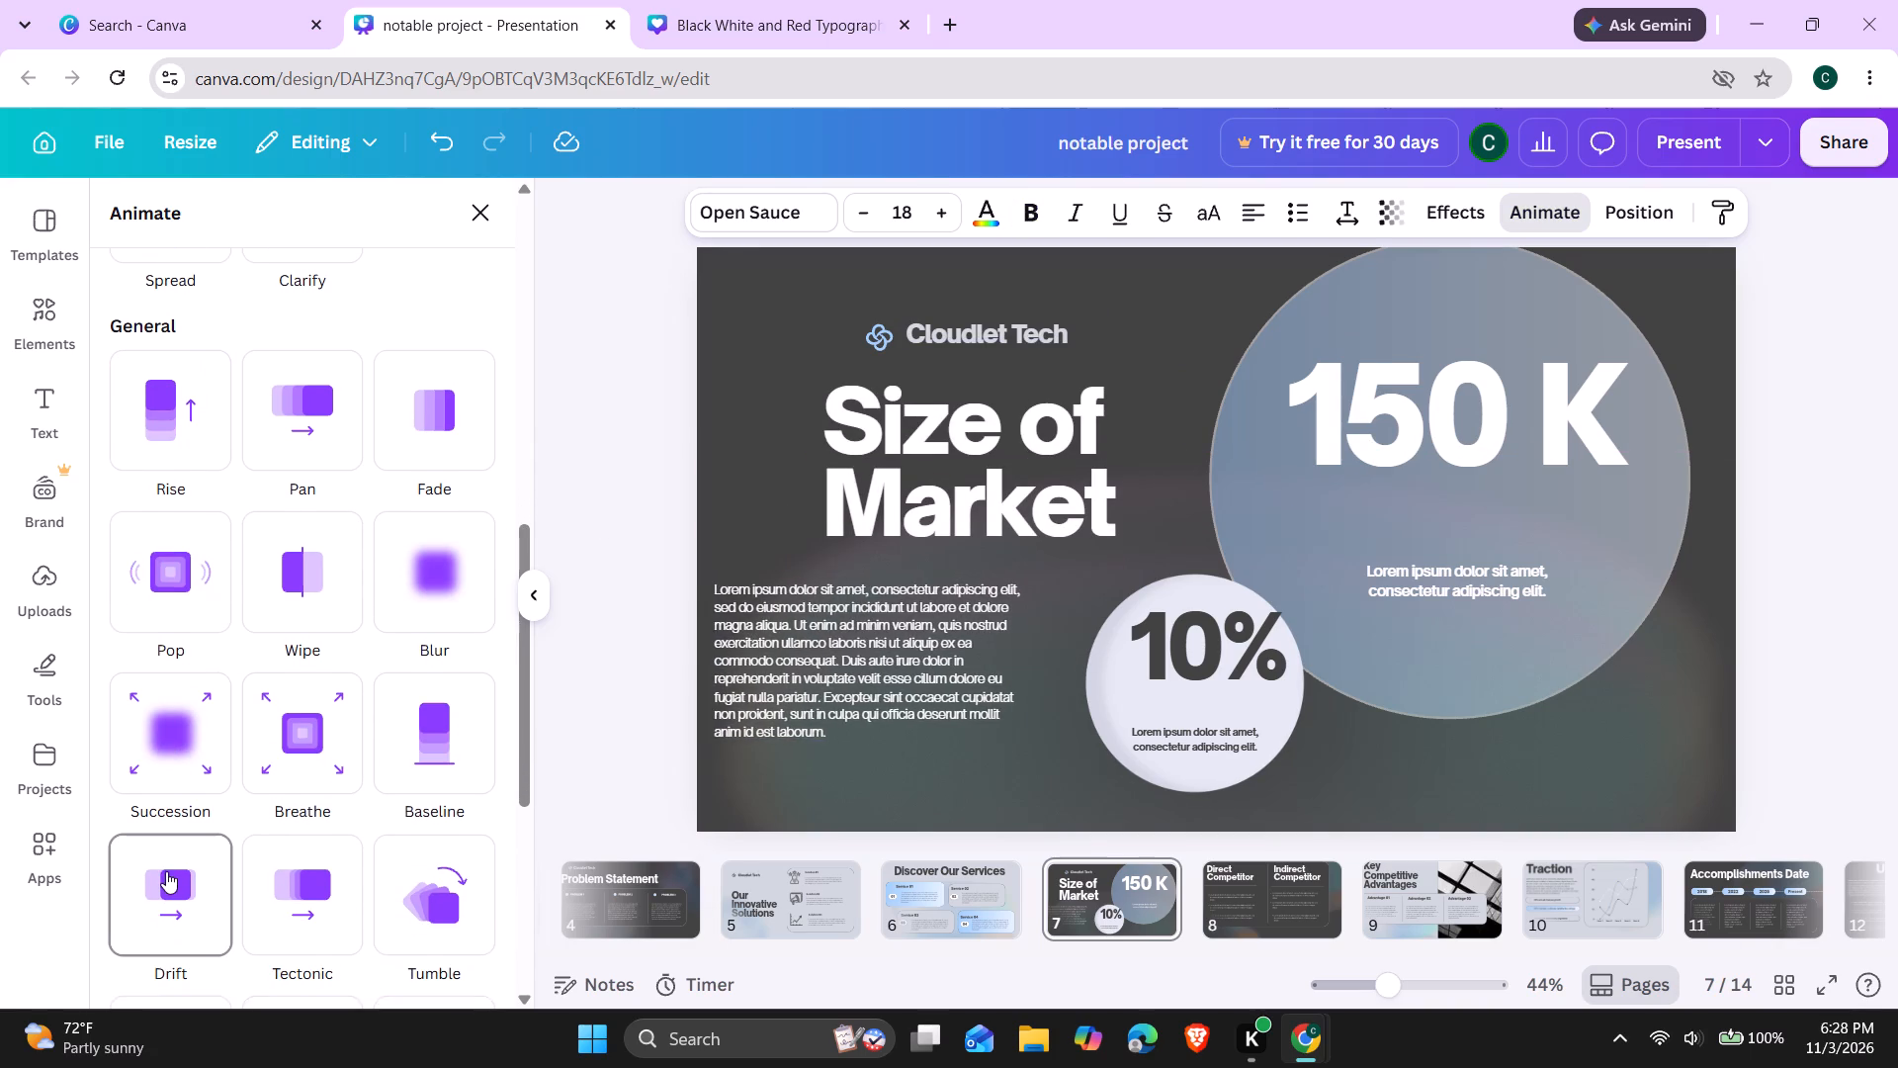
click(166, 871)
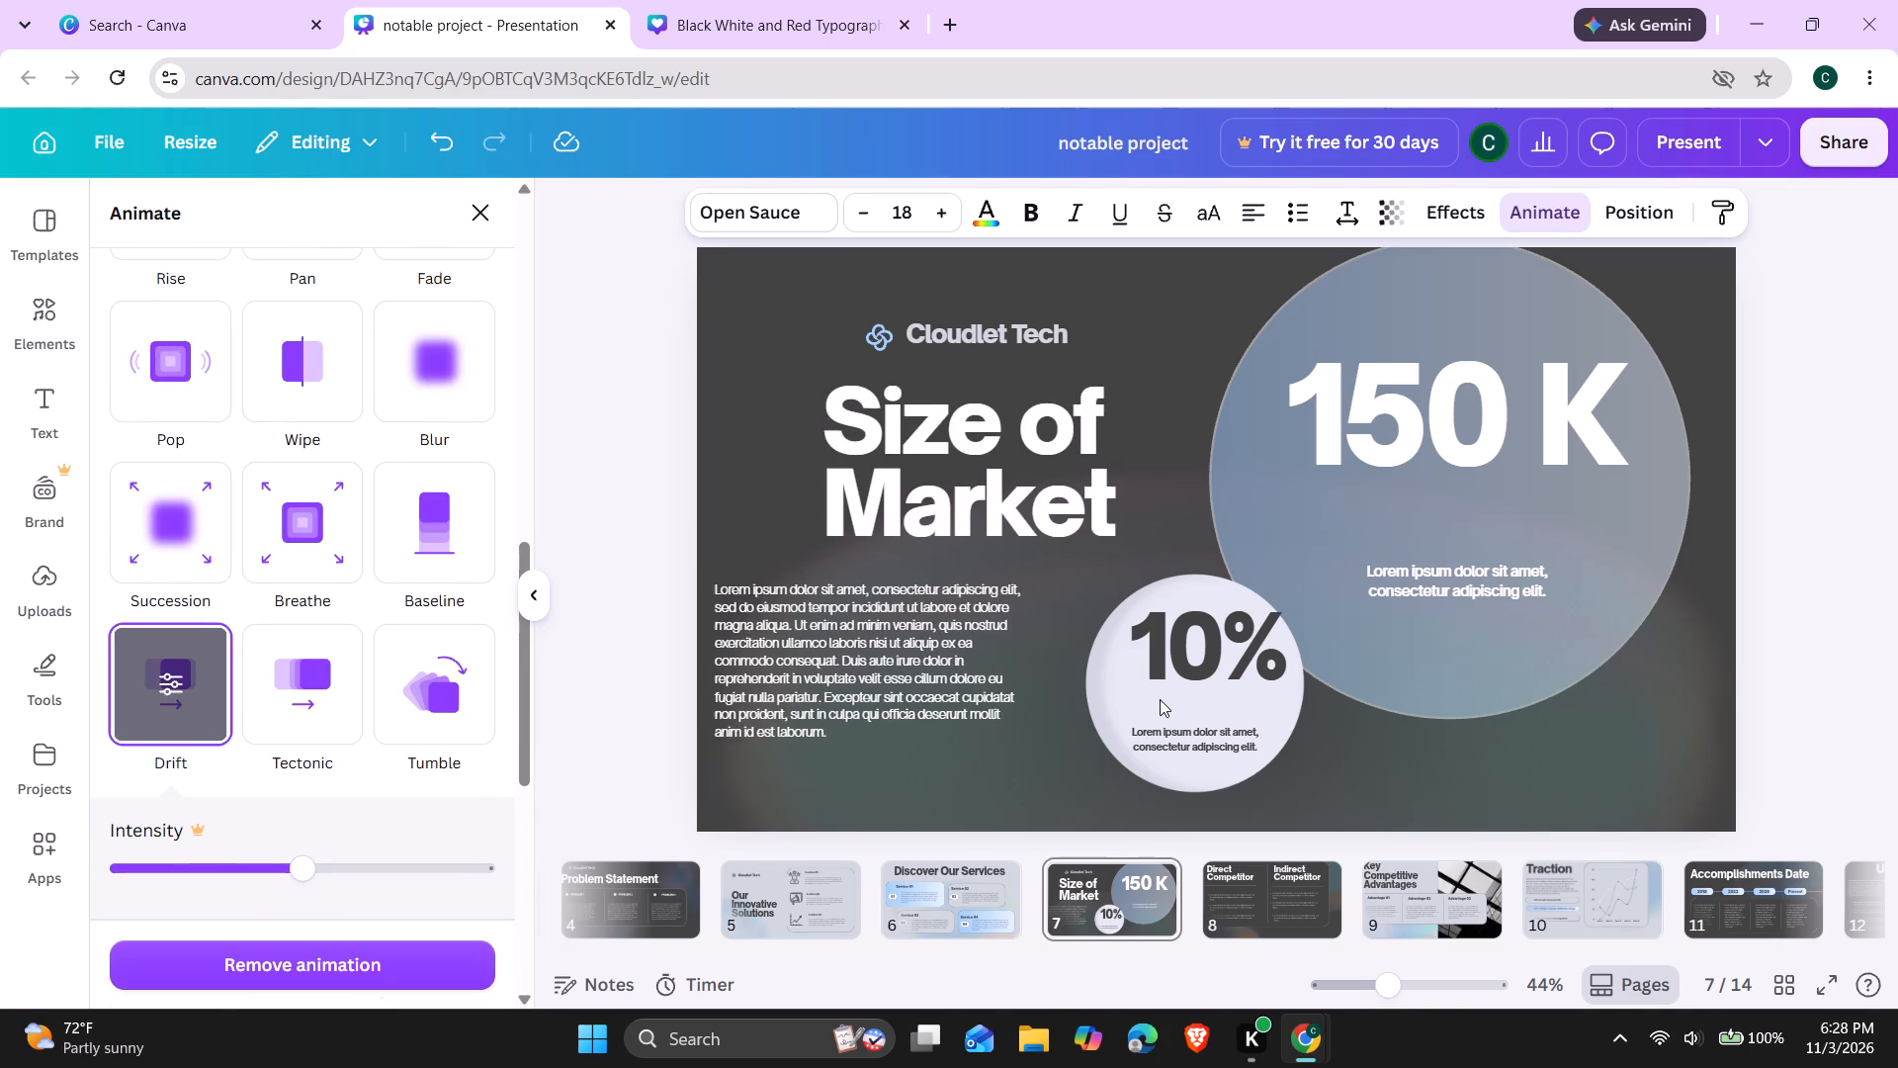
Apply the Breathe animation to the 150 K figure in the large circle on page 7.
click(1381, 440)
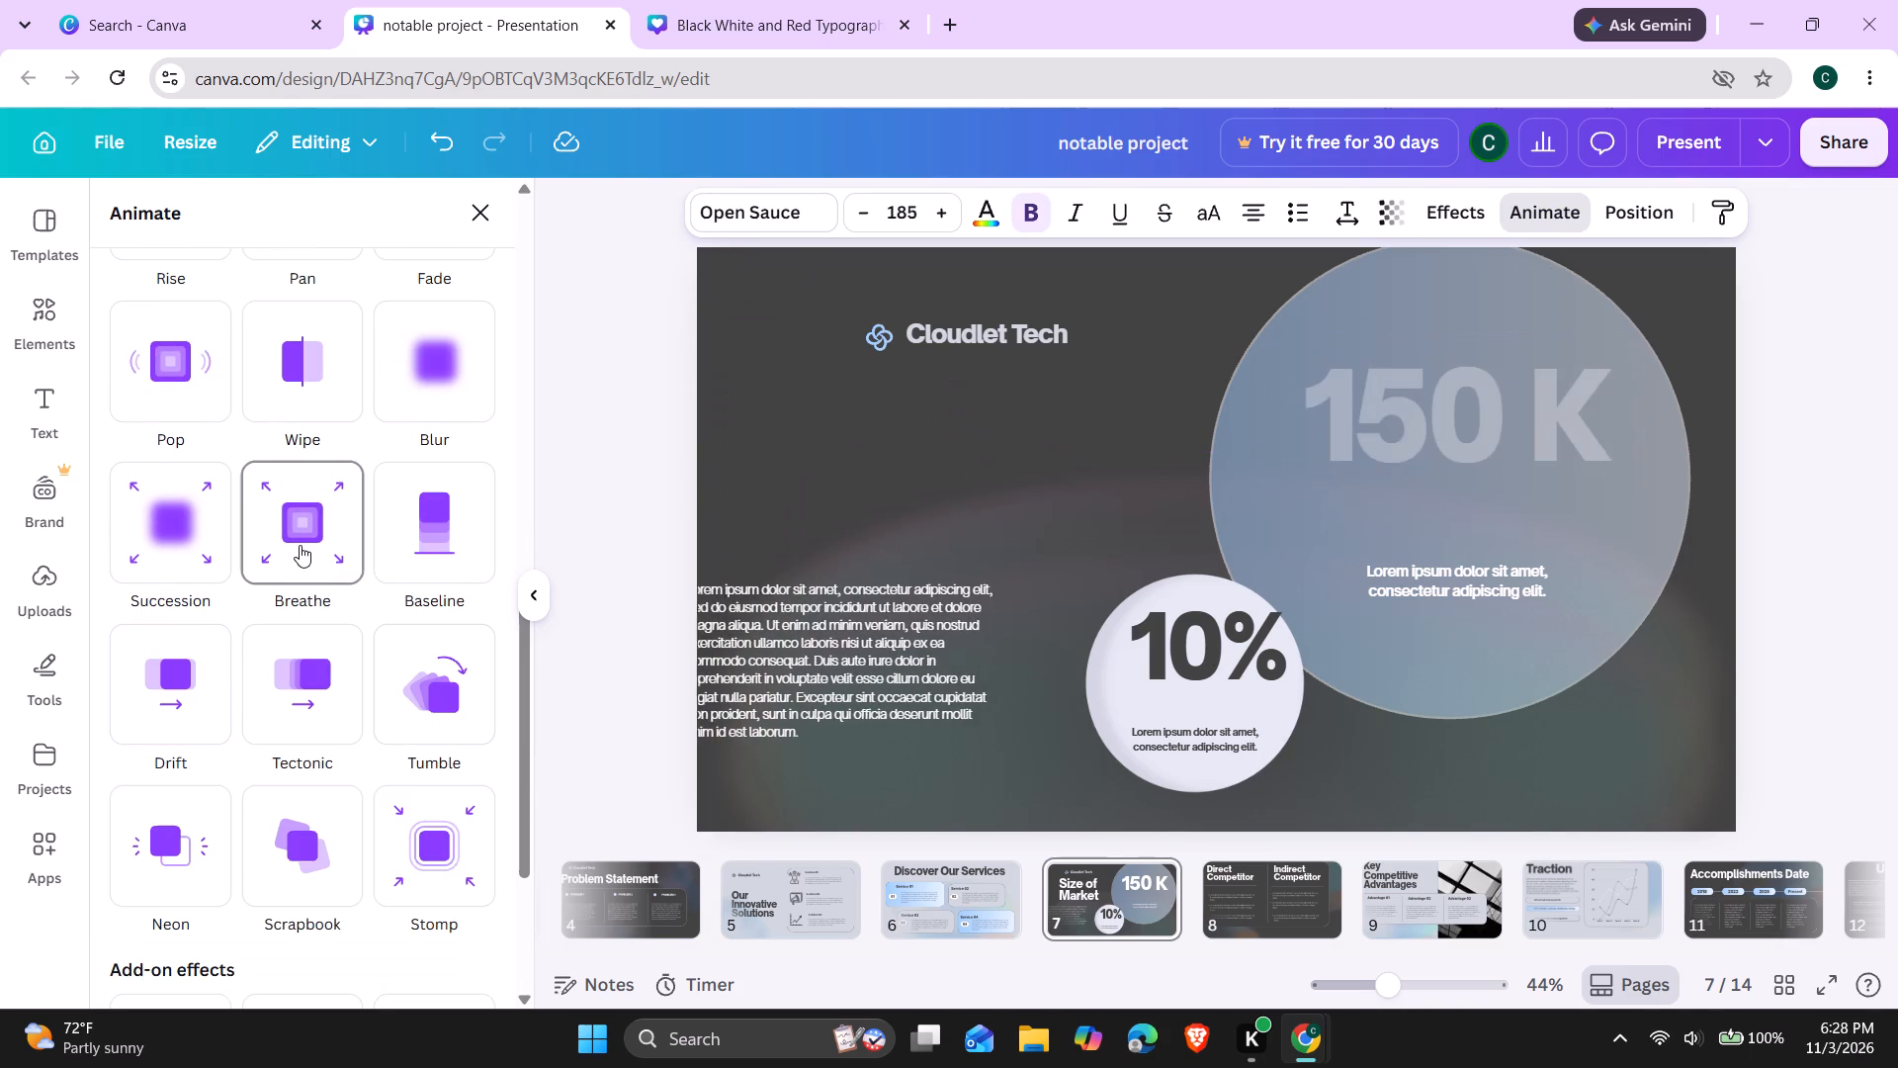
click(300, 545)
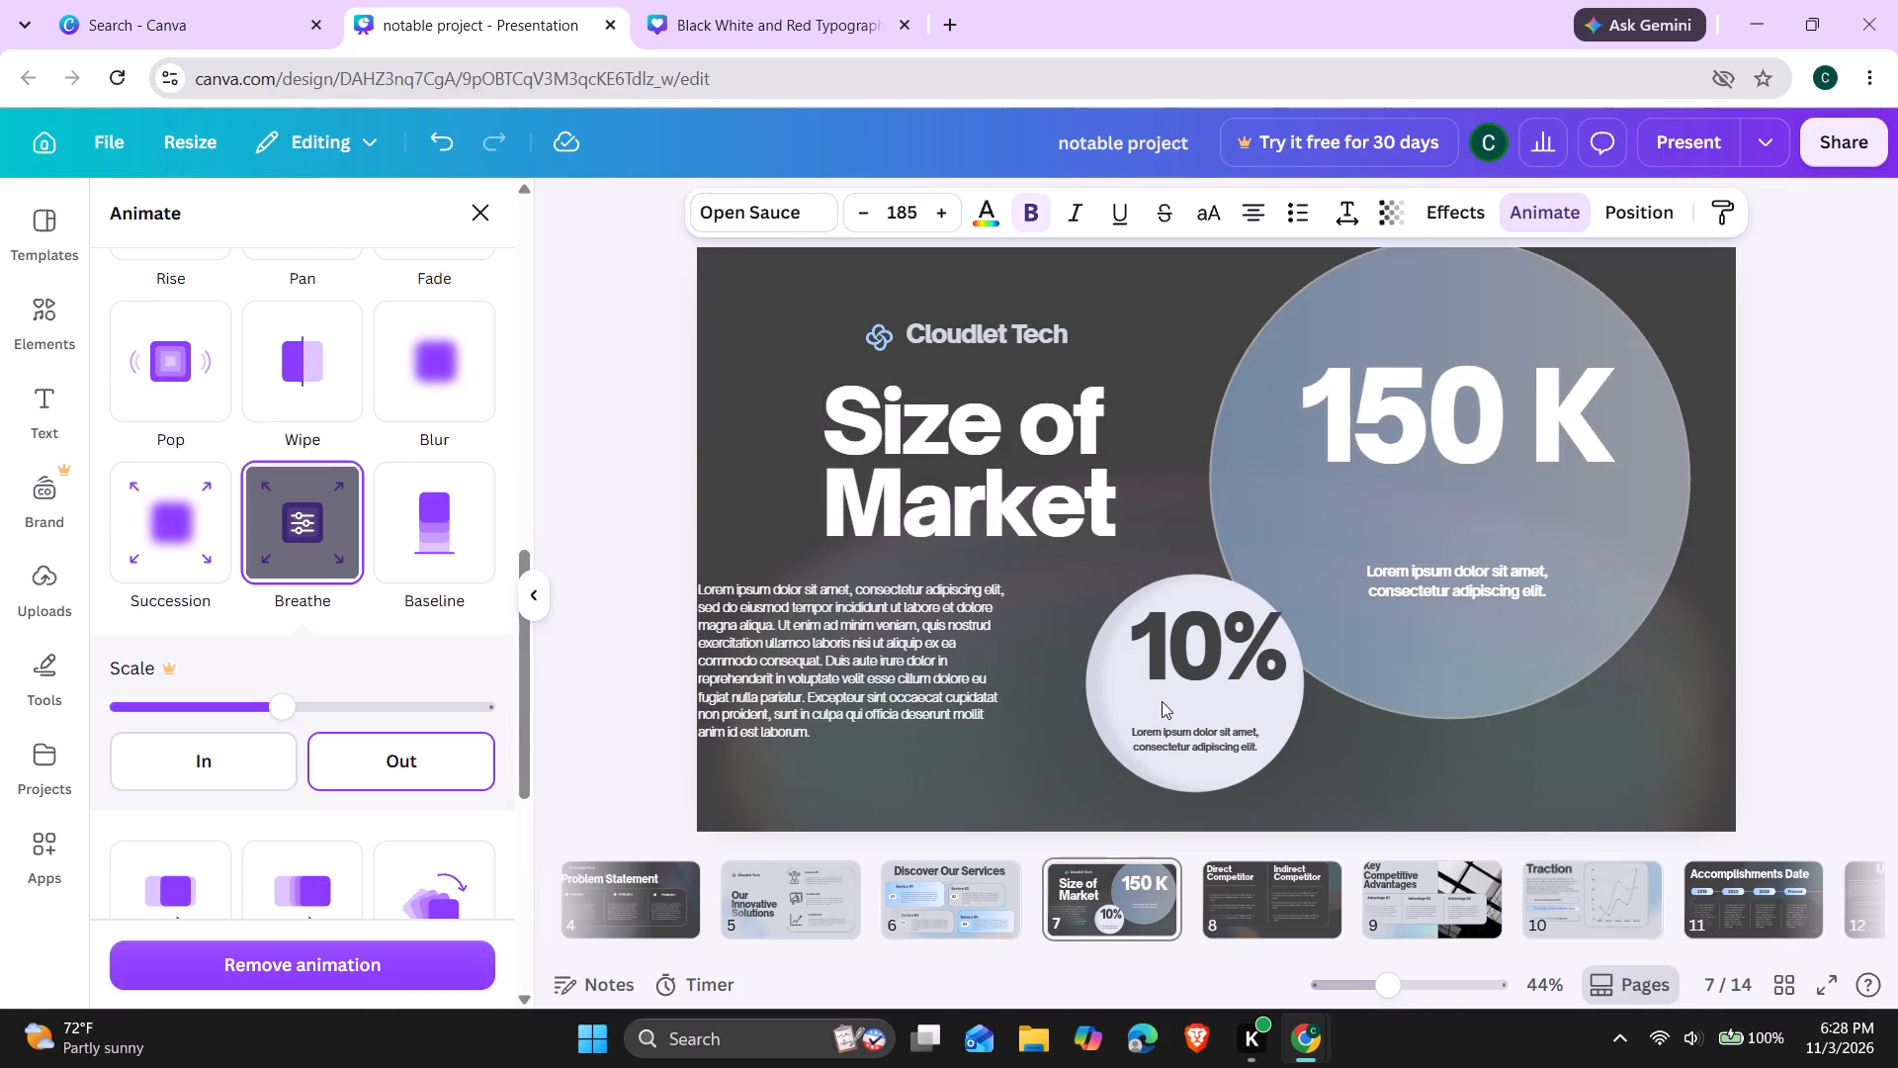
Apply the Flicker add-on effect to the 10% figure in the small circle on page 7.
click(1204, 654)
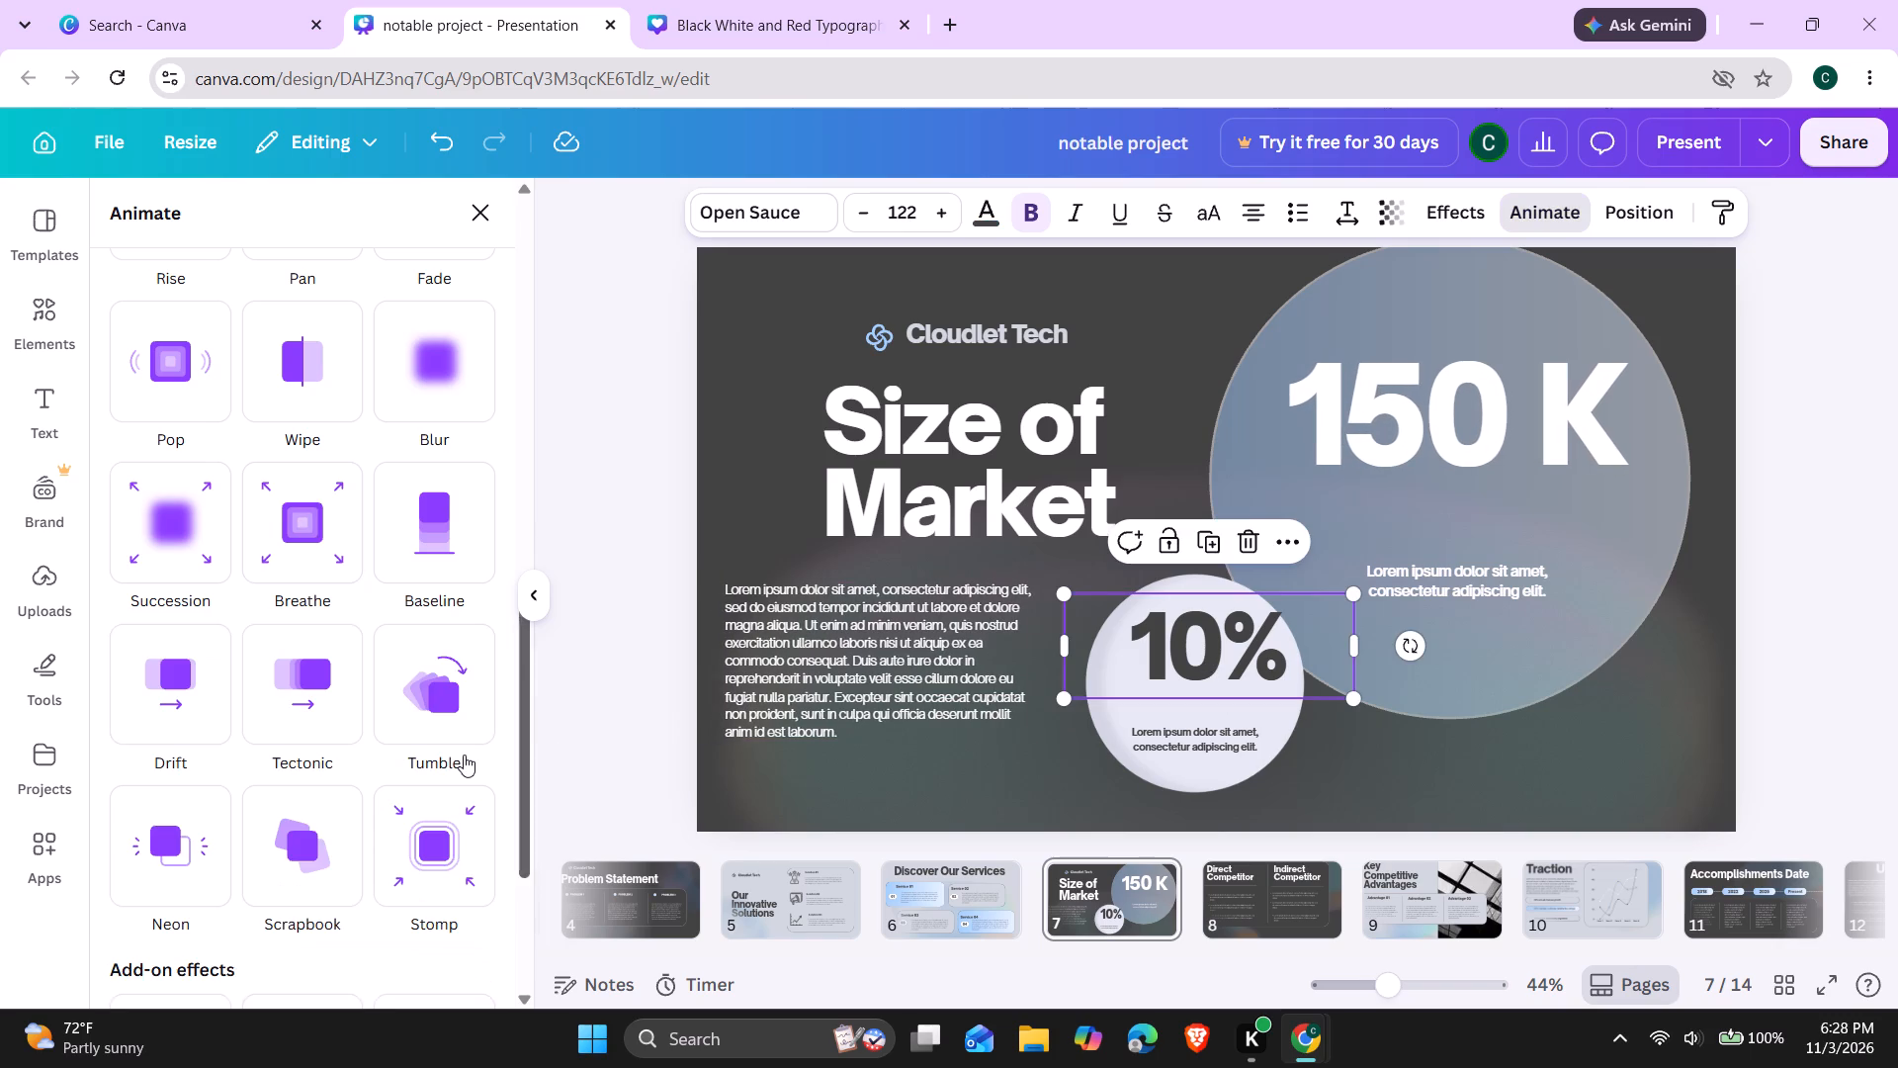
scroll(285, 888, down, 1)
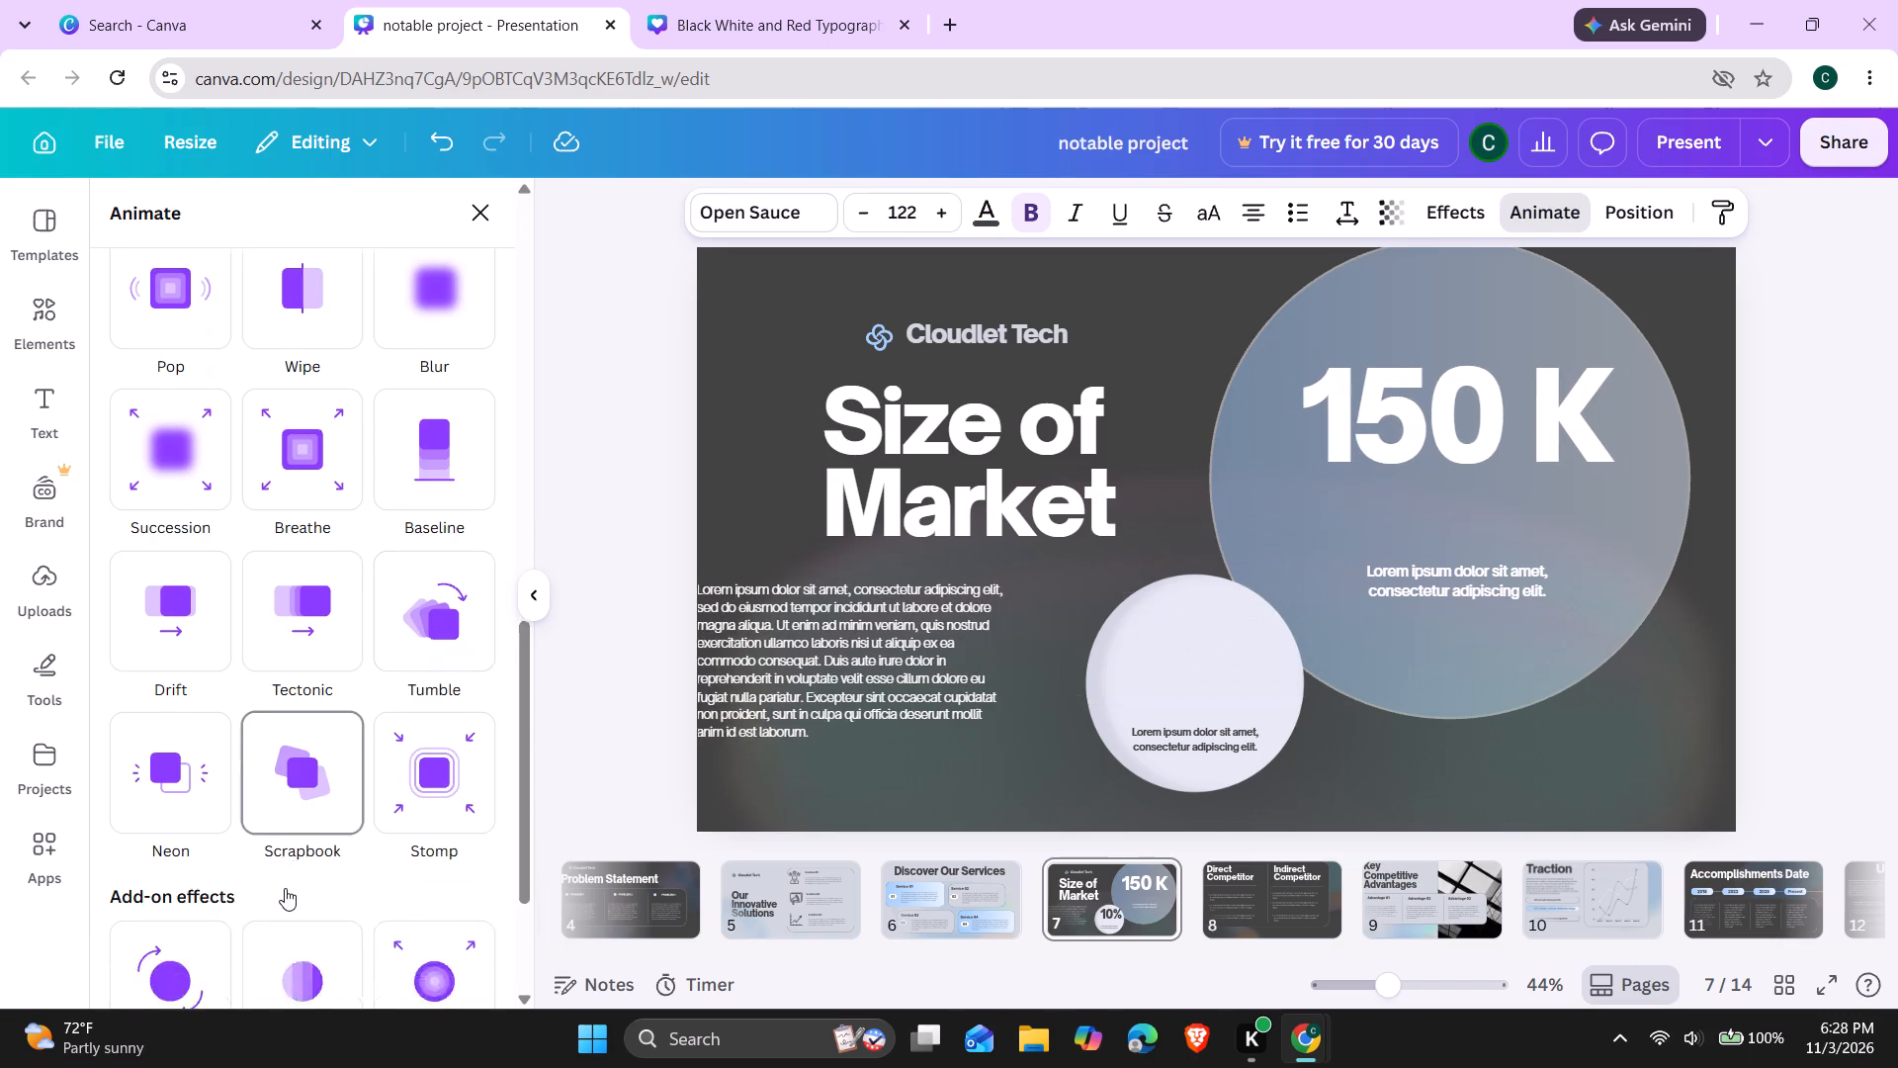
scroll(285, 888, down, 1)
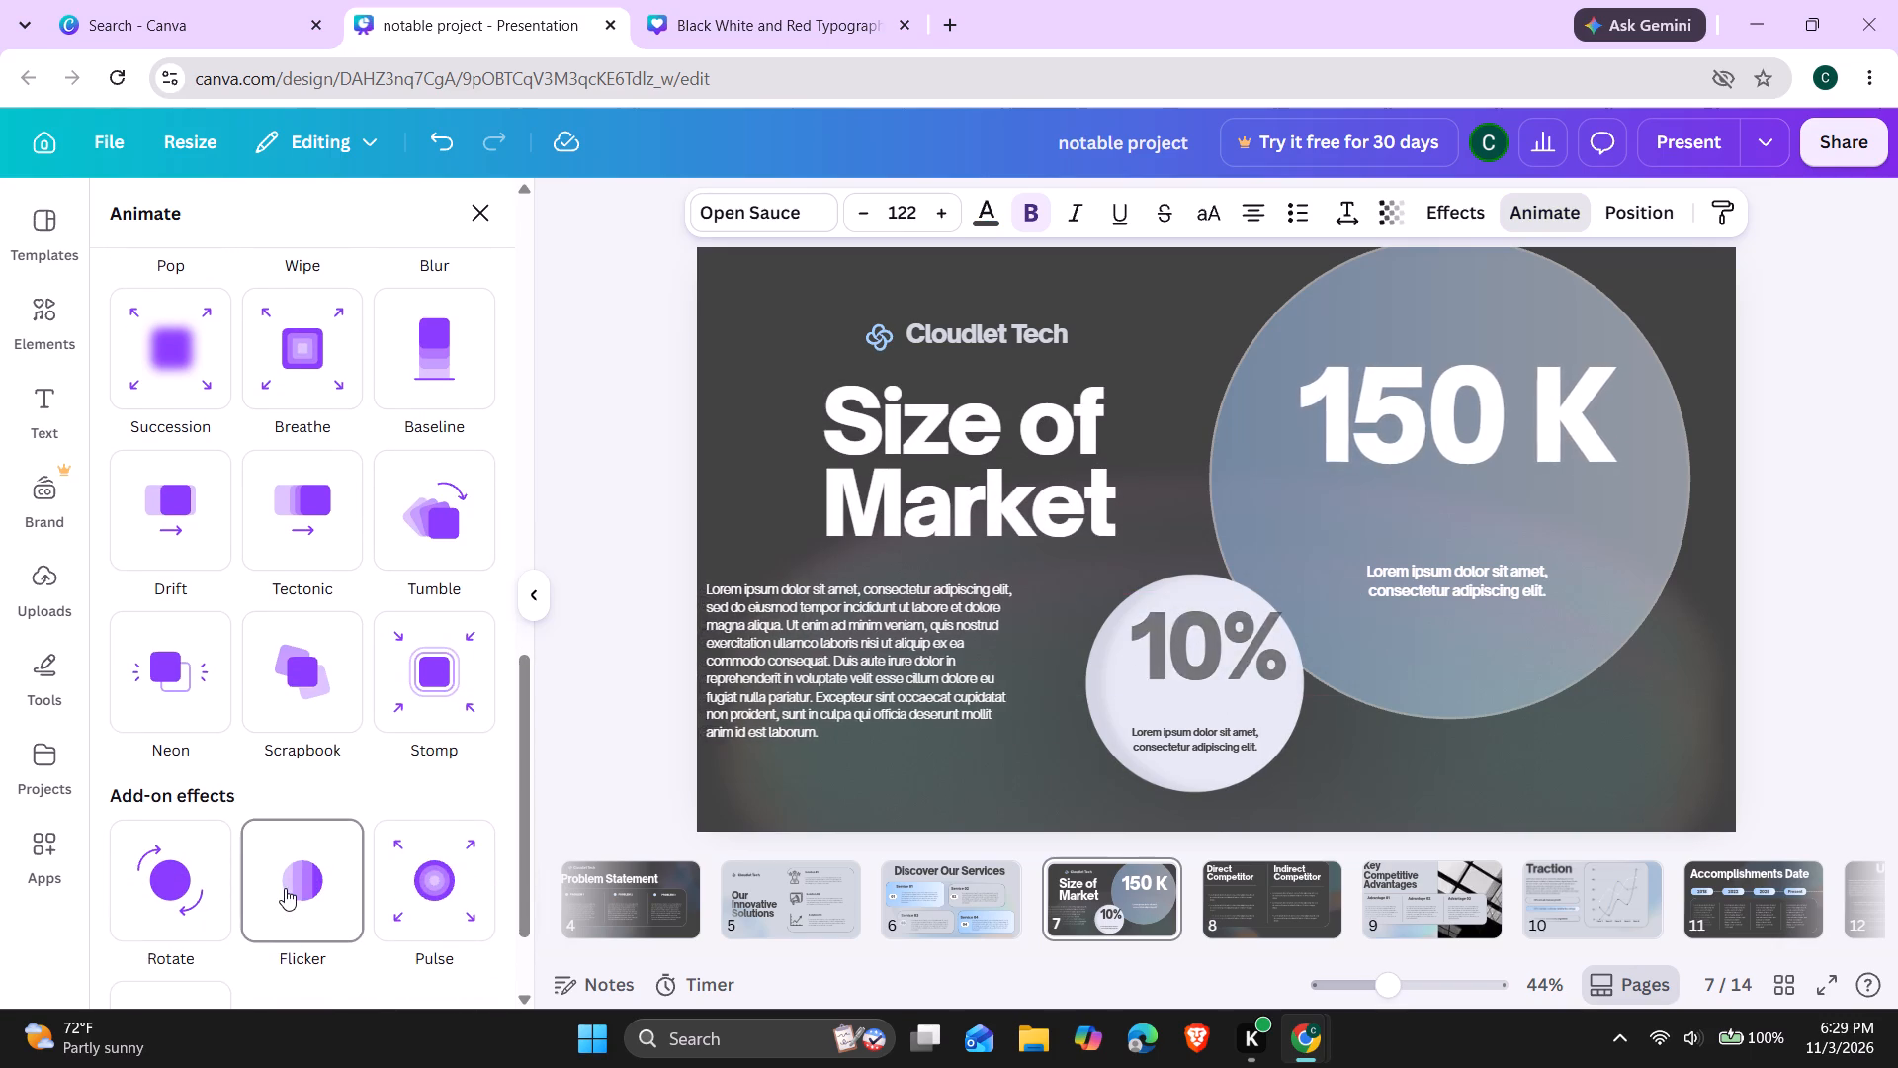
click(285, 888)
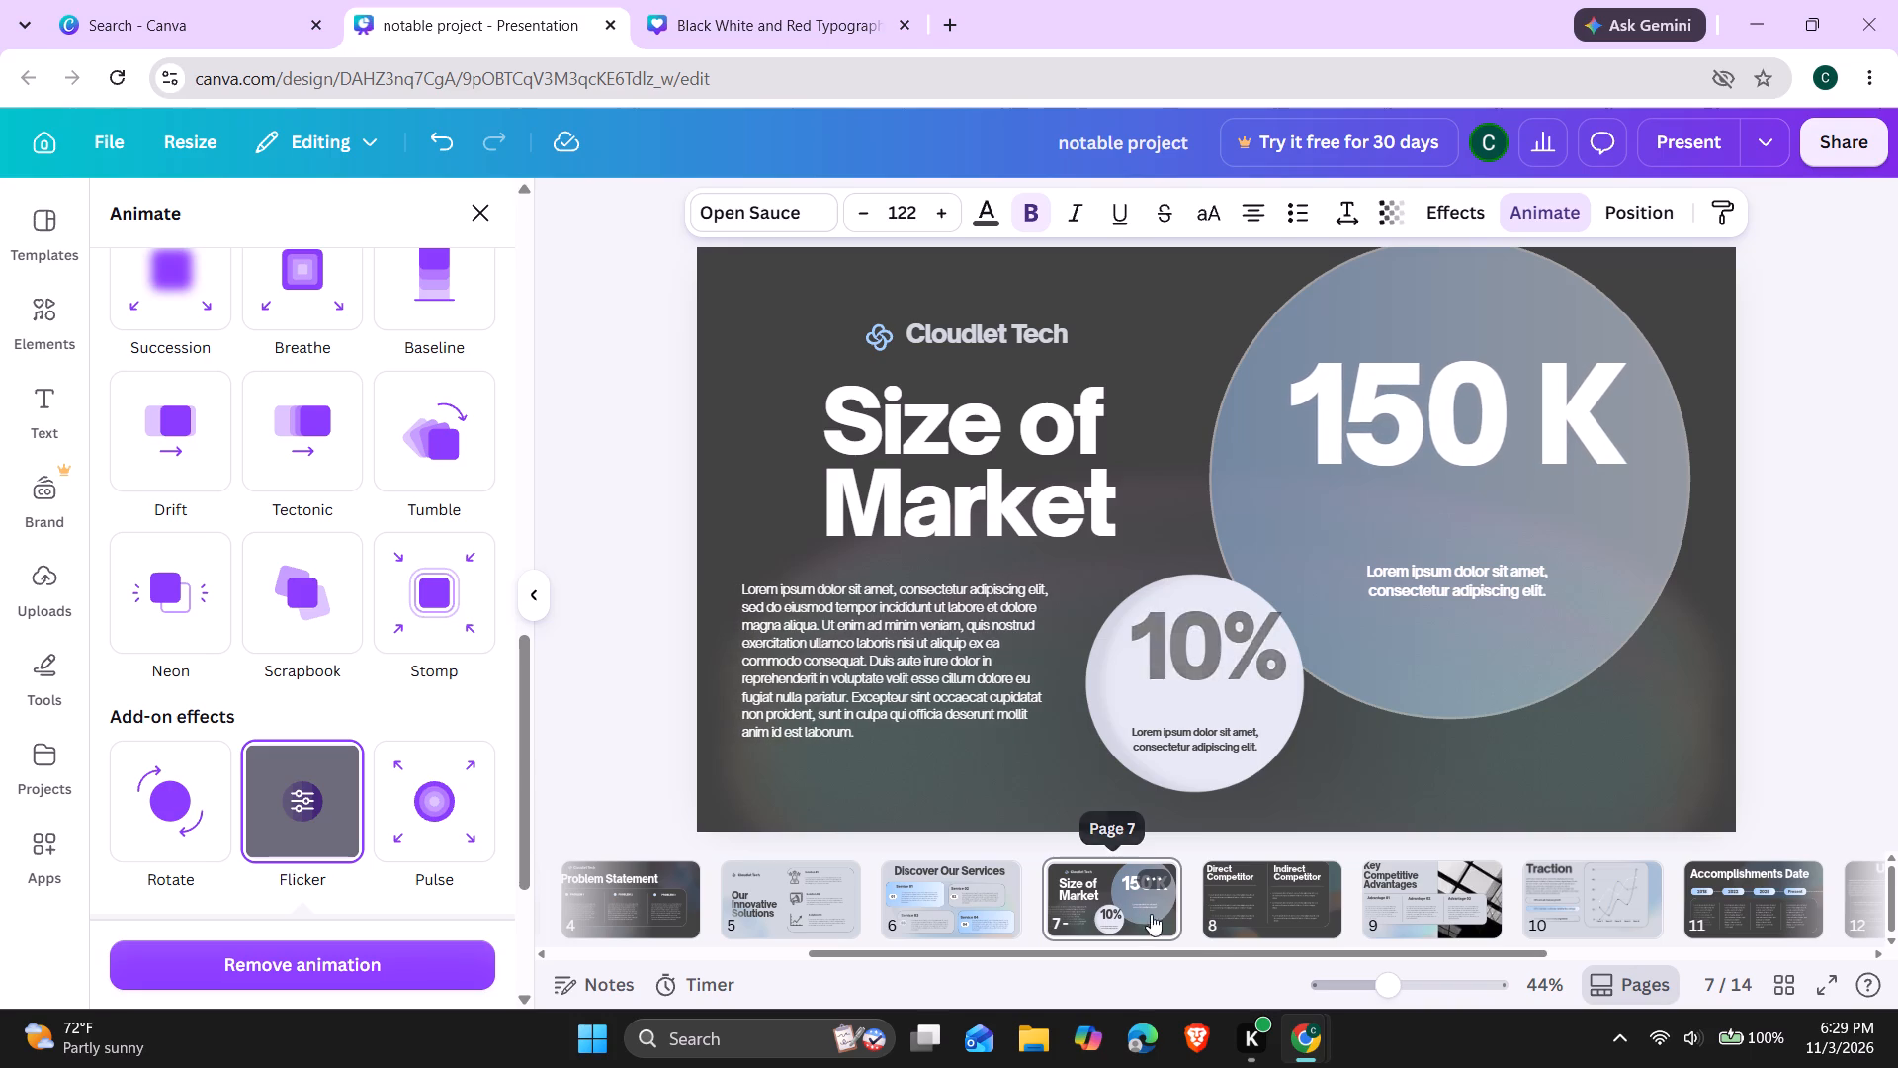
Apply the Wipe animation to the Direct Competitor heading on page 8.
click(1260, 902)
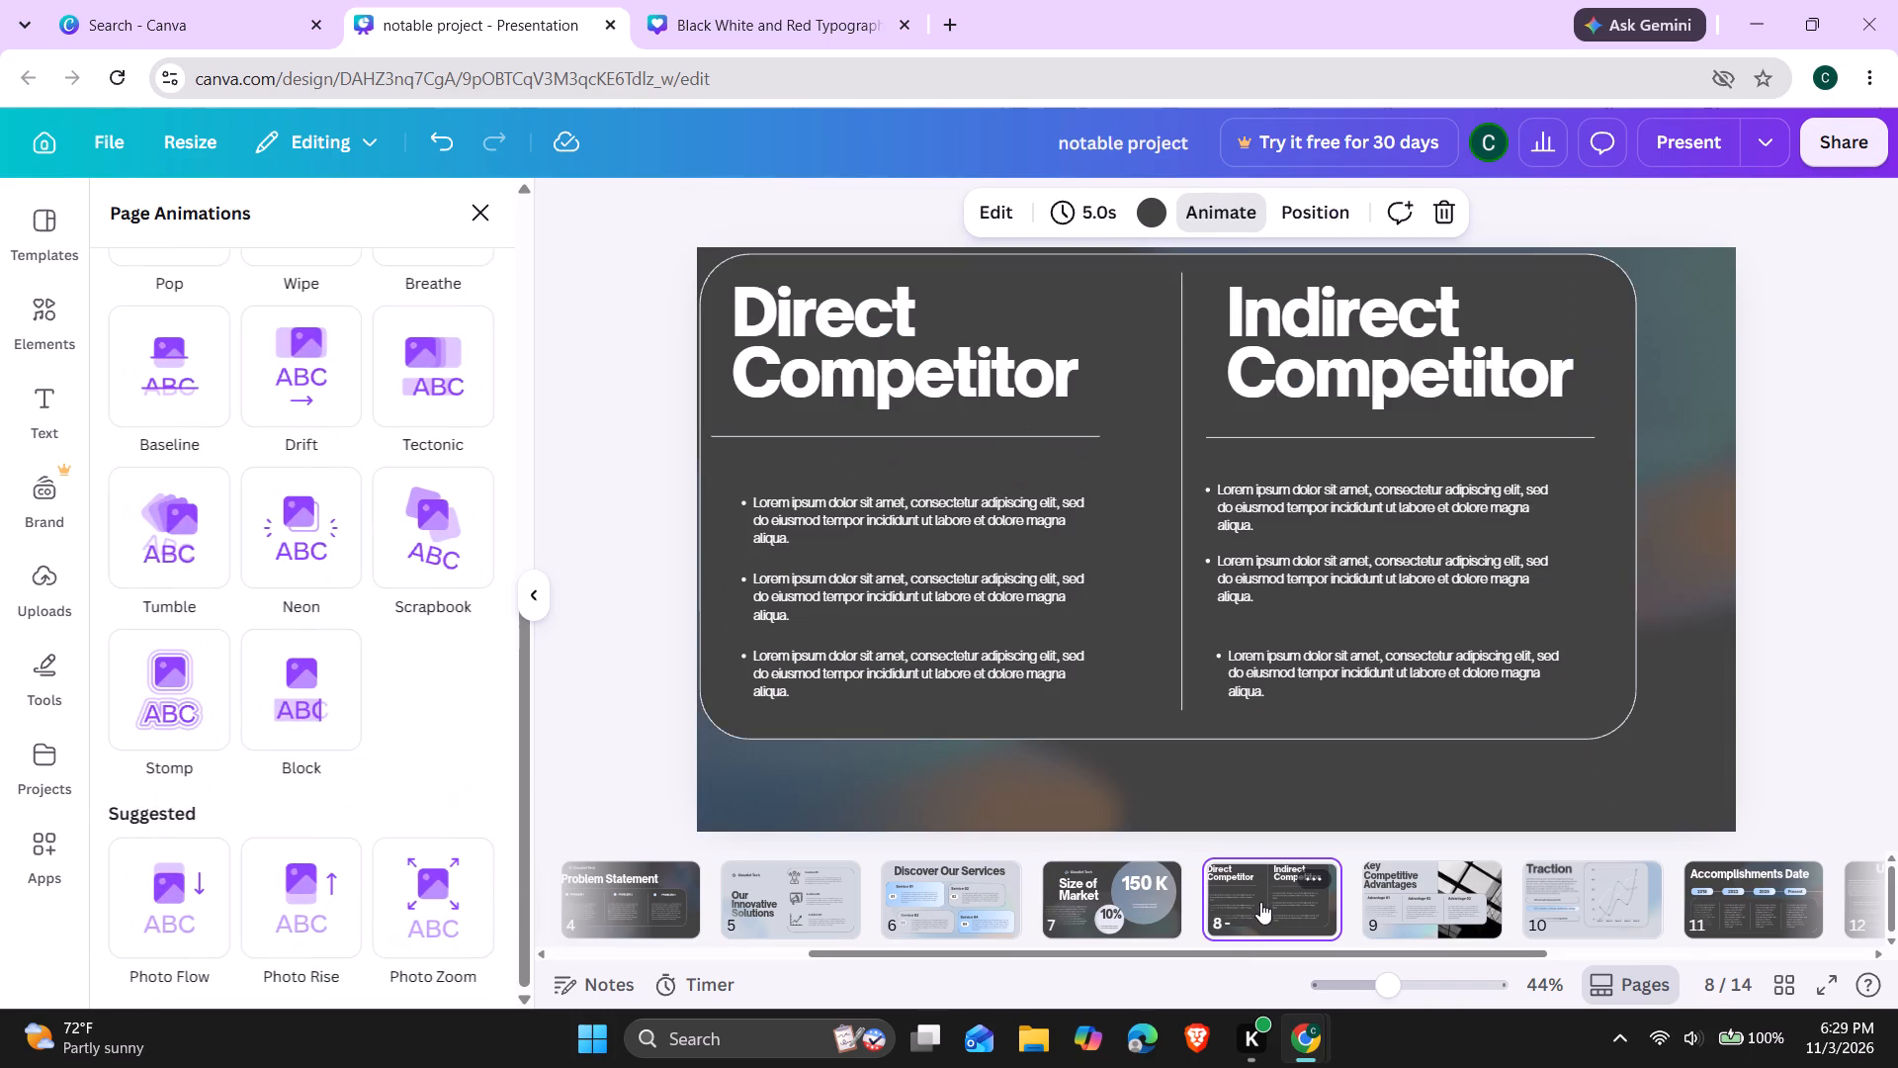
click(923, 409)
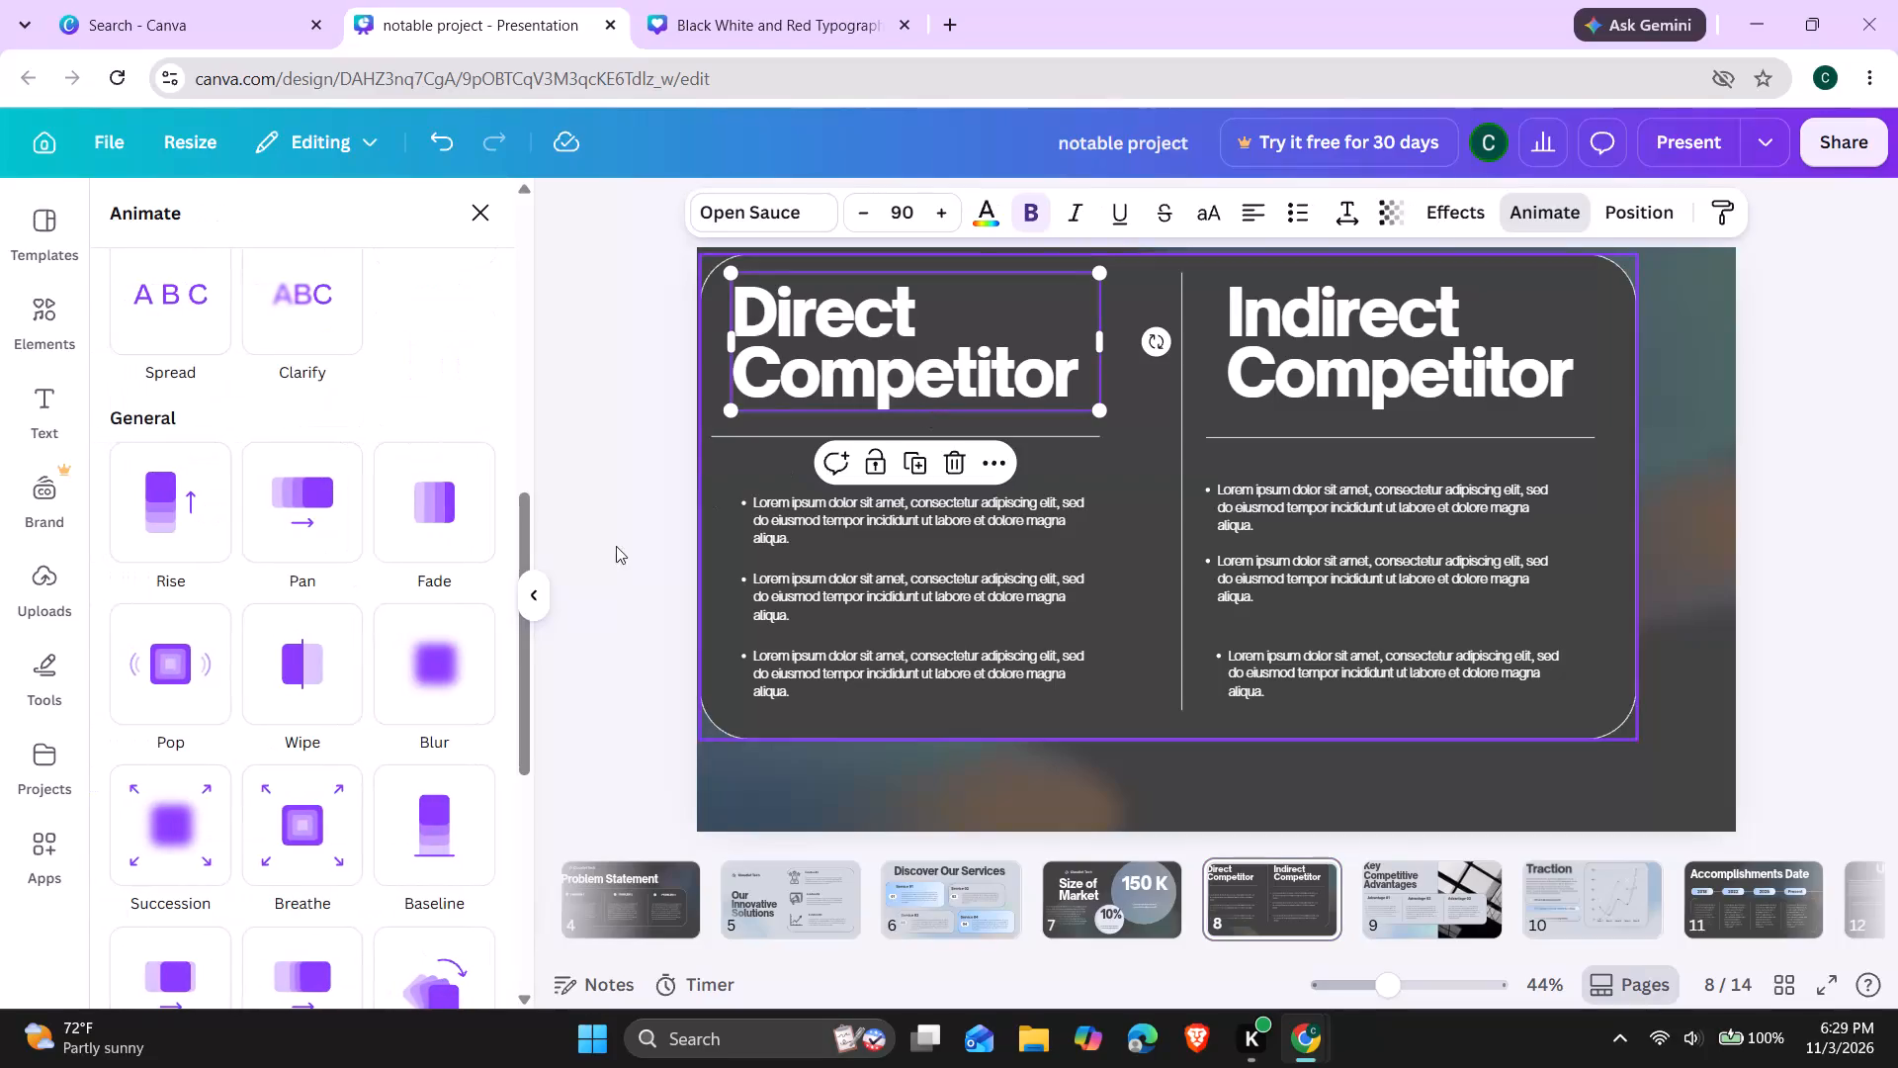
click(327, 652)
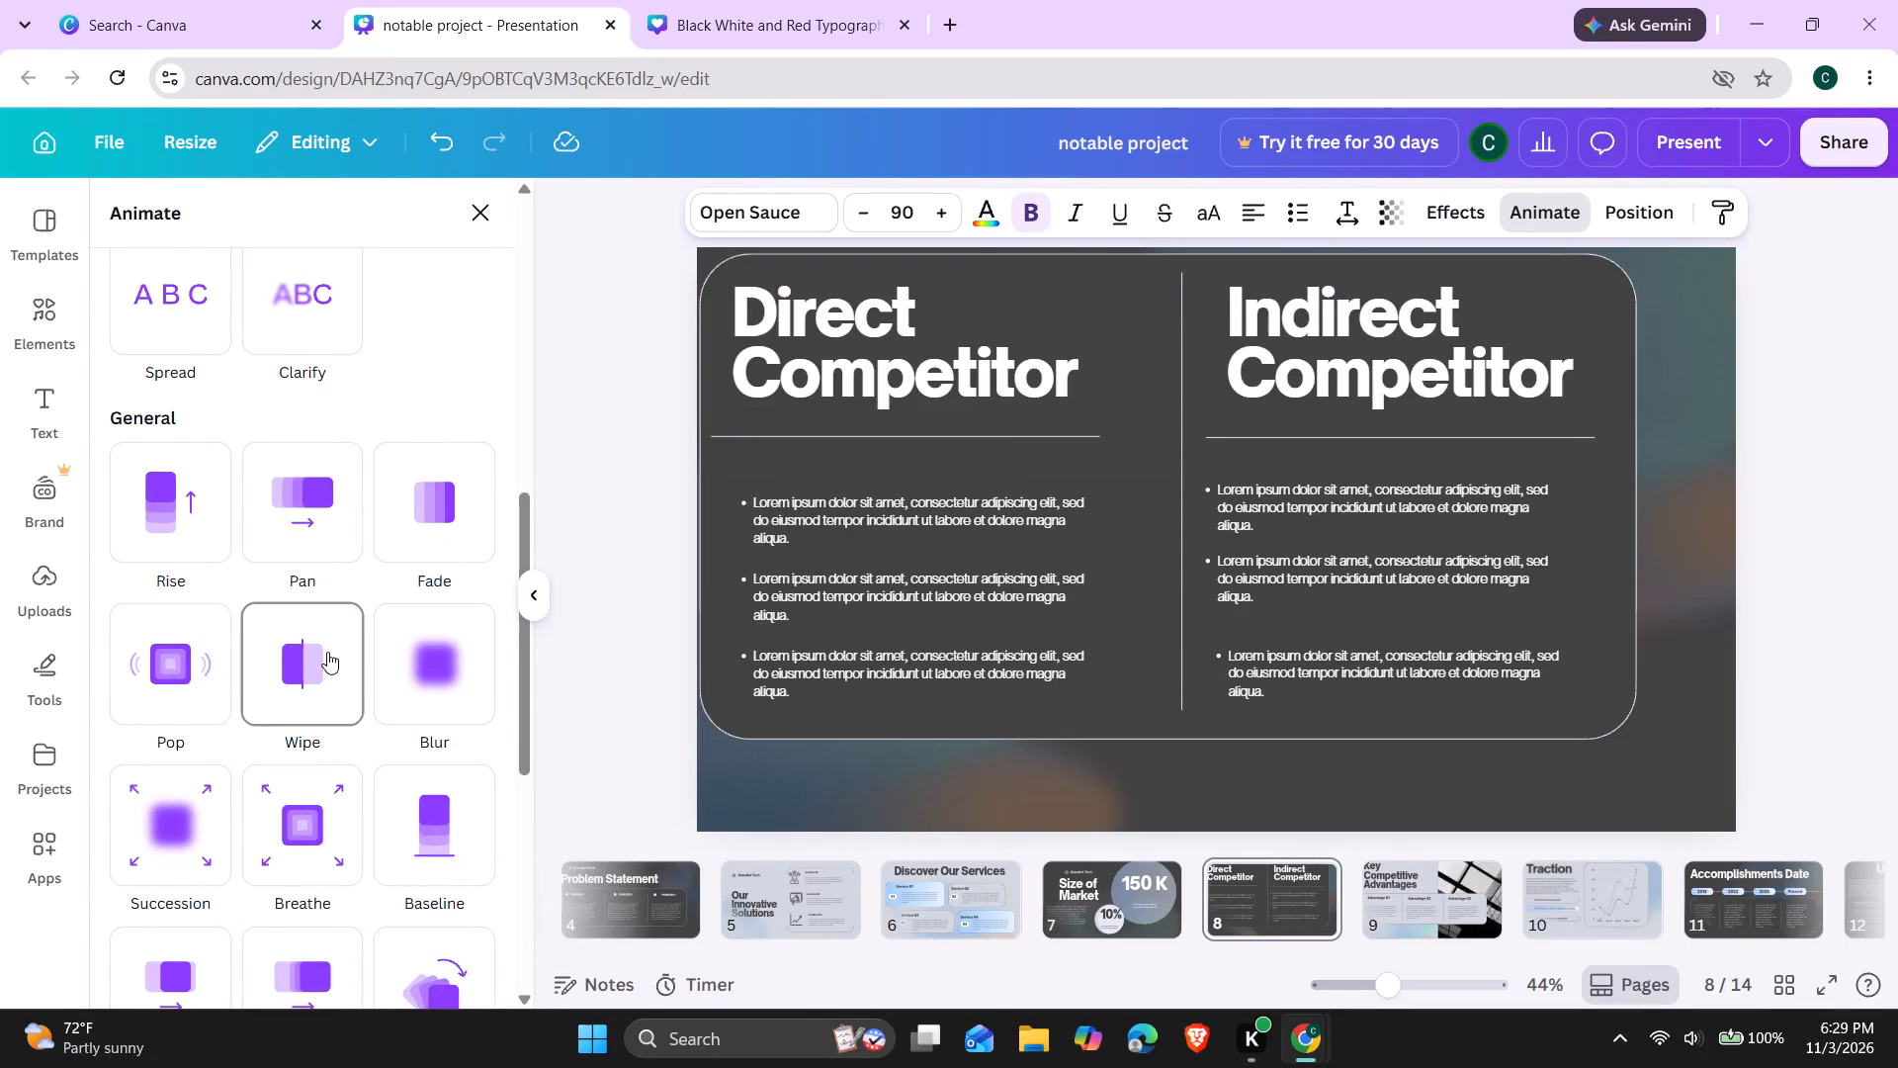
Apply the Pop animation to the Indirect Competitor heading on page 8.
click(1355, 380)
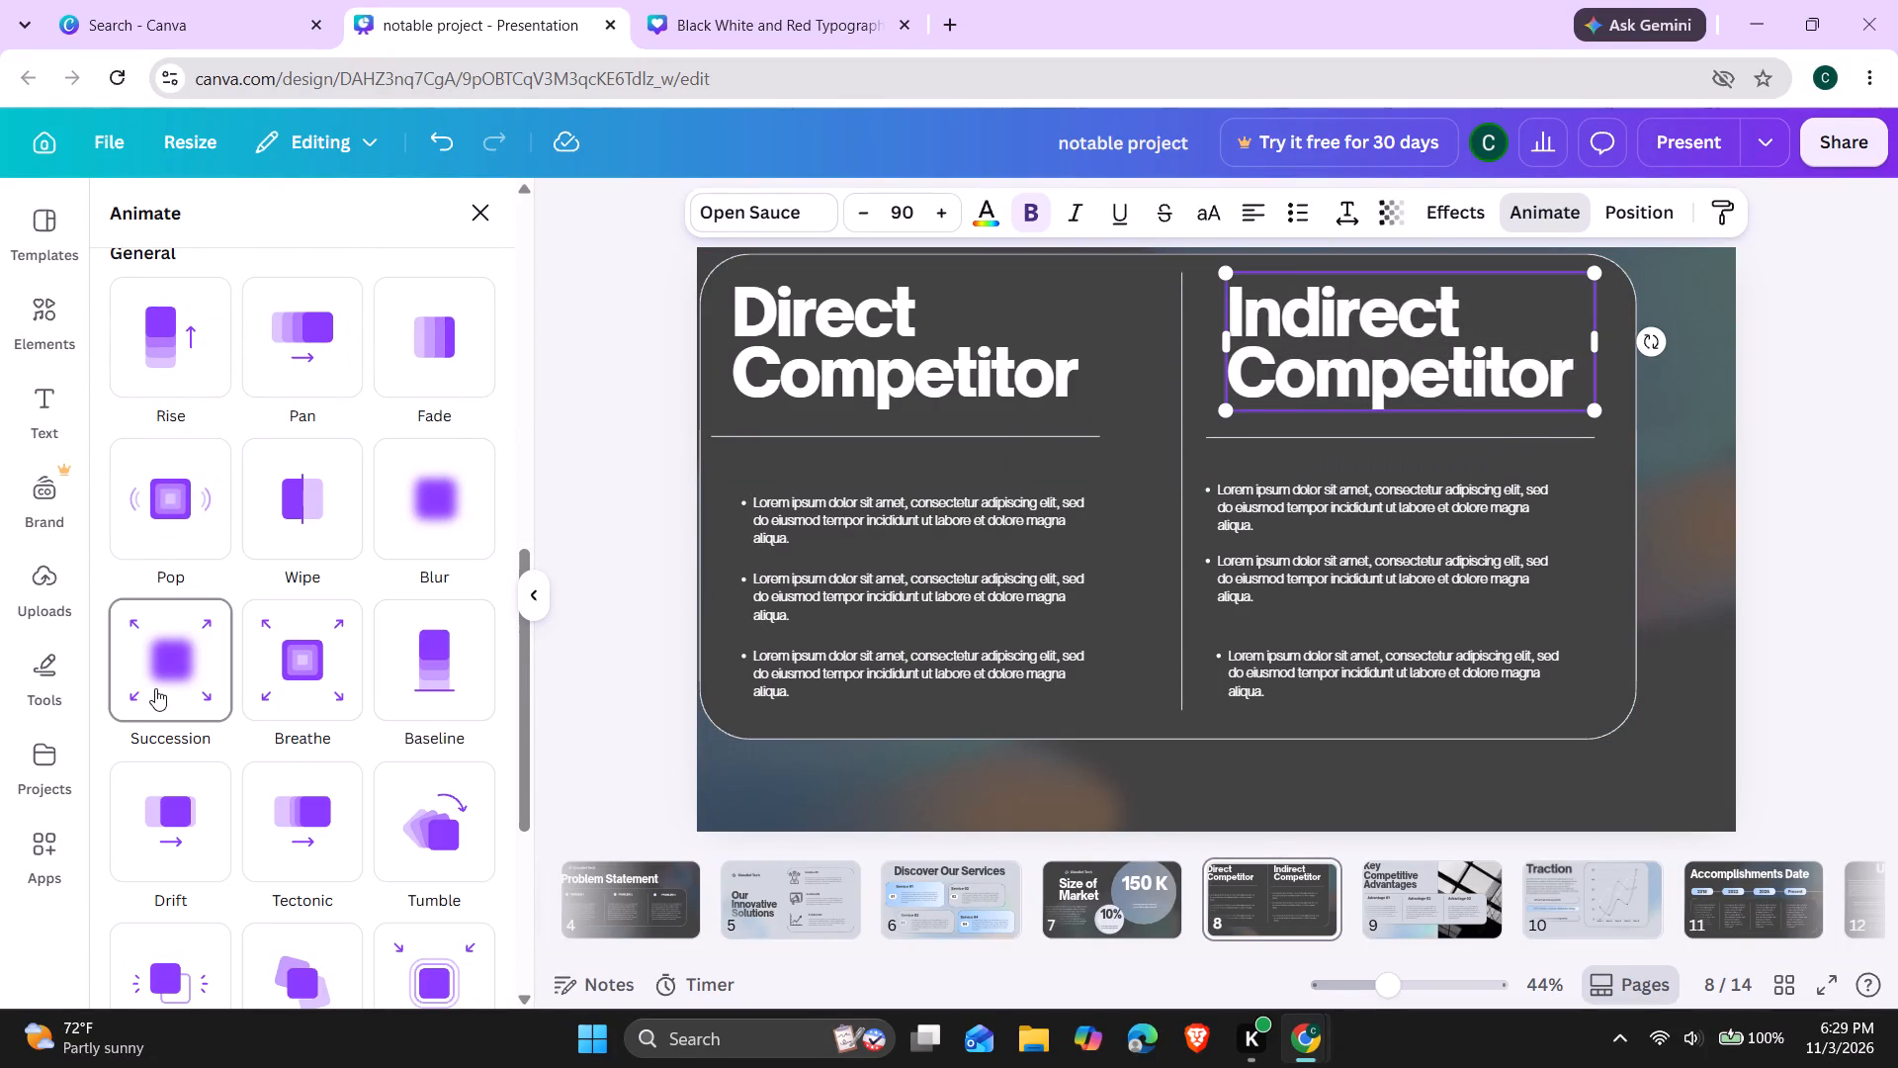
click(183, 521)
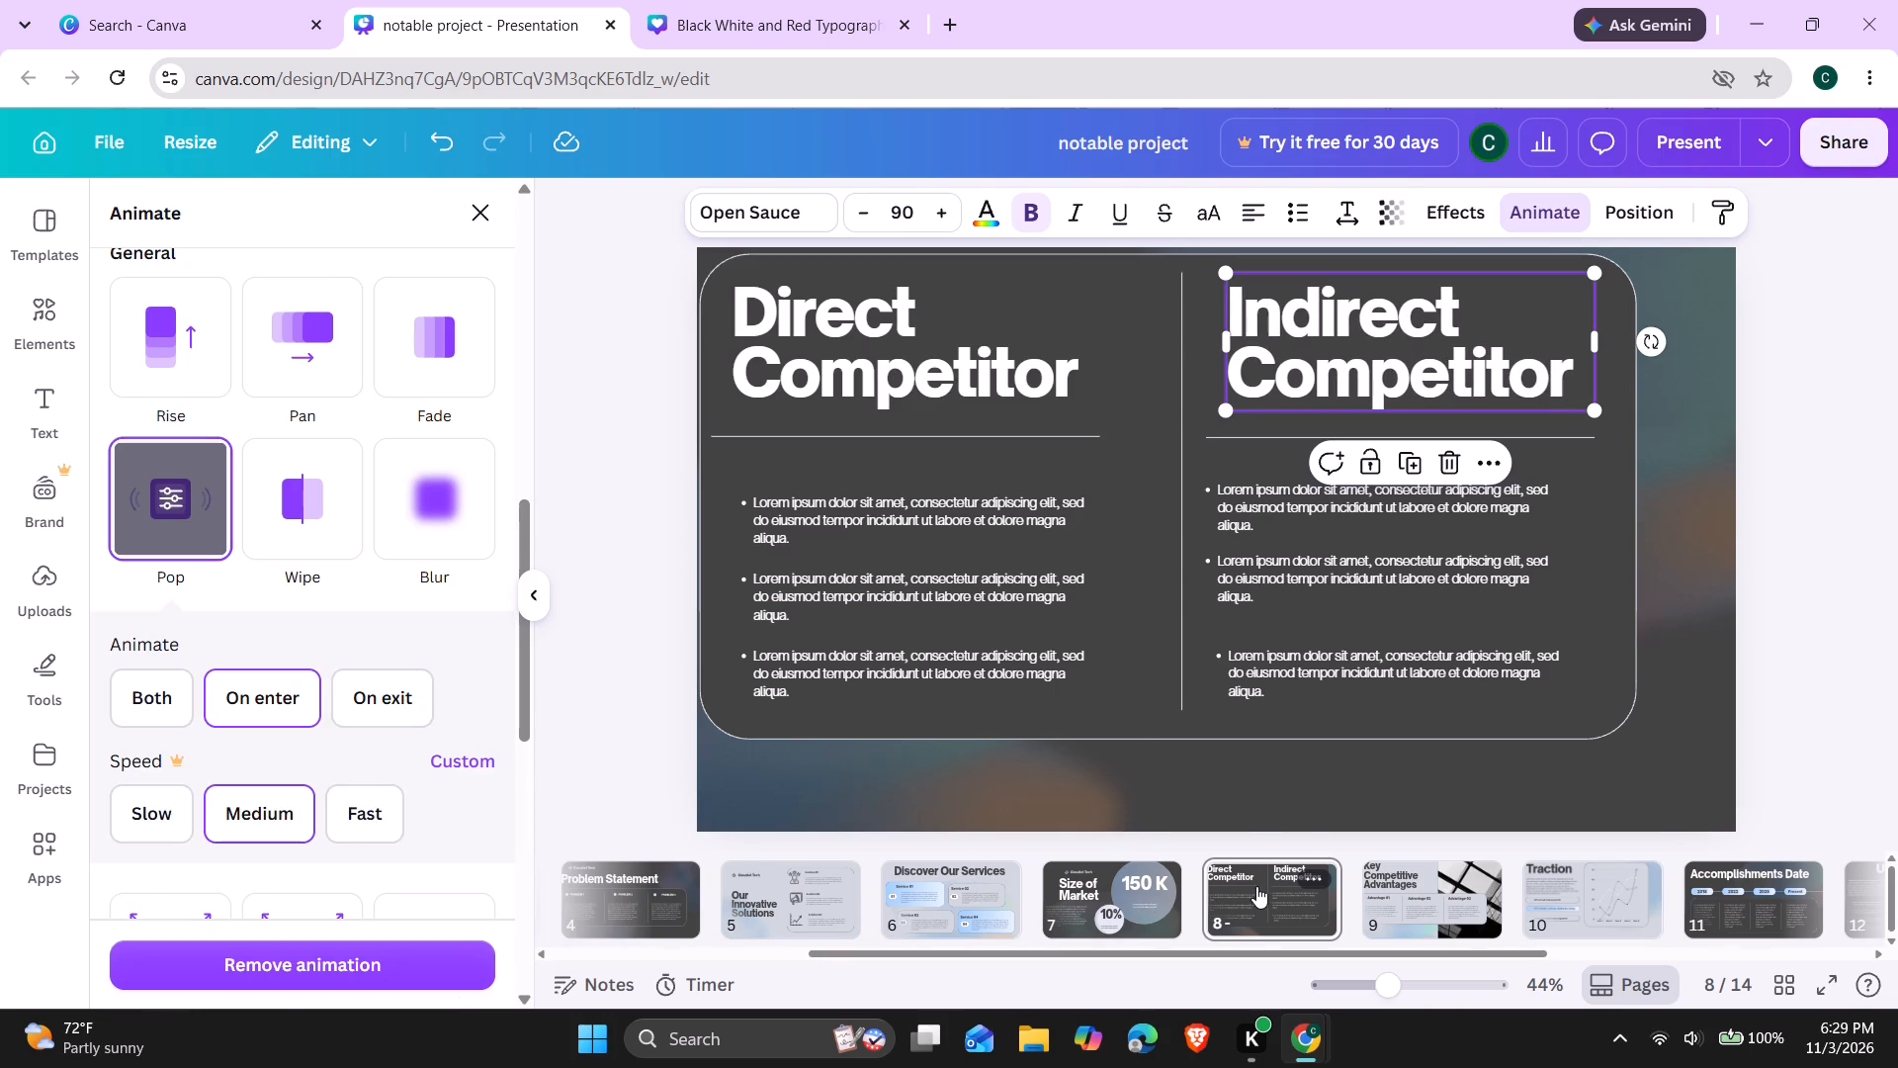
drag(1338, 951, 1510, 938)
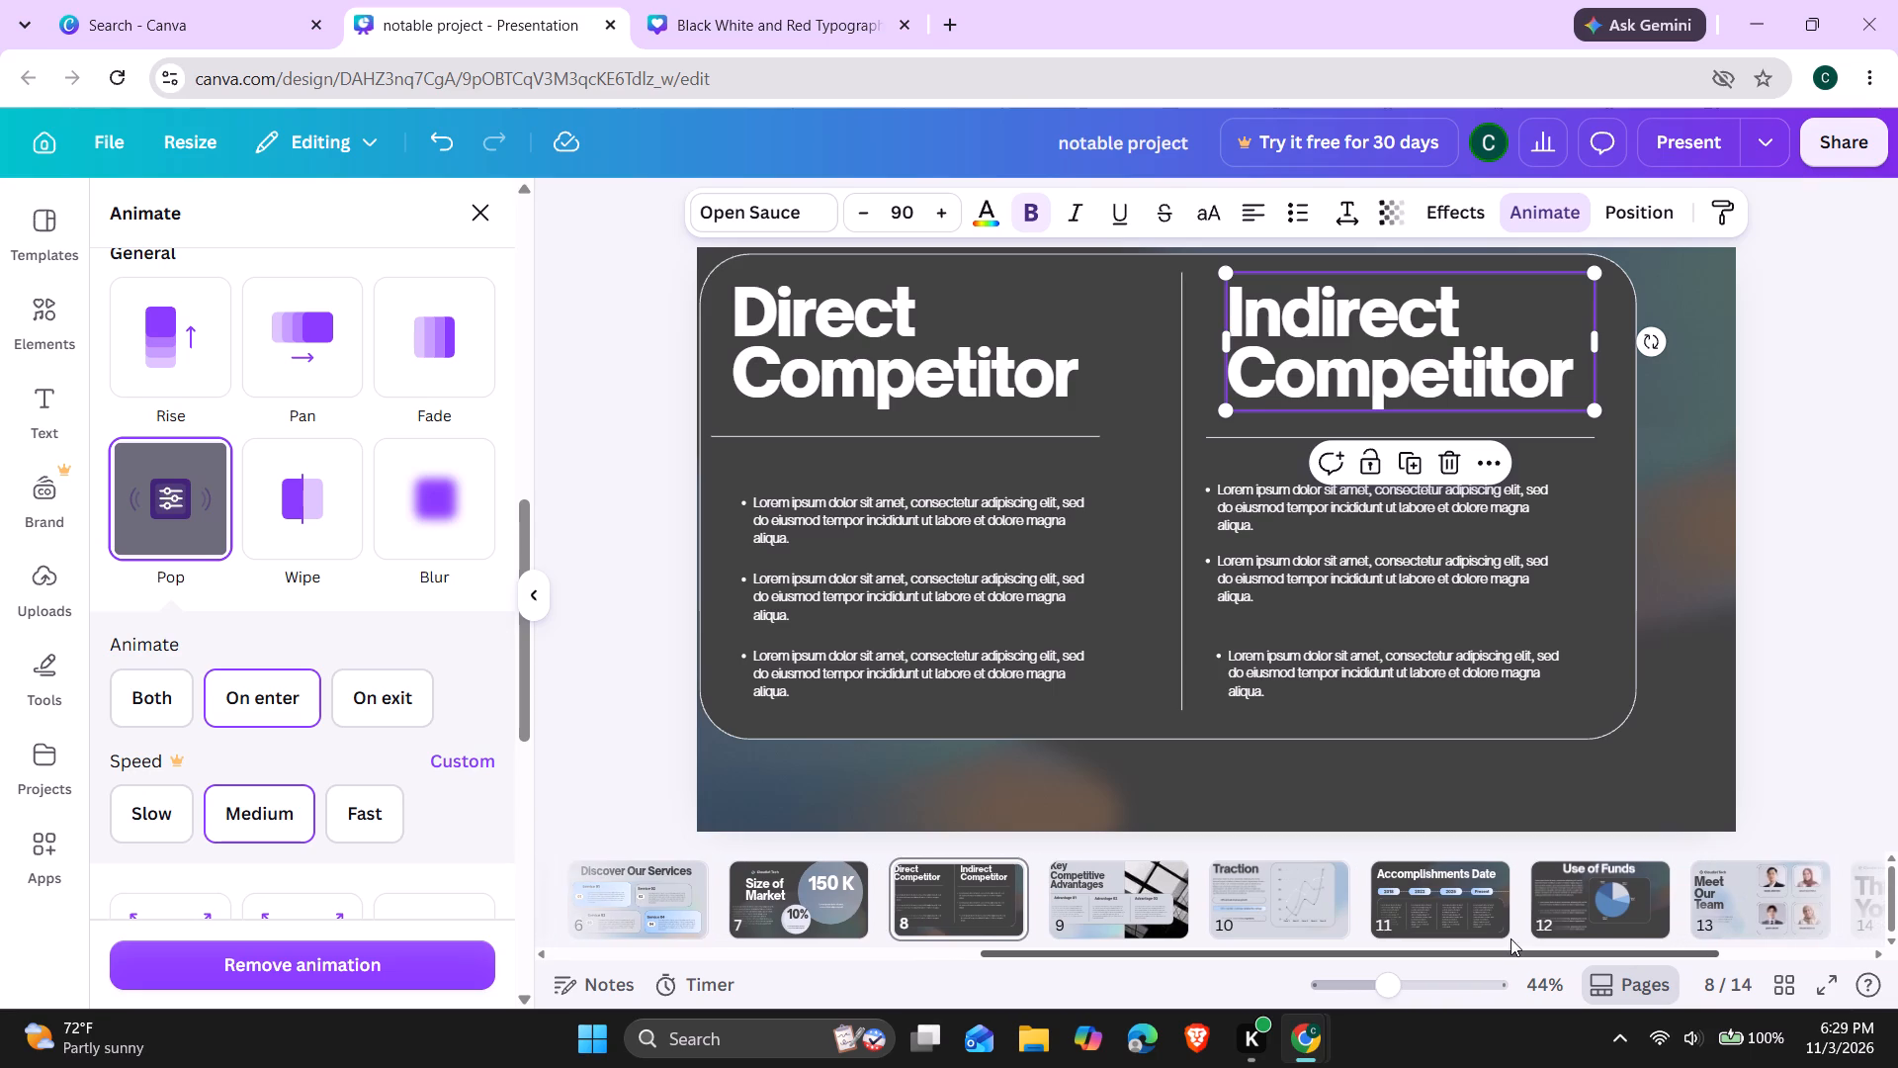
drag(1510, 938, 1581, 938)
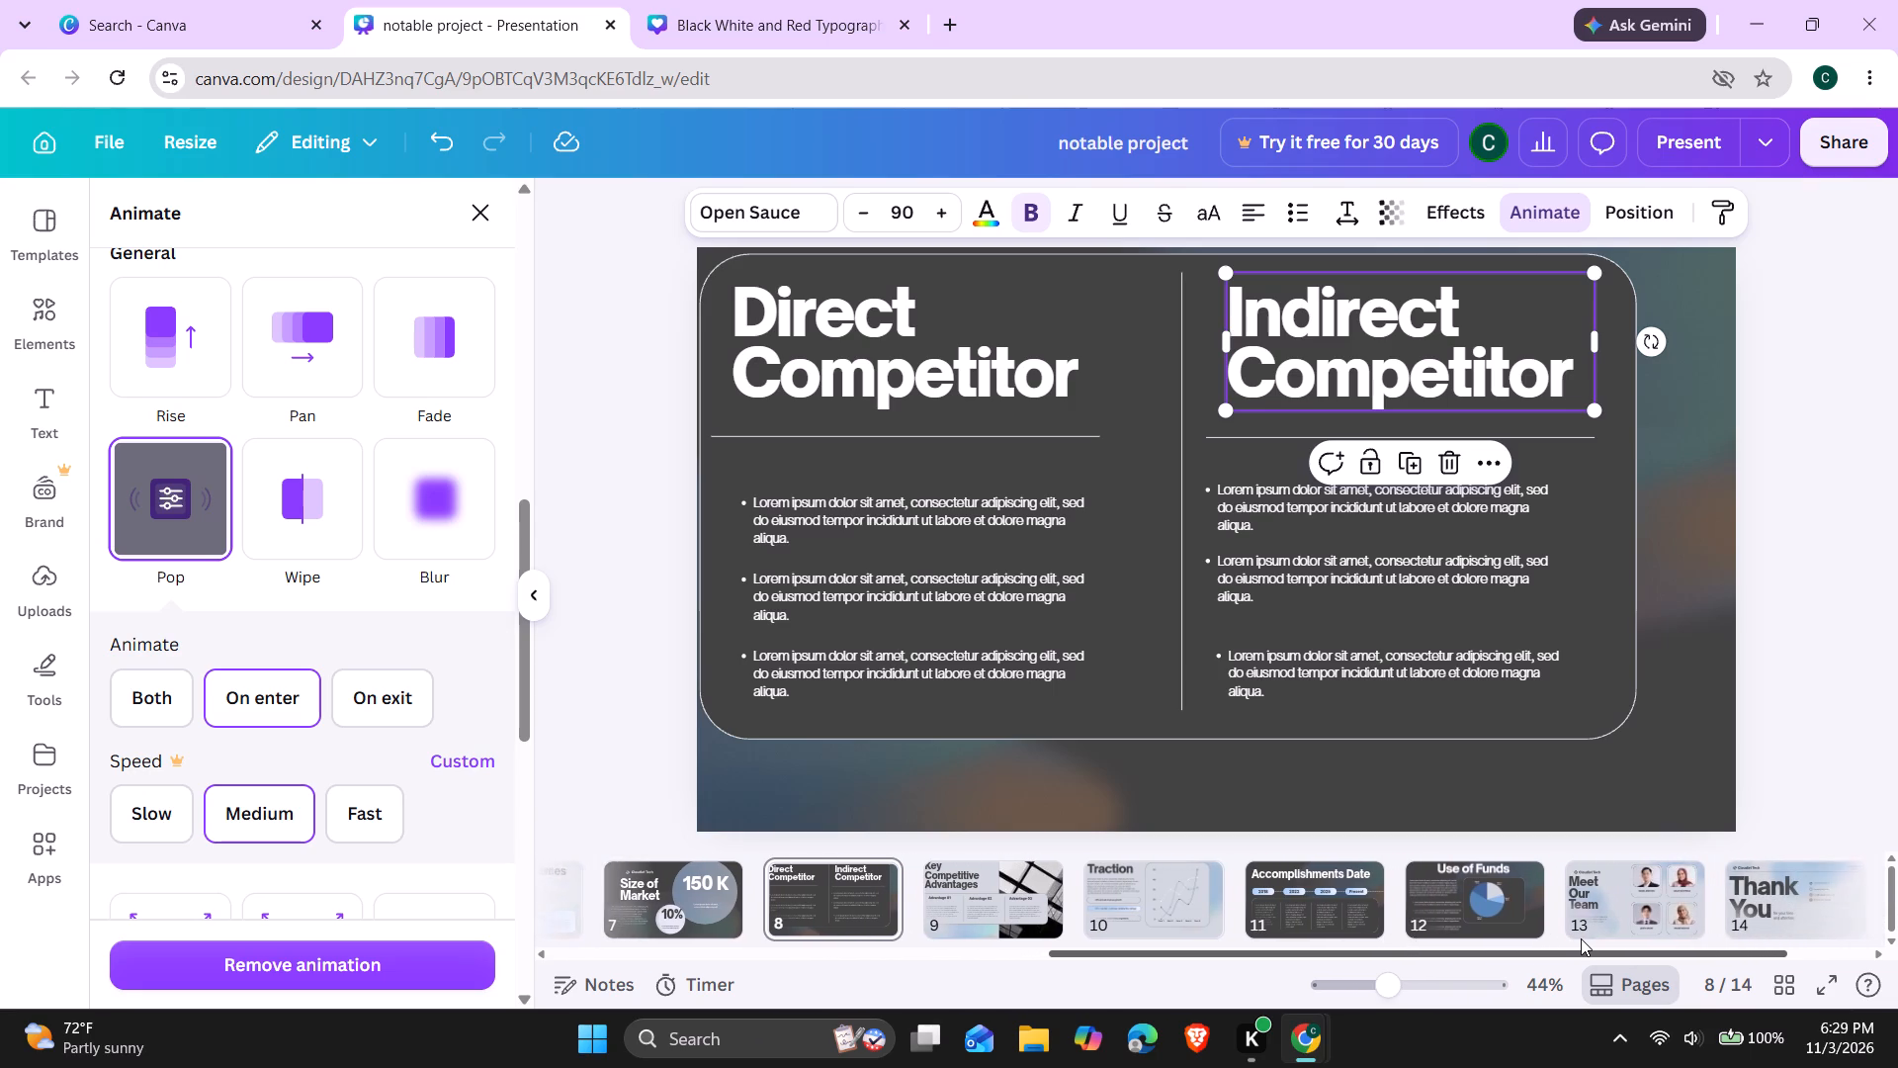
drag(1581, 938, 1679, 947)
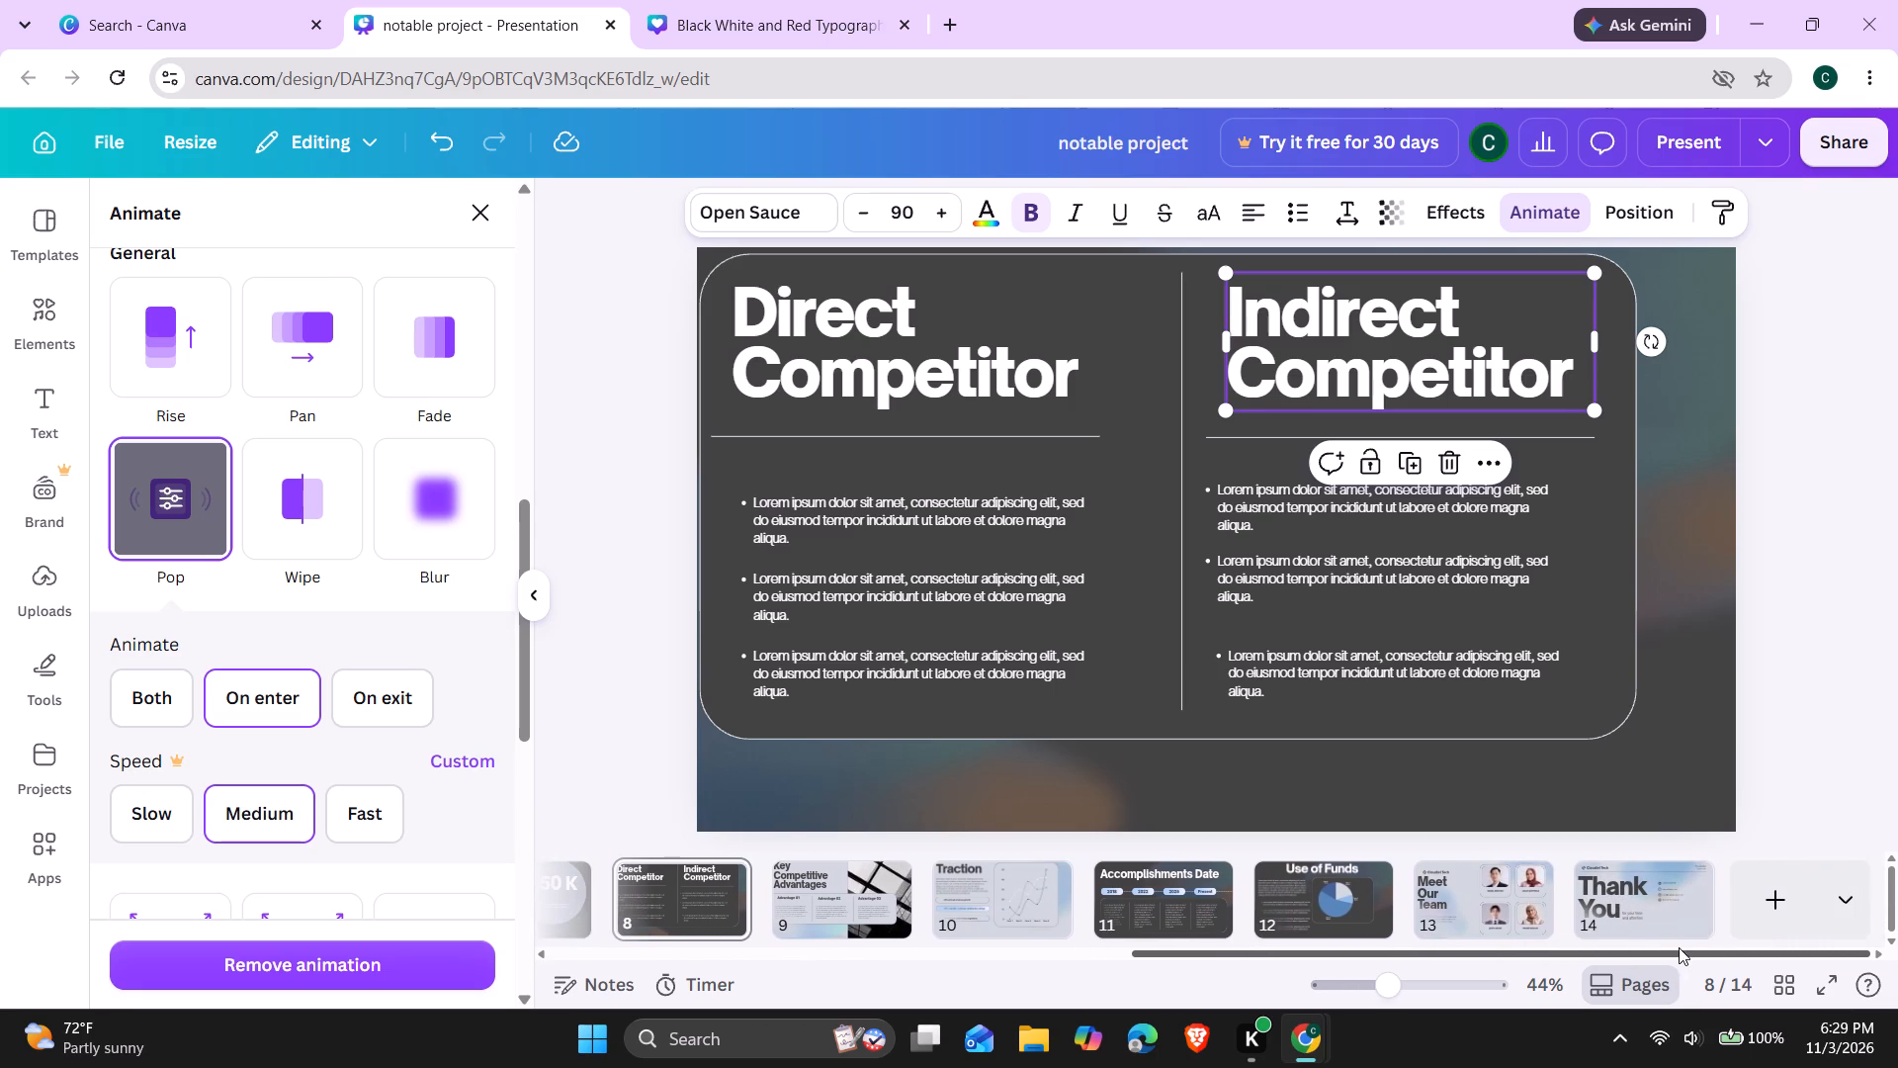
Apply the Pulse add-on effect to the Key Competitive Advantages heading on page 9.
drag(1679, 947, 1739, 942)
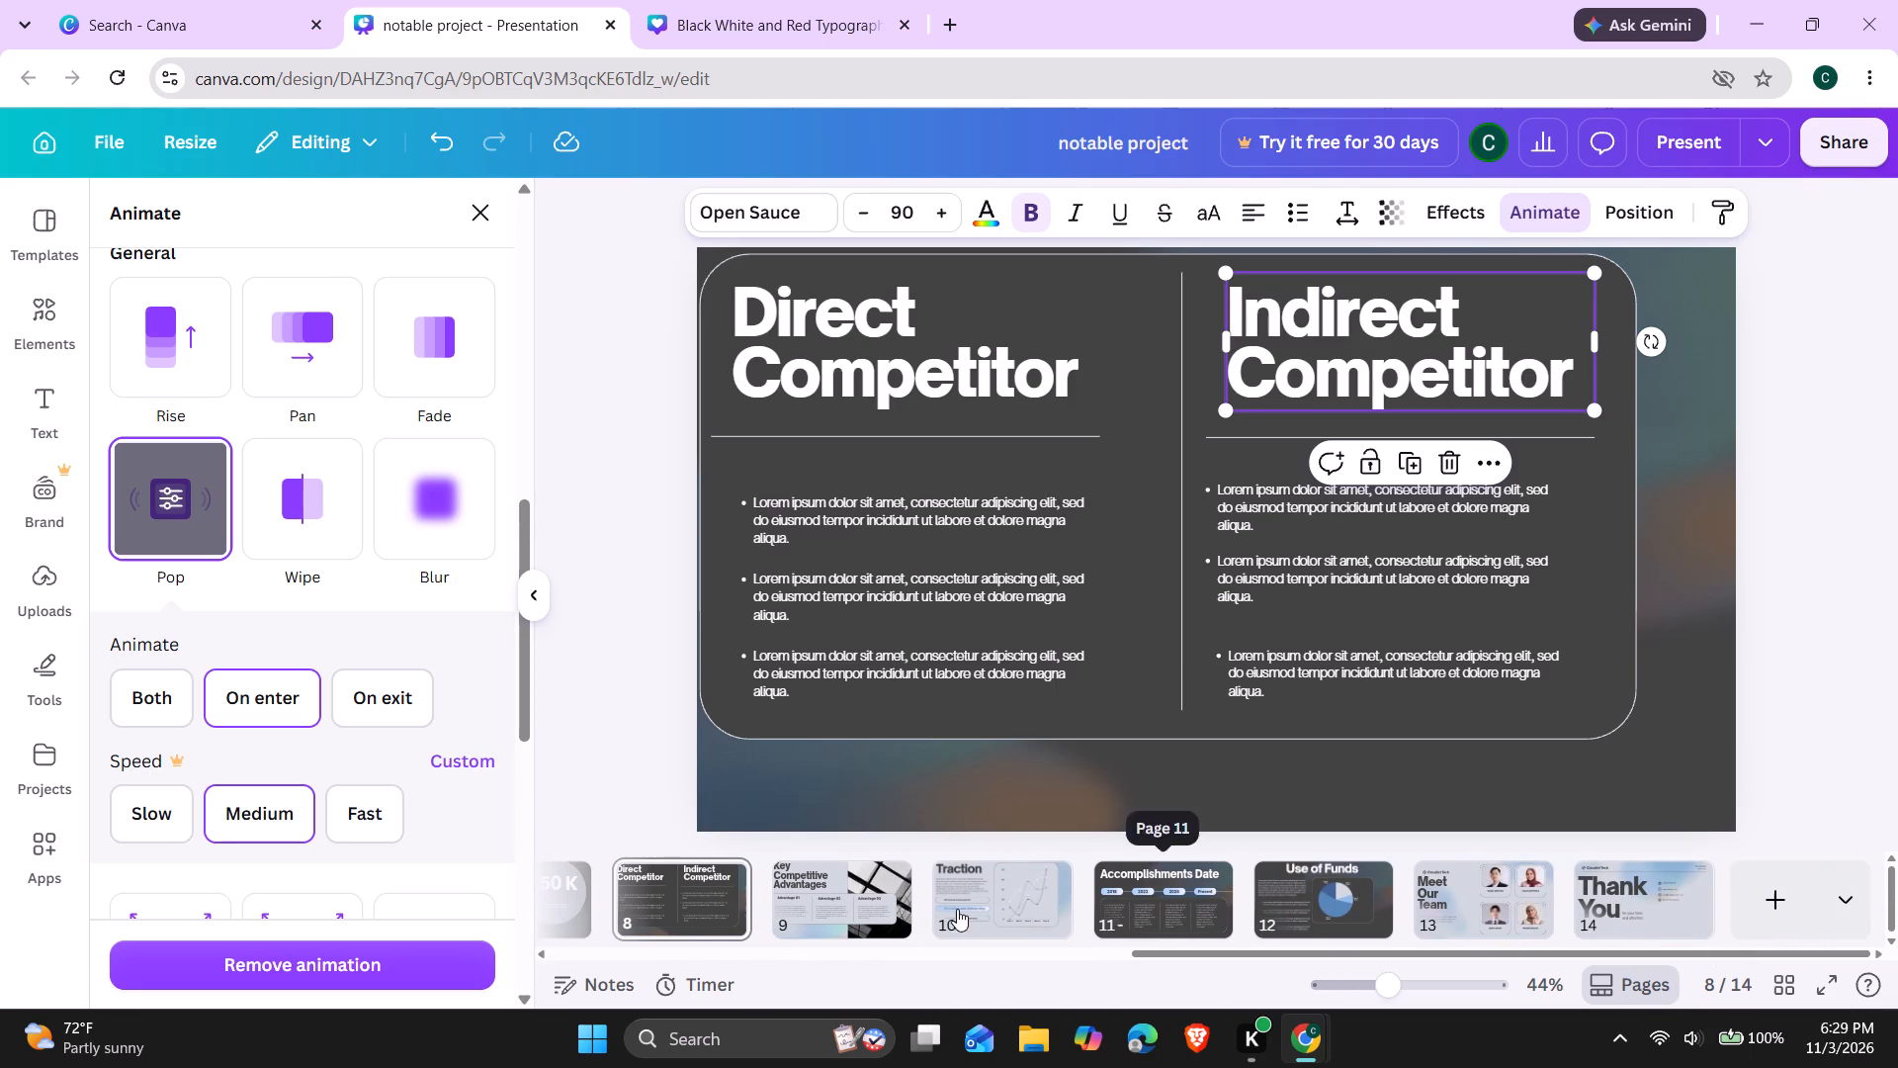
click(813, 885)
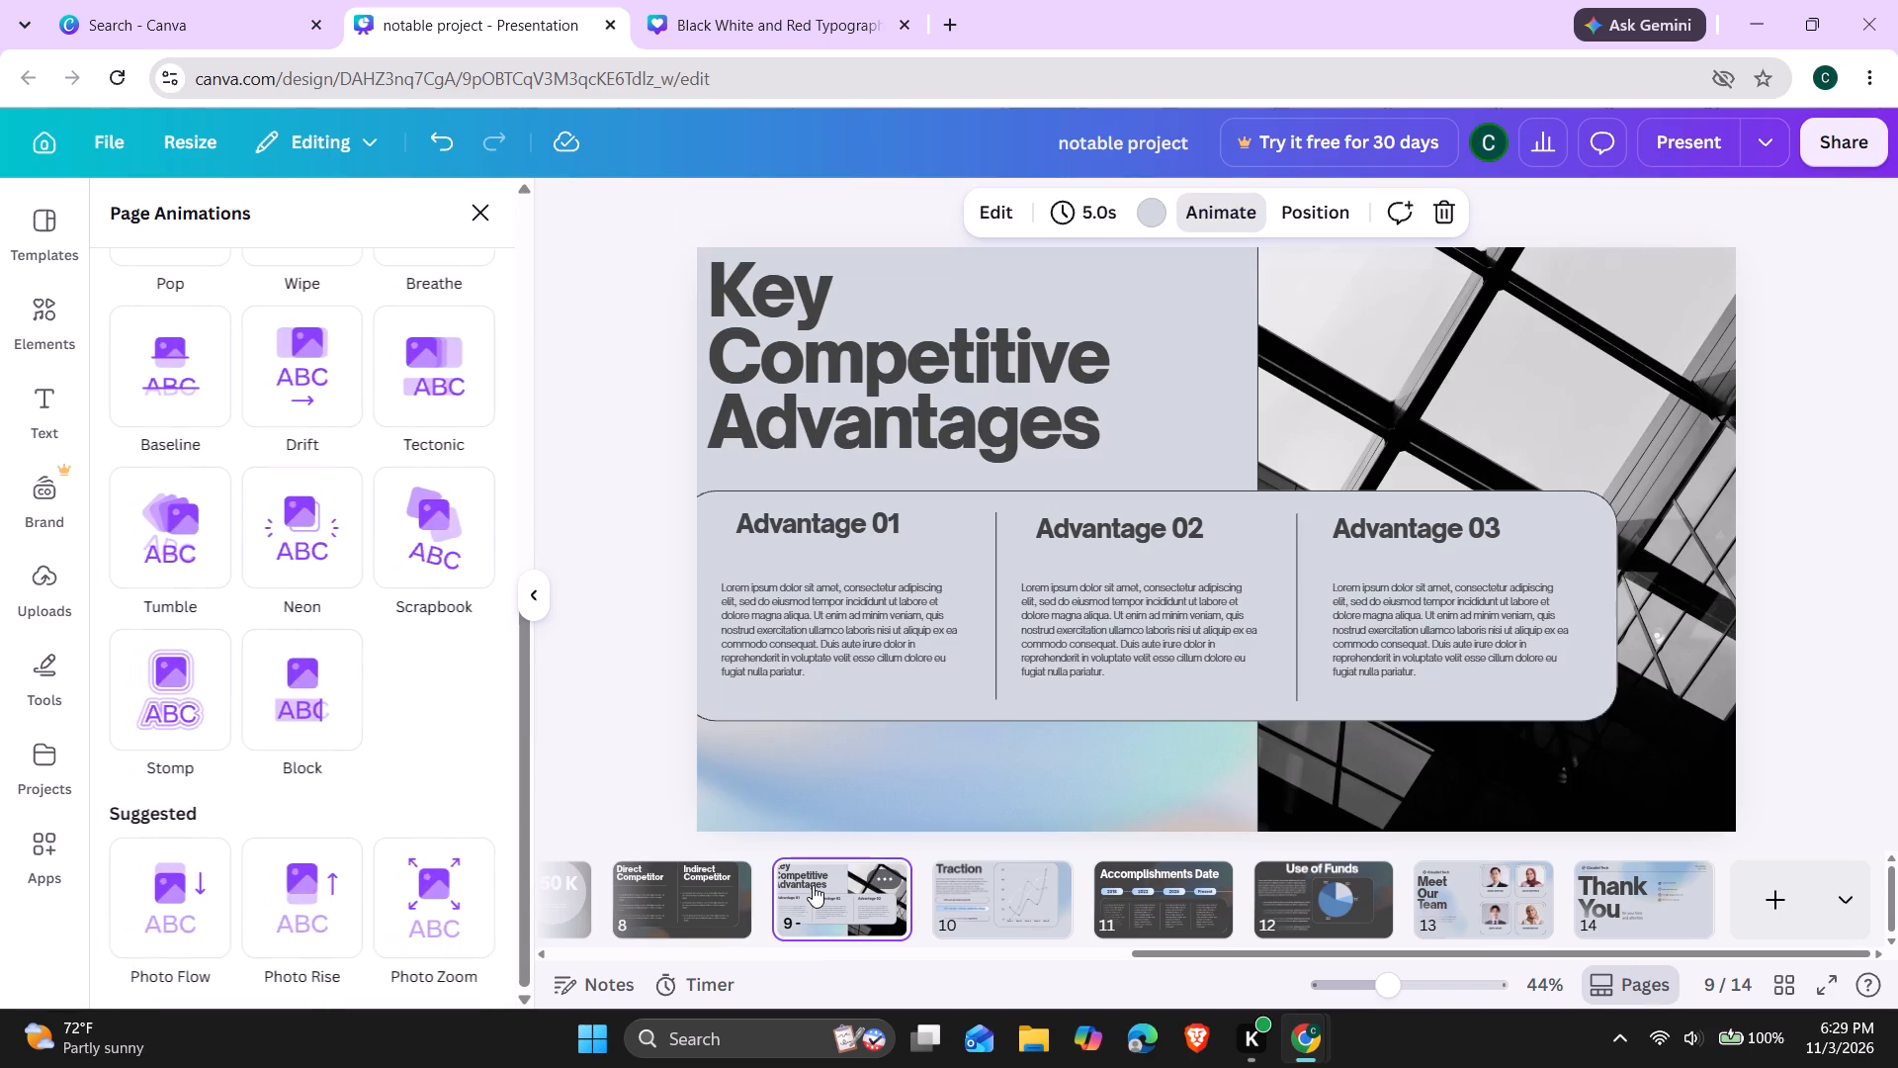
click(856, 431)
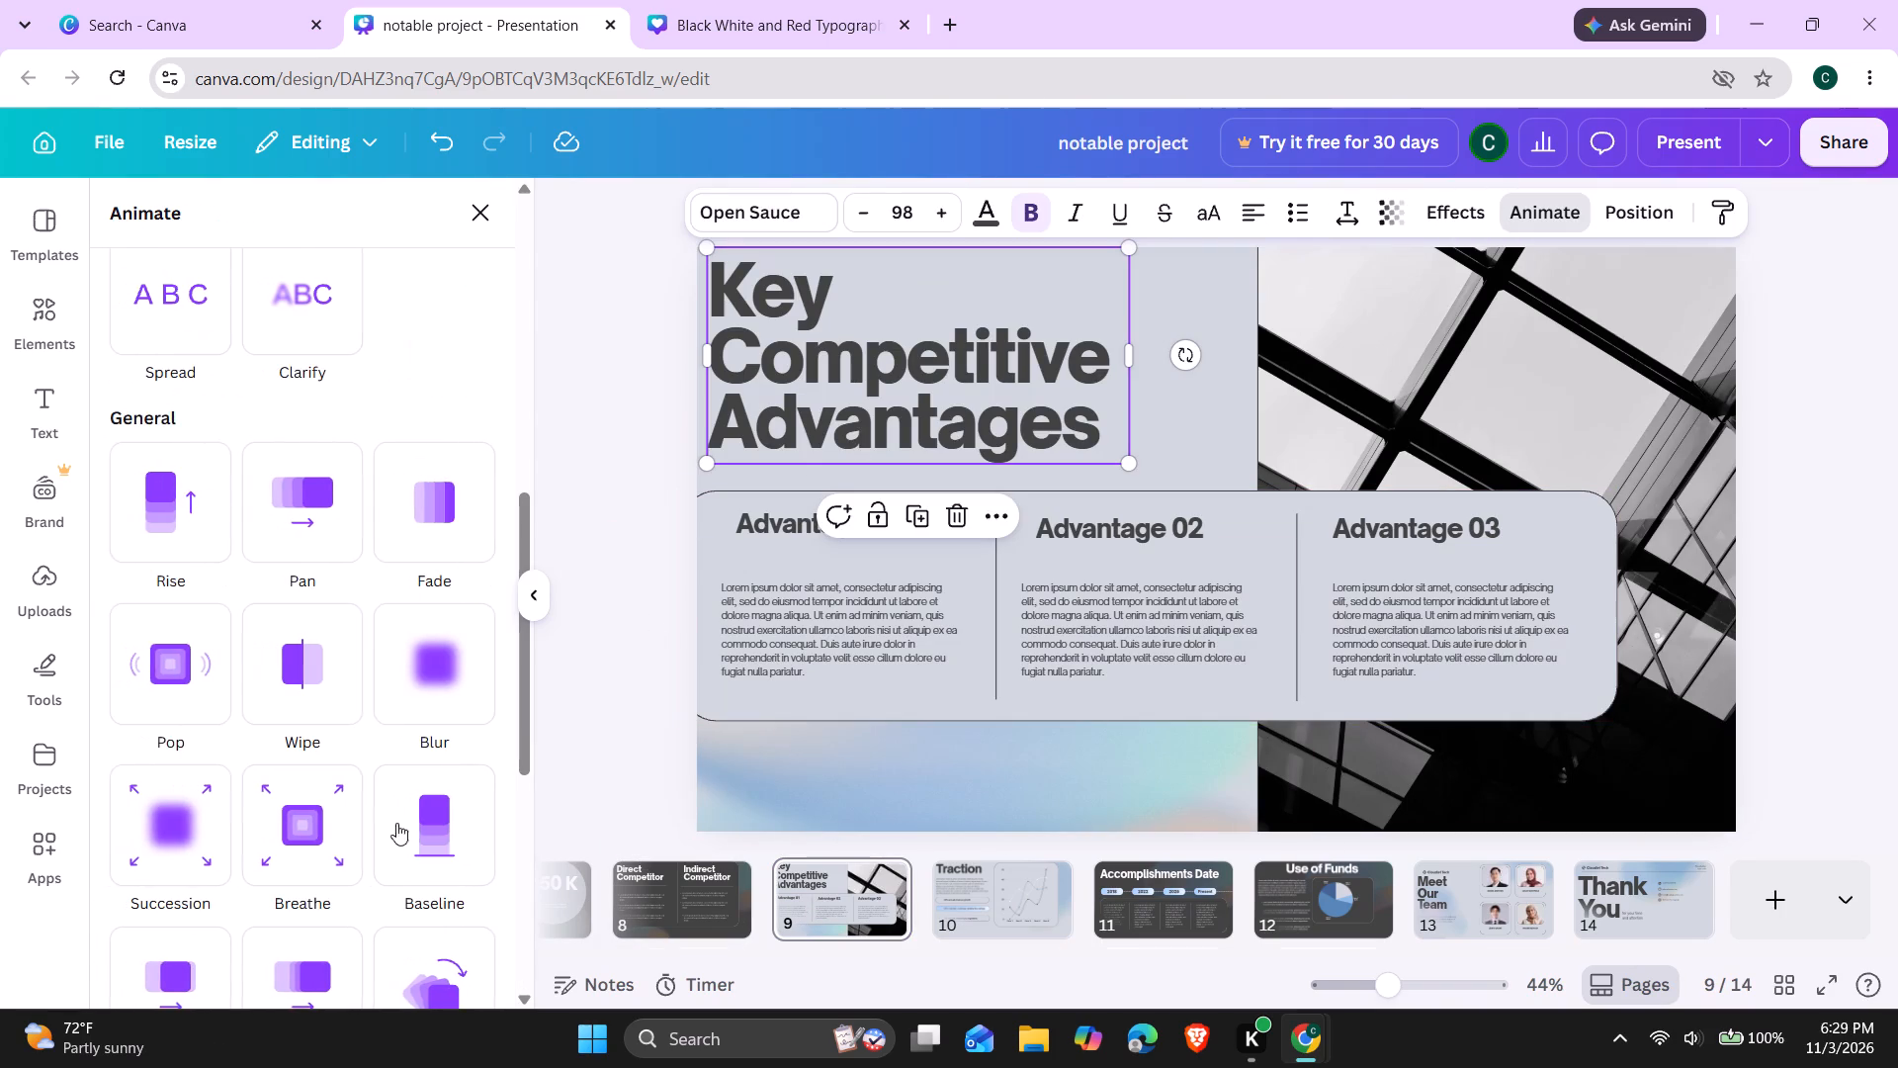
scroll(332, 859, down, 5)
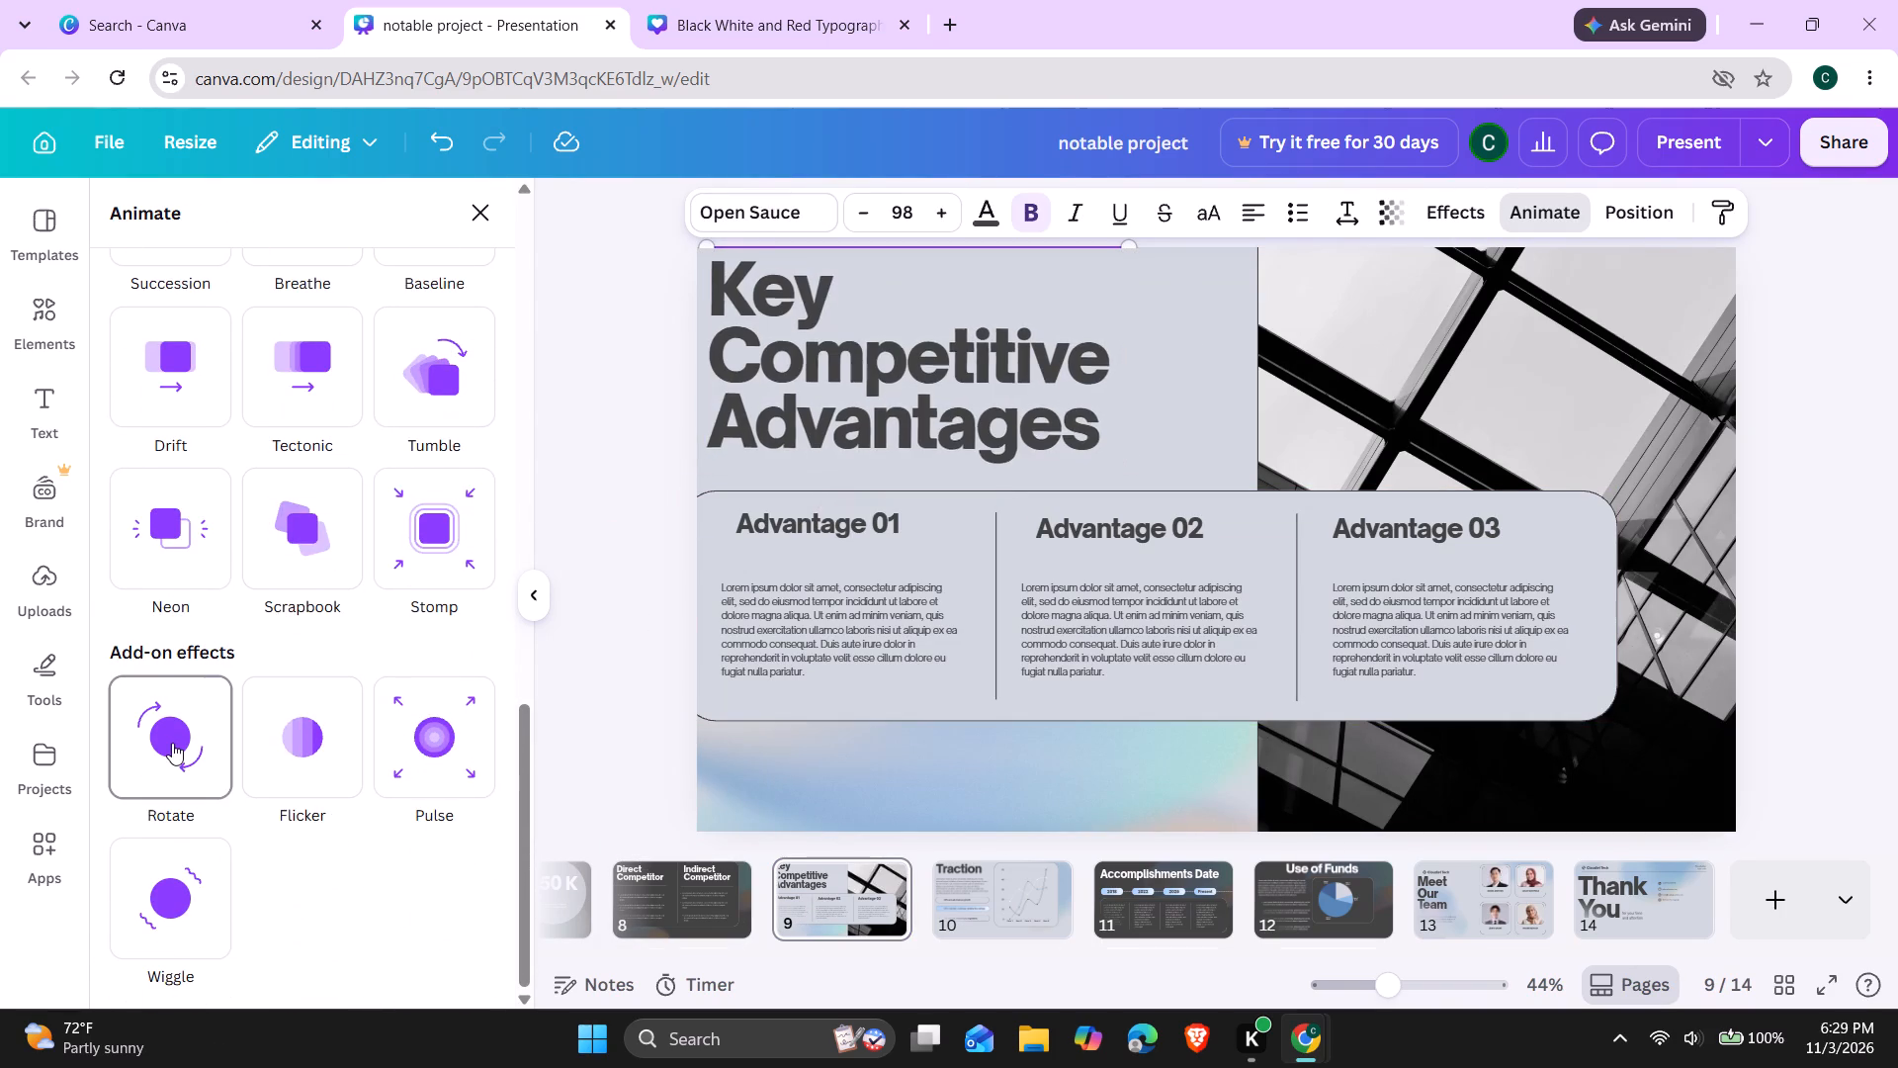
click(461, 744)
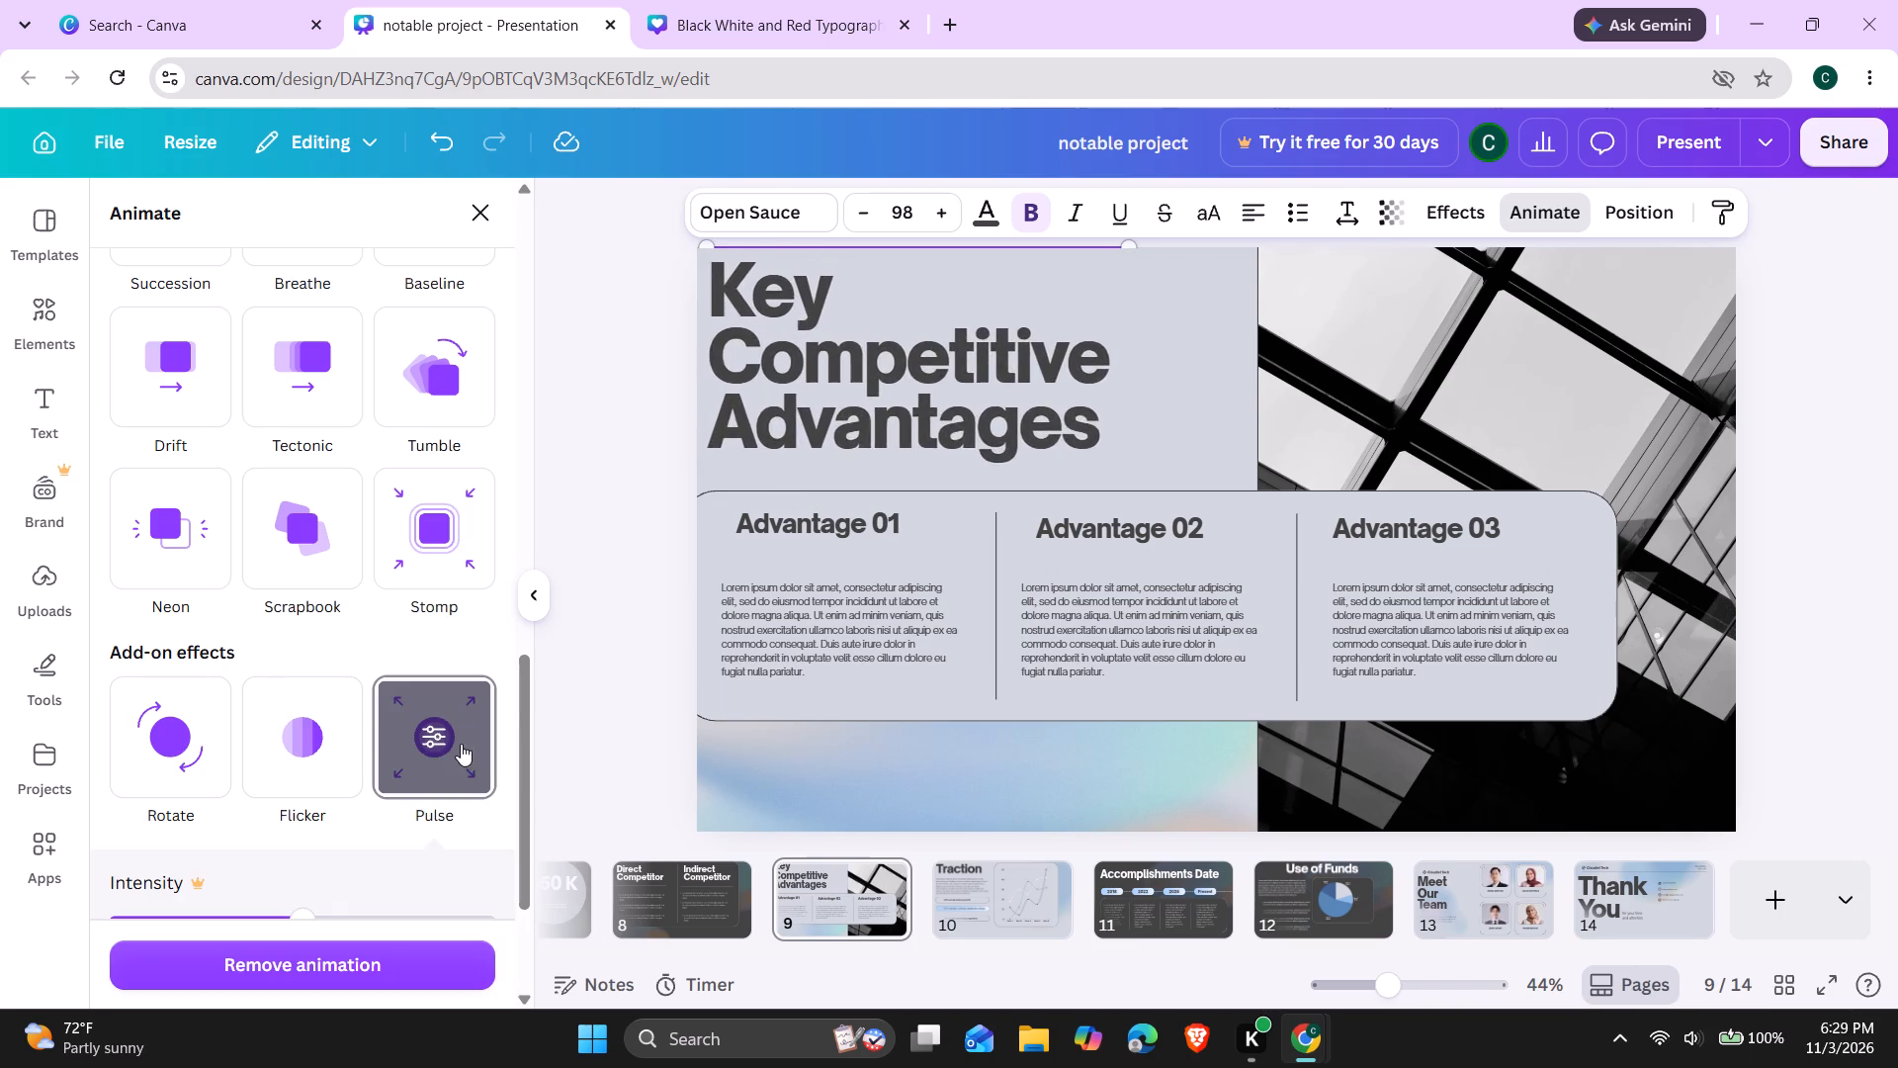
Apply the Wipe animation to the Advantage 01 subheading on page 9.
click(832, 514)
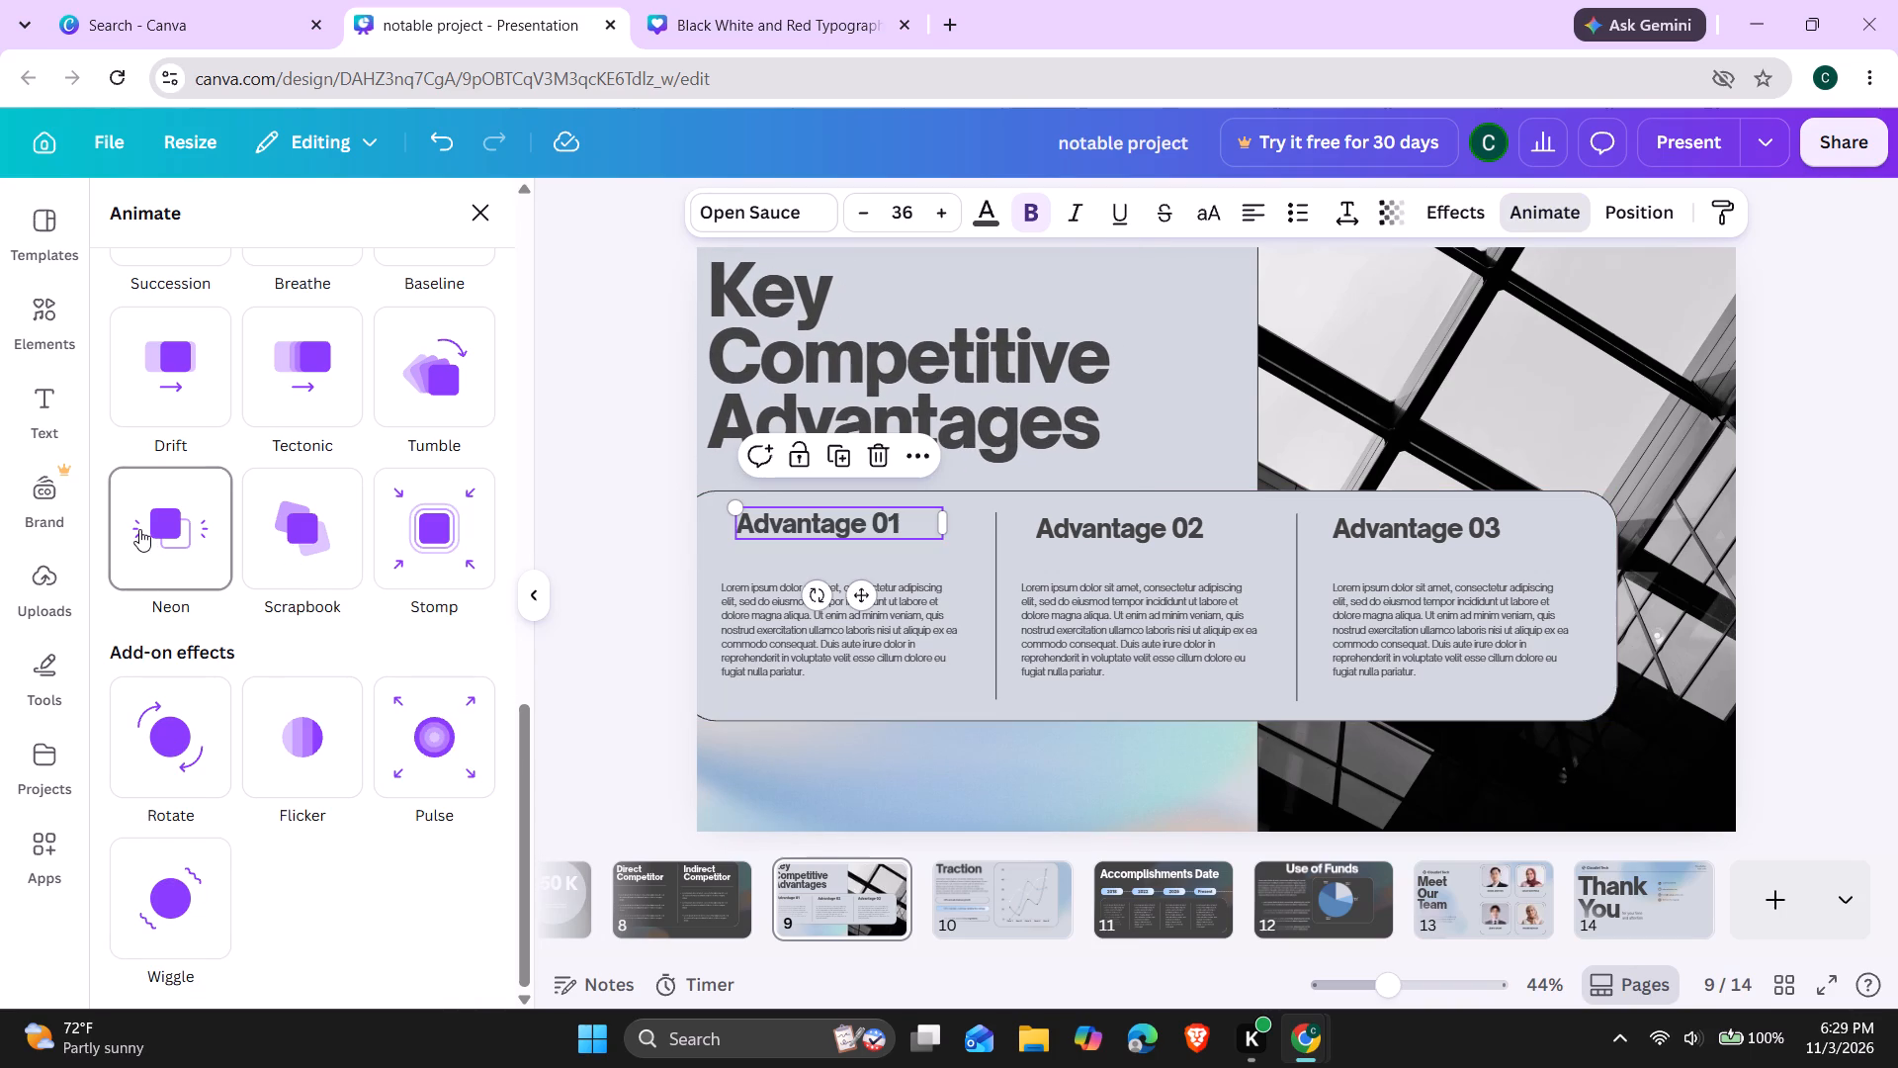
scroll(139, 529, up, 3)
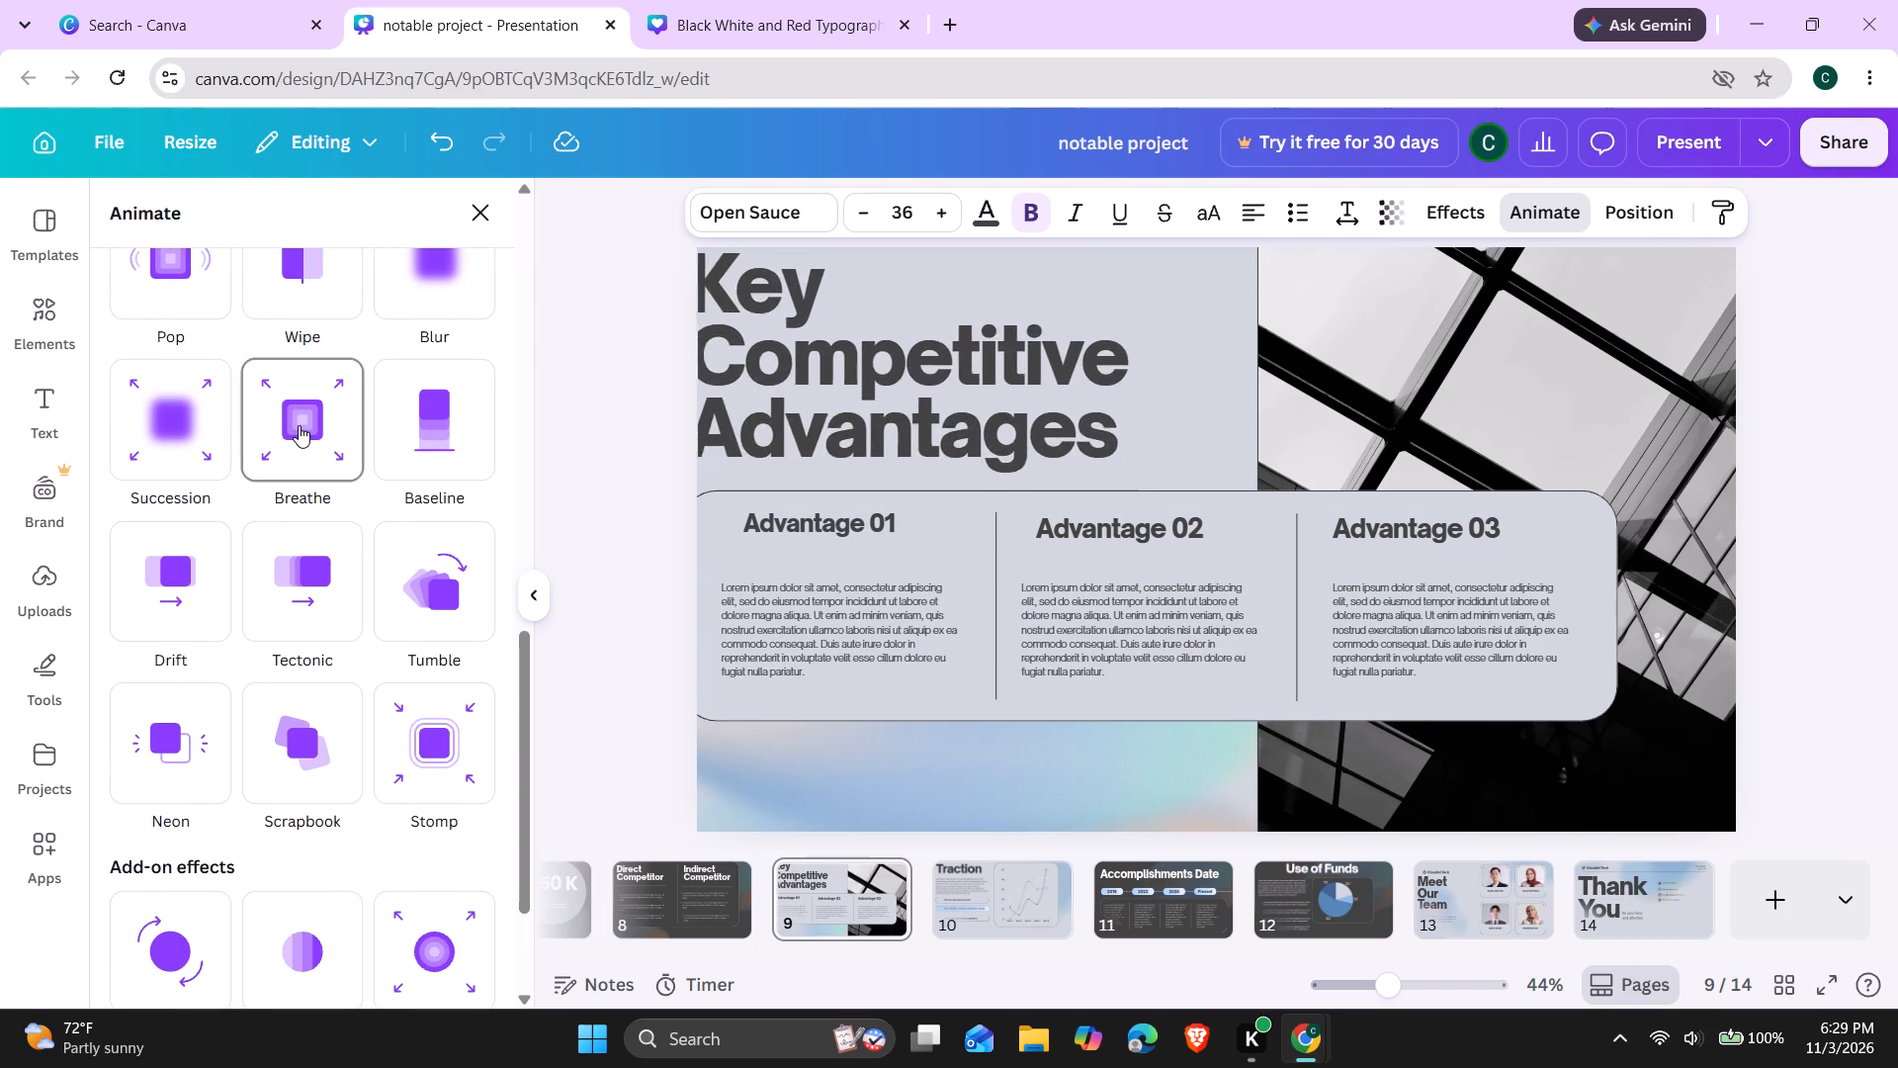
scroll(299, 425, up, 1)
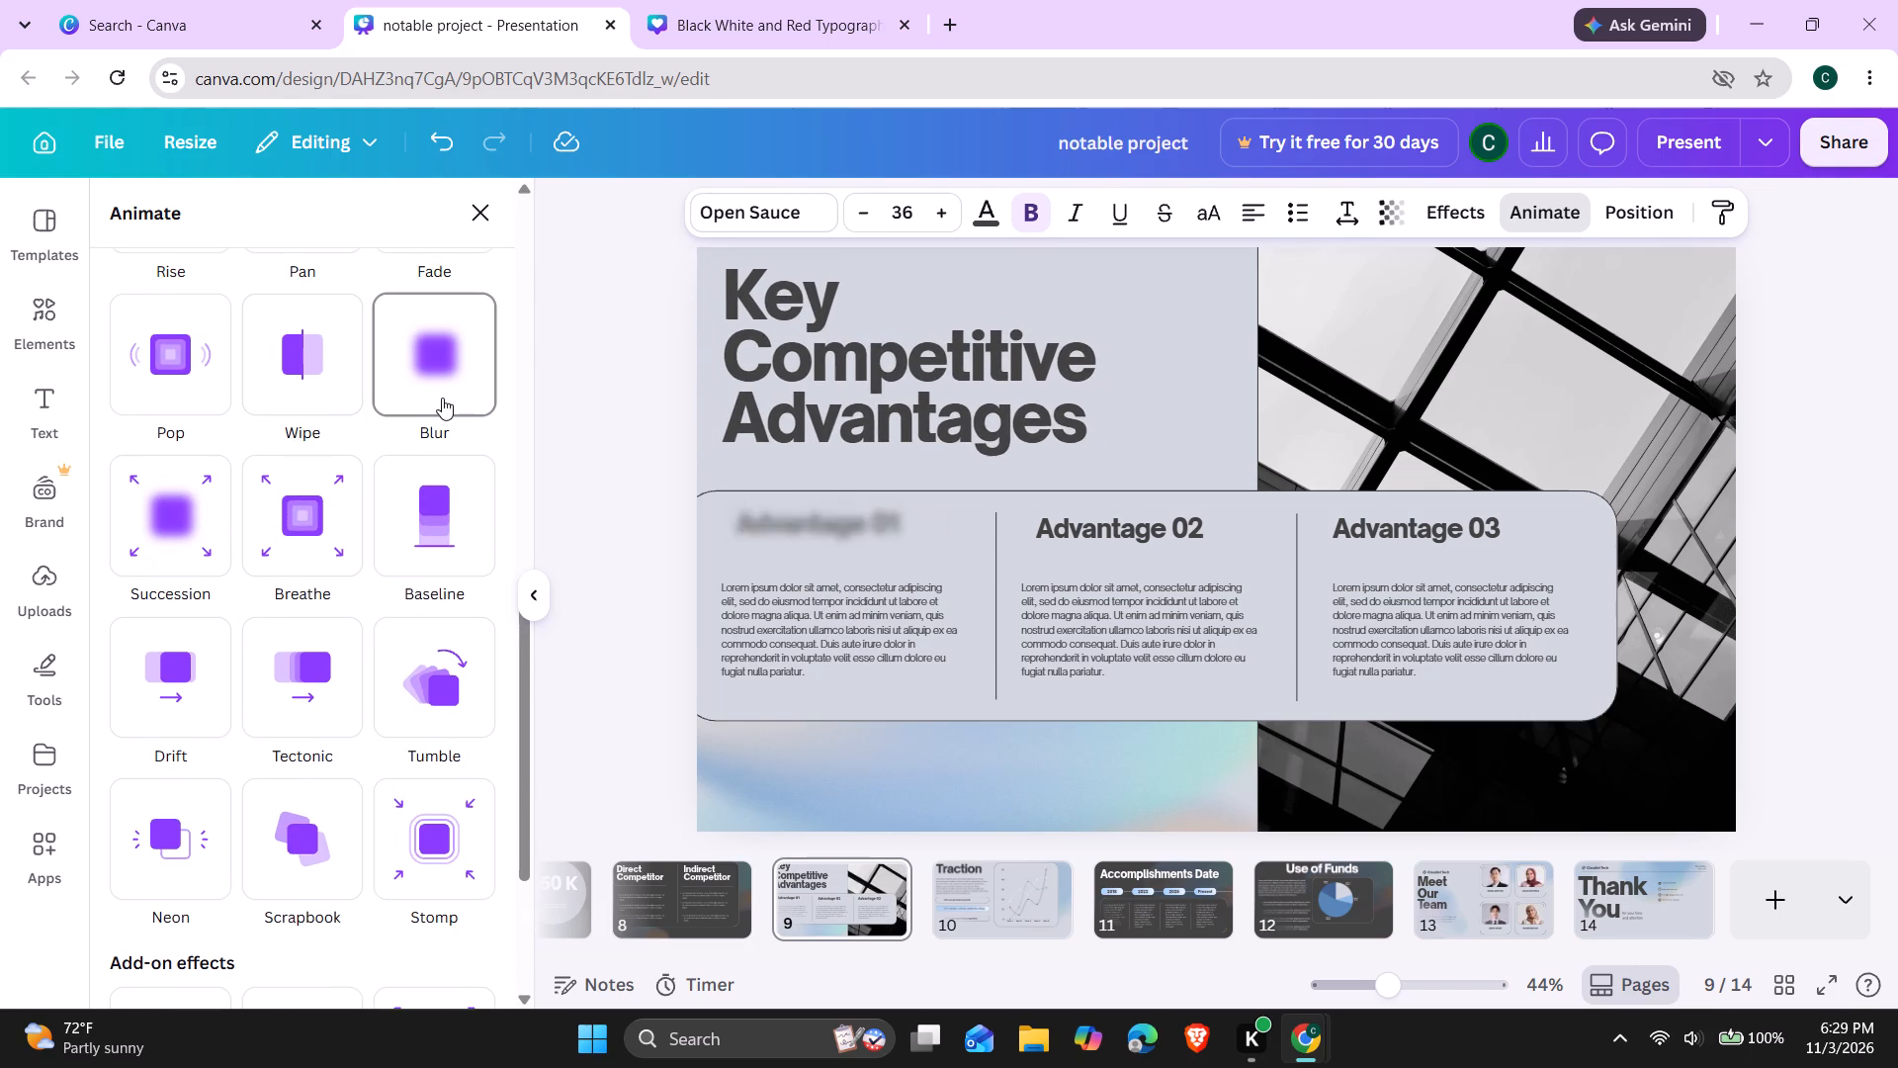
scroll(442, 398, up, 1)
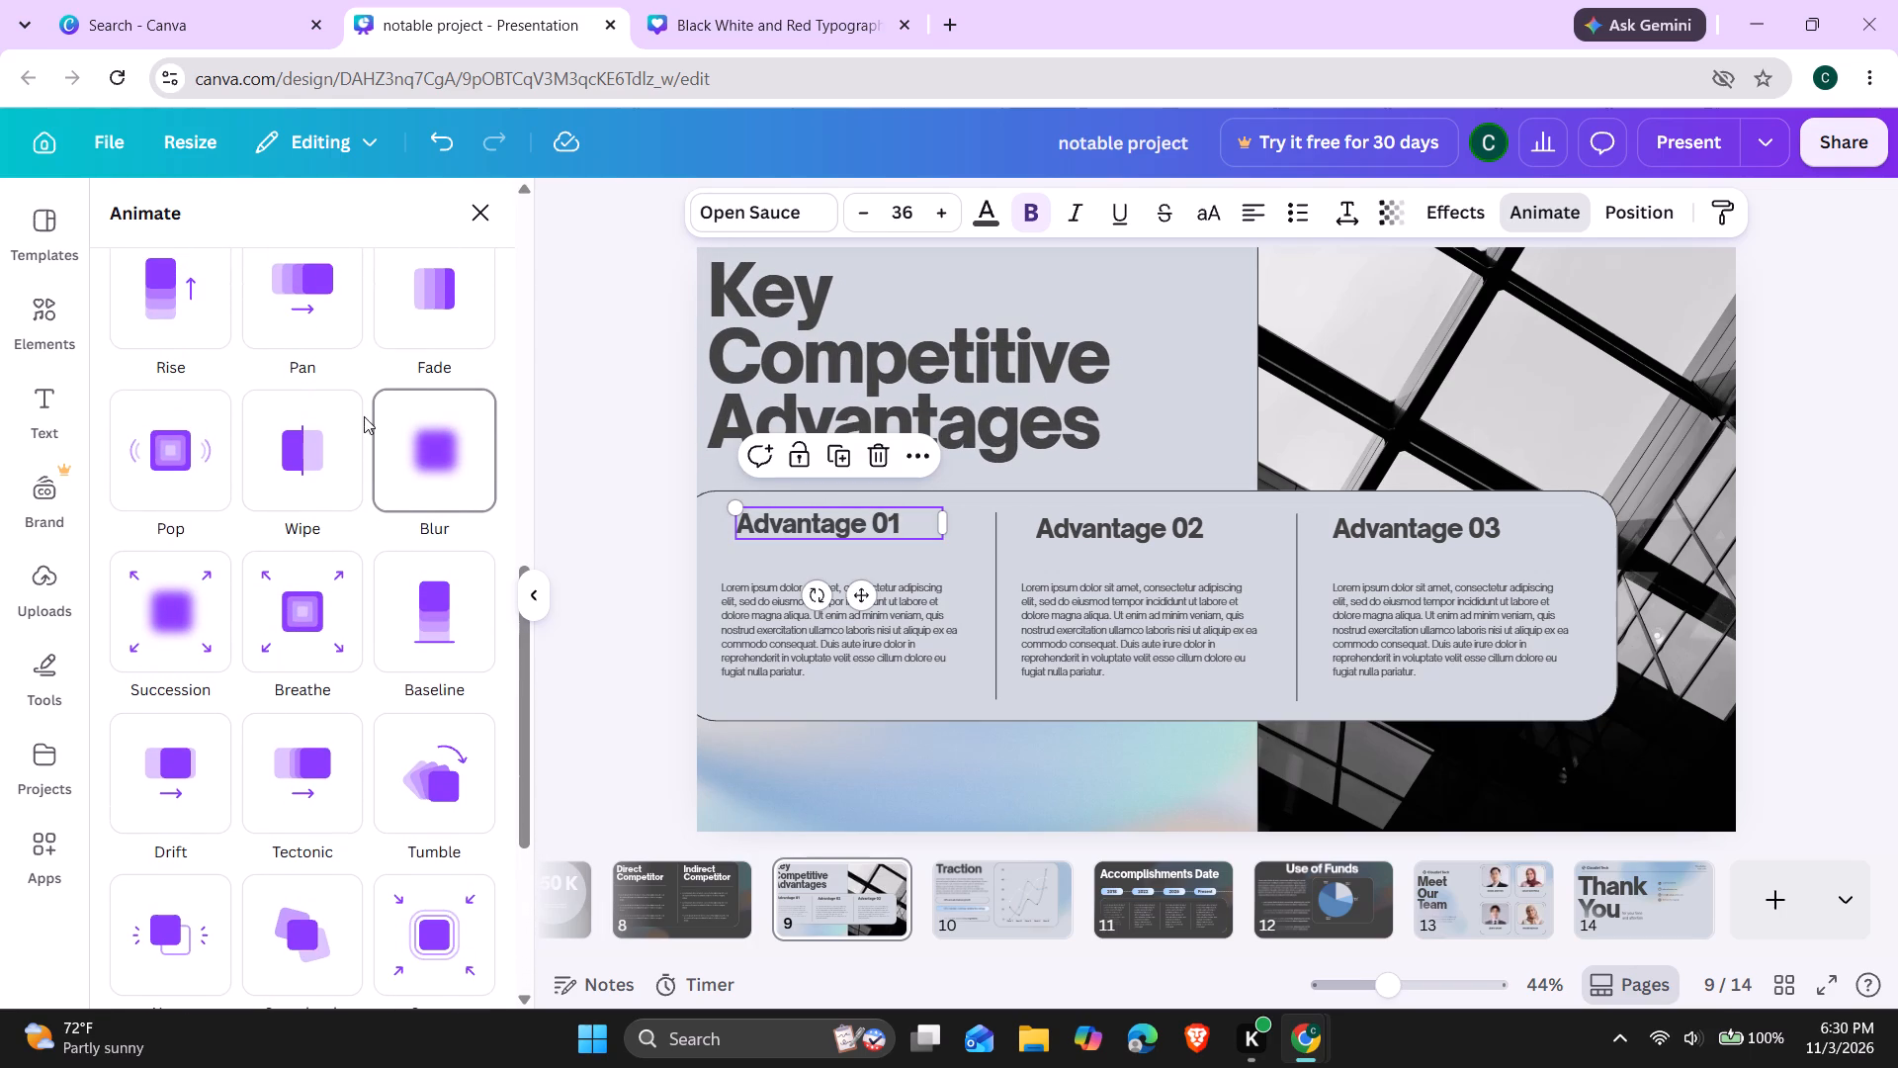
scroll(324, 340, up, 1)
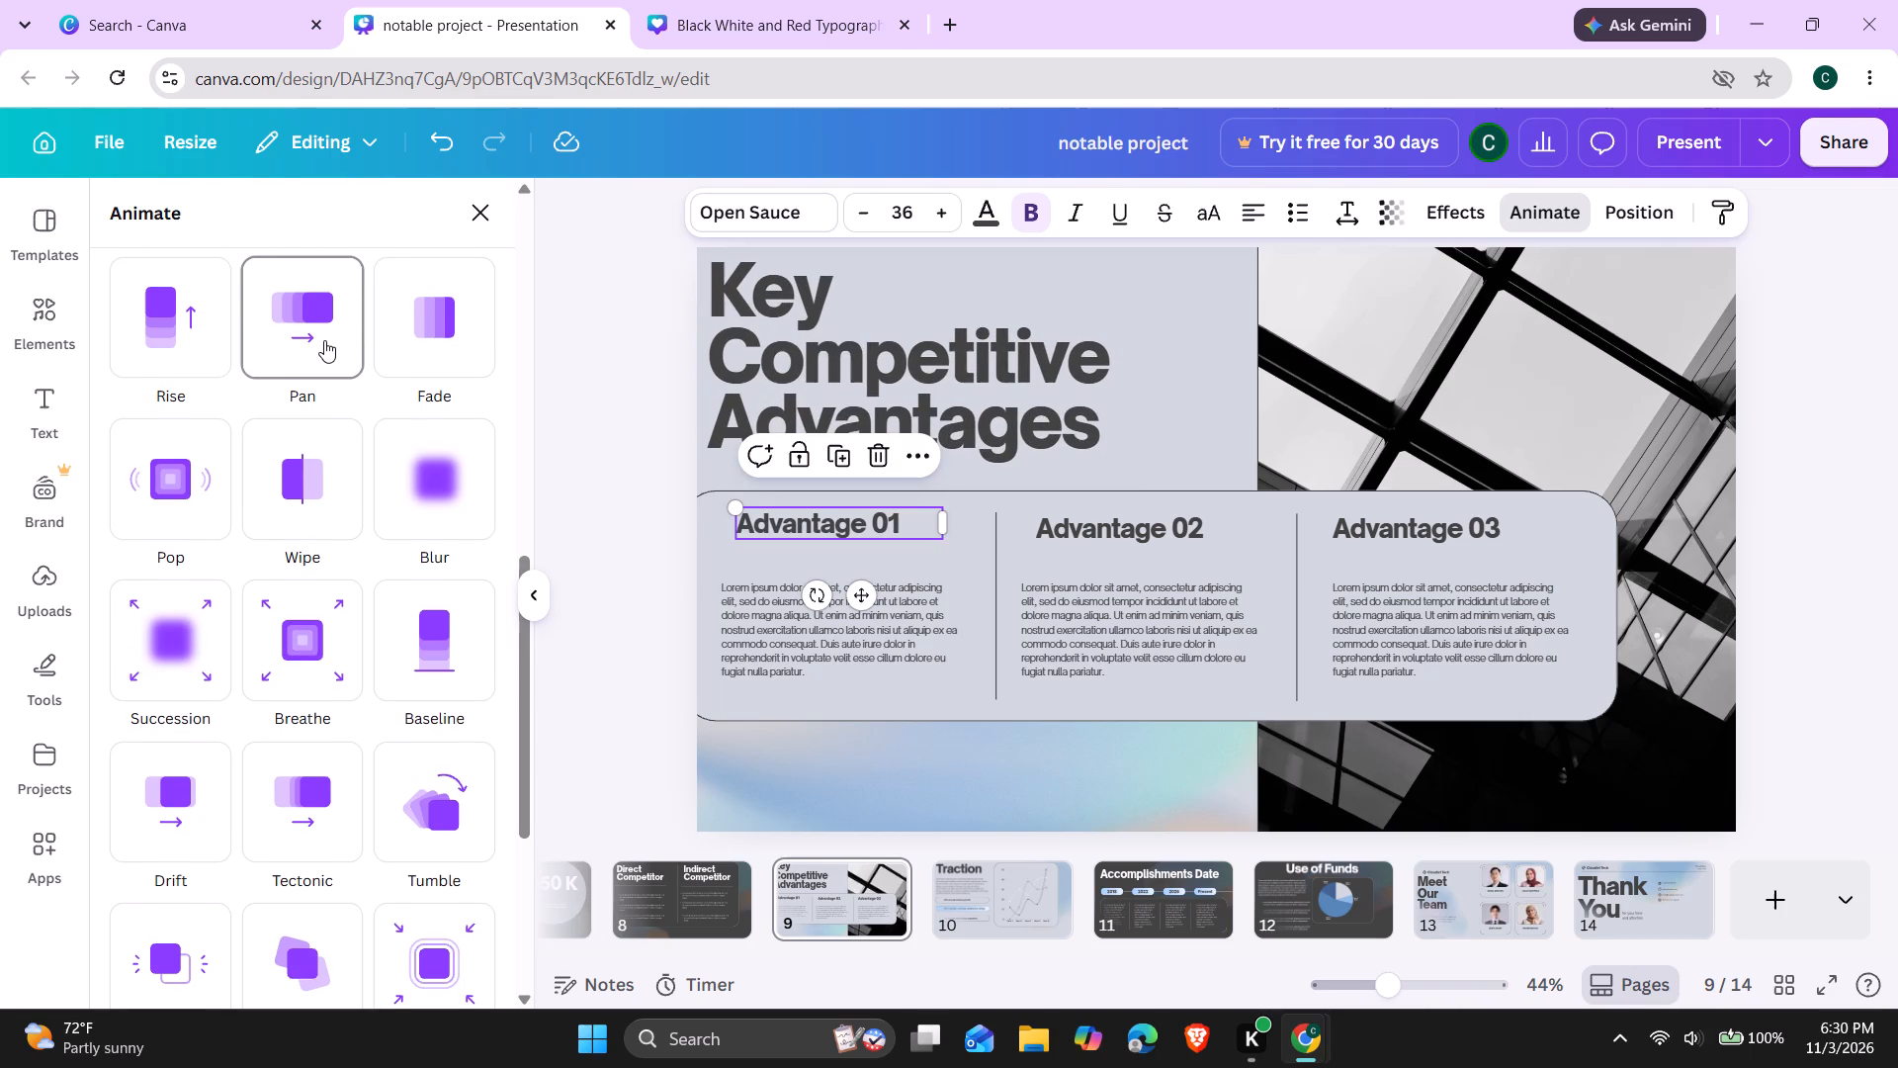
scroll(324, 340, up, 1)
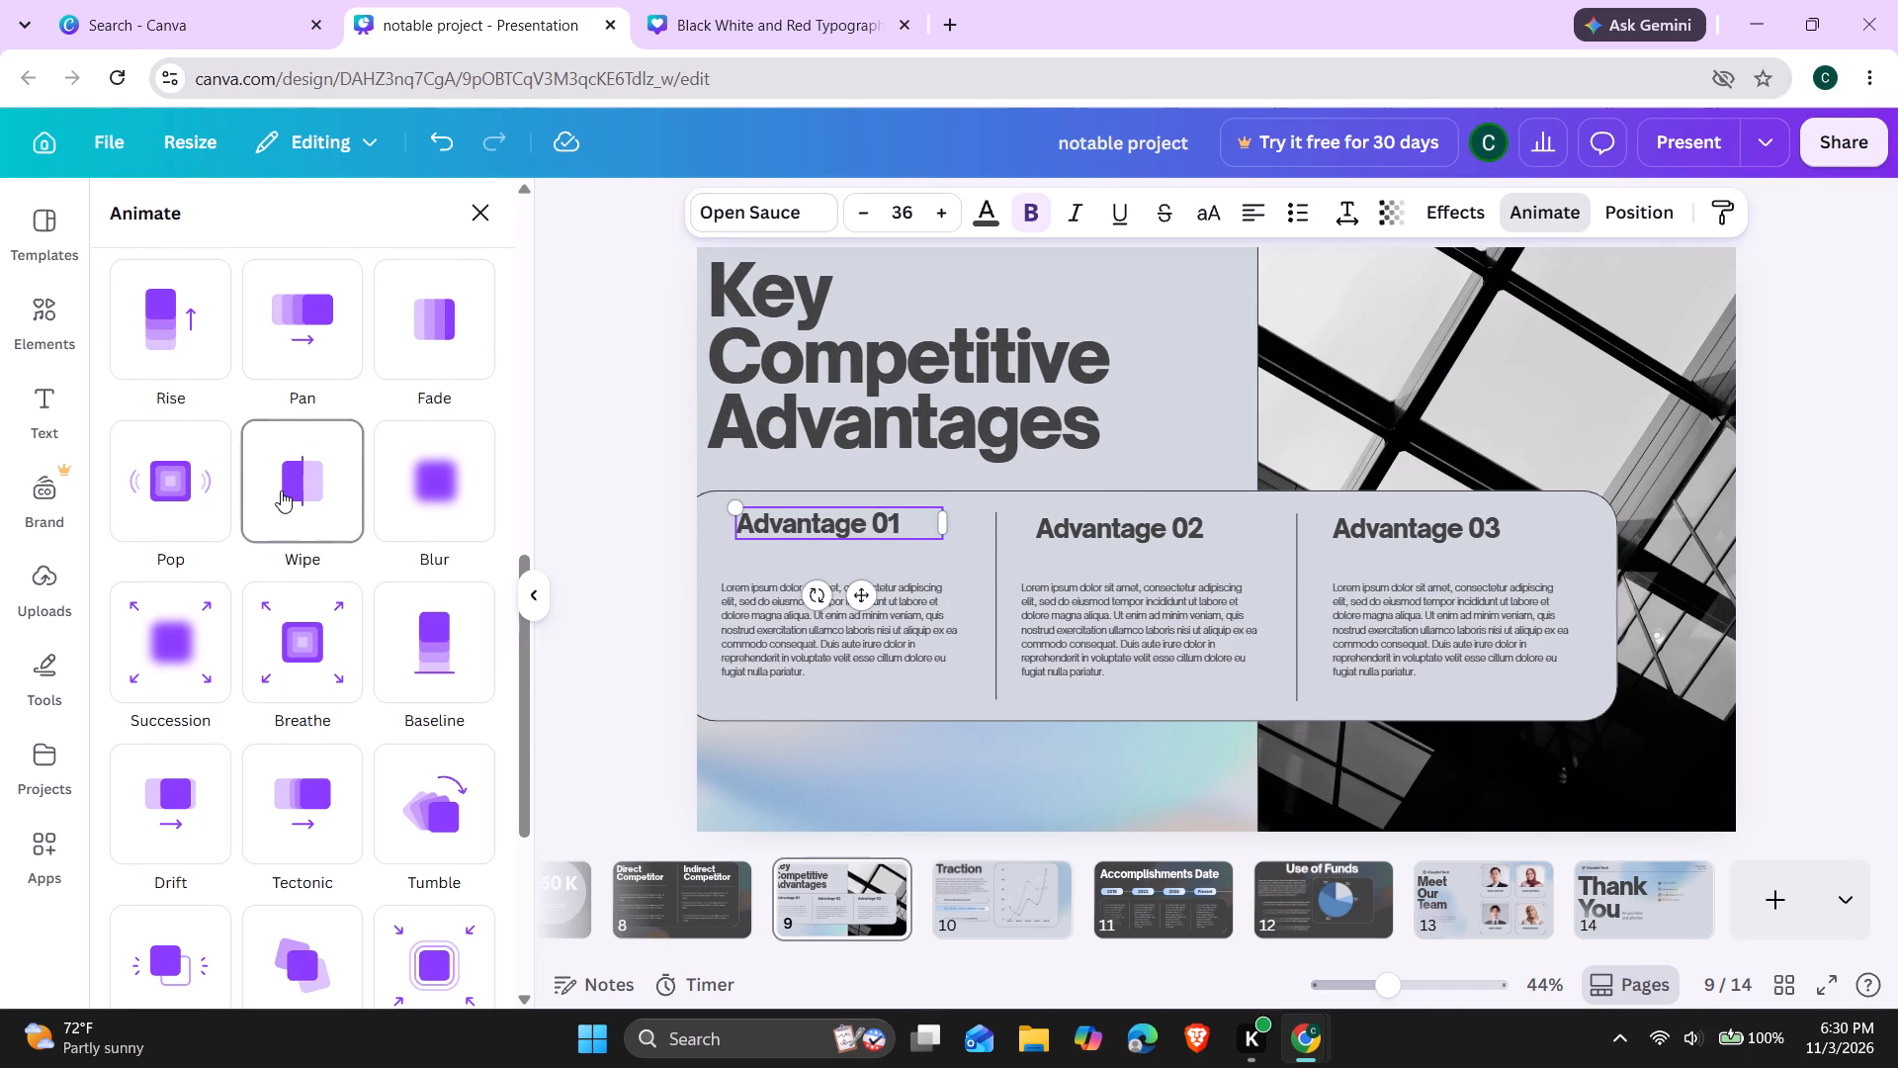
click(281, 490)
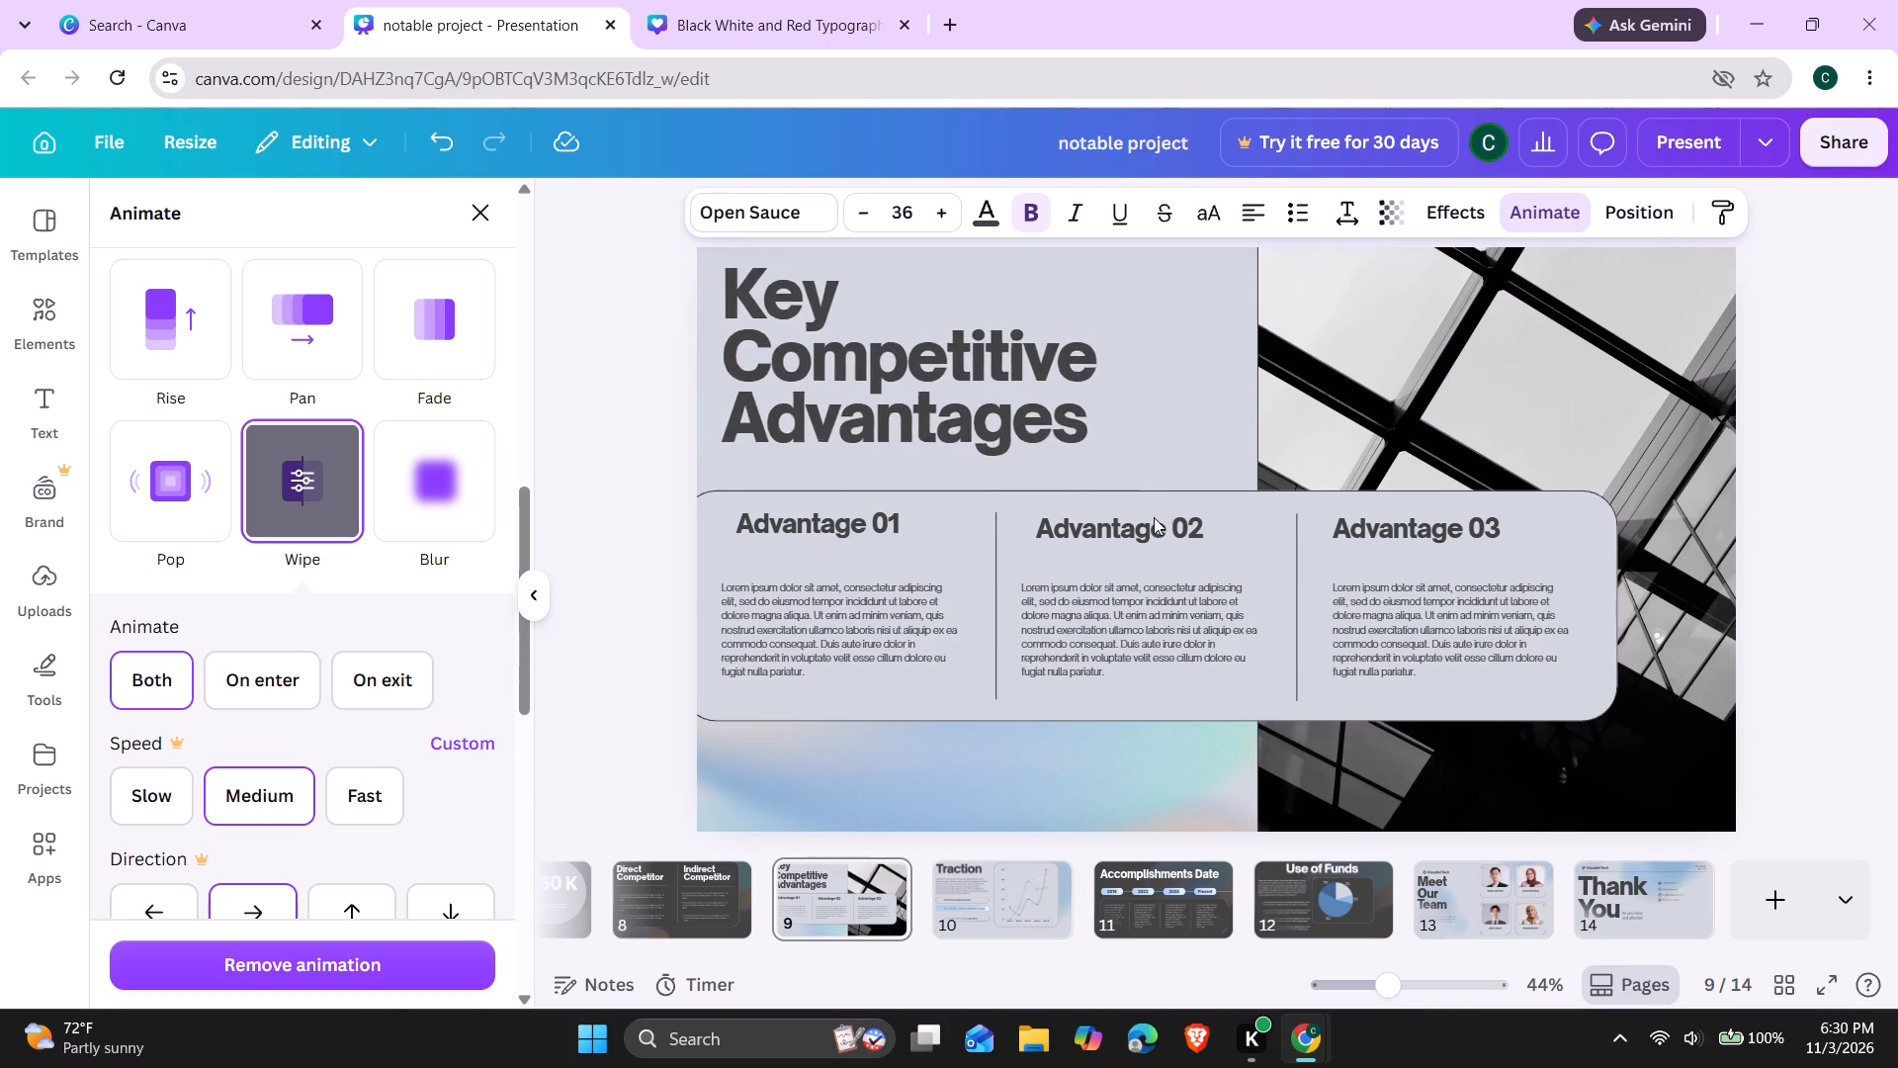
Apply the Rise animation to the Advantage 02 subheading on page 9.
click(1148, 520)
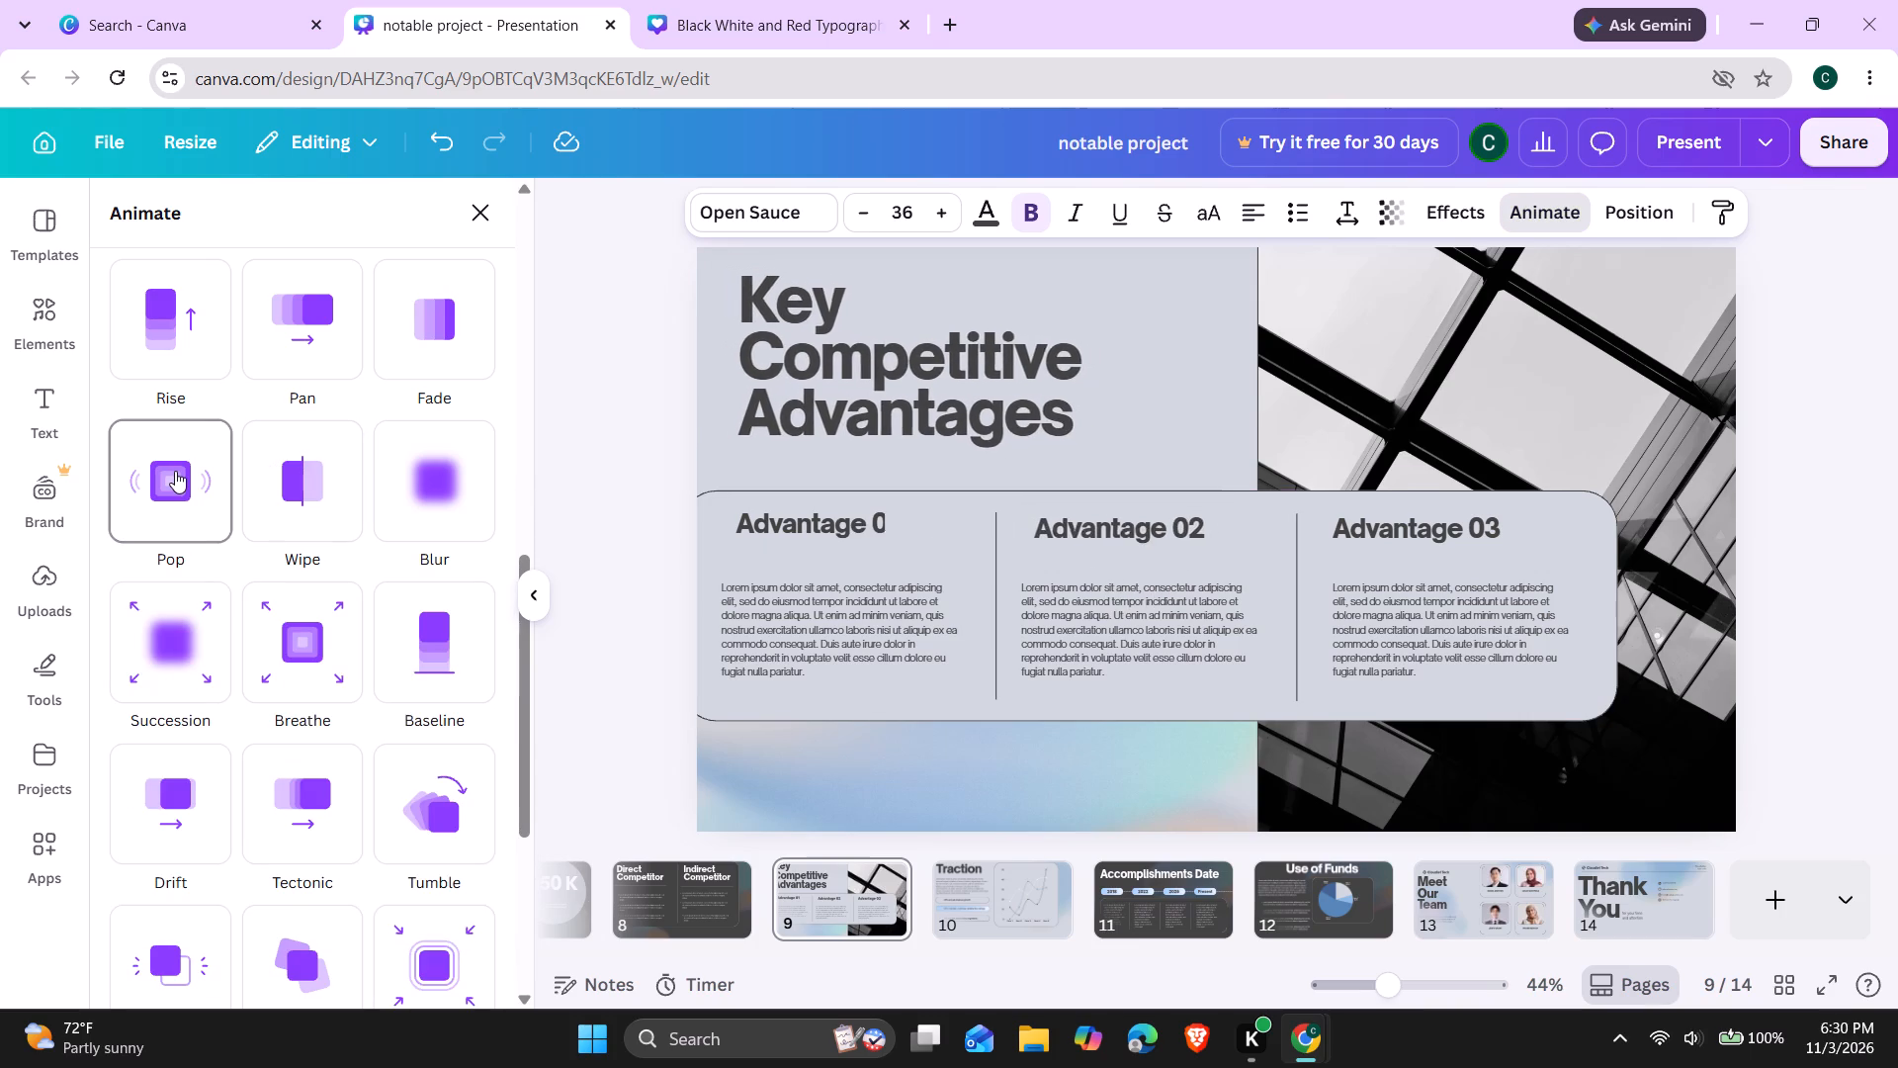
click(143, 349)
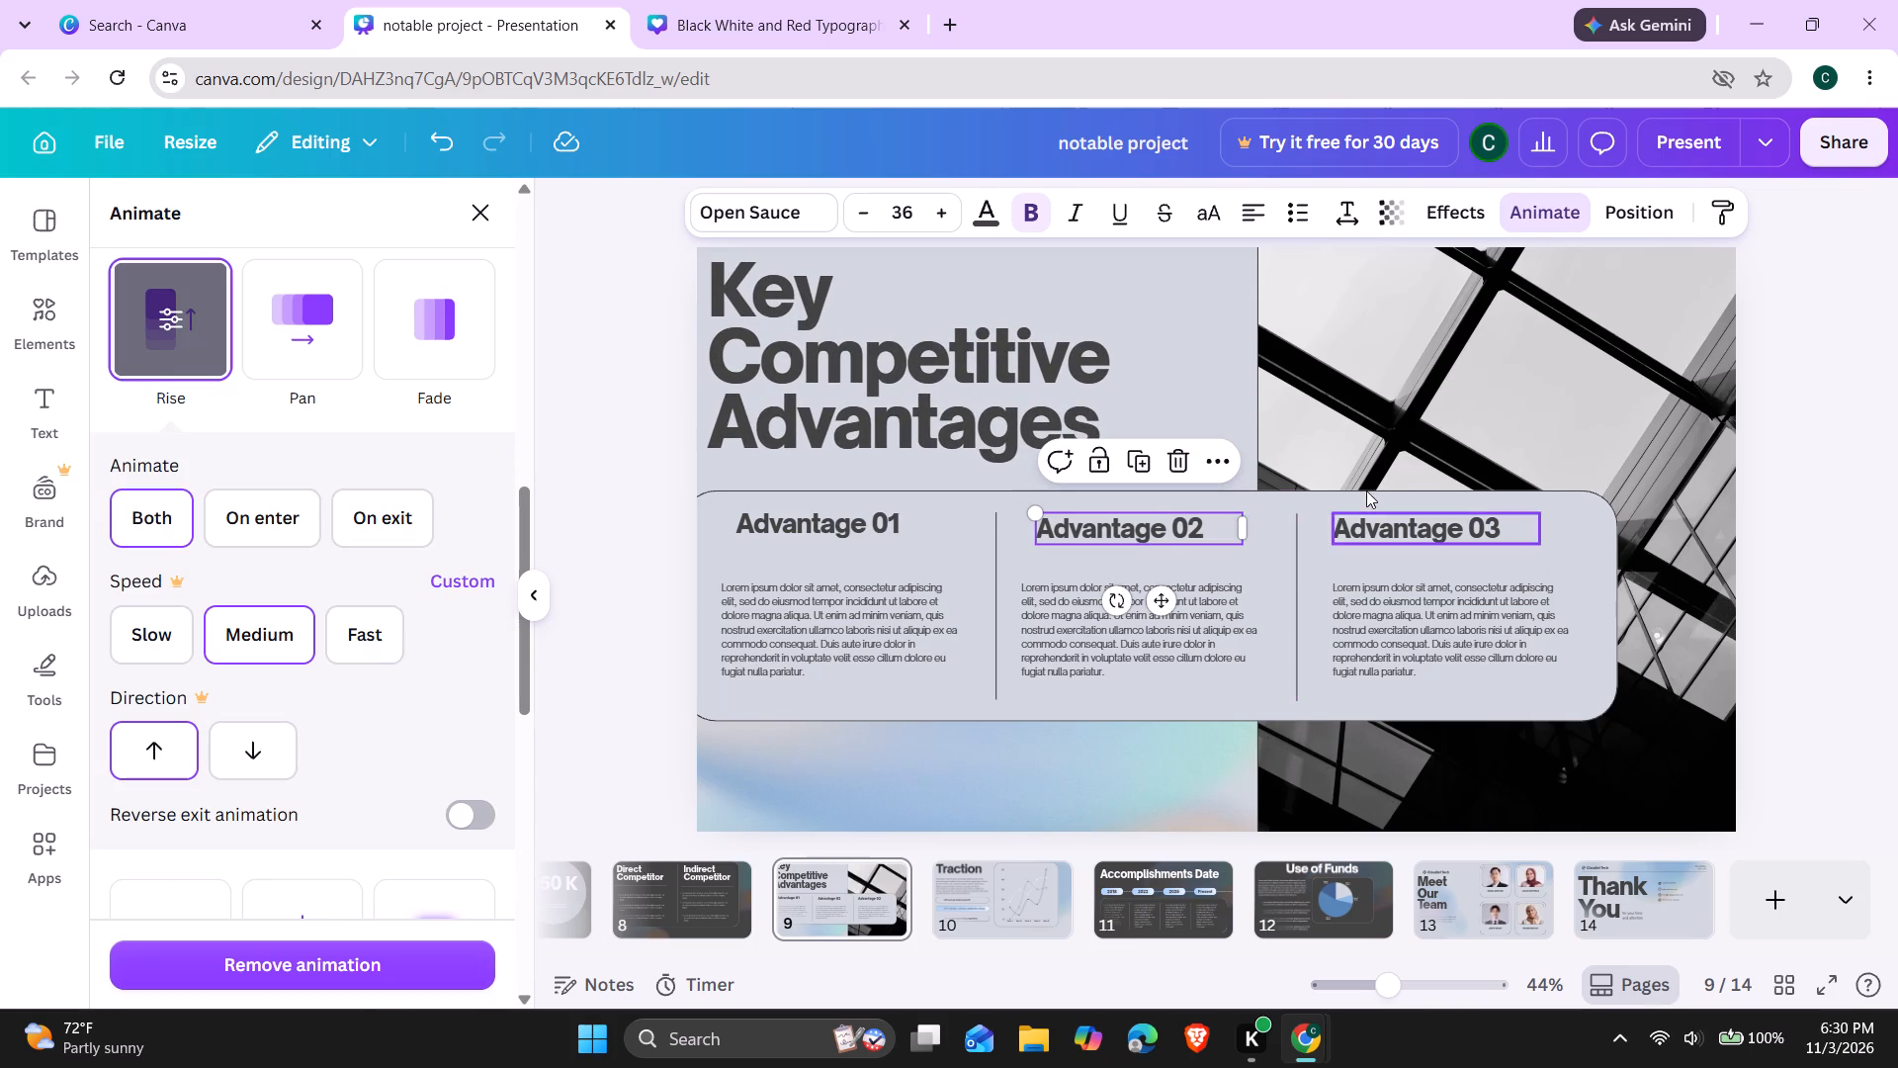
Apply the Fade animation to the Advantage 03 subheading on page 9.
click(1377, 515)
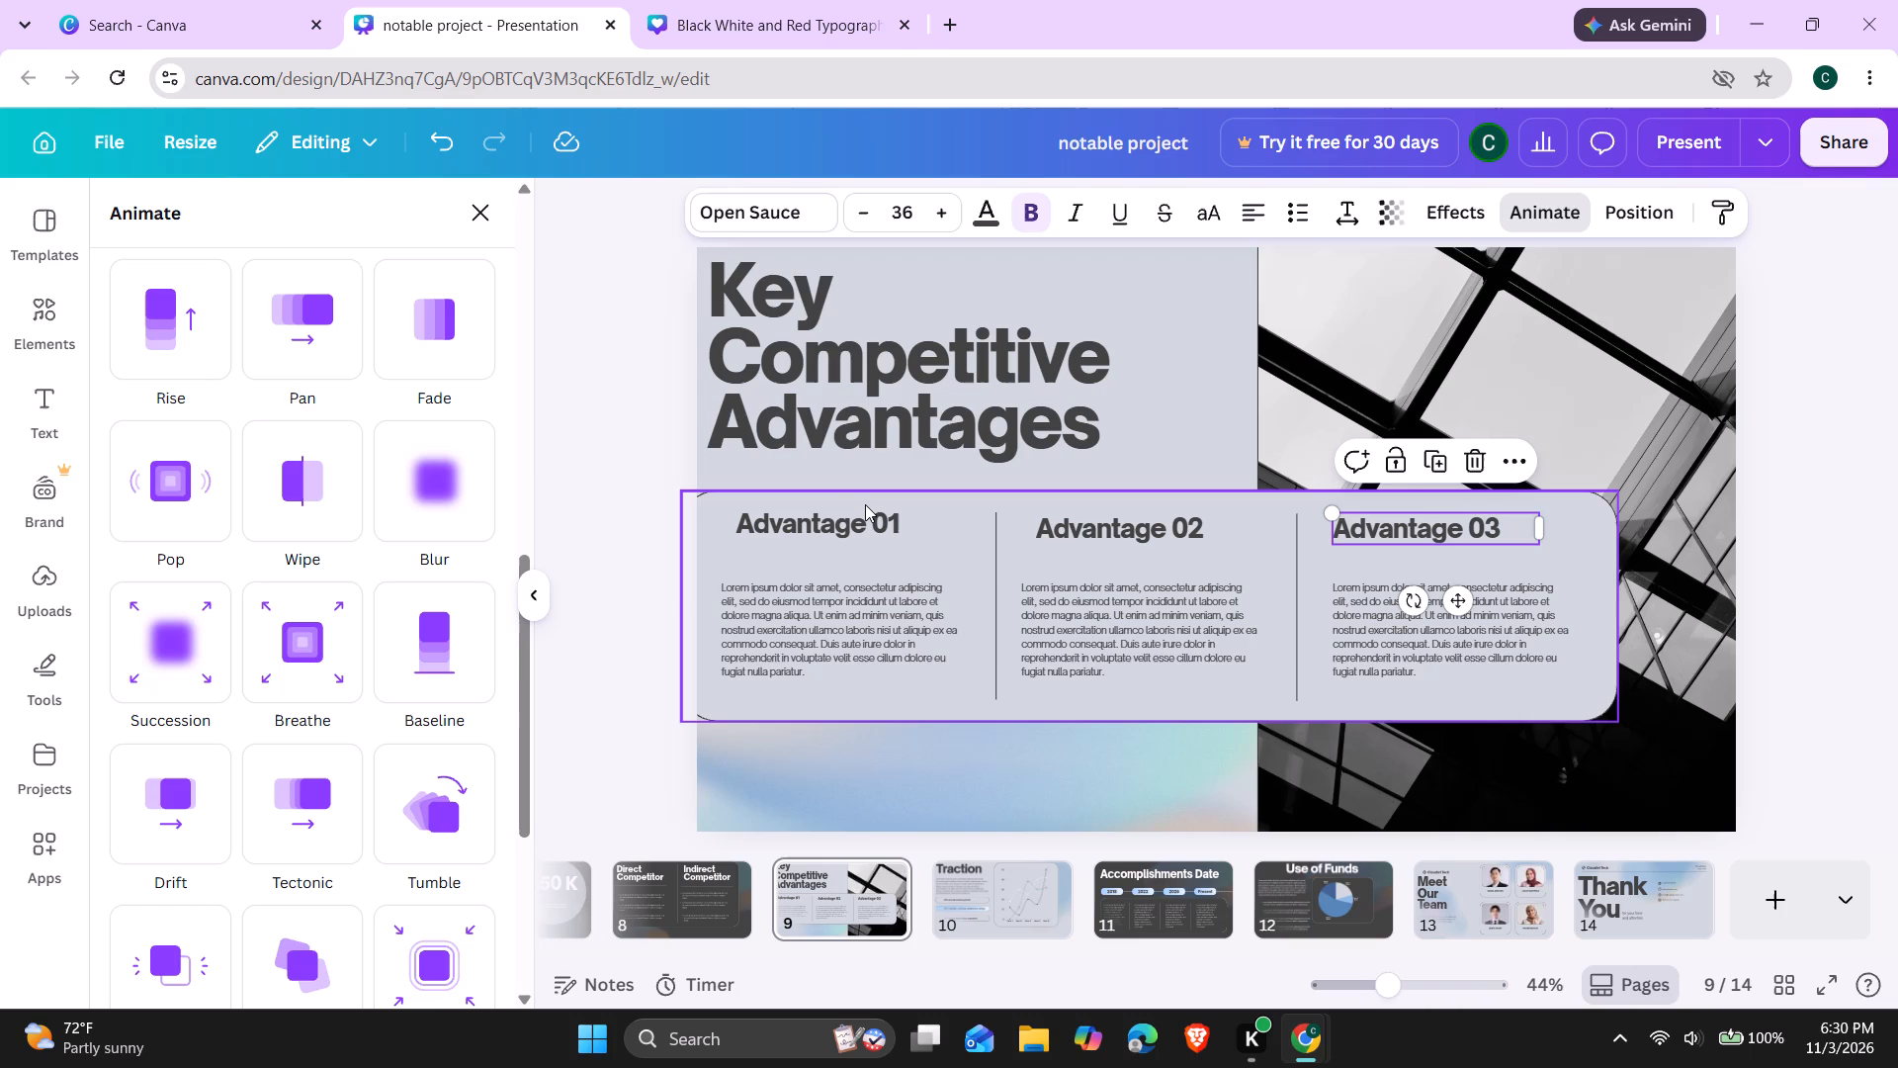
click(441, 355)
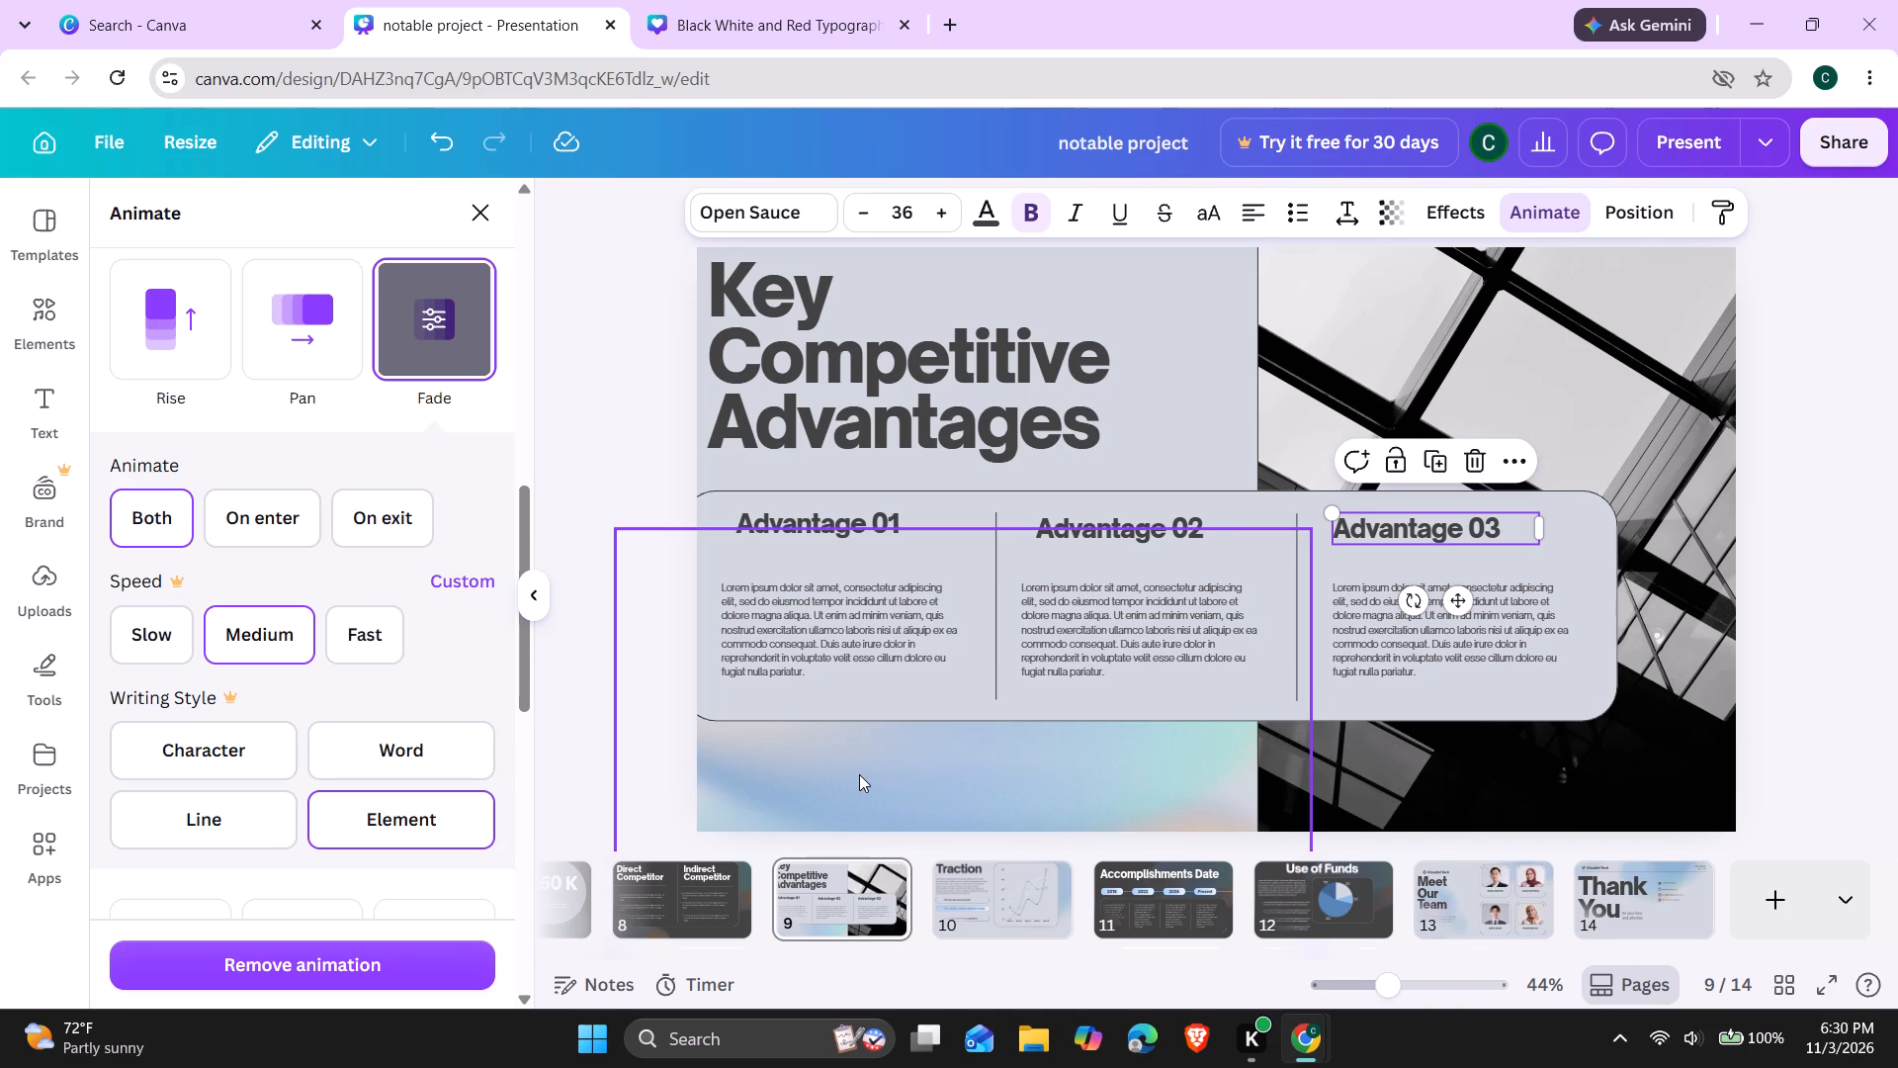
Apply the Clarify text animation to the Traction heading on page 10.
click(953, 888)
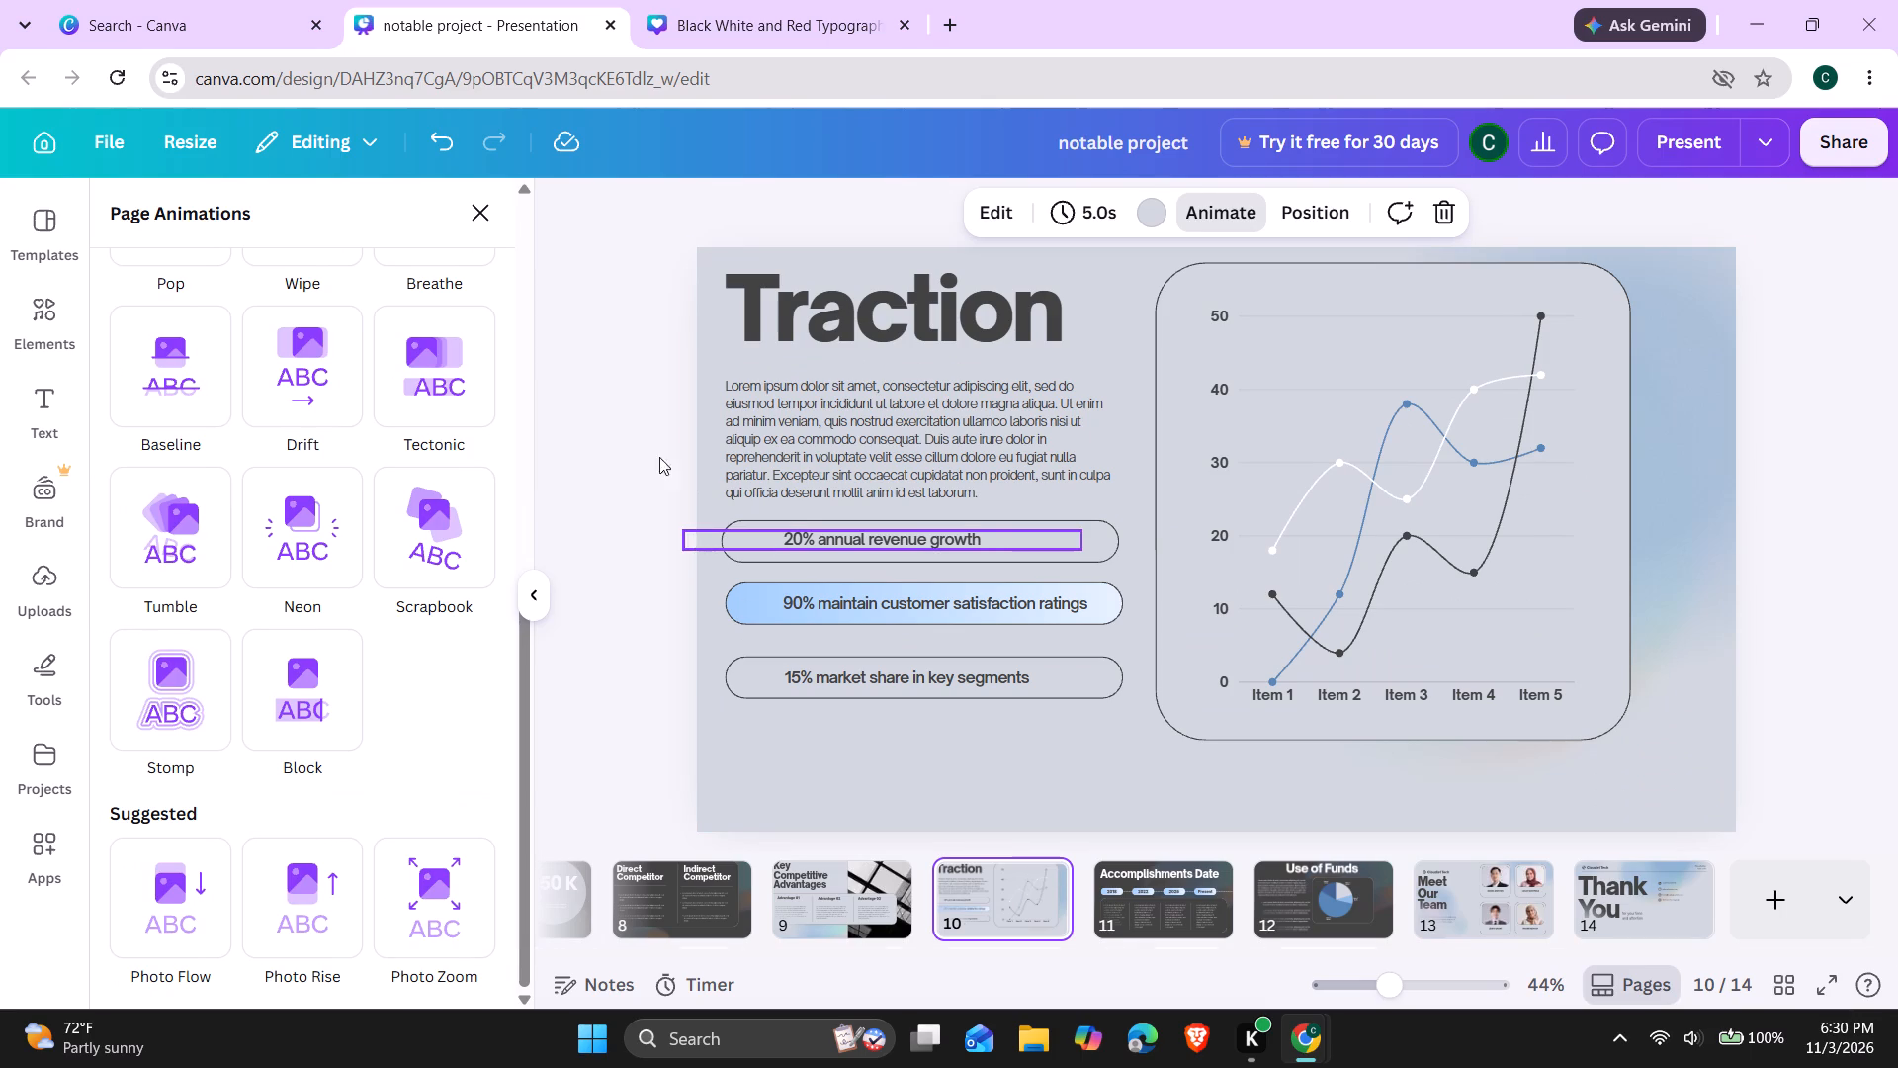
click(835, 313)
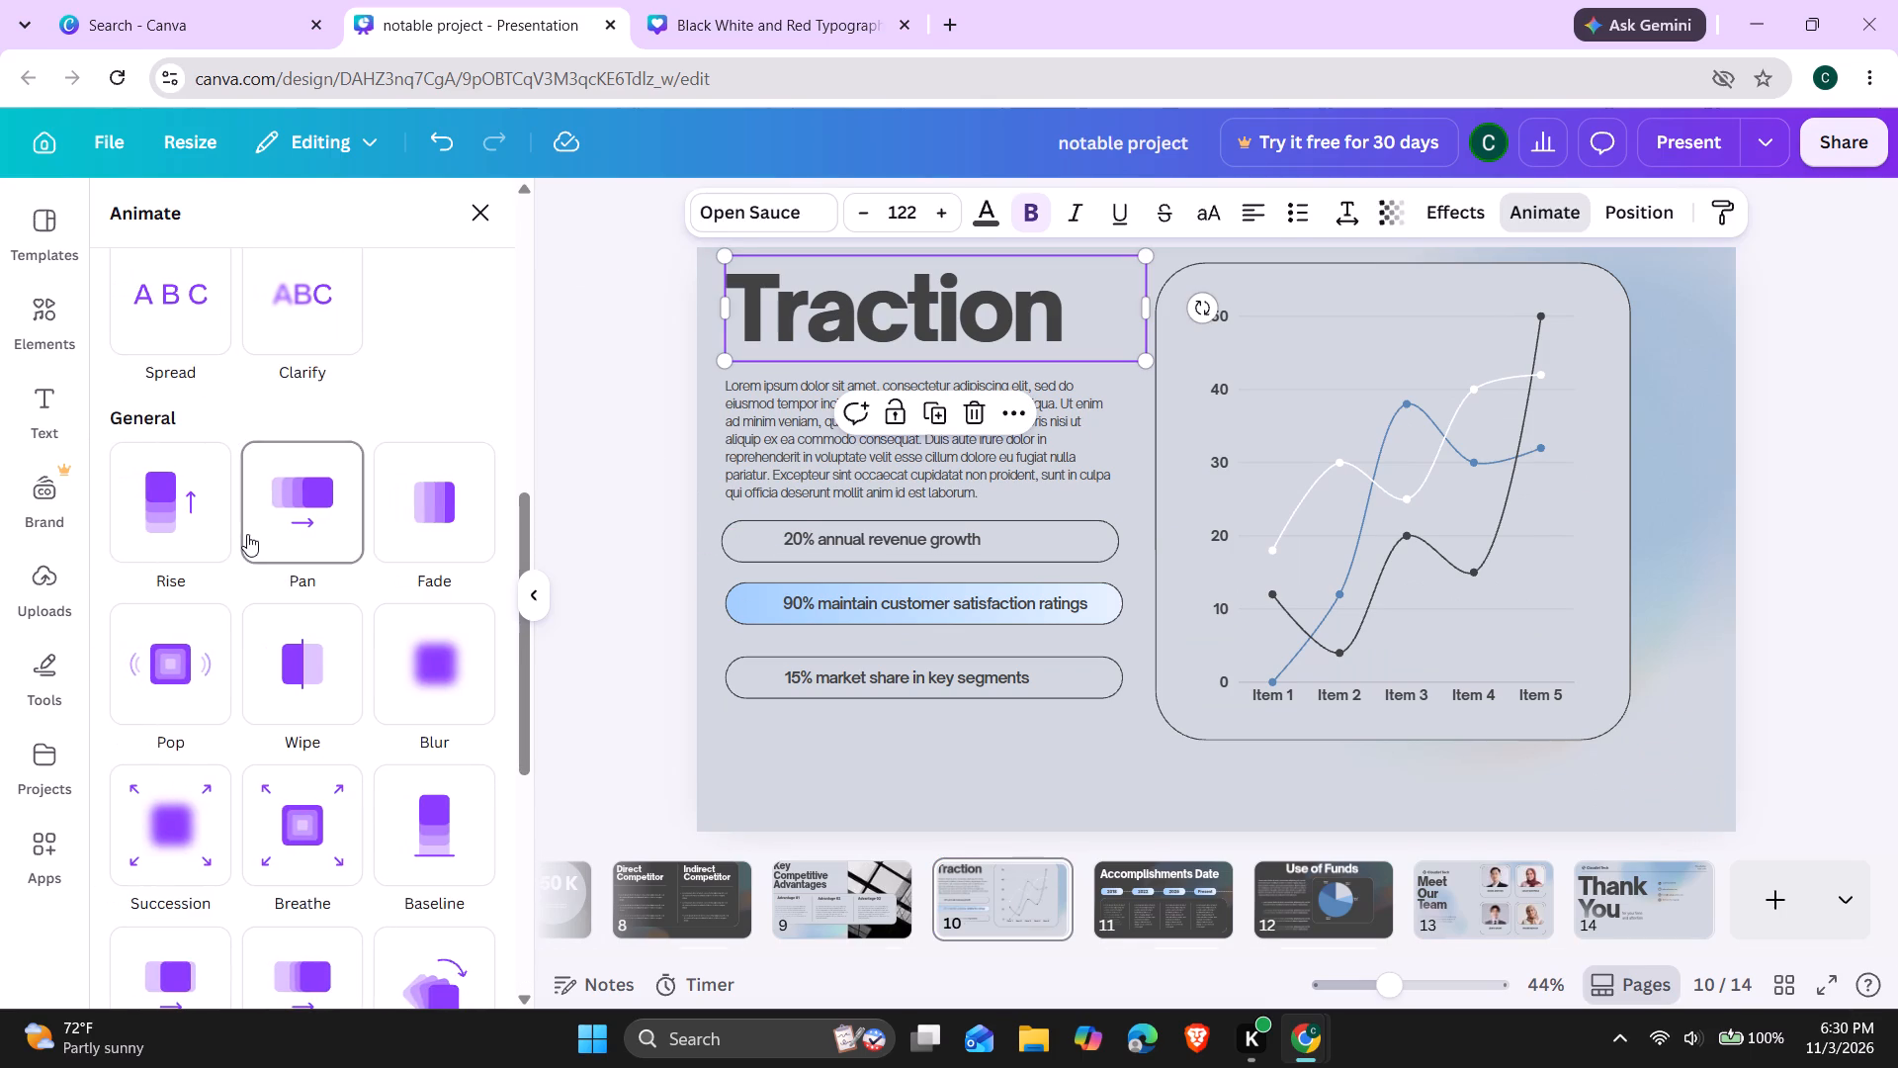
click(282, 349)
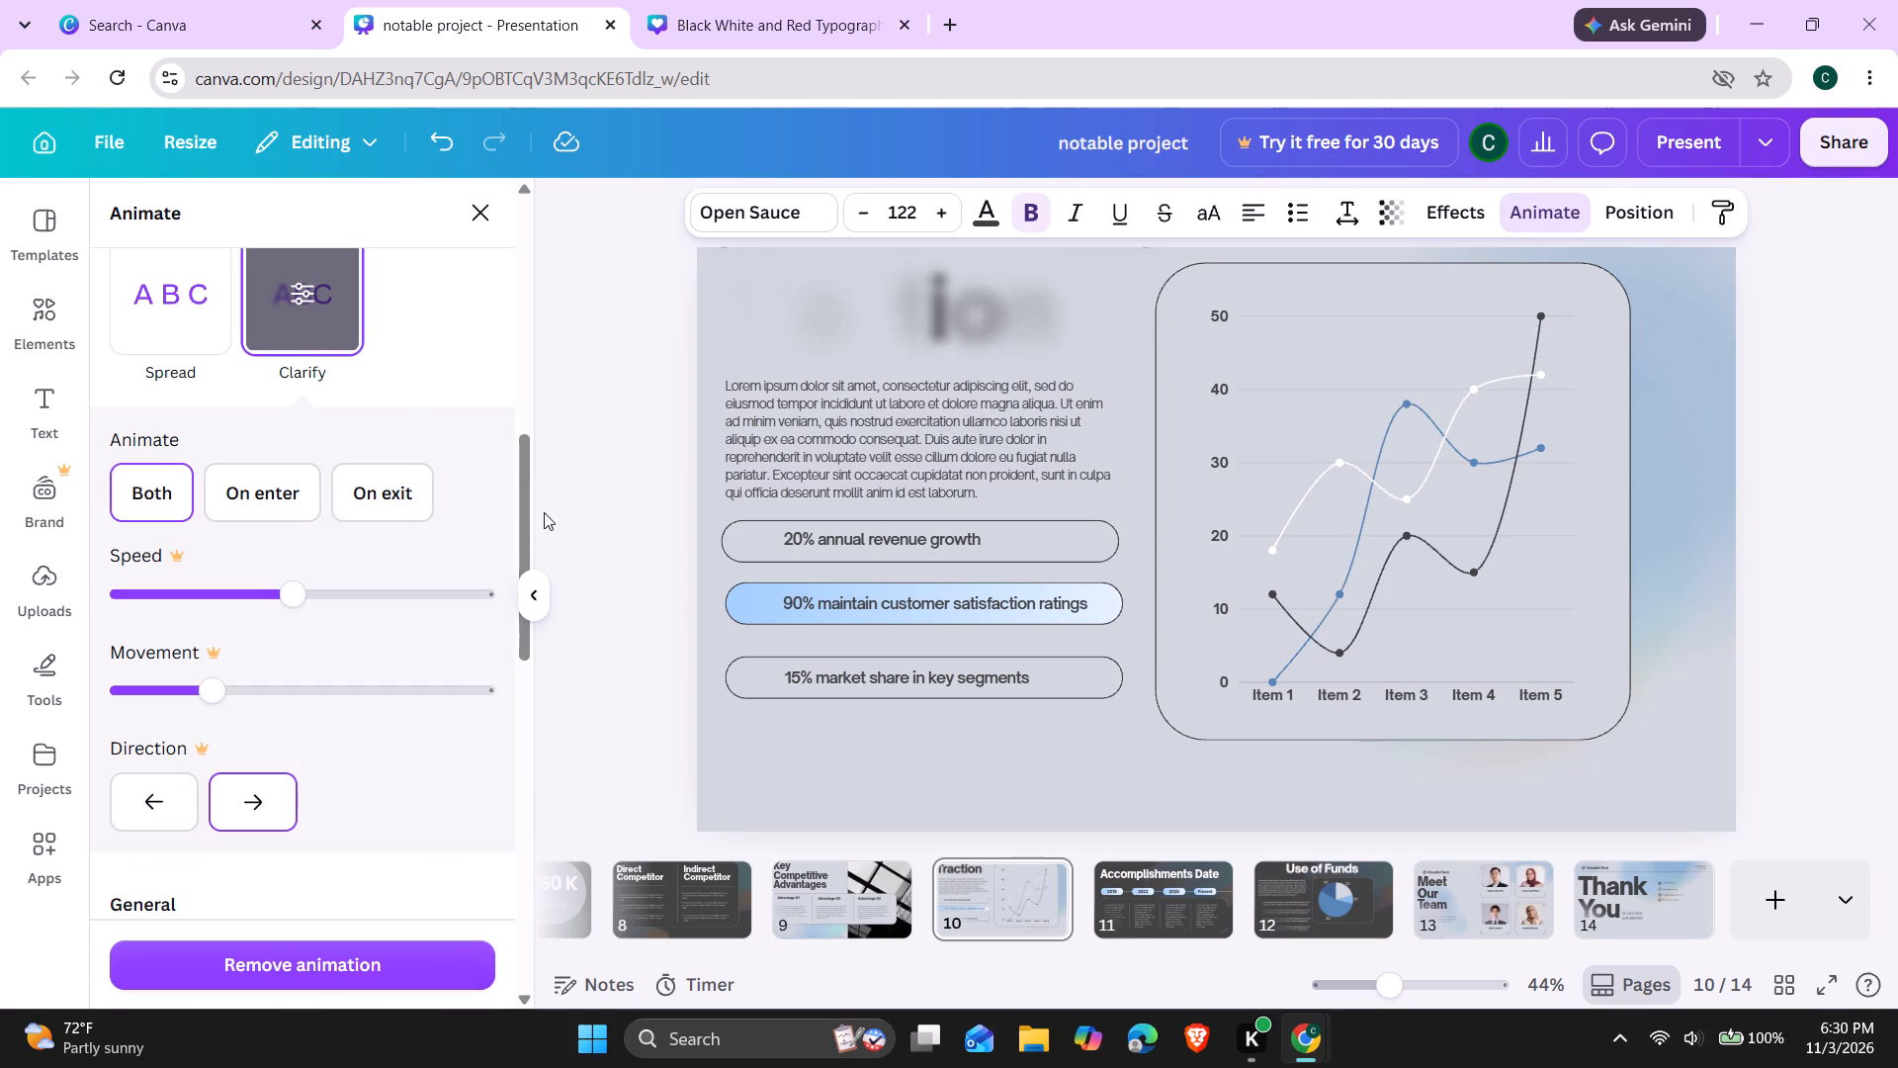
Apply the Flicker add-on effect to the line chart on page 10.
click(1275, 387)
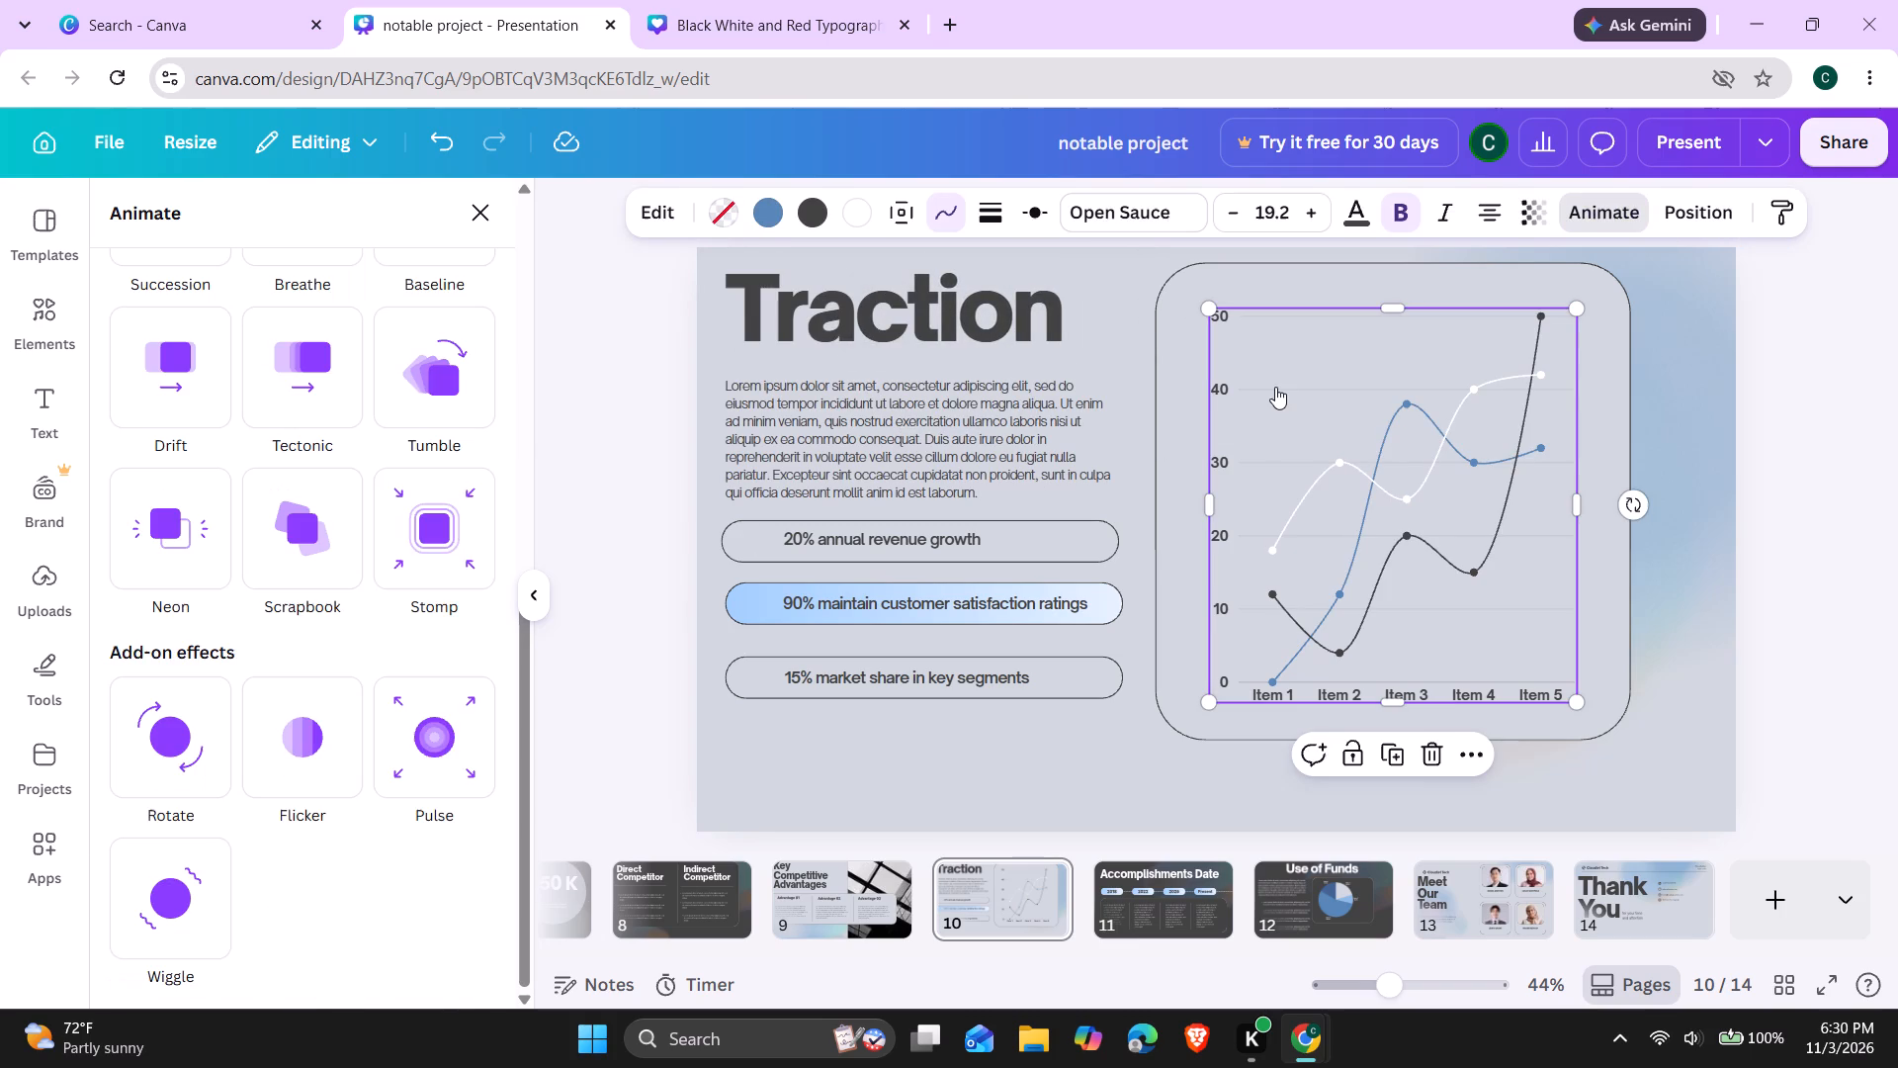
click(282, 712)
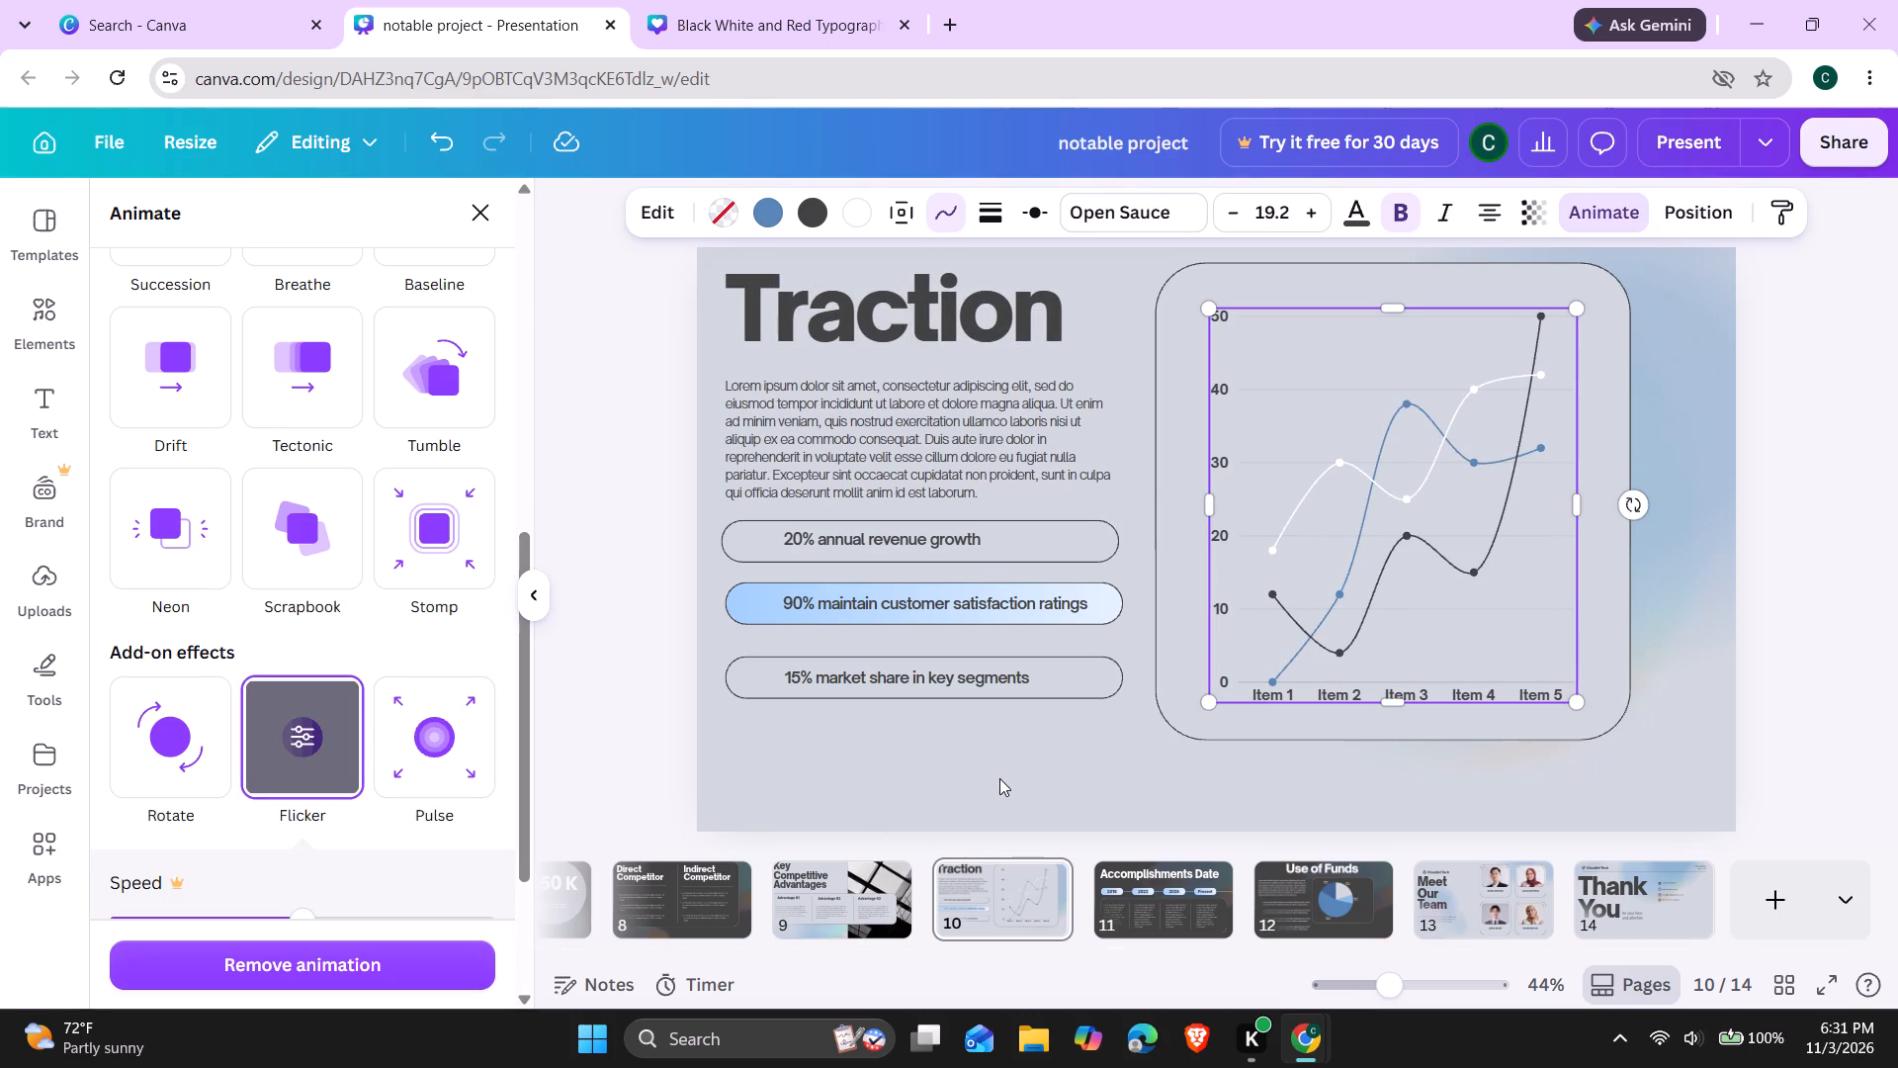
Apply the Succession animation to the Accomplishments Date heading on page 11.
scroll(999, 778, down, 1)
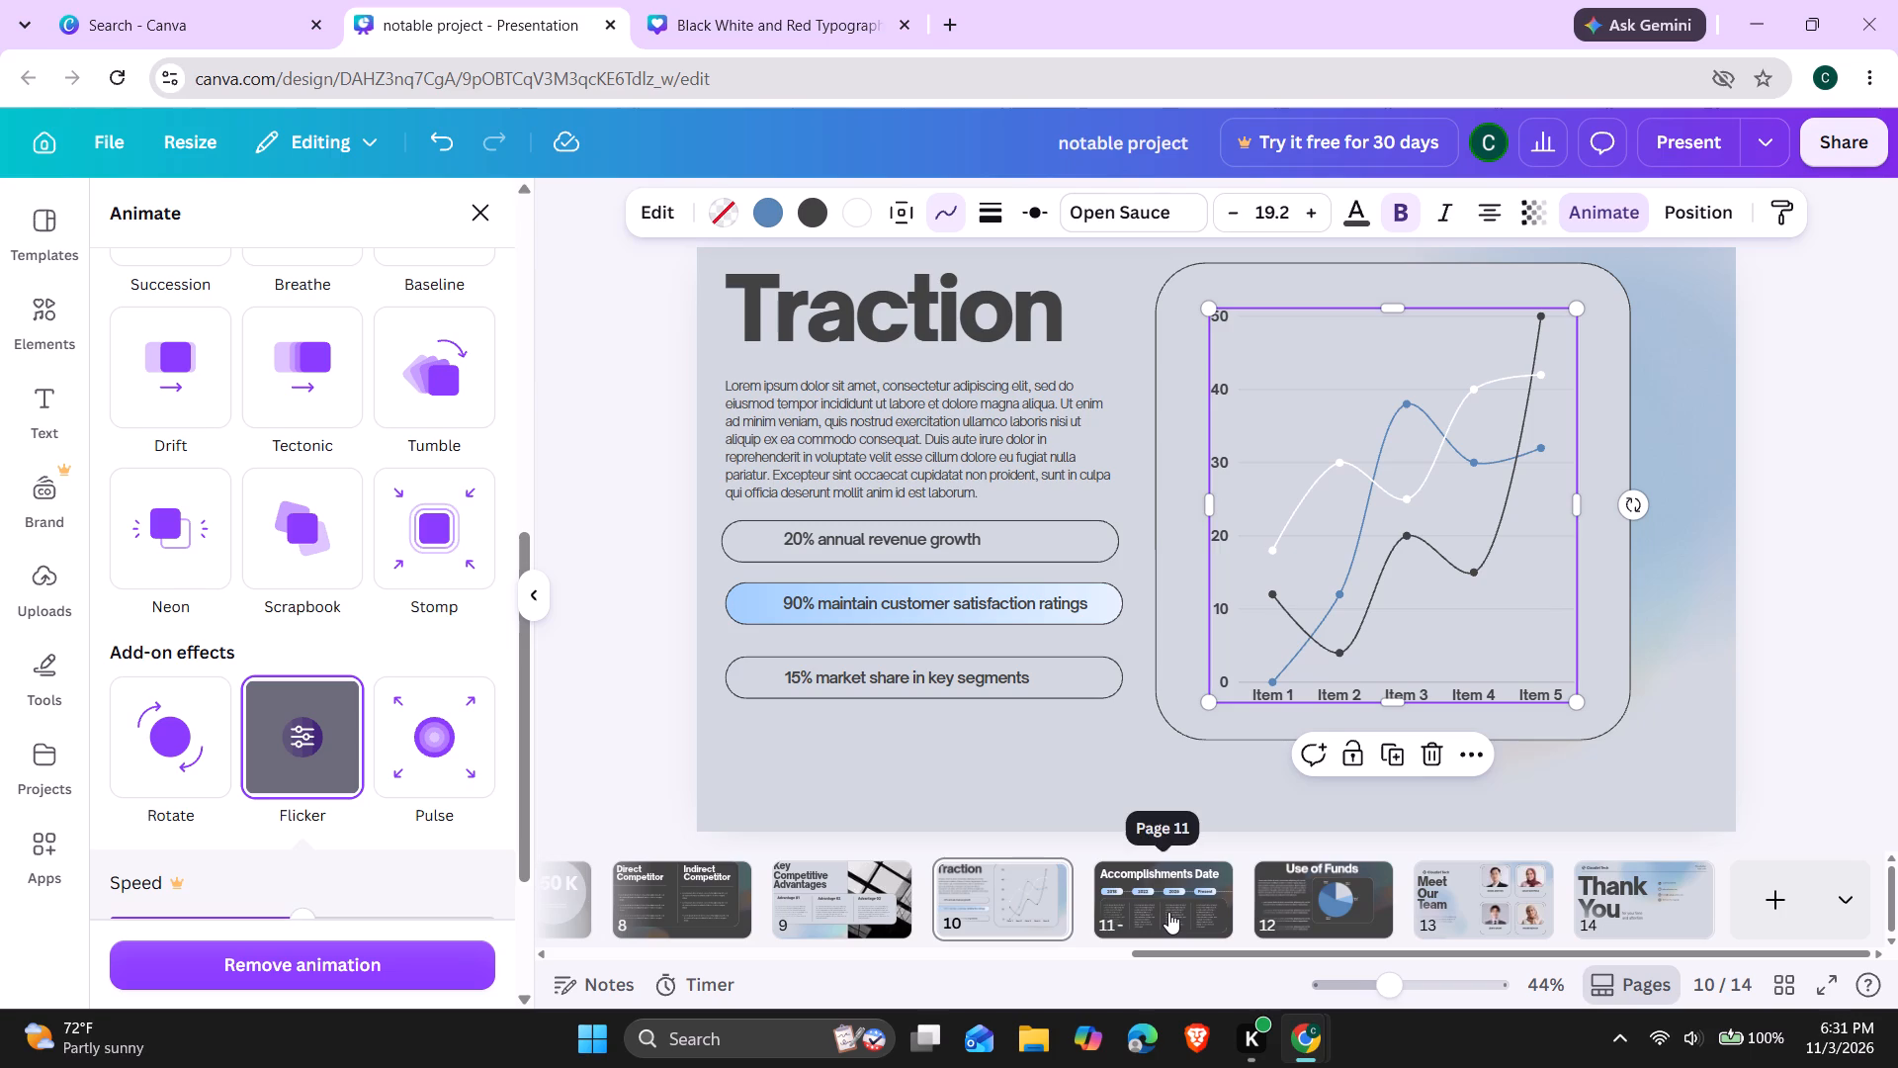
click(1168, 912)
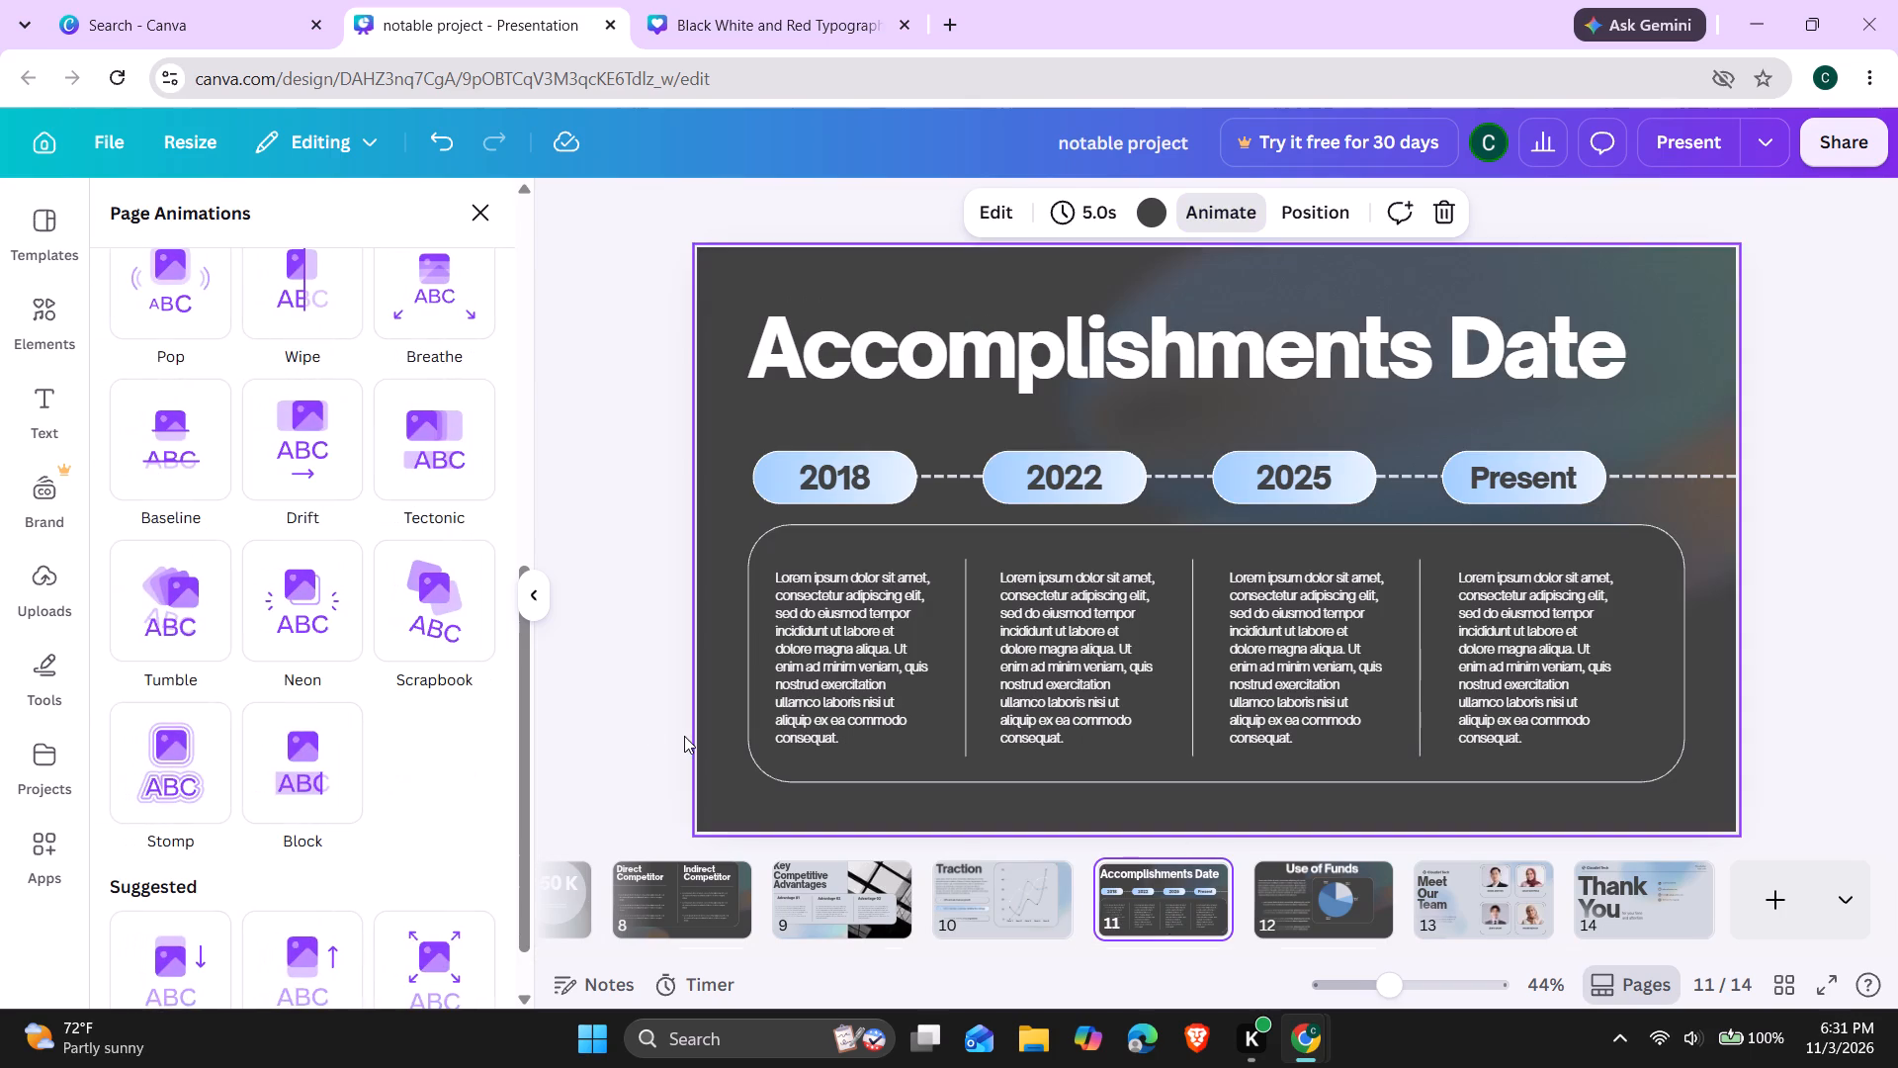
click(875, 368)
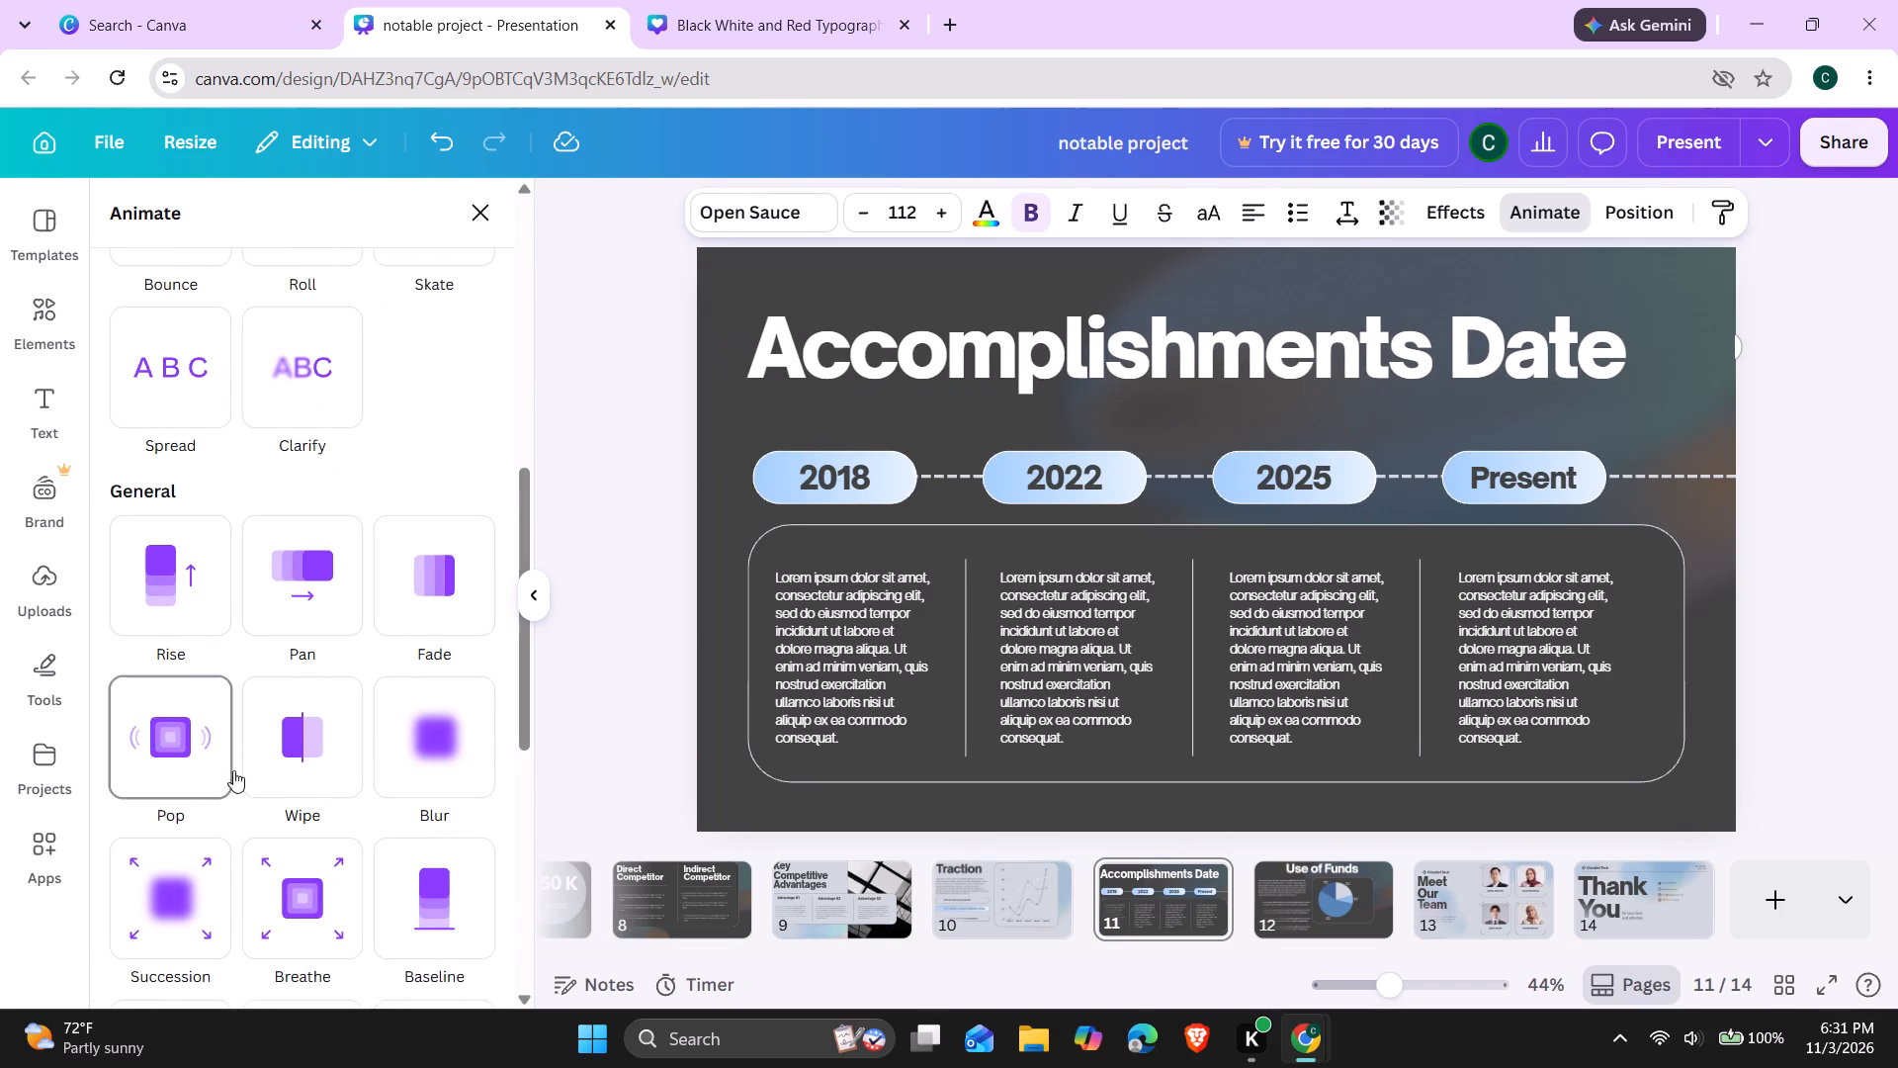
click(168, 901)
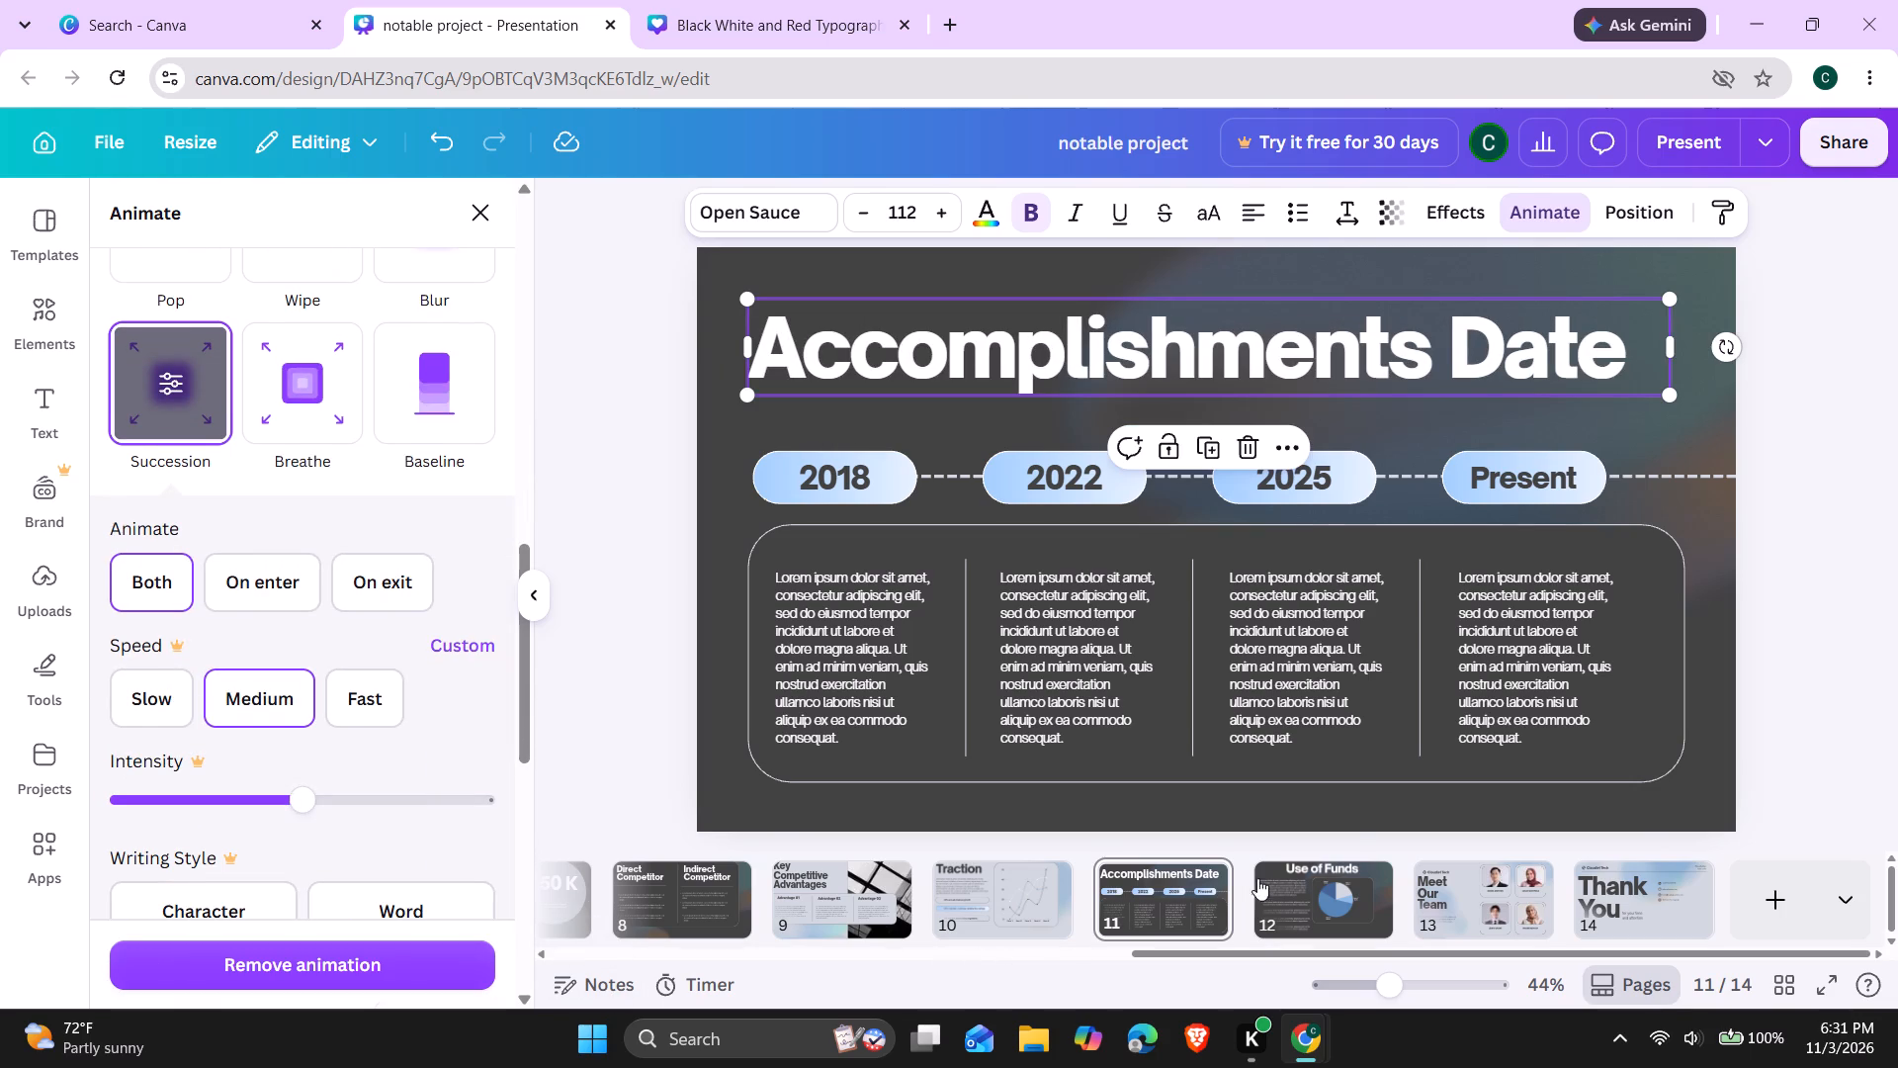
Apply the Block page animation to the Use of Funds page, page 12.
click(1304, 886)
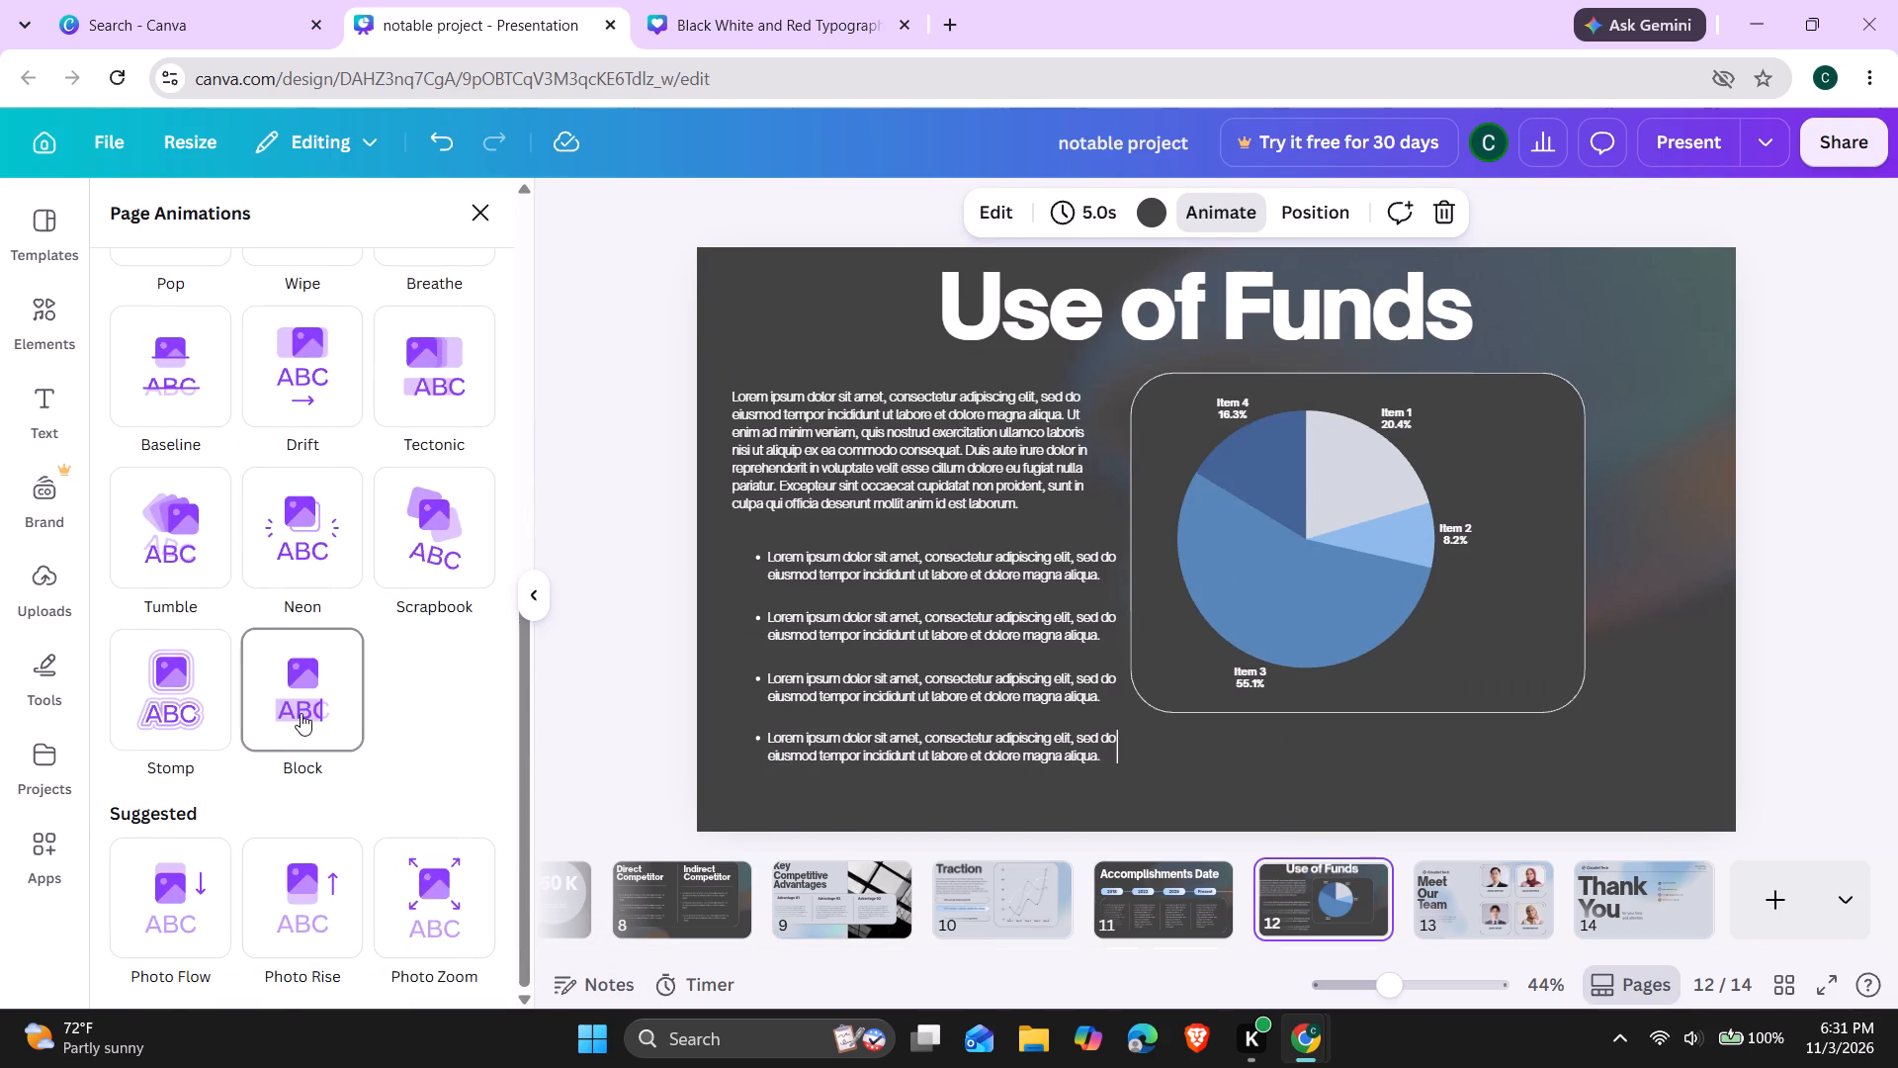
click(301, 713)
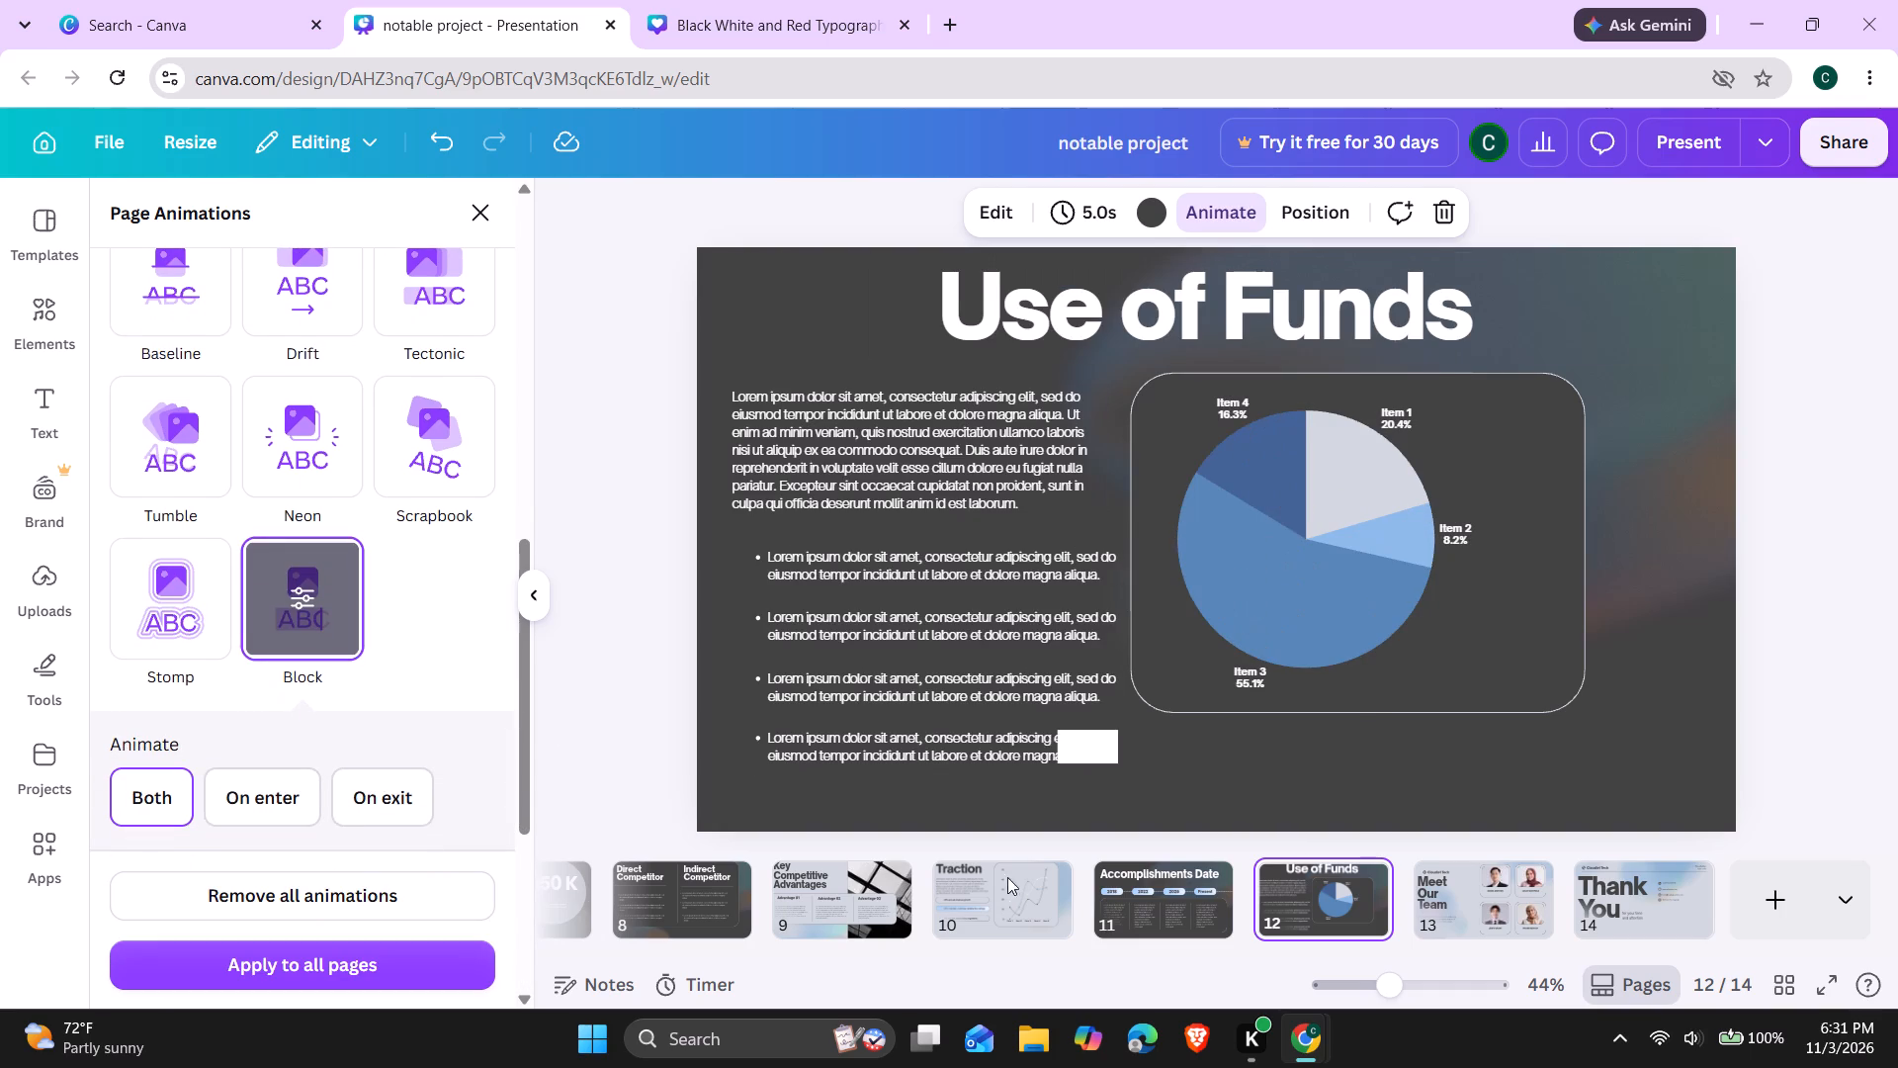
Apply the Photo Rise page animation to the Meet Our Team page, page 13.
click(1447, 922)
scroll(385, 736, down, 1)
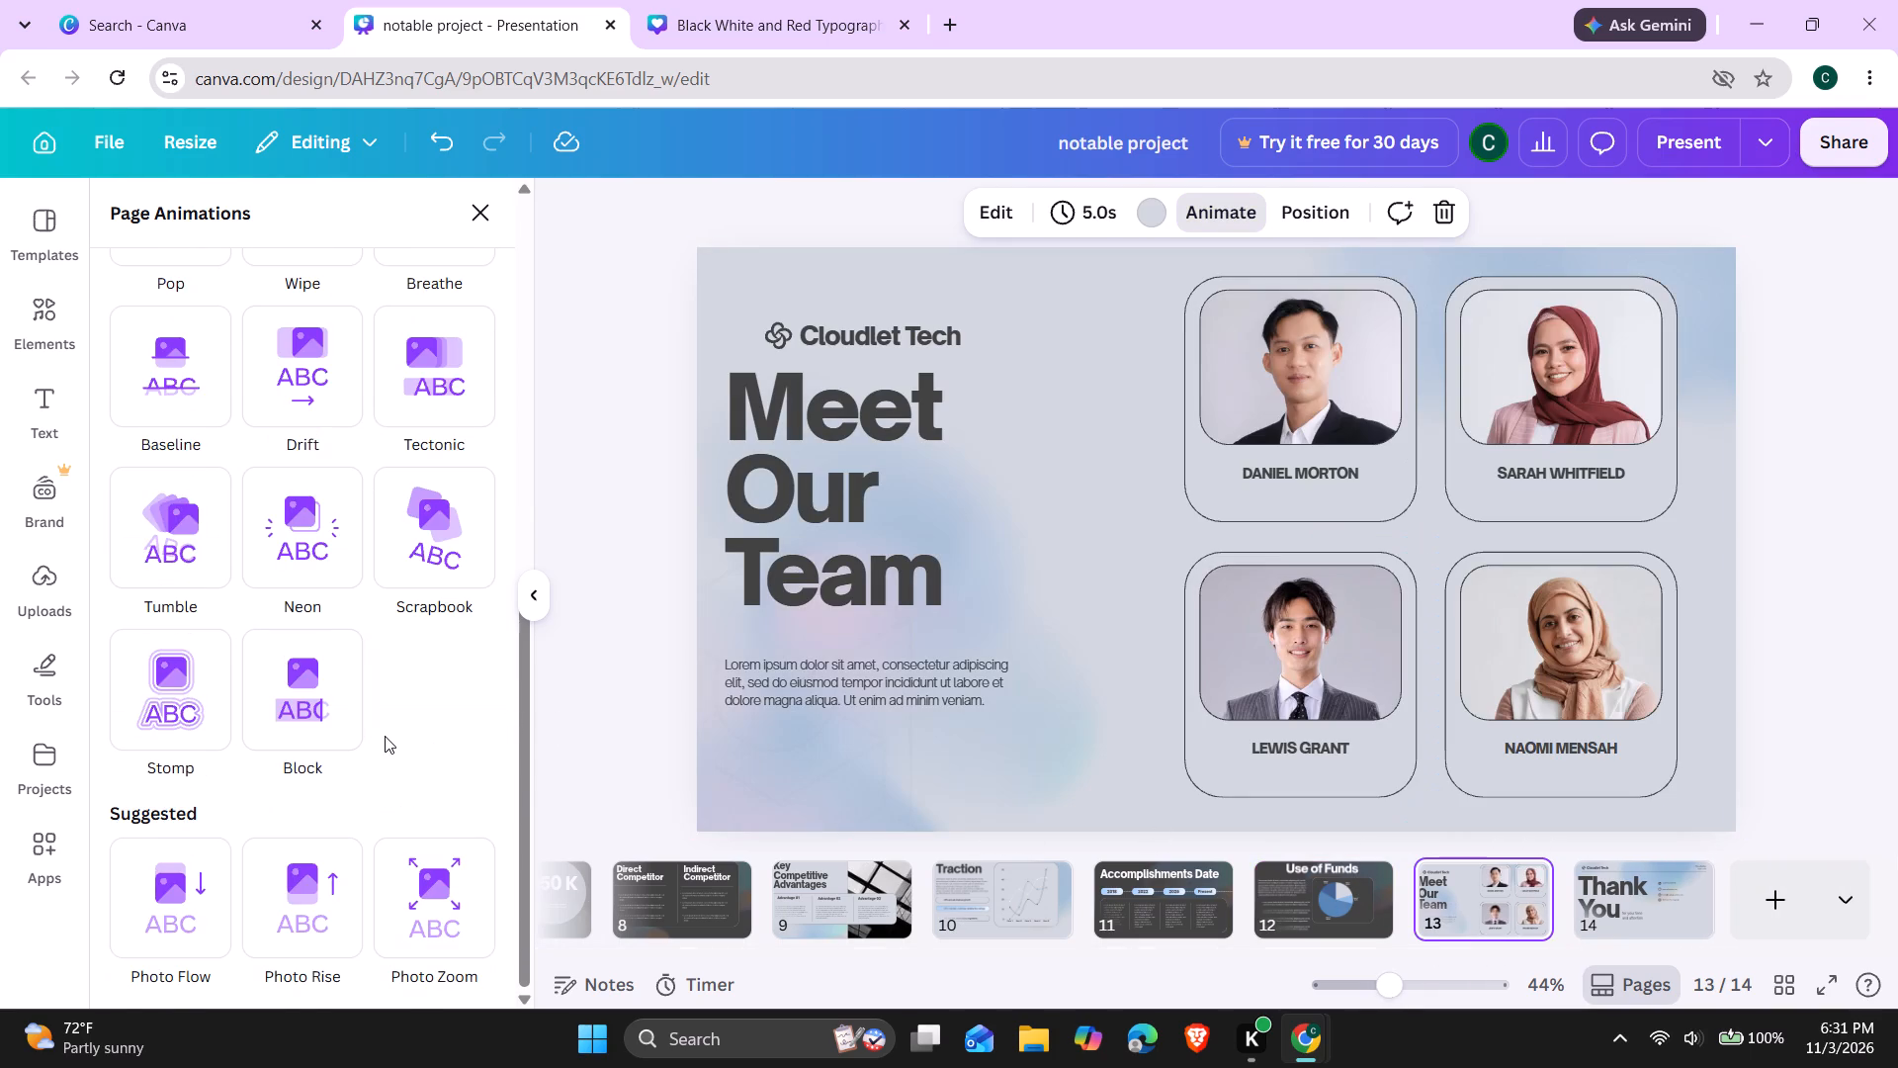
scroll(385, 736, down, 1)
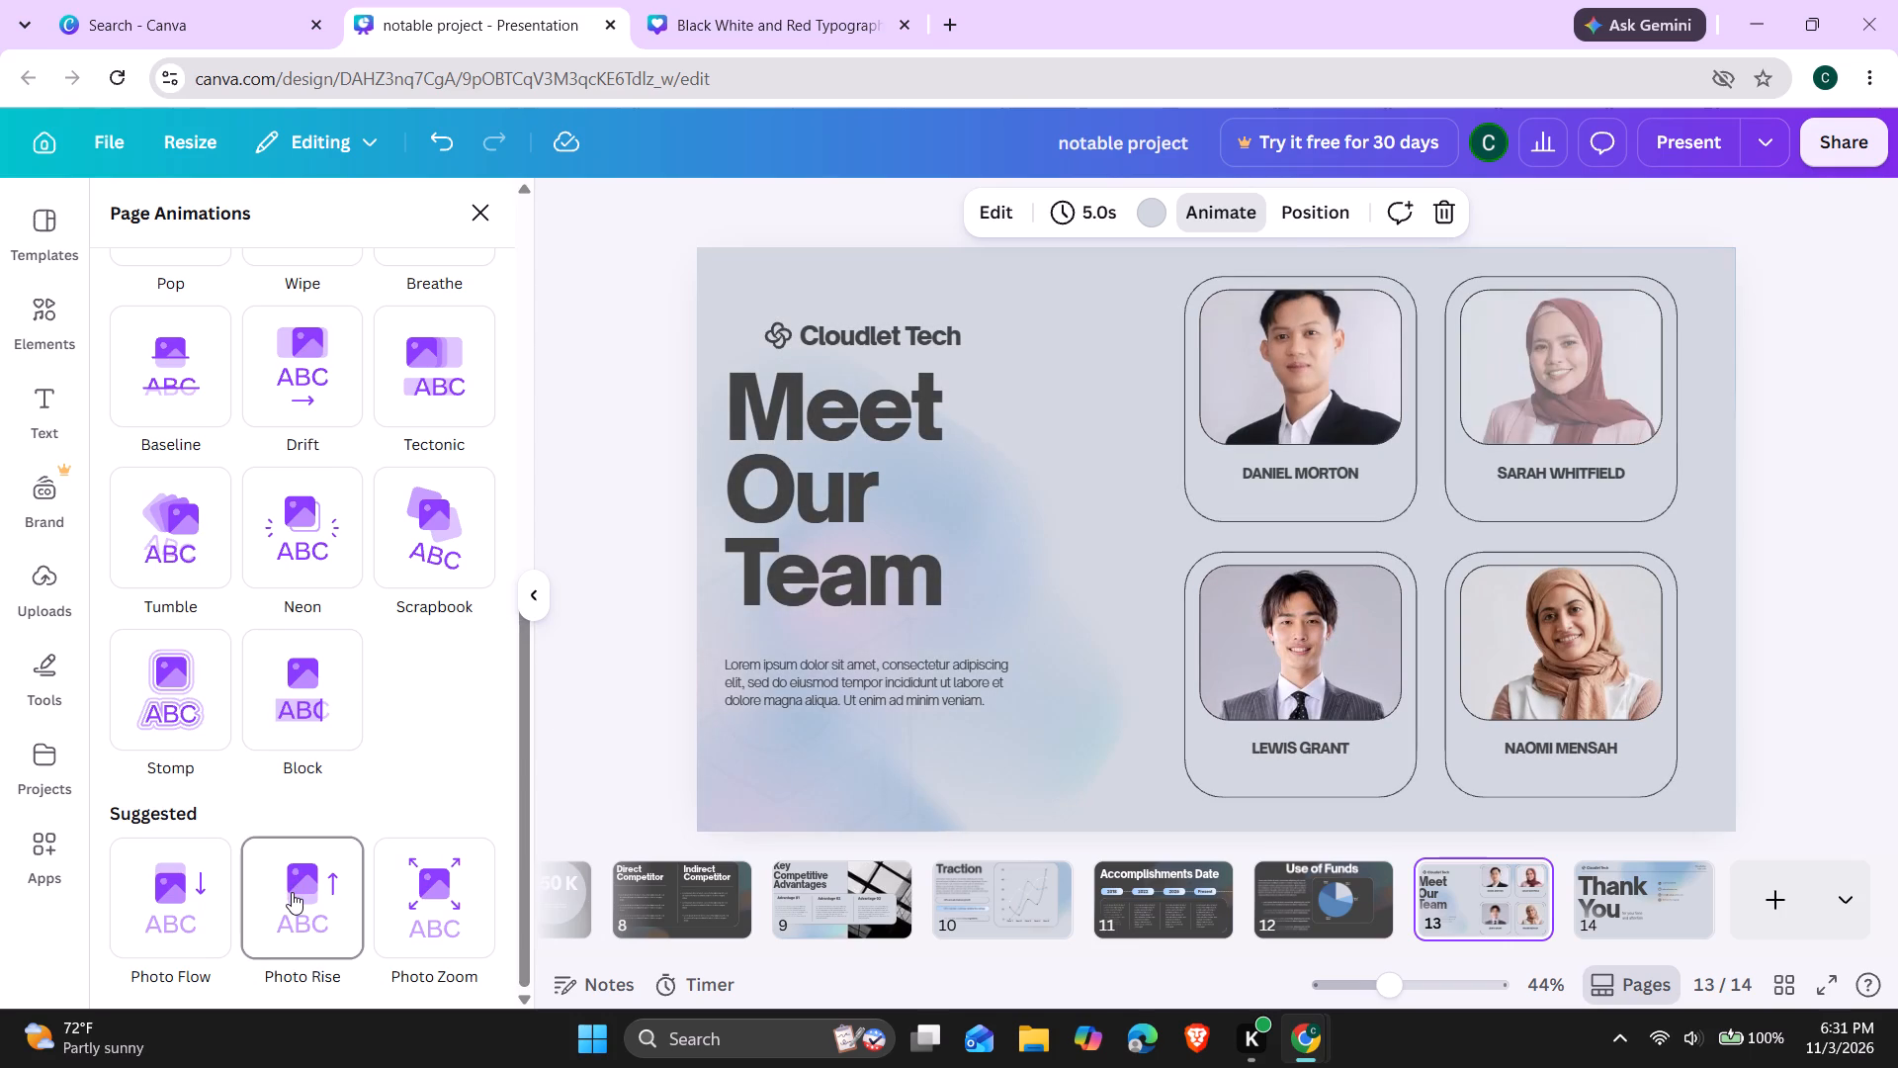
click(292, 892)
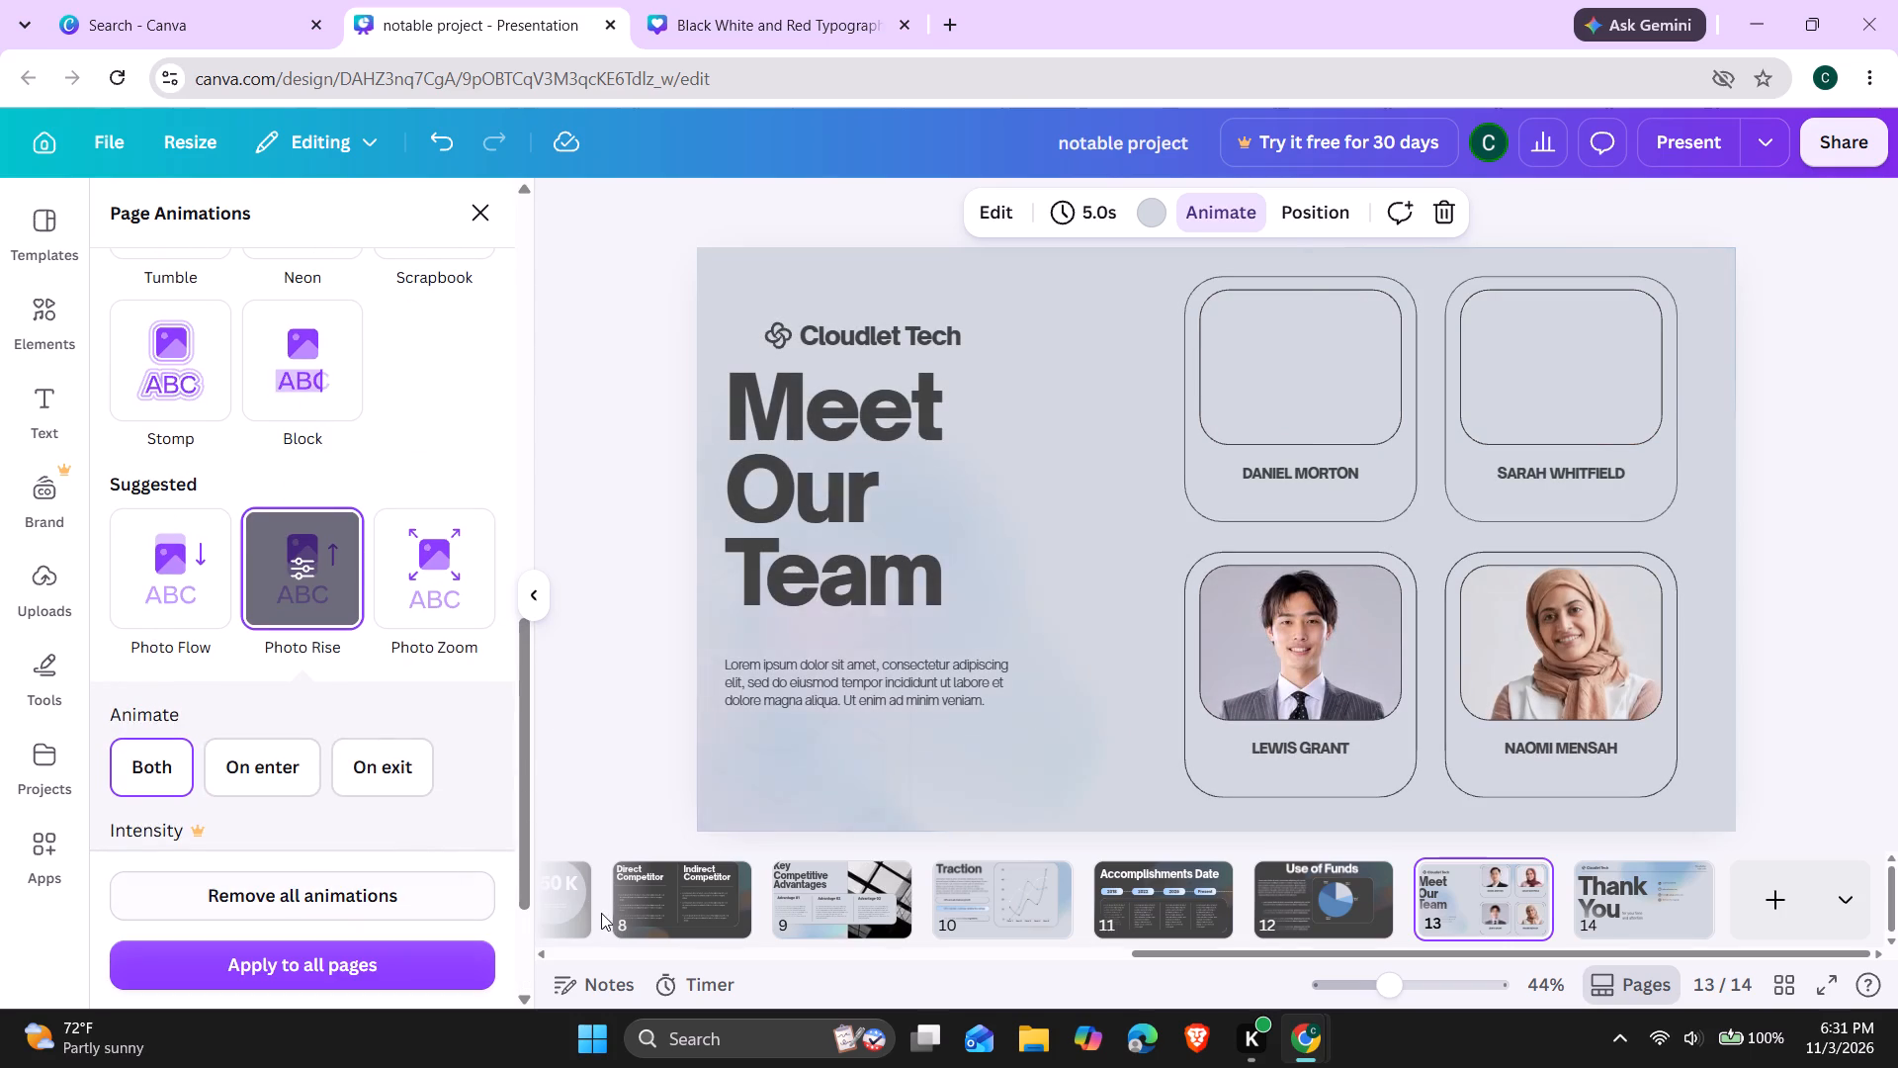
Apply the Tumble page animation to the closing Thank You page, page 14.
click(1625, 897)
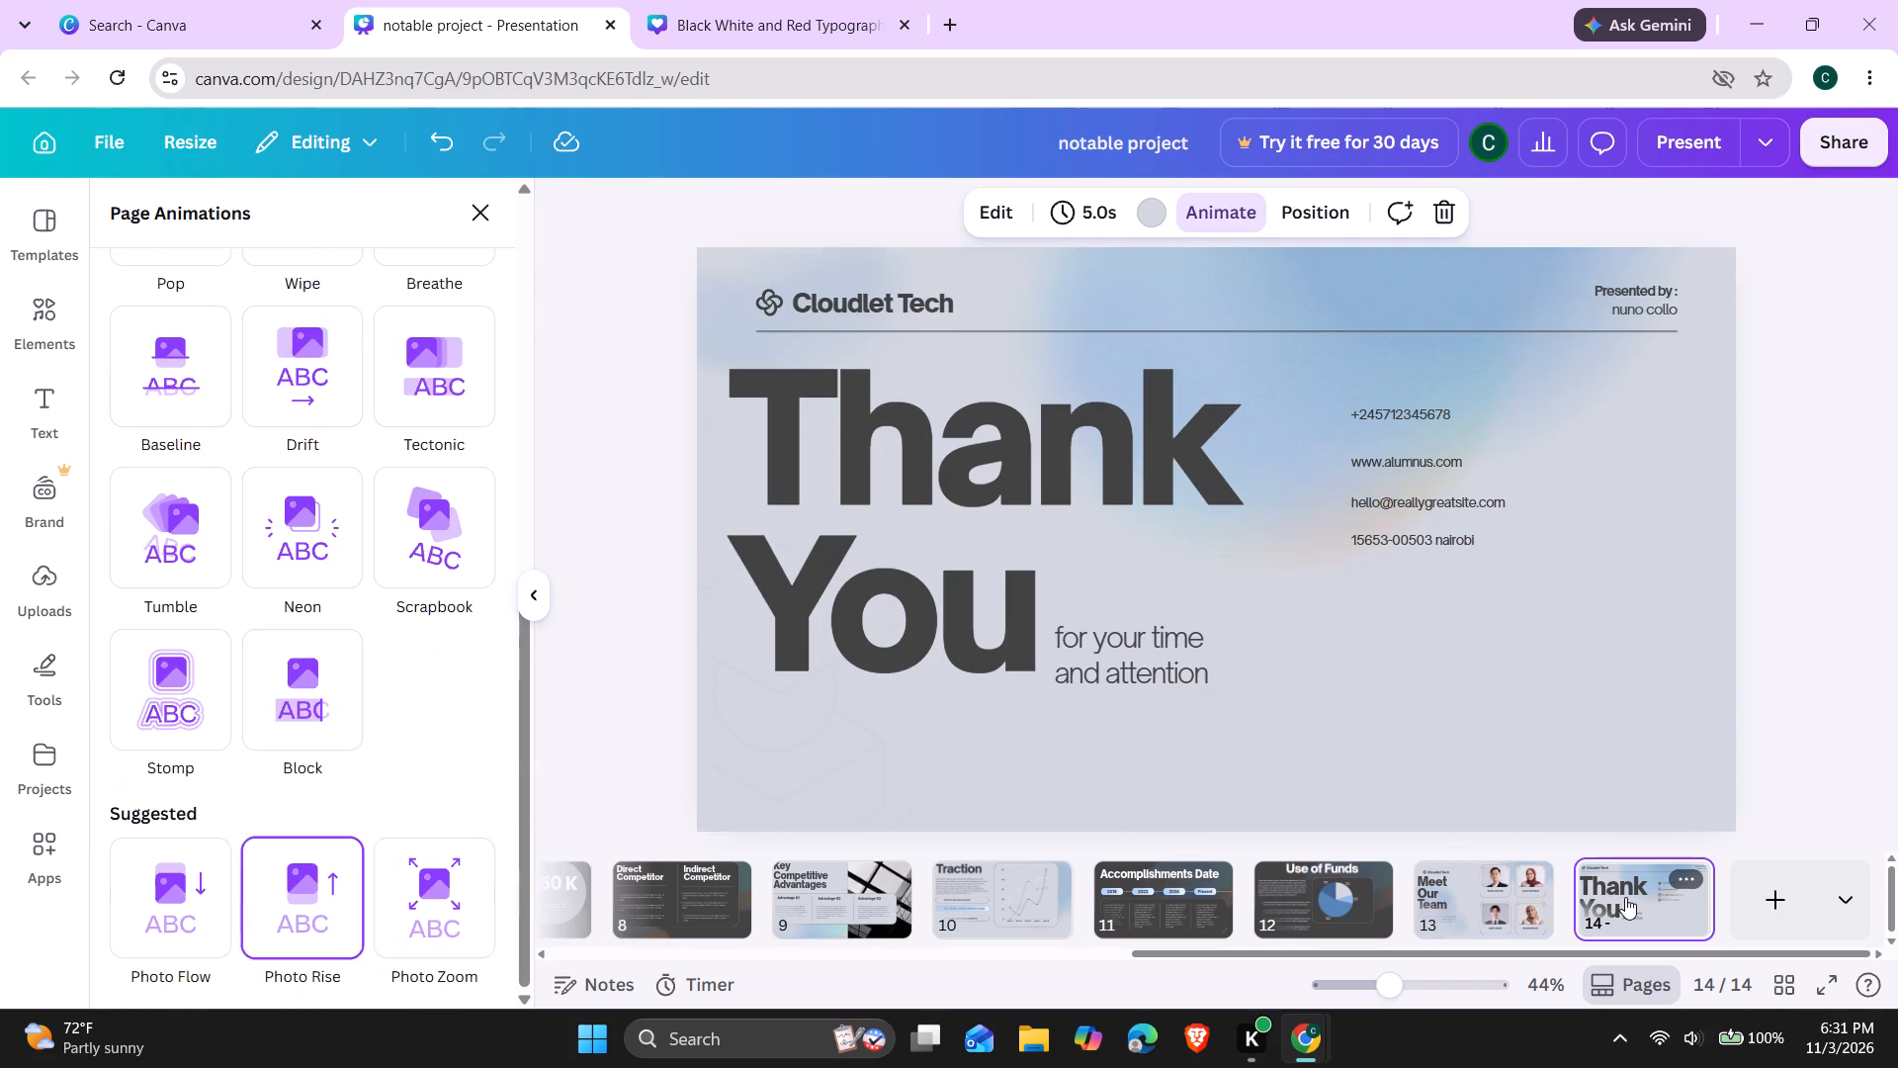
click(176, 533)
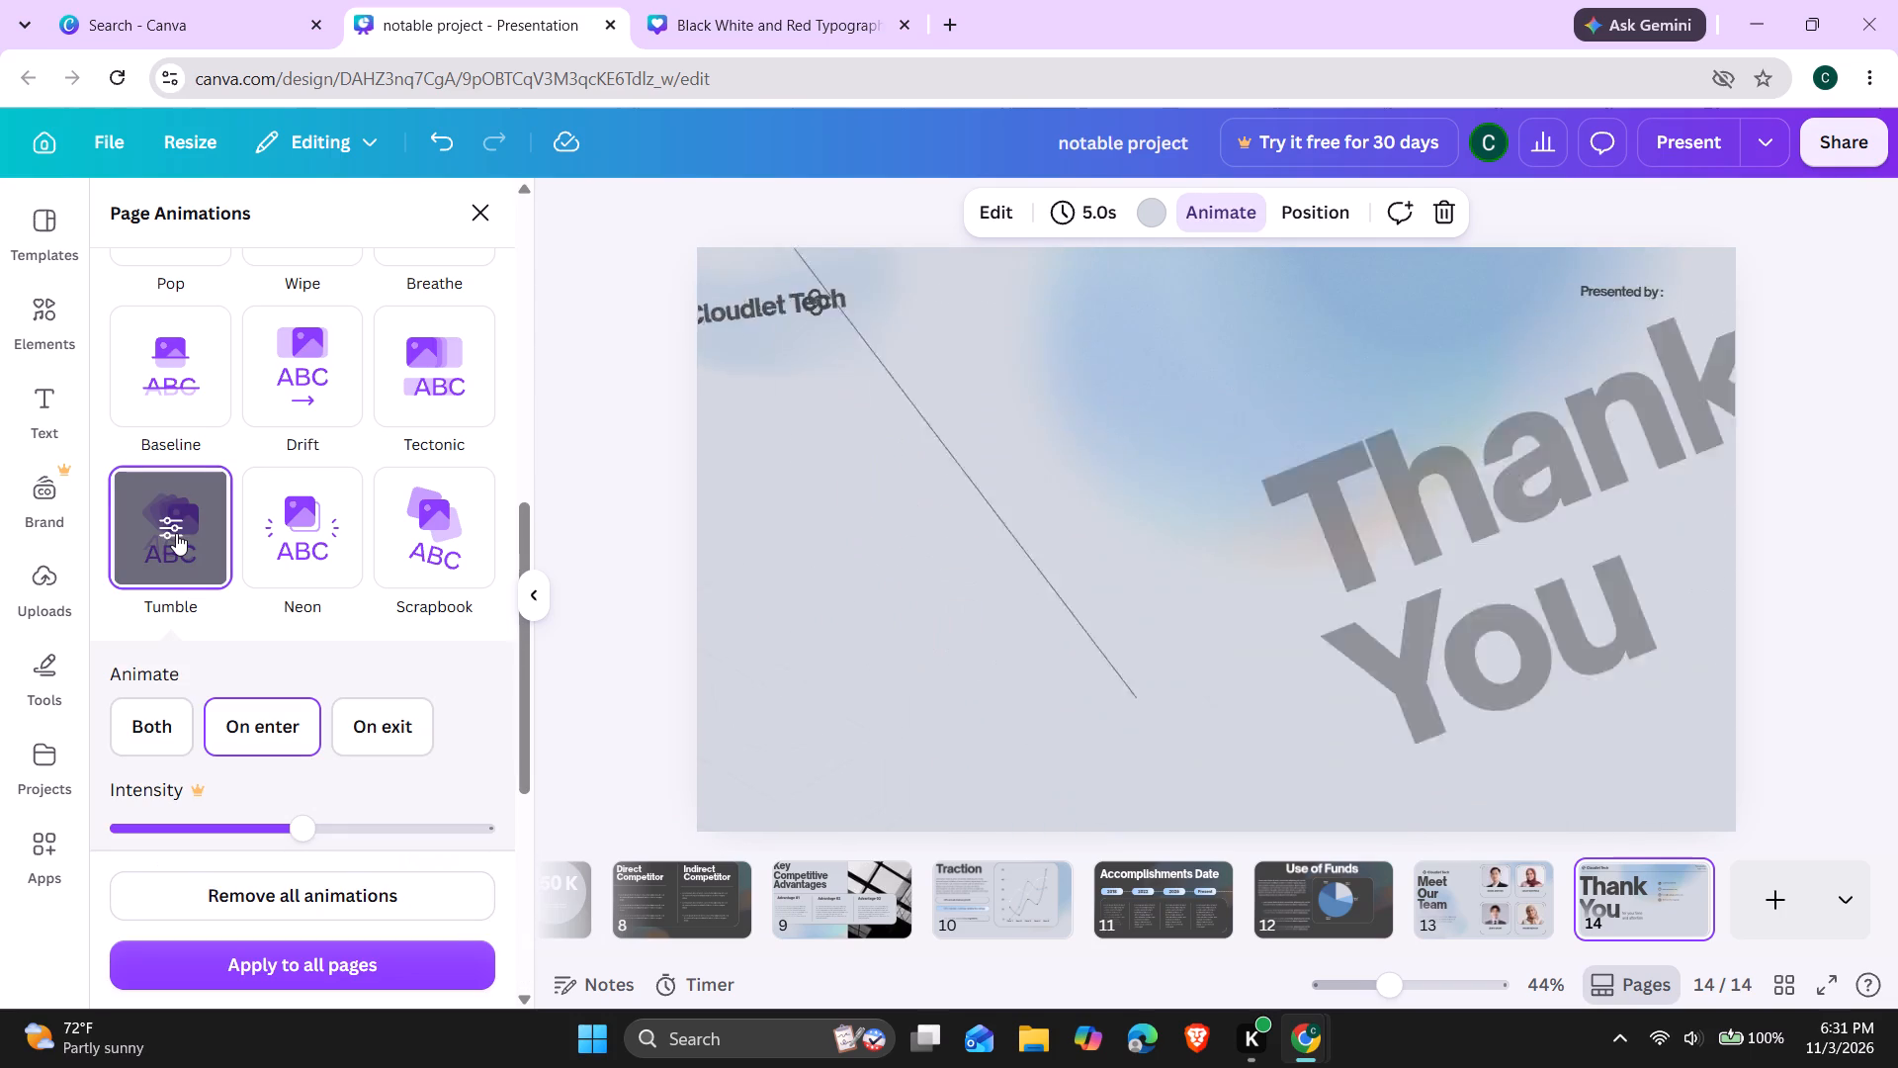